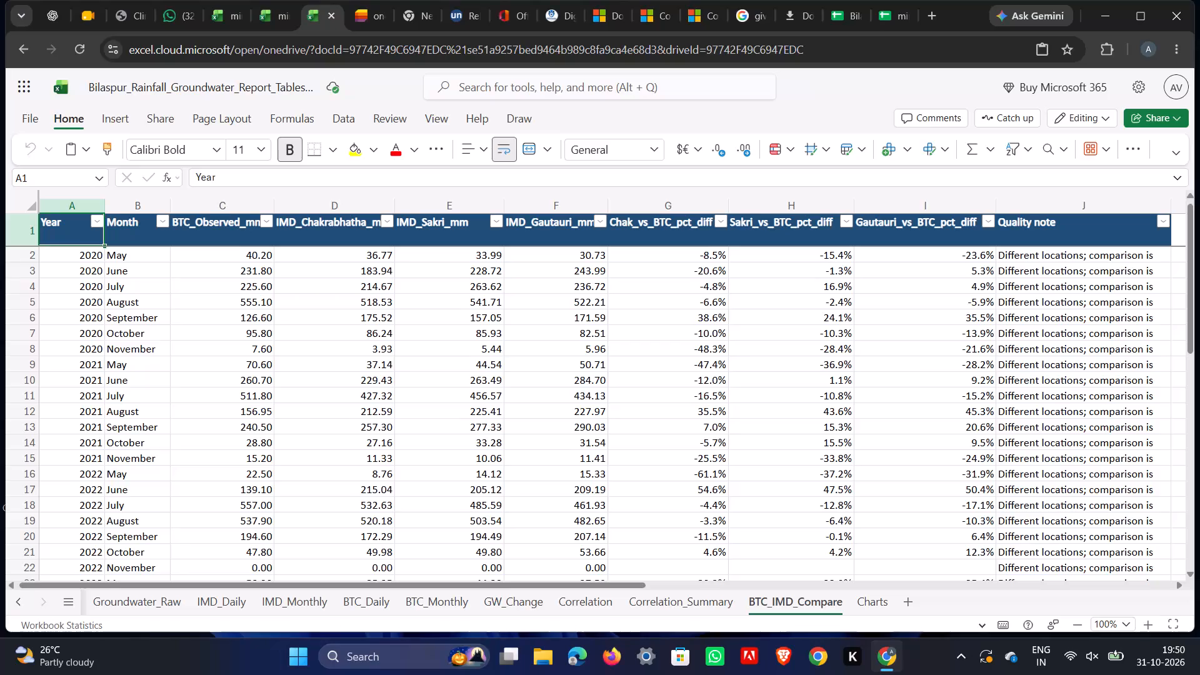
Copy the entire BTC_IMD_Compare sheet into blank Sheet7 of the "minior project results (2) 1" workbook.
{"action": "left_click", "coordinate": [34, 204]}
{"action": "left_click", "coordinate": [30, 209]}
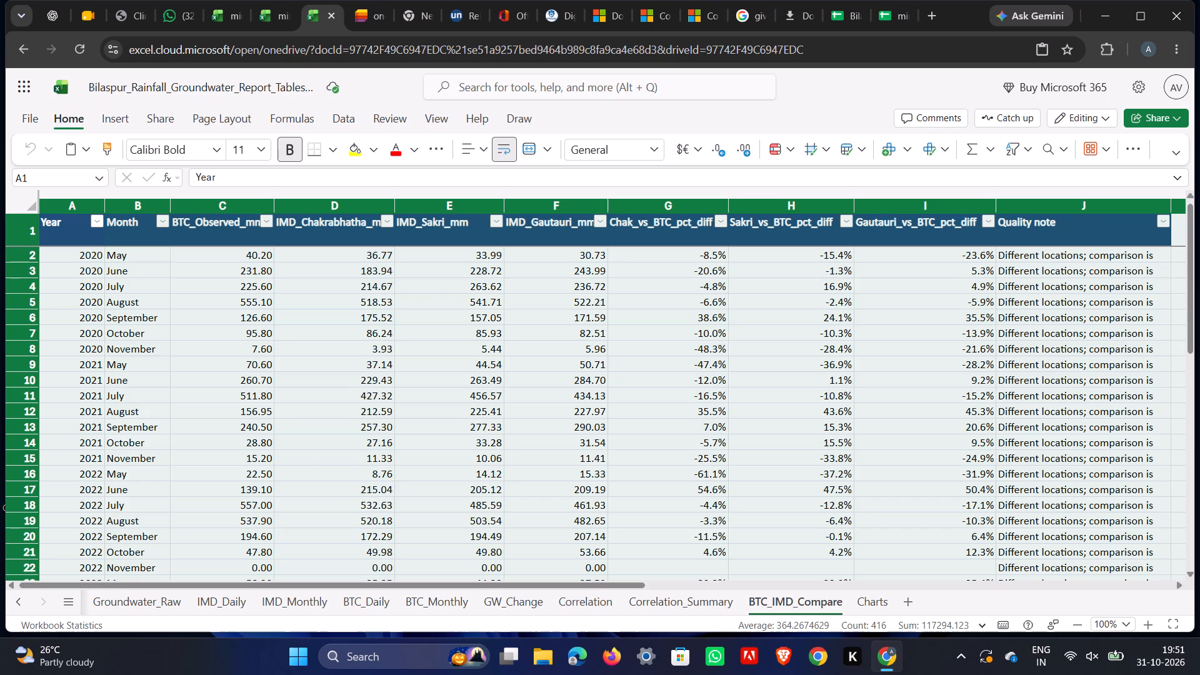
{"action": "key", "text": "ctrl+c"}
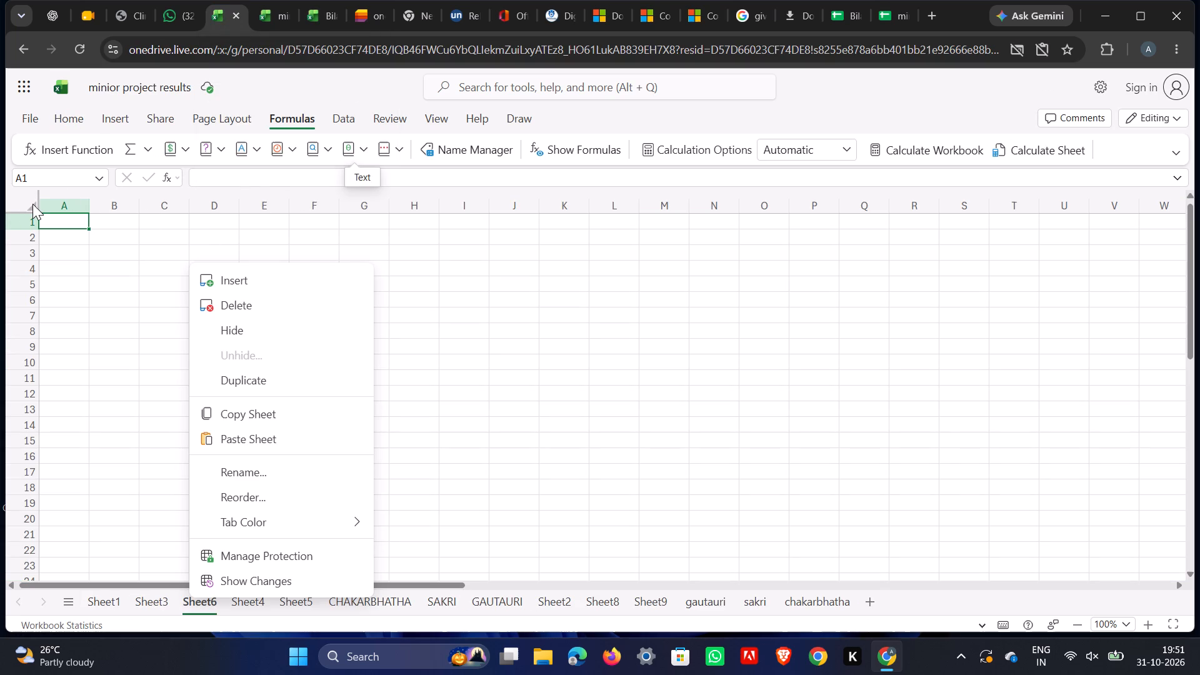
{"action": "left_click", "coordinate": [32, 204]}
{"action": "left_click", "coordinate": [33, 205]}
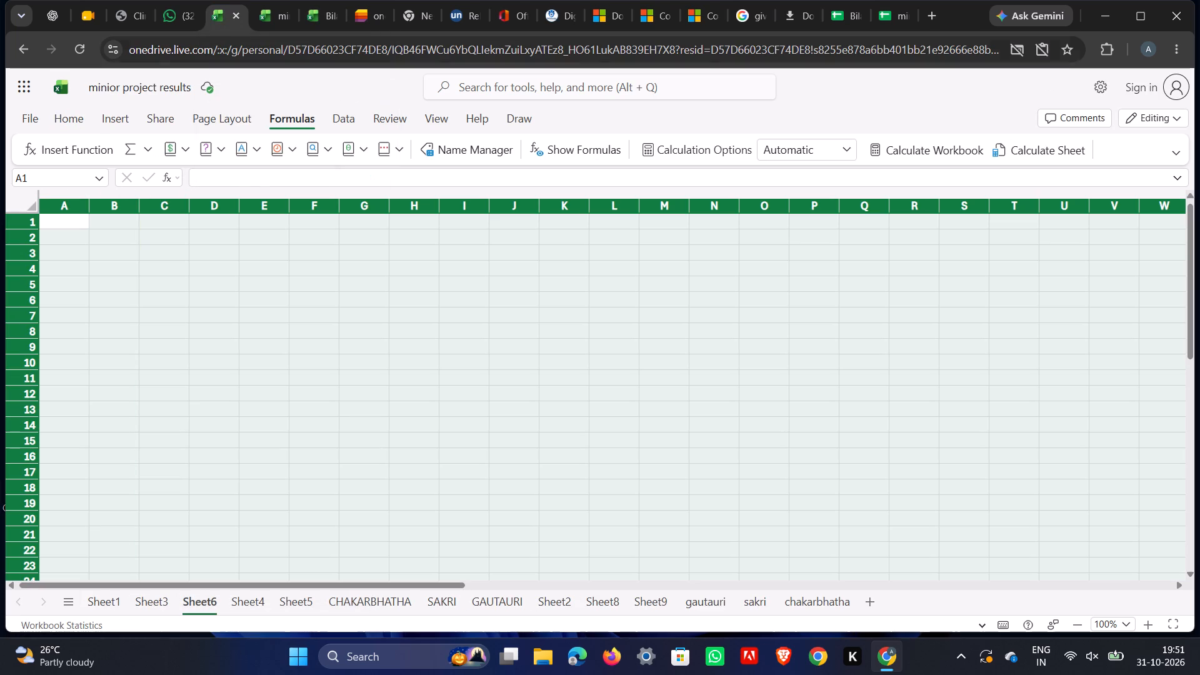
{"action": "left_click", "coordinate": [274, 8]}
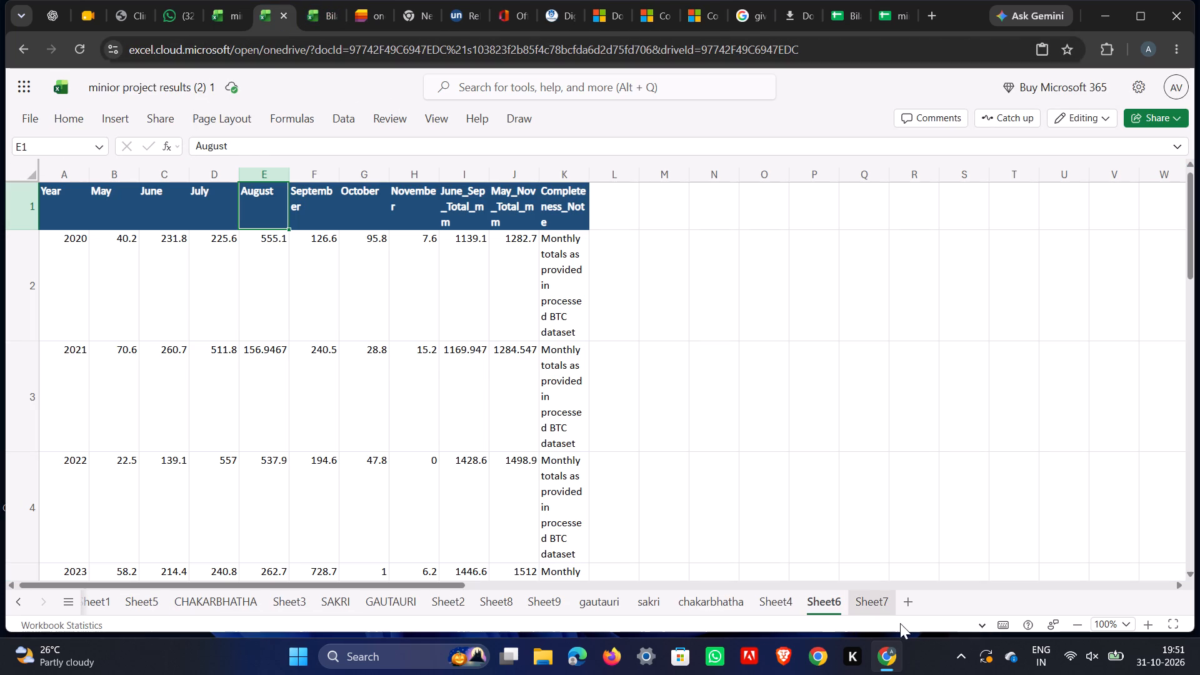
{"action": "left_click", "coordinate": [864, 607]}
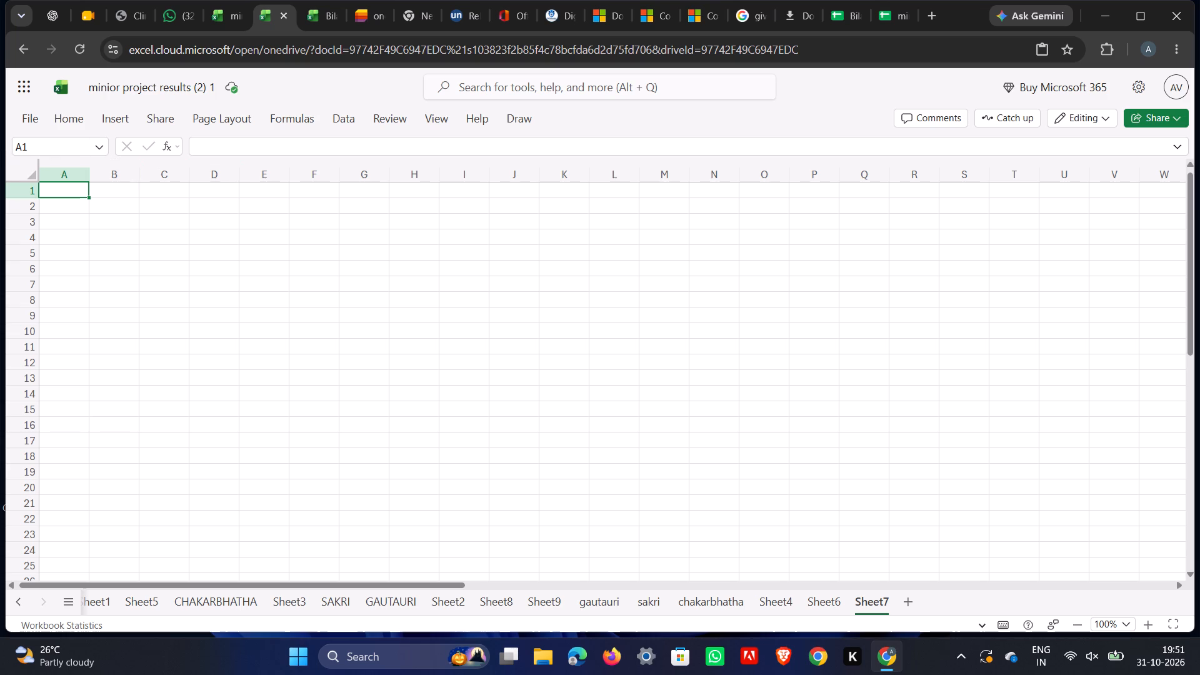
{"action": "left_click", "coordinate": [32, 176]}
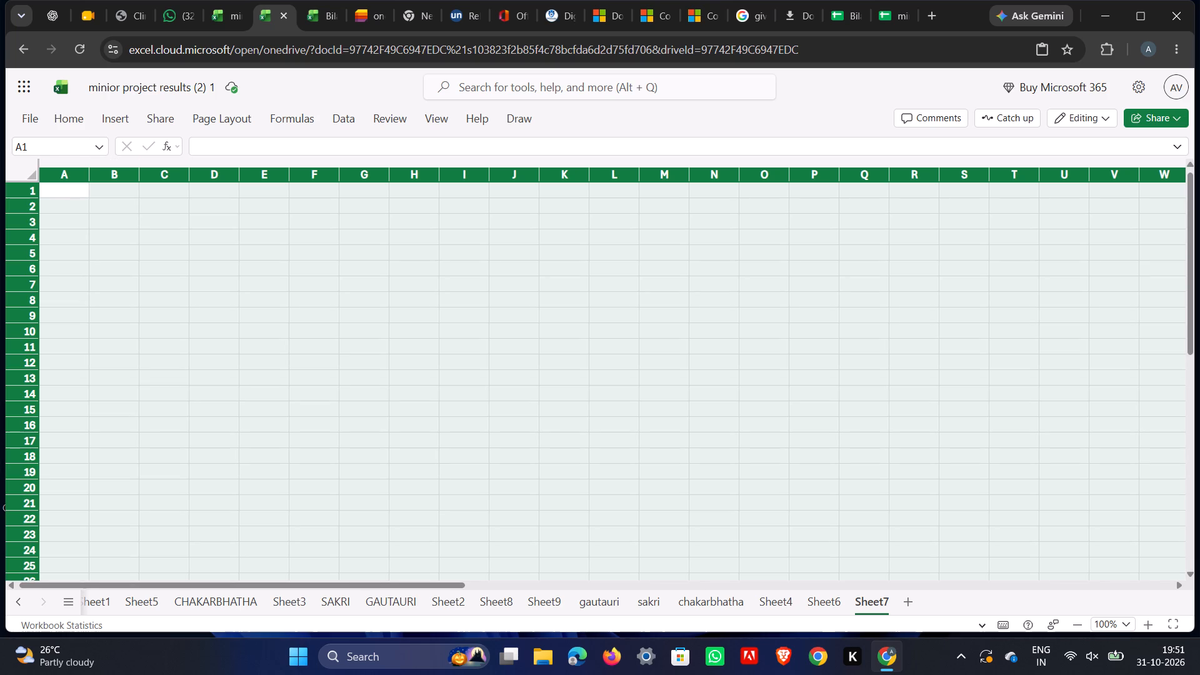
{"action": "key", "text": "ctrl+v"}
{"action": "left_click", "coordinate": [695, 324]}
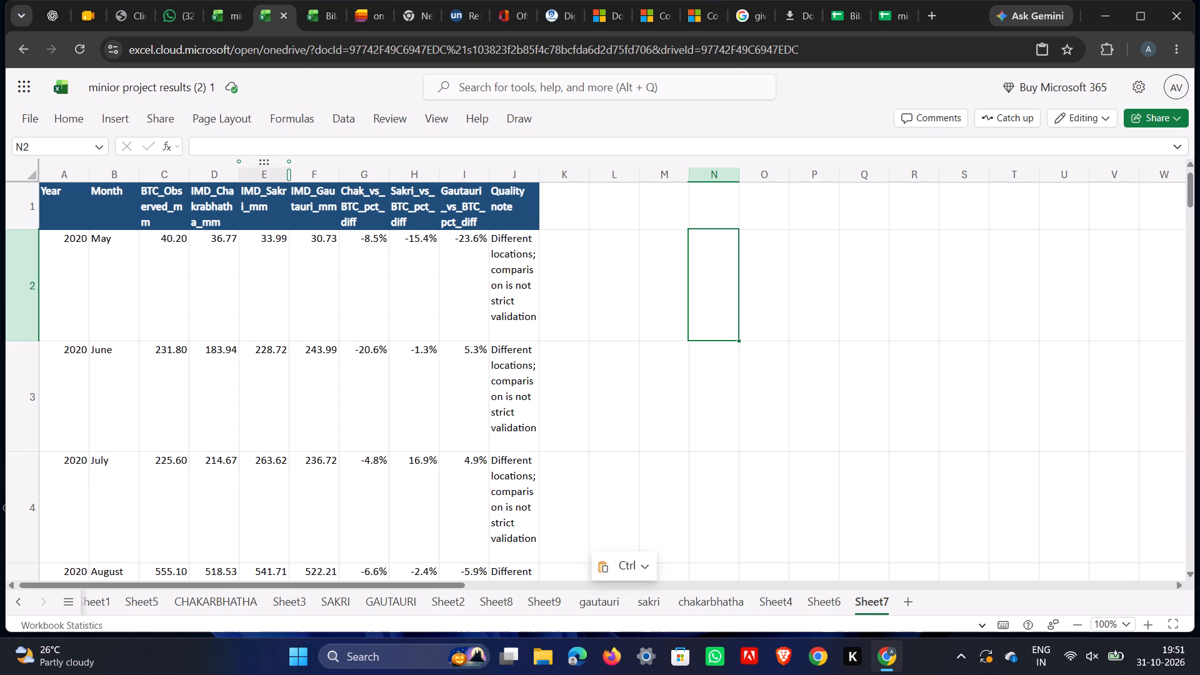
{"action": "scroll", "coordinate": [630, 319], "scroll_direction": "up", "scroll_amount": 3}
Check Sheet4, Sheet6 and Sheet7, and add a new blank sheet after Sheet7.
{"action": "left_click", "coordinate": [779, 601]}
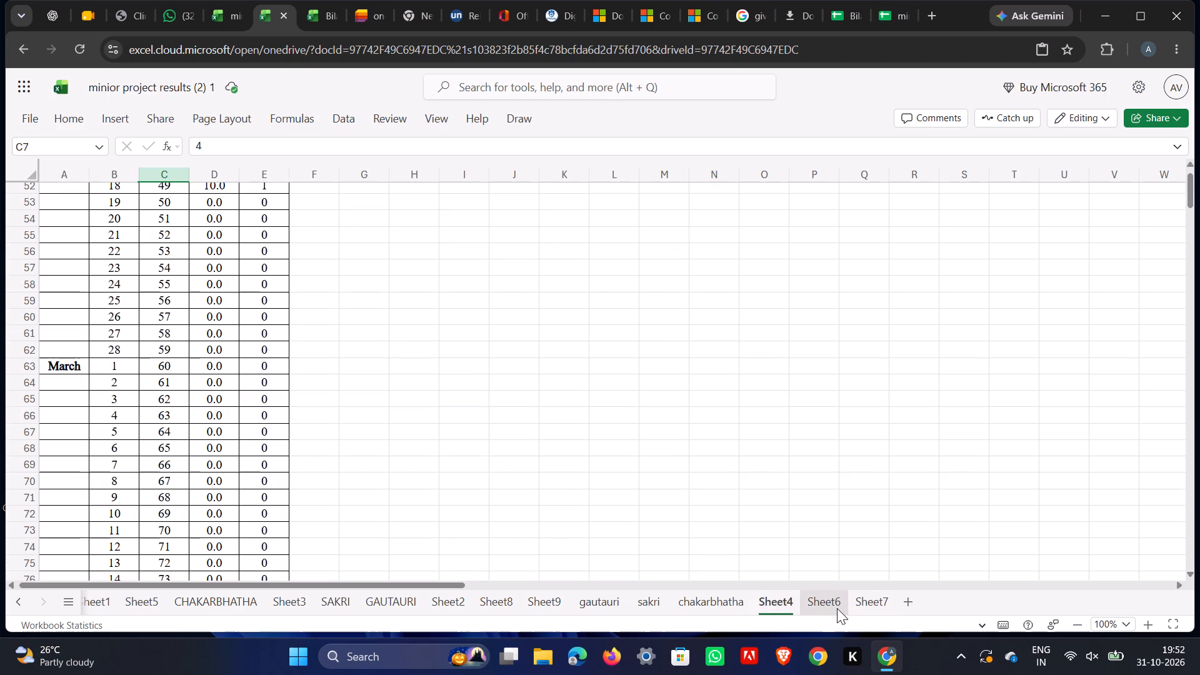
{"action": "left_click", "coordinate": [837, 608]}
{"action": "left_click", "coordinate": [861, 604]}
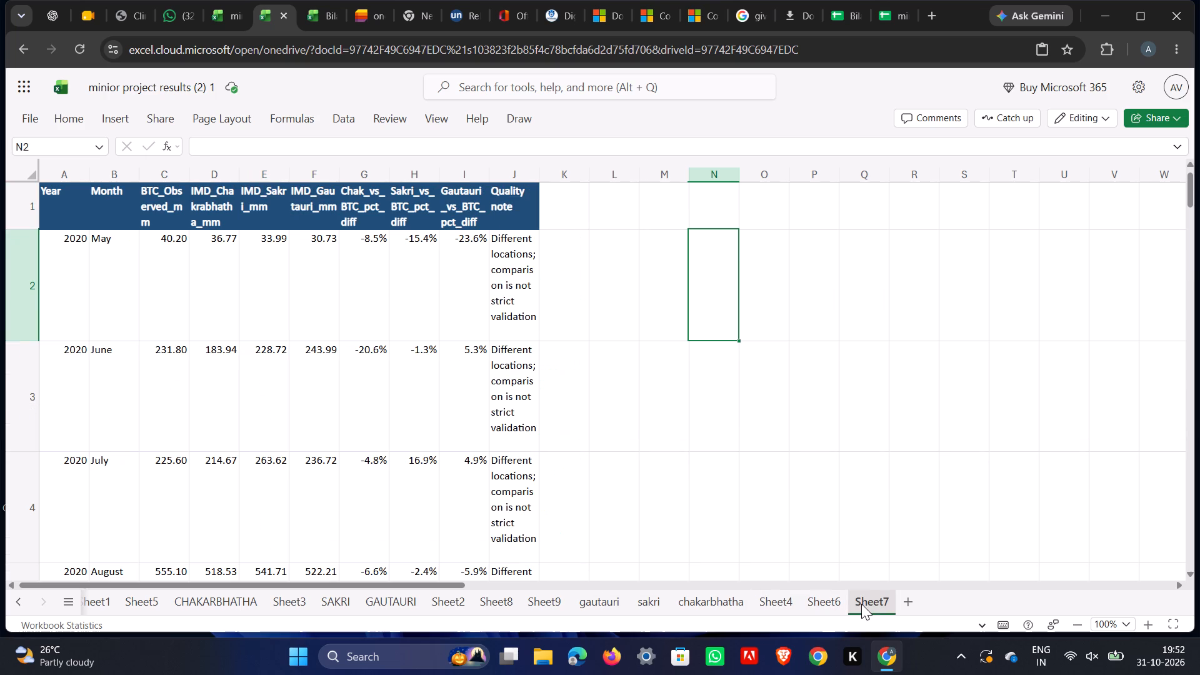
{"action": "left_click", "coordinate": [911, 609]}
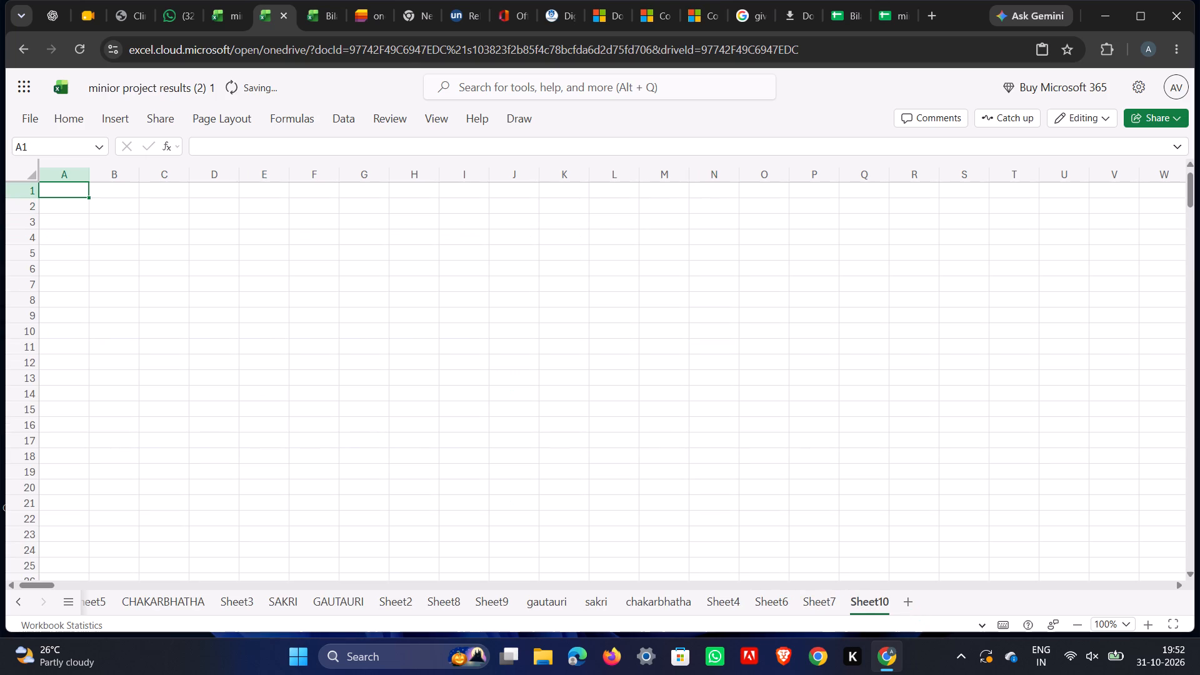
Examine the rainfall and groundwater tables and line charts on the Charts sheet of the Bilaspur_Rainfall_Groundwater_Report_Tables workbook.
{"action": "left_click", "coordinate": [324, 19]}
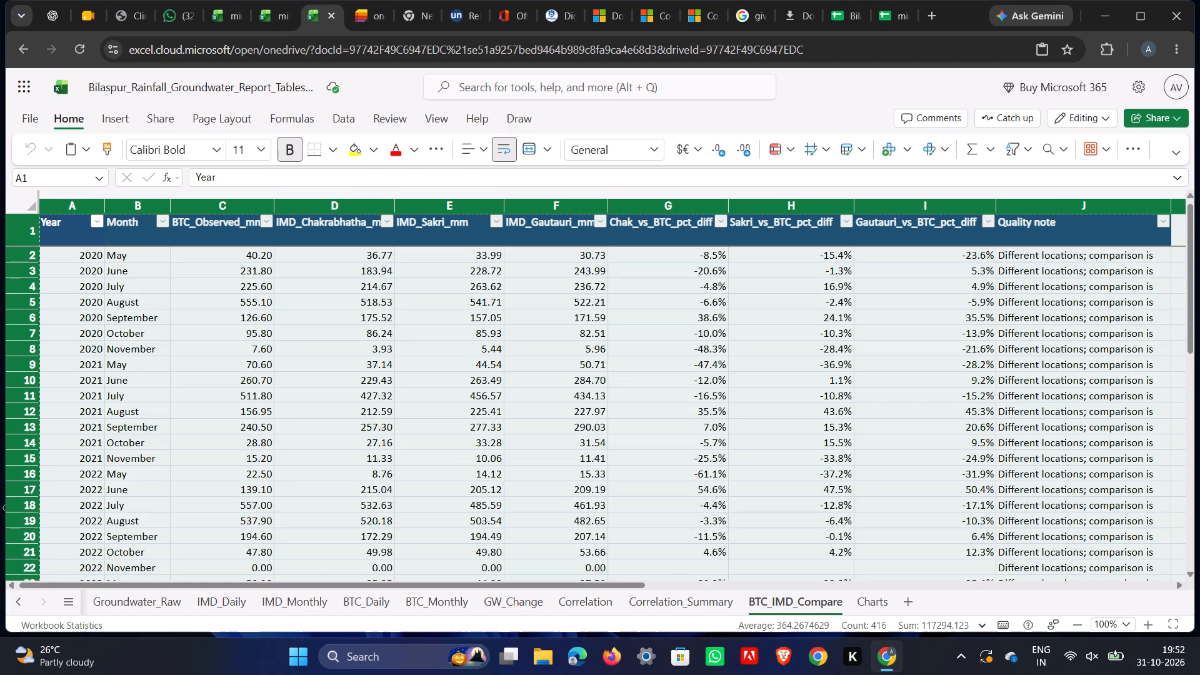
{"action": "left_click", "coordinate": [865, 601]}
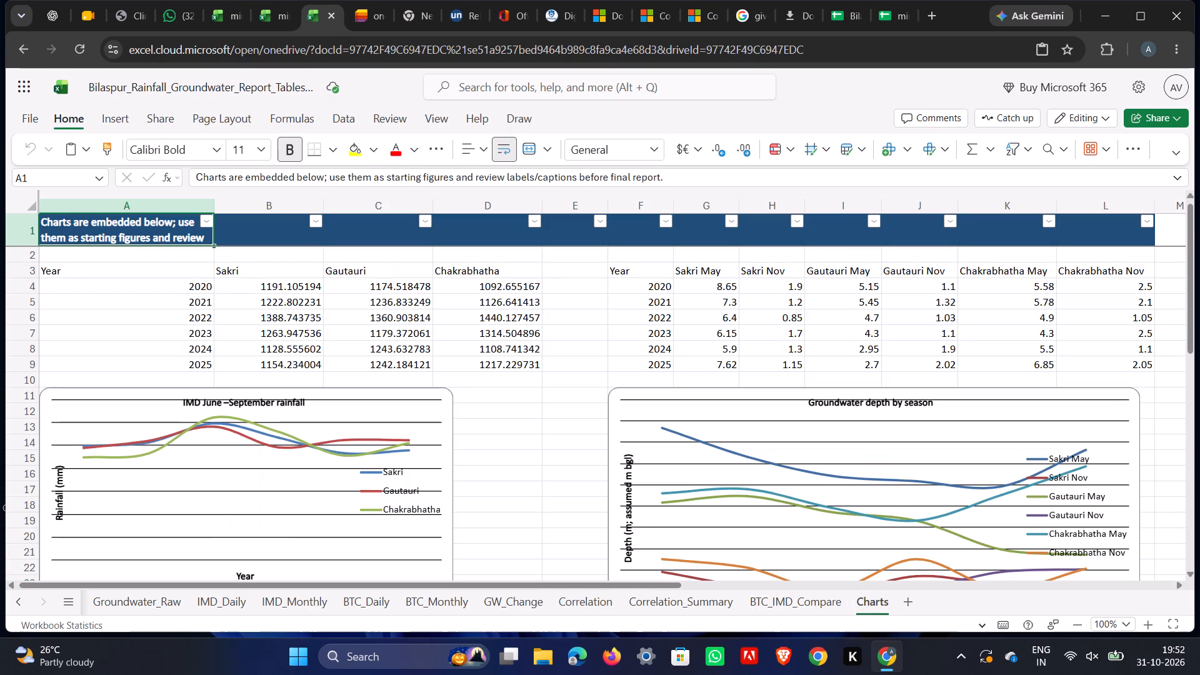
{"action": "scroll", "coordinate": [251, 295], "scroll_direction": "up", "scroll_amount": 4}
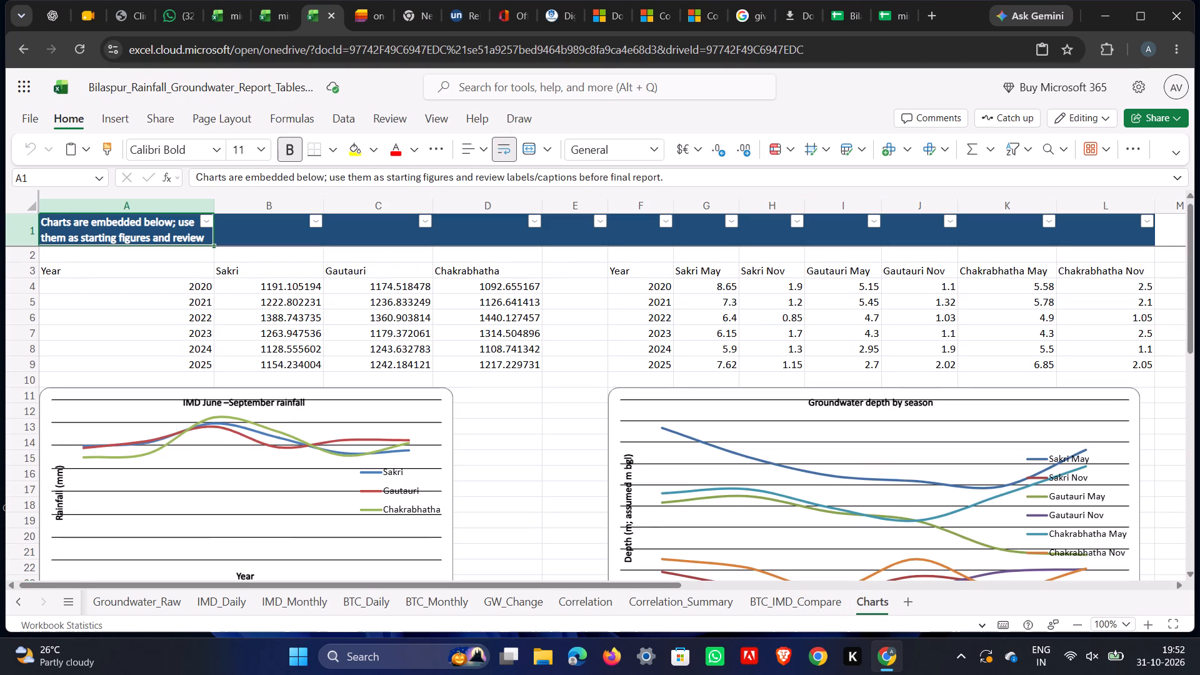
{"action": "scroll", "coordinate": [332, 252], "scroll_direction": "up", "scroll_amount": 1}
{"action": "scroll", "coordinate": [223, 226], "scroll_direction": "down", "scroll_amount": 2}
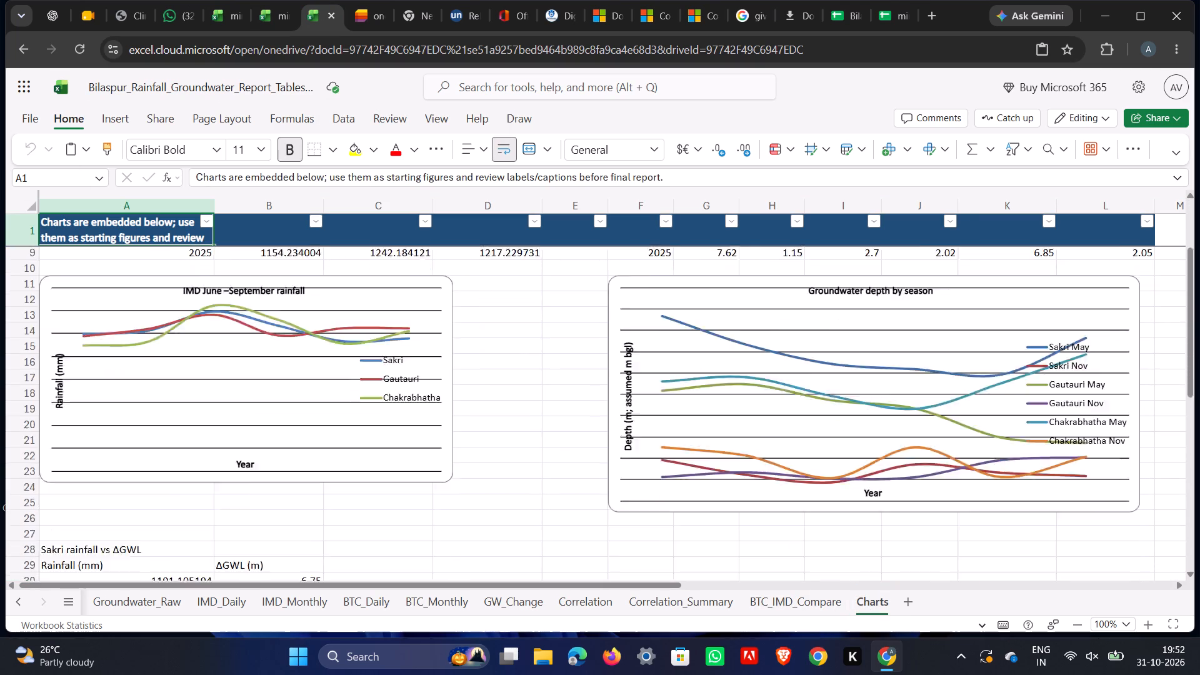
{"action": "scroll", "coordinate": [296, 268], "scroll_direction": "up", "scroll_amount": 3}
{"action": "scroll", "coordinate": [416, 294], "scroll_direction": "up", "scroll_amount": 5}
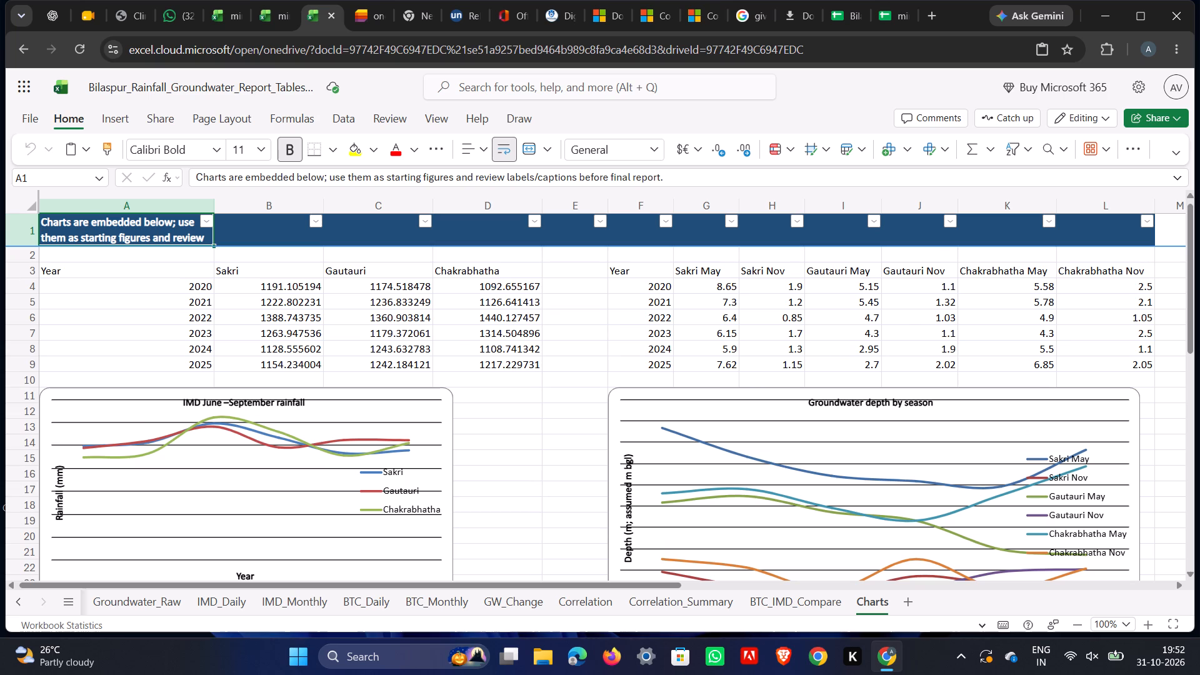
{"action": "scroll", "coordinate": [861, 371], "scroll_direction": "down", "scroll_amount": 2}
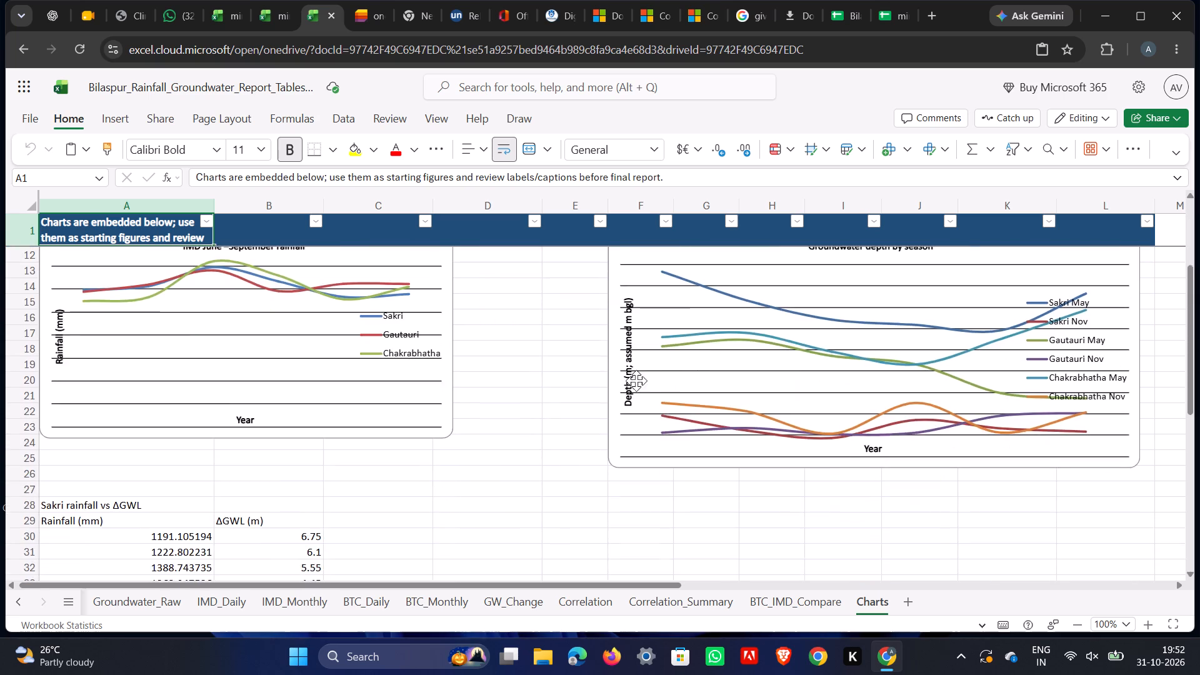
{"action": "scroll", "coordinate": [621, 388], "scroll_direction": "down", "scroll_amount": 2}
{"action": "scroll", "coordinate": [557, 404], "scroll_direction": "up", "scroll_amount": 1}
{"action": "scroll", "coordinate": [542, 409], "scroll_direction": "down", "scroll_amount": 3}
{"action": "scroll", "coordinate": [498, 402], "scroll_direction": "up", "scroll_amount": 1}
{"action": "scroll", "coordinate": [428, 368], "scroll_direction": "up", "scroll_amount": 2}
{"action": "scroll", "coordinate": [396, 309], "scroll_direction": "down", "scroll_amount": 2}
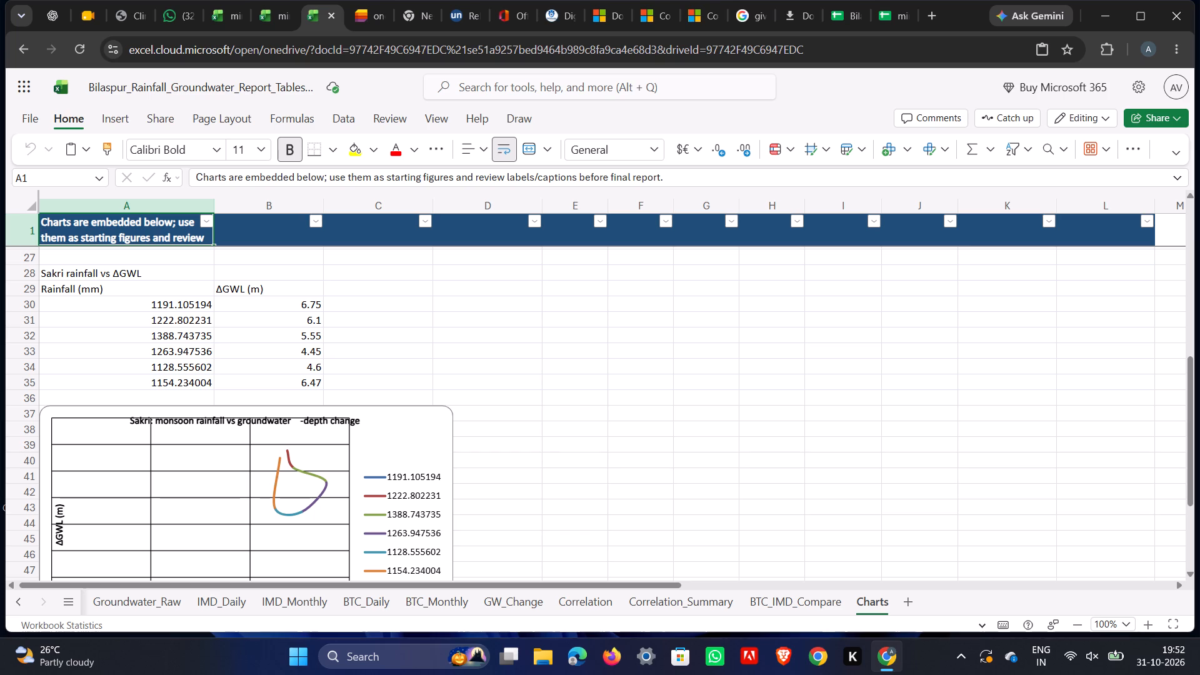
{"action": "scroll", "coordinate": [449, 392], "scroll_direction": "down", "scroll_amount": 3}
{"action": "scroll", "coordinate": [564, 423], "scroll_direction": "down", "scroll_amount": 5}
{"action": "scroll", "coordinate": [579, 406], "scroll_direction": "up", "scroll_amount": 3}
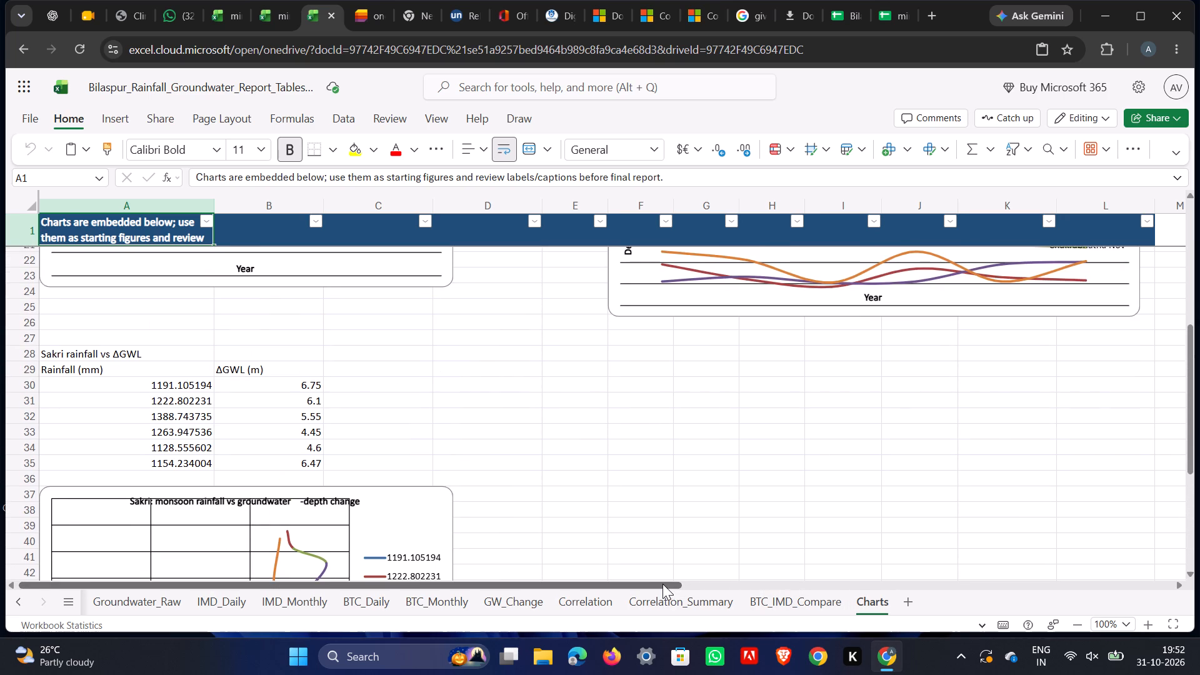
{"action": "left_click_drag", "start_coordinate": [662, 584], "coordinate": [571, 562]}
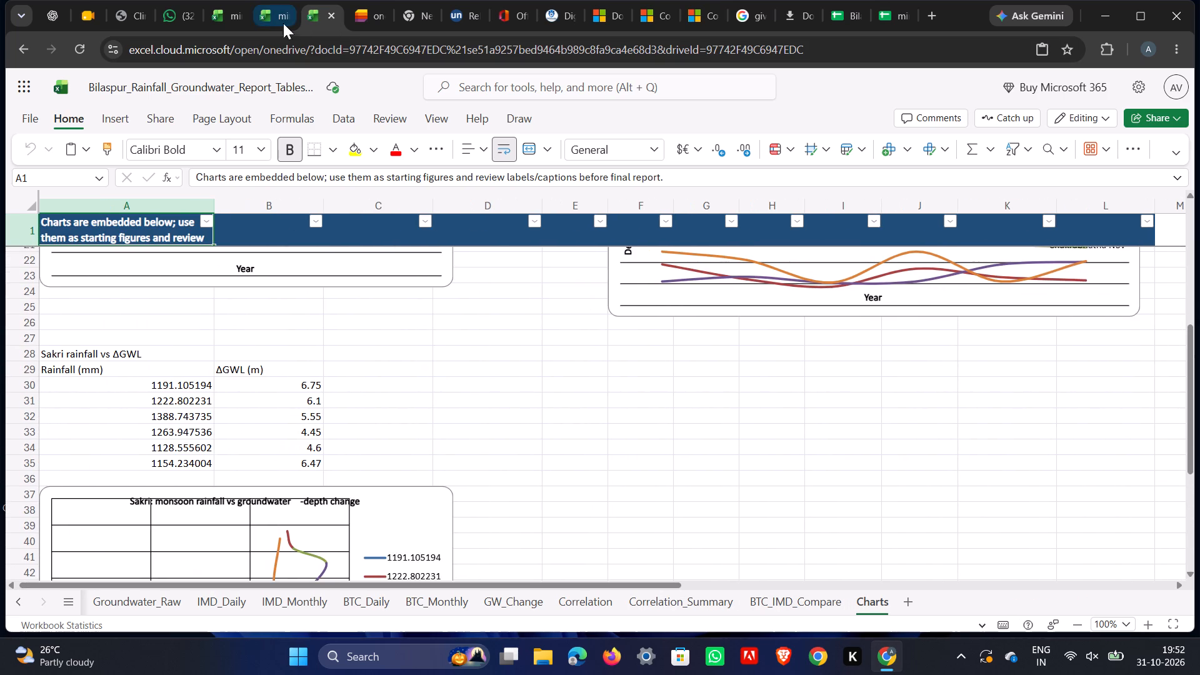
In the "minior project results" workbook, move Sheet3, Sheet6 and Sheet4 in that order to the end, after chakarbhatha.
{"action": "left_click", "coordinate": [262, 18]}
{"action": "left_click", "coordinate": [227, 11]}
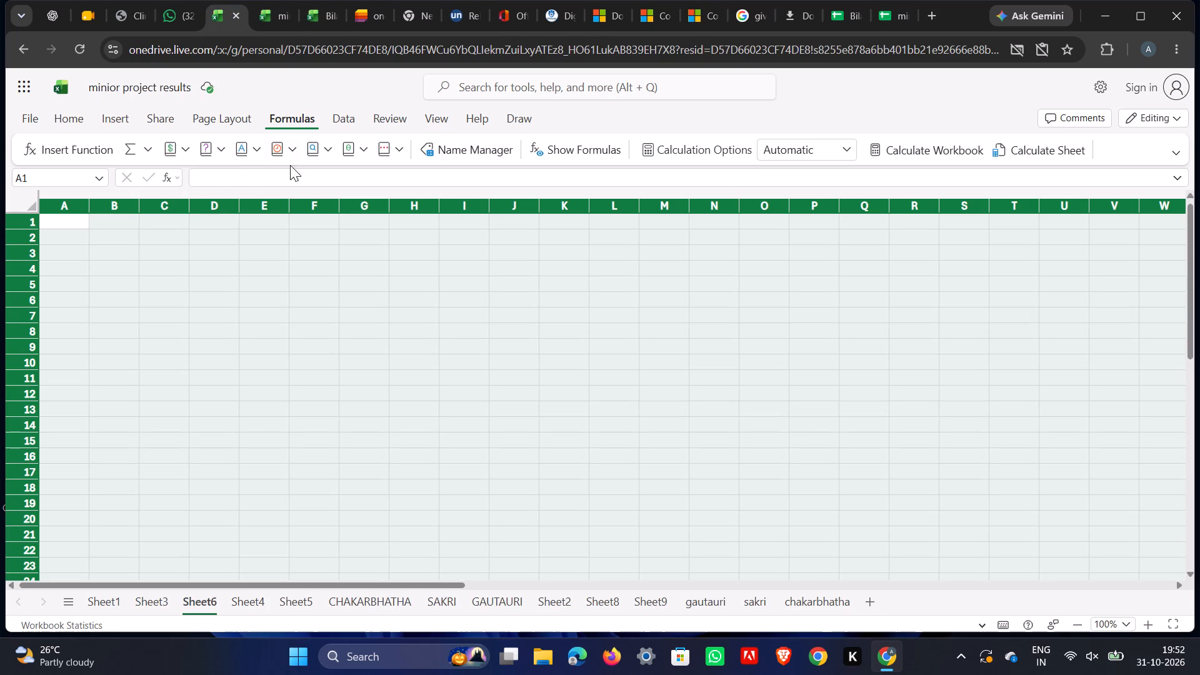
{"action": "scroll", "coordinate": [286, 186], "scroll_direction": "down", "scroll_amount": 2}
{"action": "scroll", "coordinate": [567, 347], "scroll_direction": "up", "scroll_amount": 1}
{"action": "left_click", "coordinate": [152, 604]}
{"action": "left_click", "coordinate": [101, 597]}
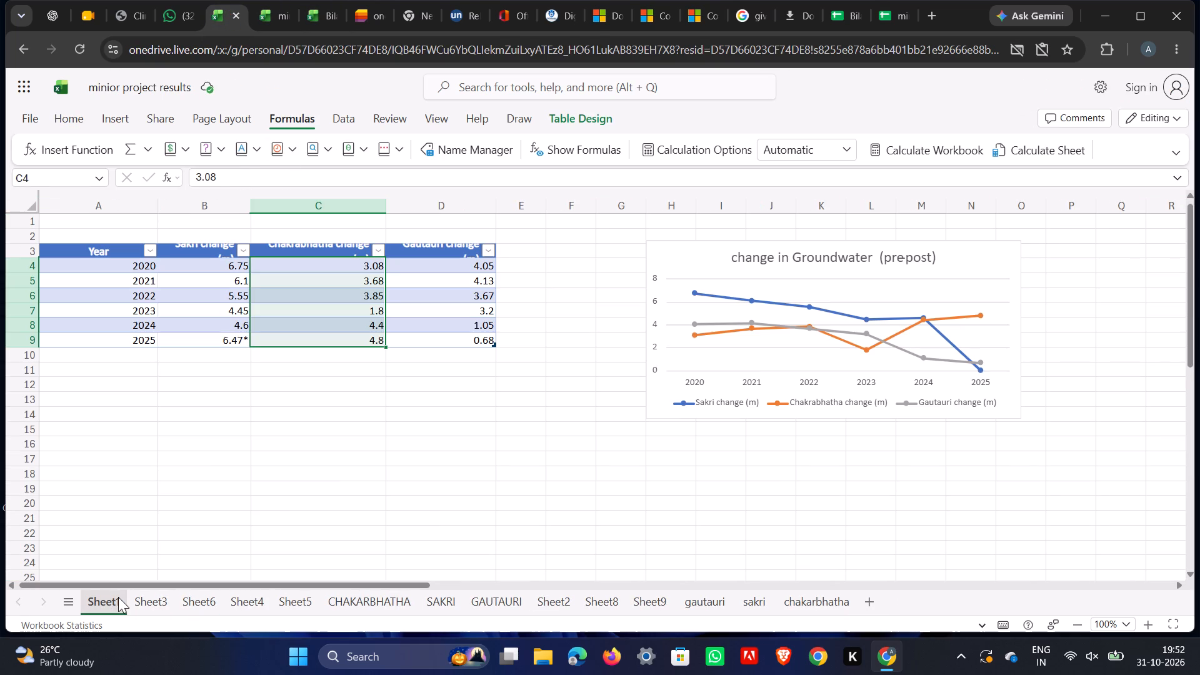
{"action": "left_click_drag", "start_coordinate": [147, 611], "coordinate": [667, 636]}
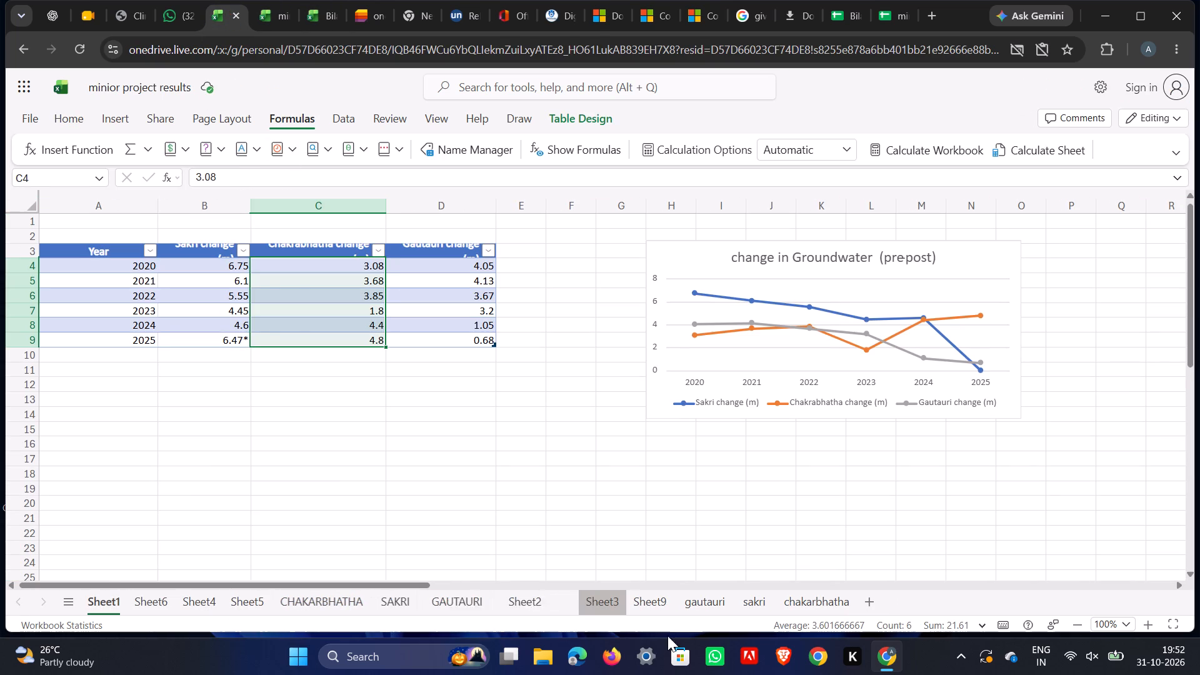
{"action": "left_click_drag", "start_coordinate": [667, 636], "coordinate": [852, 624]}
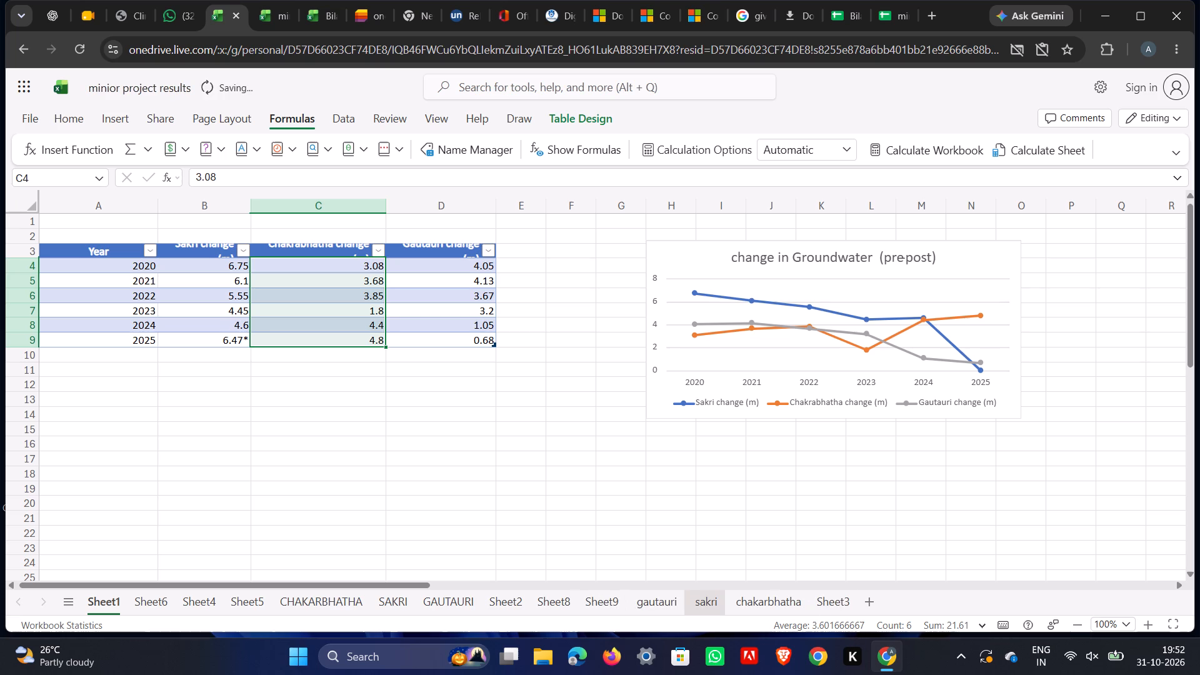
{"action": "left_click", "coordinate": [166, 613]}
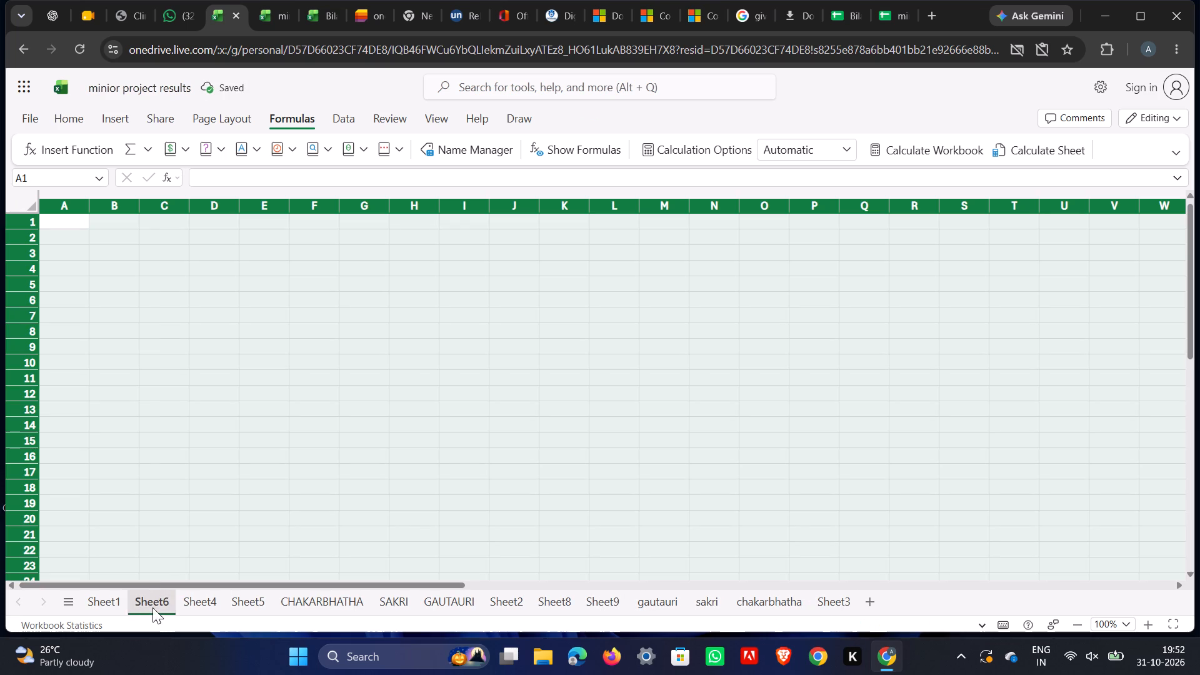
{"action": "left_click_drag", "start_coordinate": [152, 607], "coordinate": [847, 616]}
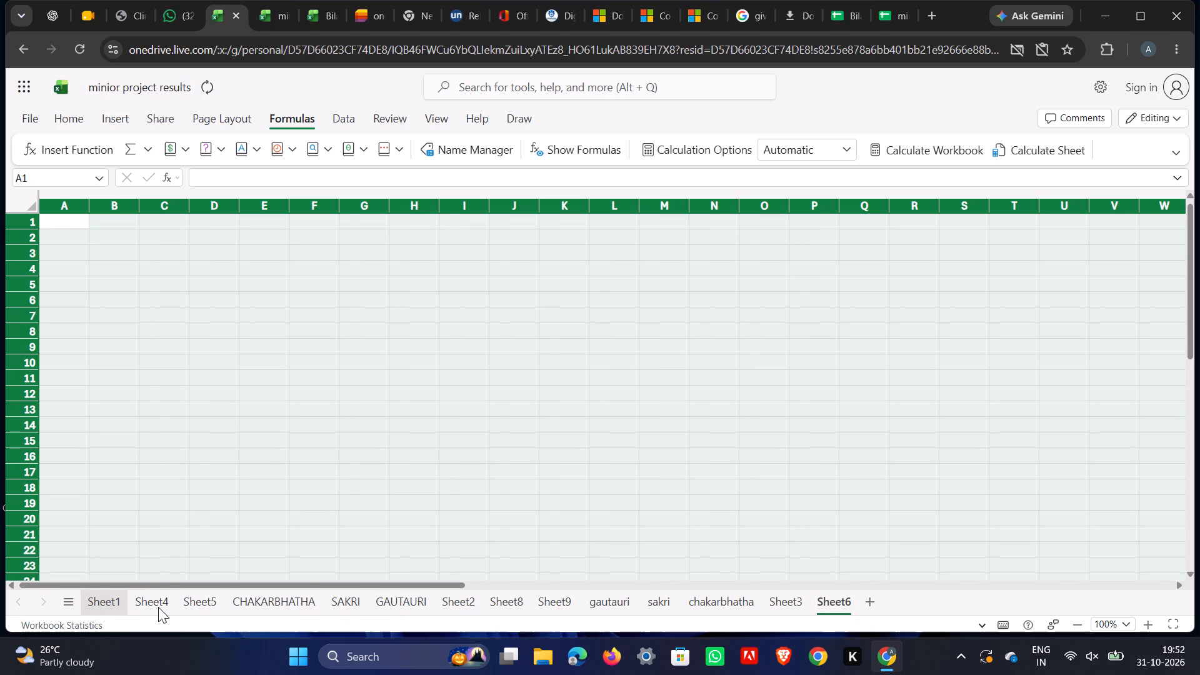
{"action": "left_click", "coordinate": [158, 607]}
{"action": "left_click_drag", "start_coordinate": [156, 605], "coordinate": [844, 623]}
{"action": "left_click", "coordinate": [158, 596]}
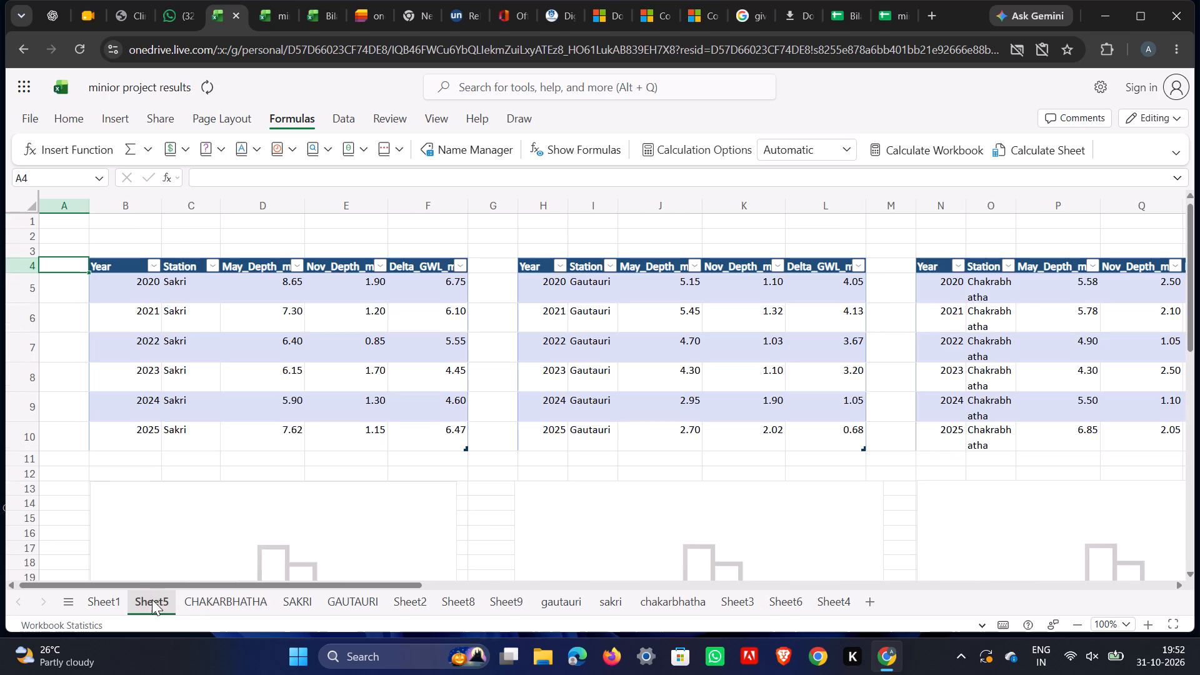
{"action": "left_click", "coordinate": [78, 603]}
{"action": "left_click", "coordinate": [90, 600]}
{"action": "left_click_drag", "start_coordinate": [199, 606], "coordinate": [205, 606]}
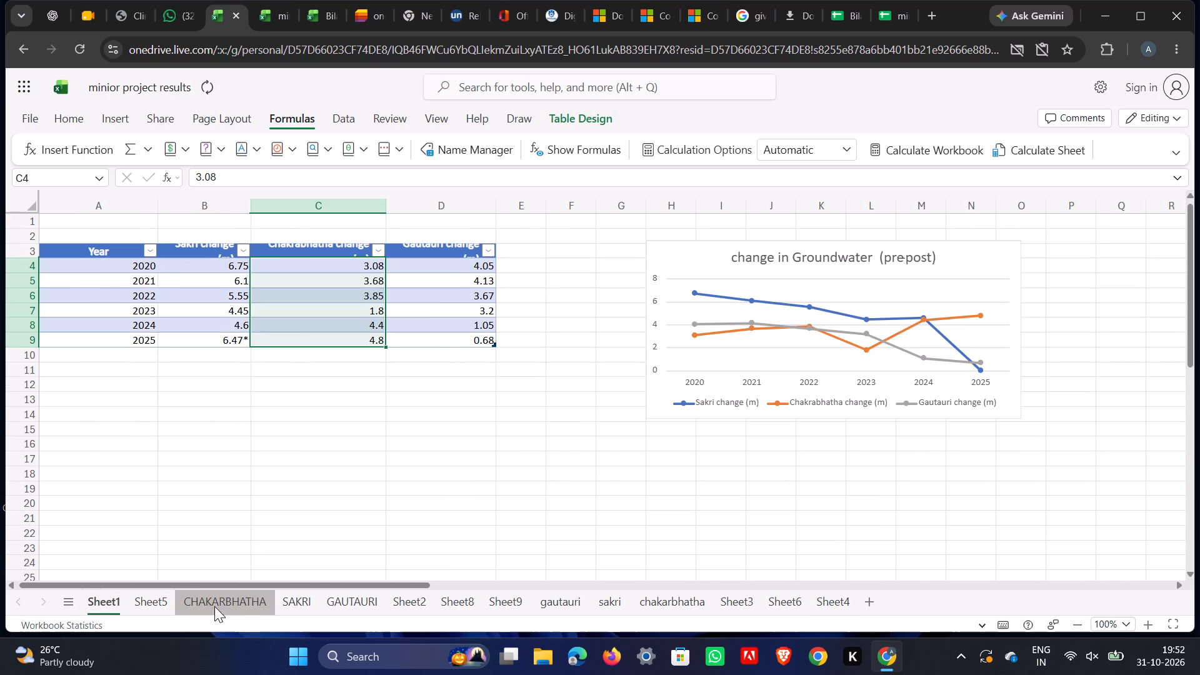
Try to copy the entire Sheet4 of "minior project results (2) 1" into blank Sheet3 of "minior project results".
{"action": "left_click", "coordinate": [724, 604]}
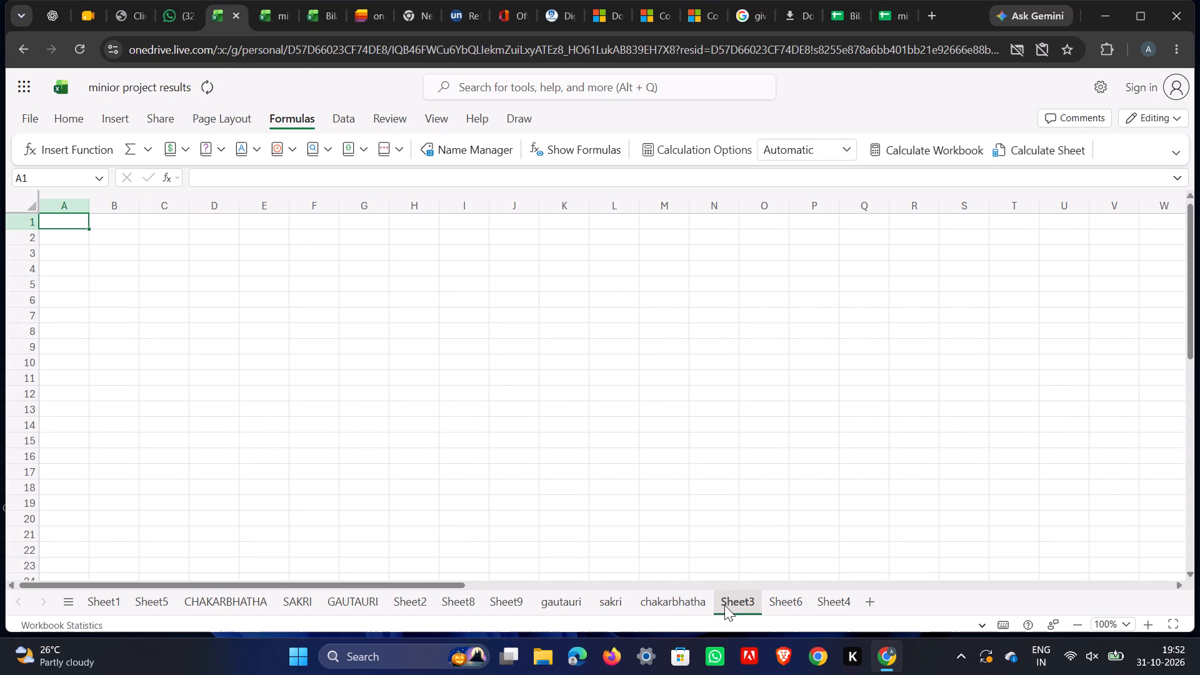
{"action": "left_click", "coordinate": [34, 211]}
{"action": "left_click", "coordinate": [34, 210]}
{"action": "left_click", "coordinate": [35, 206]}
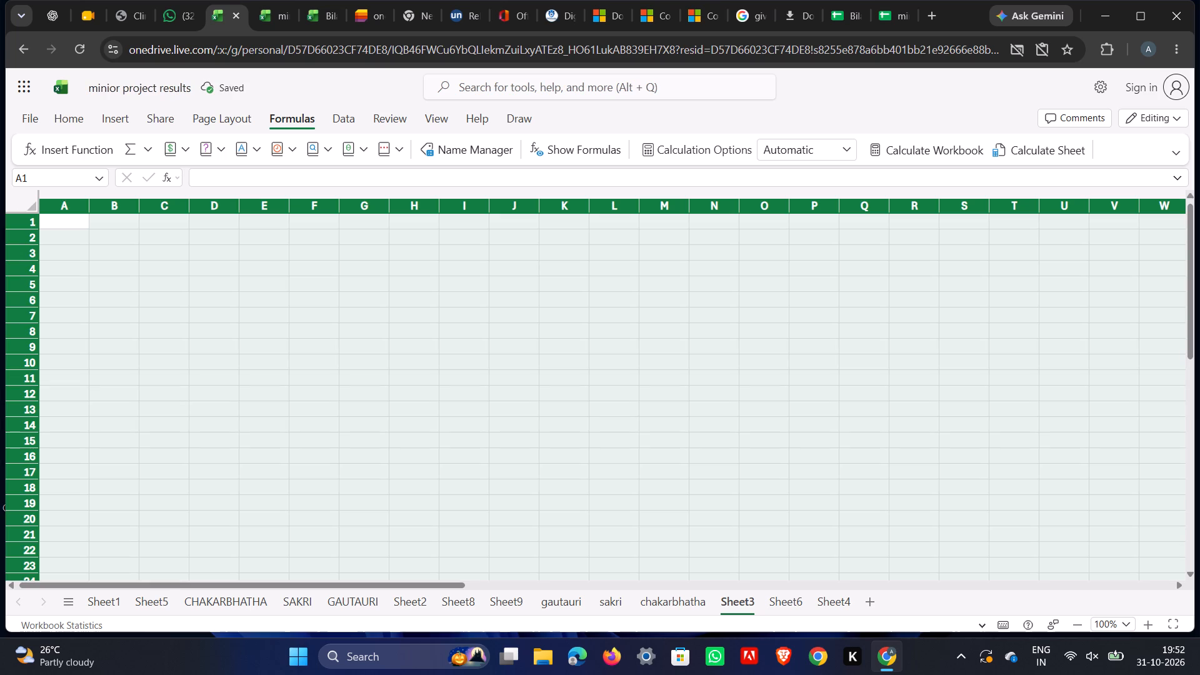
{"action": "left_click", "coordinate": [279, 9]}
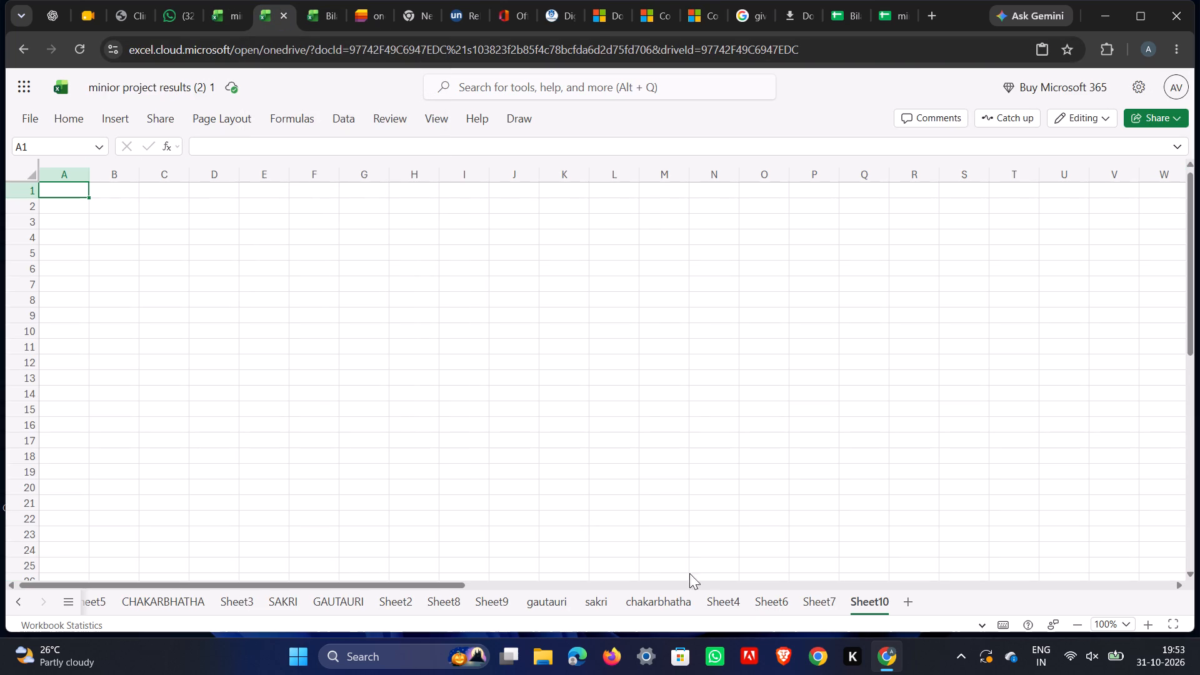
{"action": "left_click", "coordinate": [719, 593]}
{"action": "left_click", "coordinate": [733, 602]}
{"action": "left_click", "coordinate": [34, 177]}
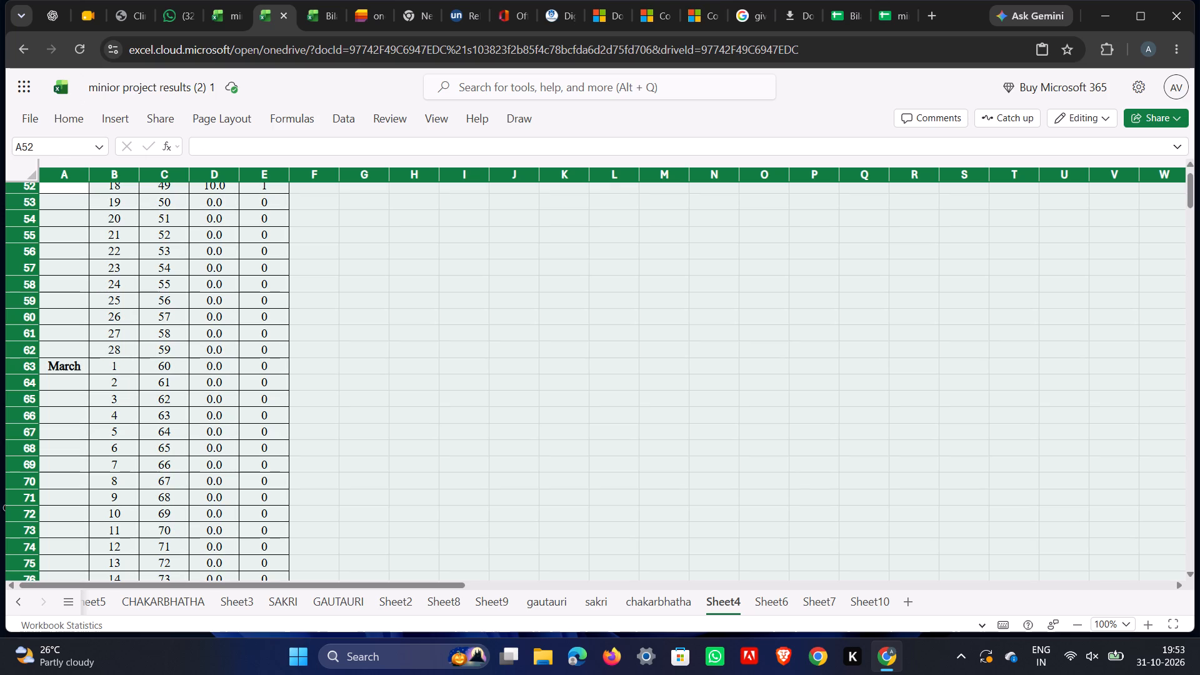
{"action": "key", "text": "ctrl+c"}
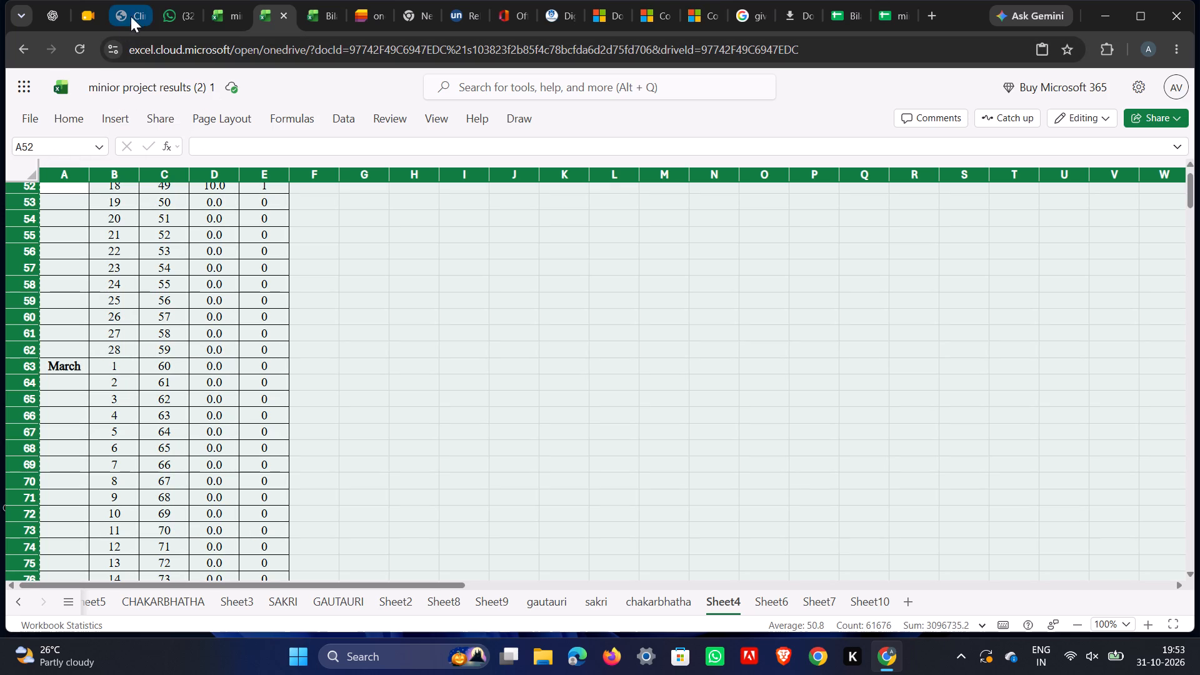
{"action": "left_click", "coordinate": [221, 17]}
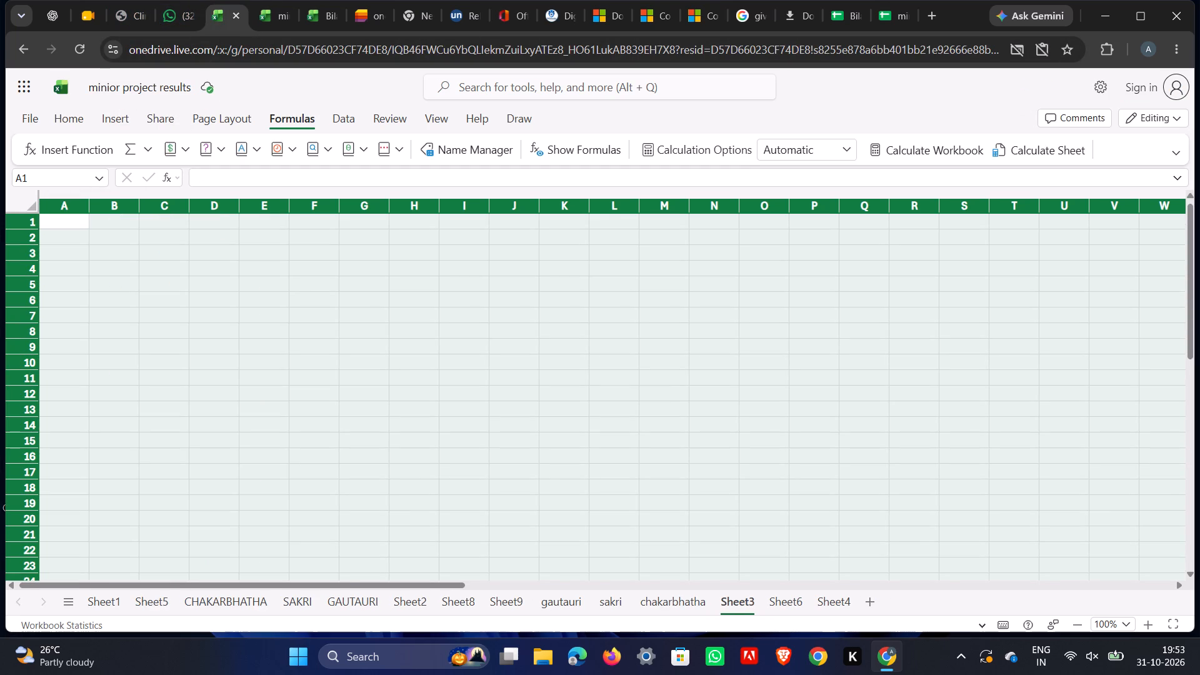
{"action": "key", "text": "ctrl+v"}
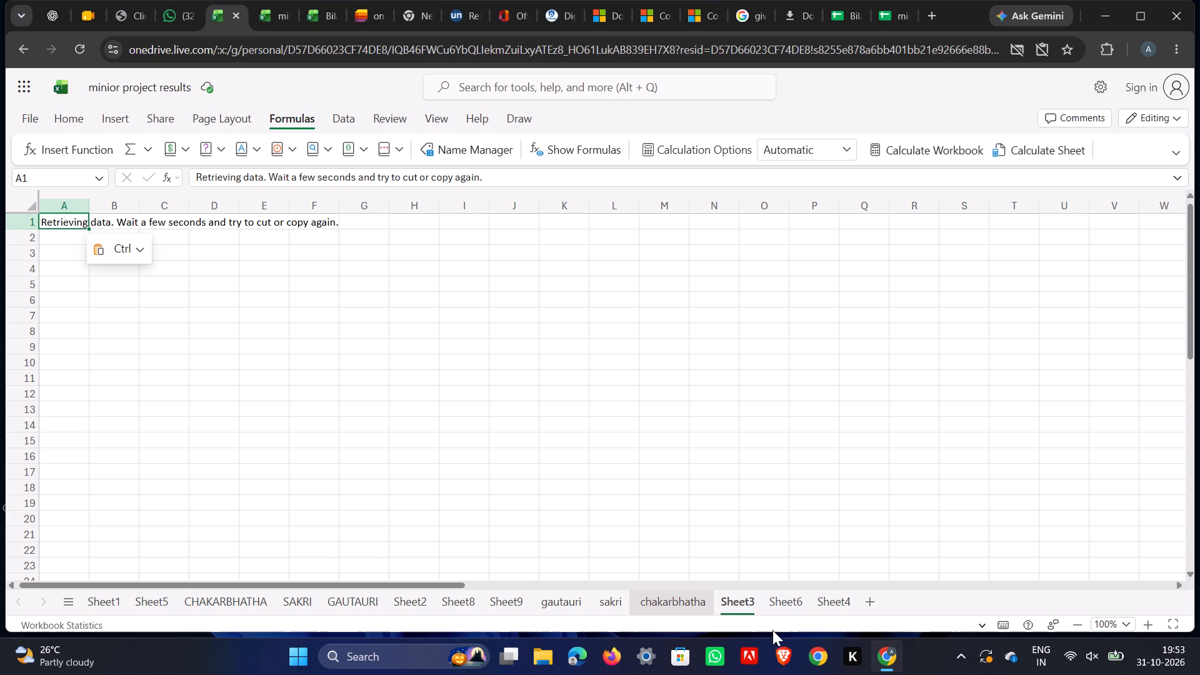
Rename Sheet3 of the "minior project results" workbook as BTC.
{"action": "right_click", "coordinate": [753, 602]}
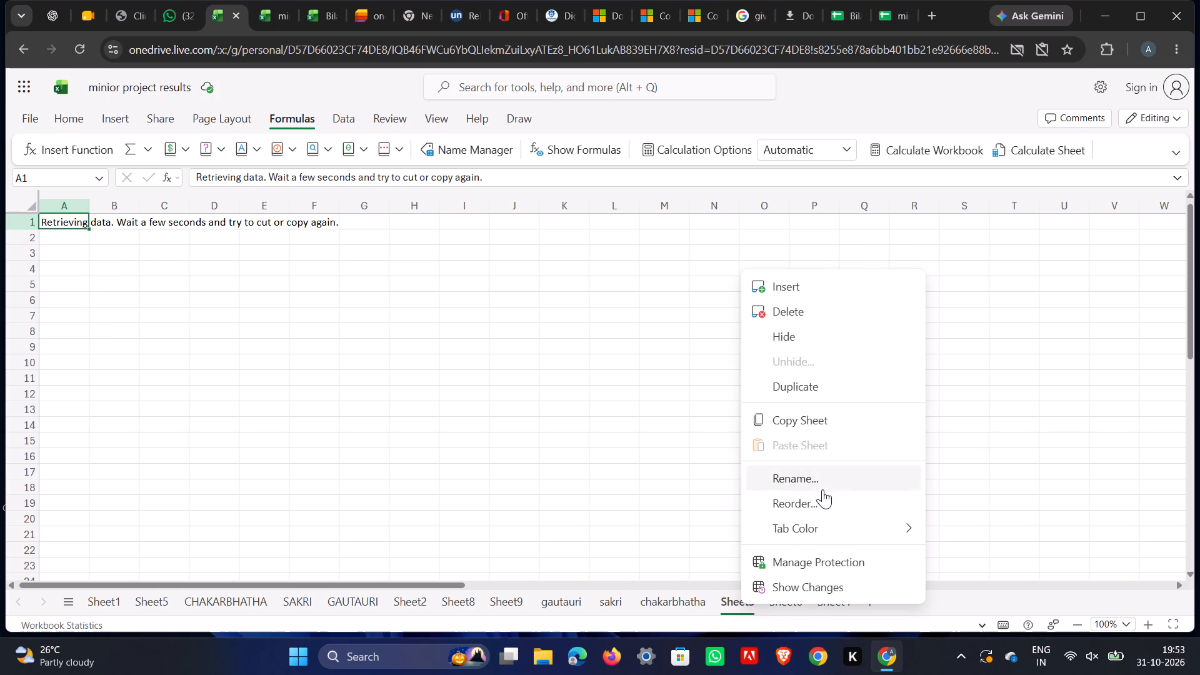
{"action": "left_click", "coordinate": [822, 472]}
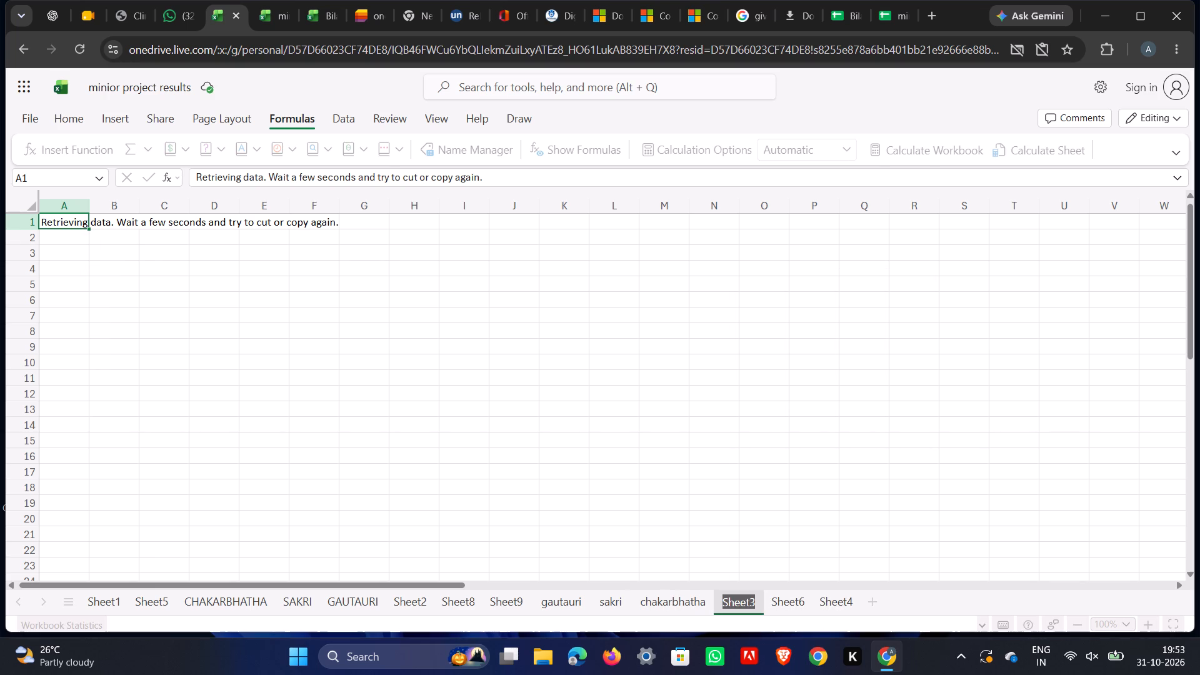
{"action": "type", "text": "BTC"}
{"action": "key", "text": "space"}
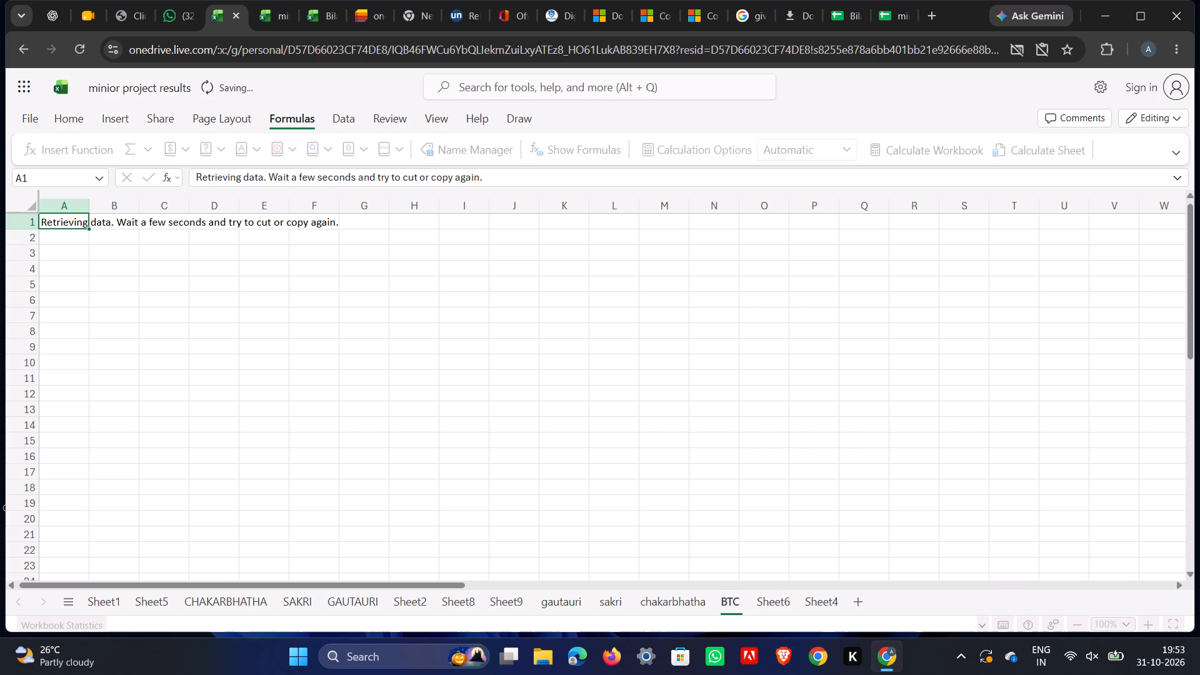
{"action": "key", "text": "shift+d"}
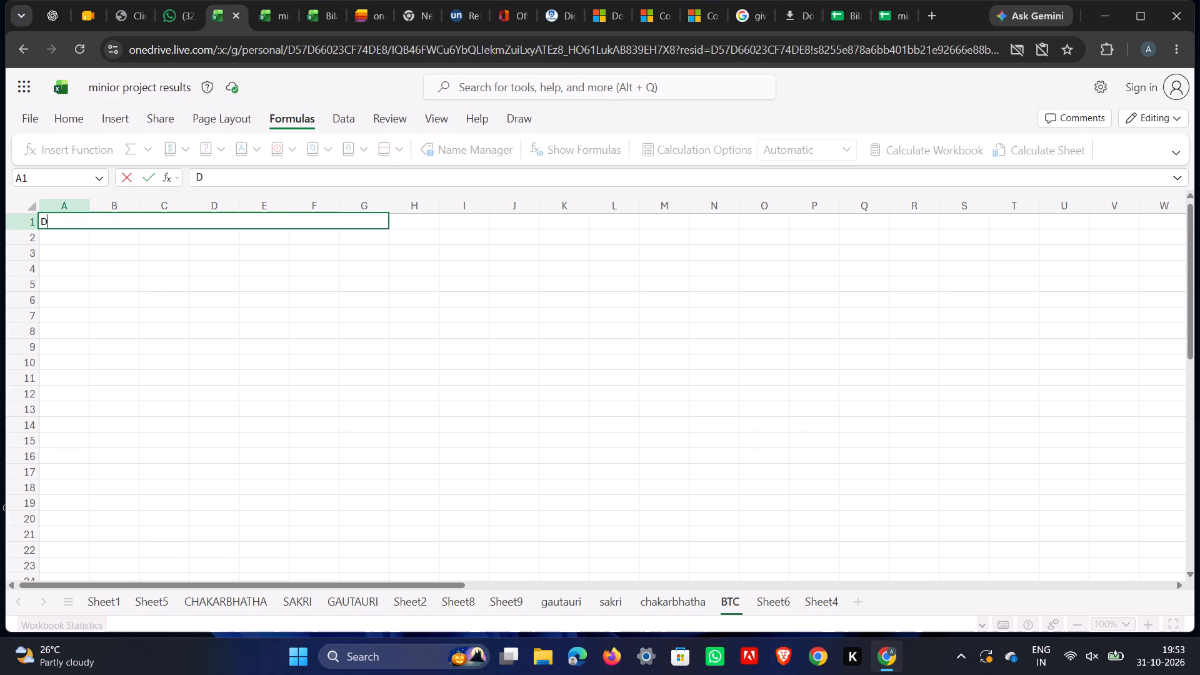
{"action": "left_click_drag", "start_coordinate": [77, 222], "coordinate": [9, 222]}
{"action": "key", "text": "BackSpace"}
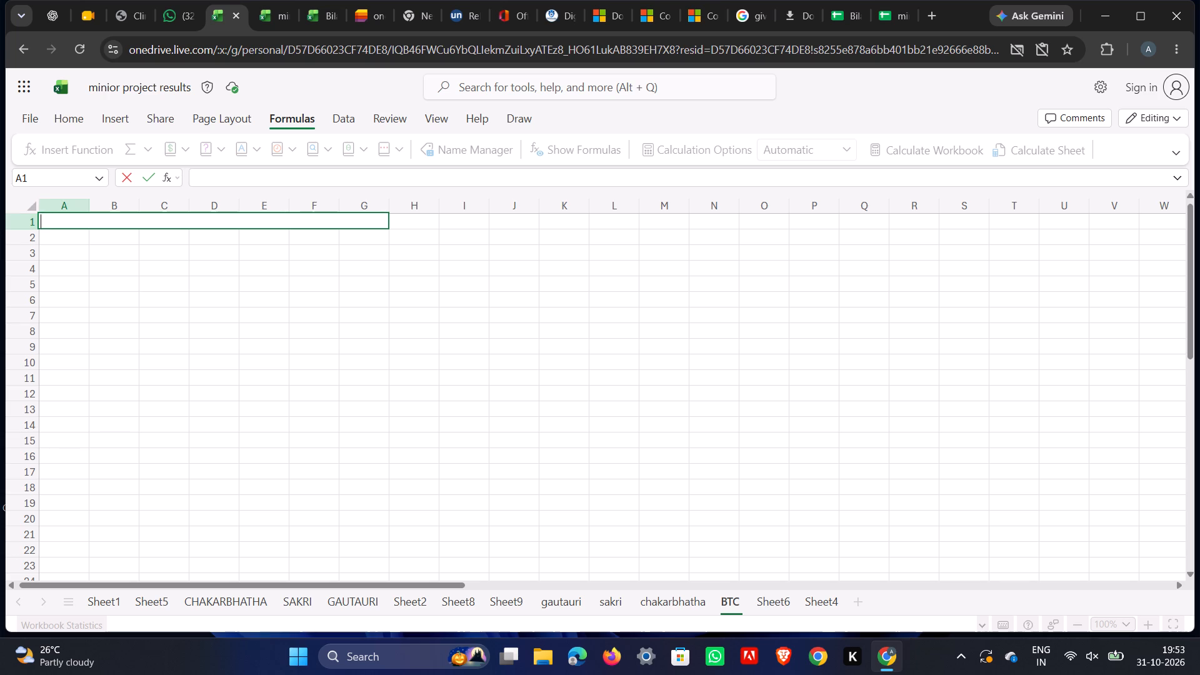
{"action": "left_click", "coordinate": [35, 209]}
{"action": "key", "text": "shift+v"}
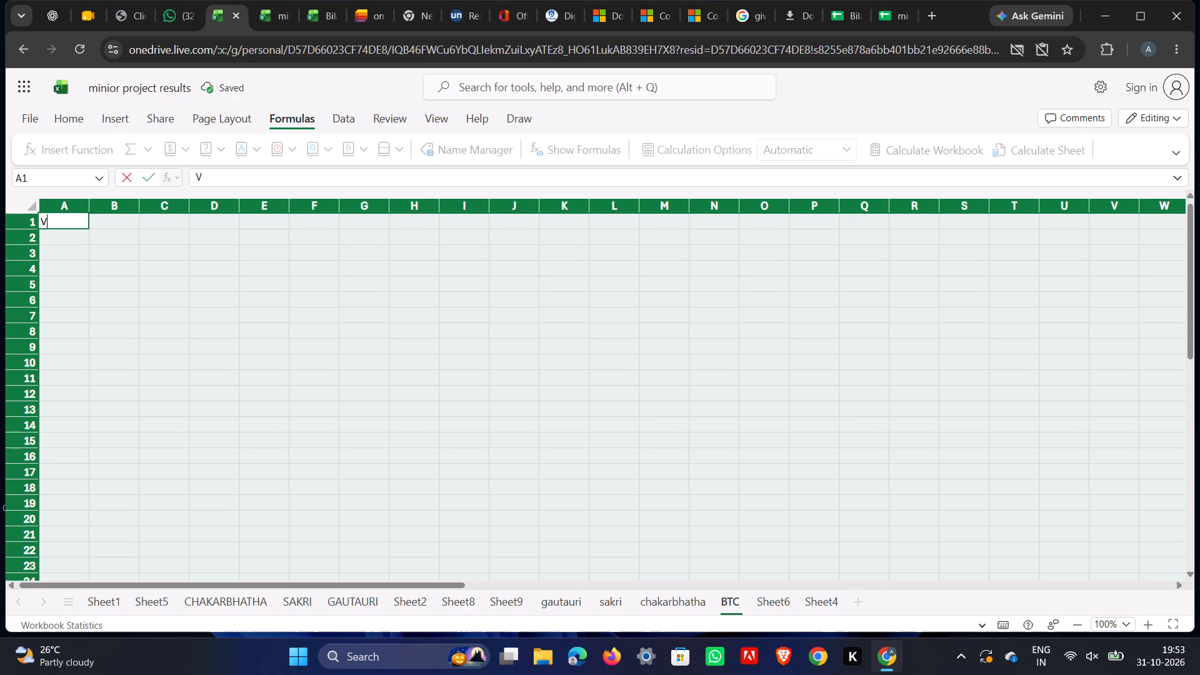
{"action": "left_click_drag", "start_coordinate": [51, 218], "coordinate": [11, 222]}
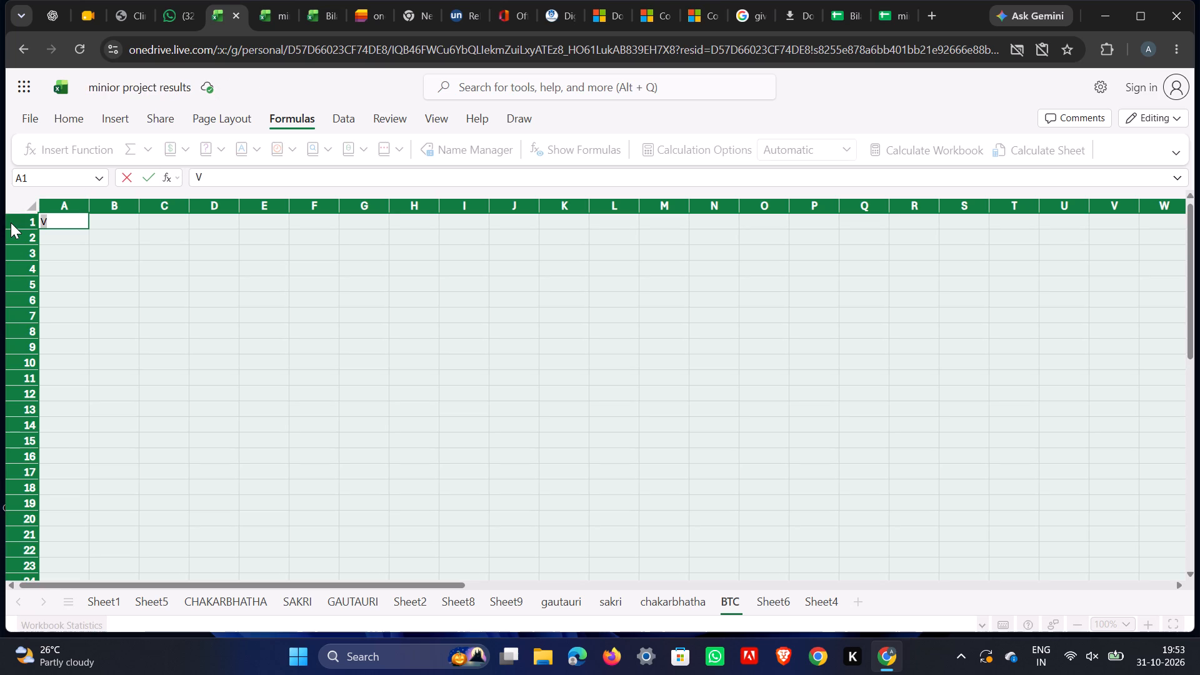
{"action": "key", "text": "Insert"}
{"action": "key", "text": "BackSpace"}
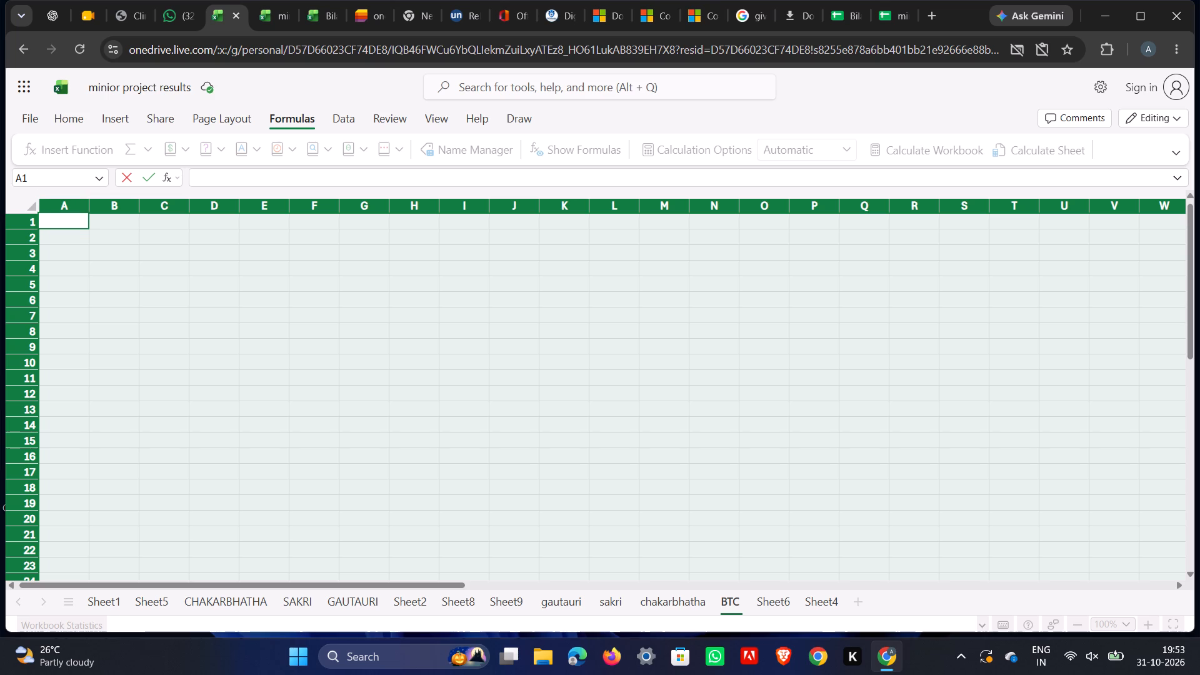
Try again to paste the copied Sheet4 data over the entire BTC sheet.
{"action": "double_click", "coordinate": [34, 206]}
{"action": "key", "text": "ctrl+v"}
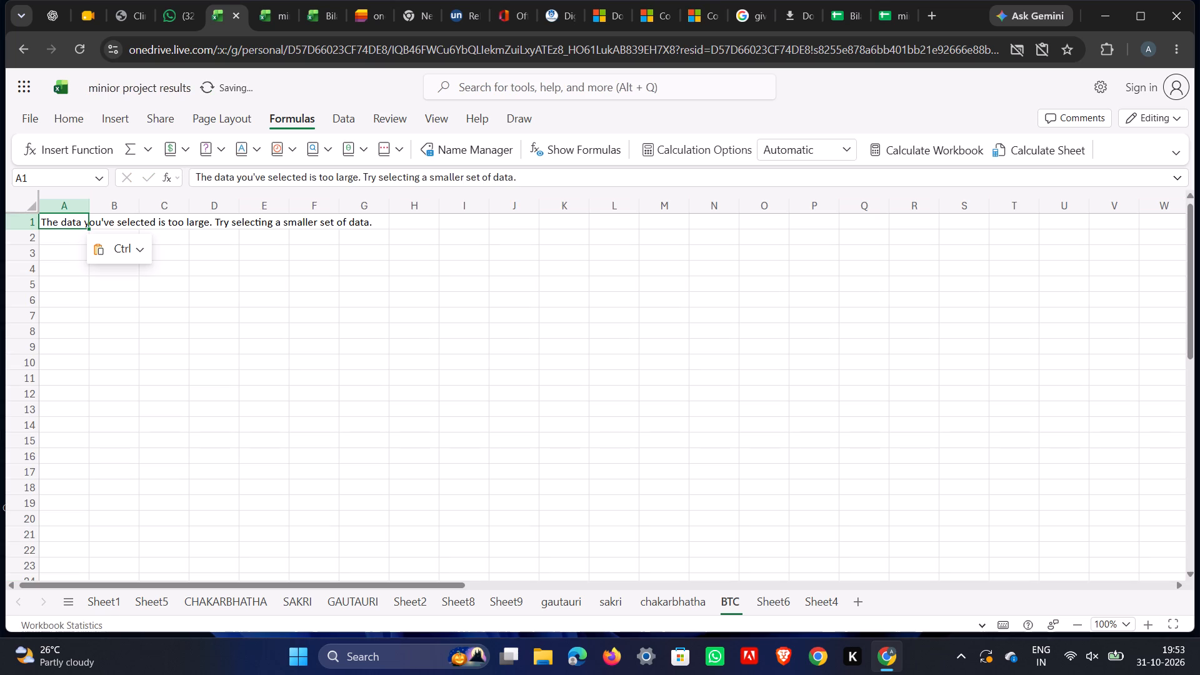
Rename the BTC sheet as BTC Daily.
{"action": "right_click", "coordinate": [738, 609]}
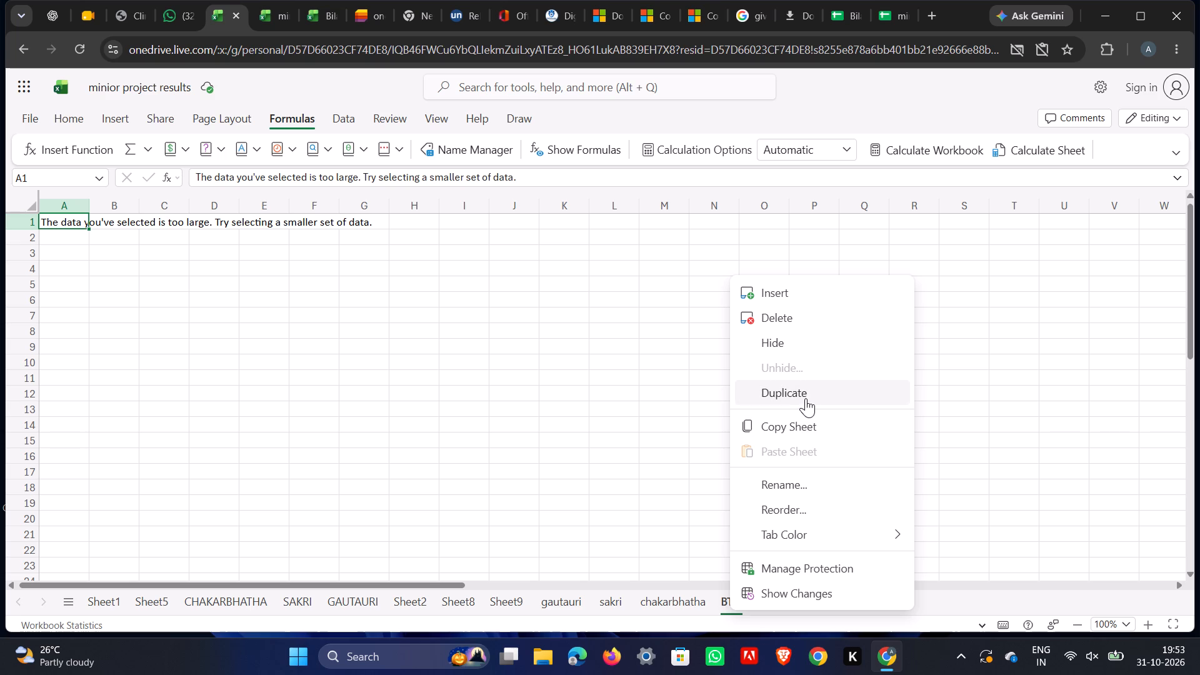
{"action": "left_click", "coordinate": [806, 484]}
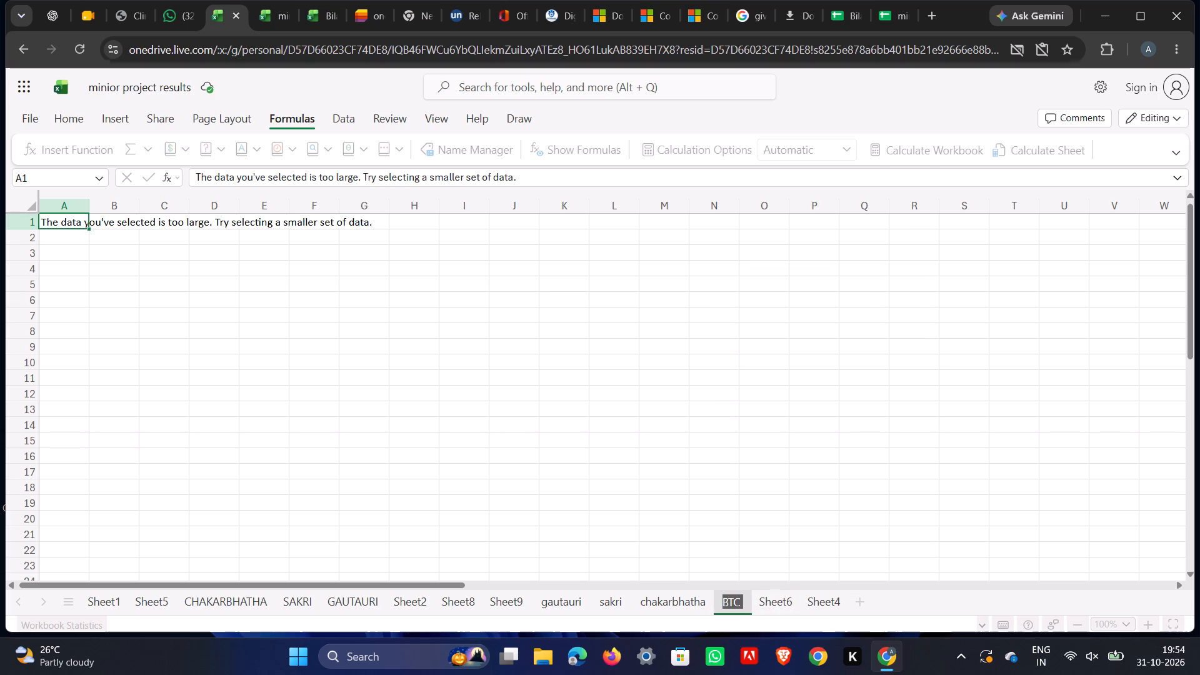
{"action": "key", "text": "BackSpace"}
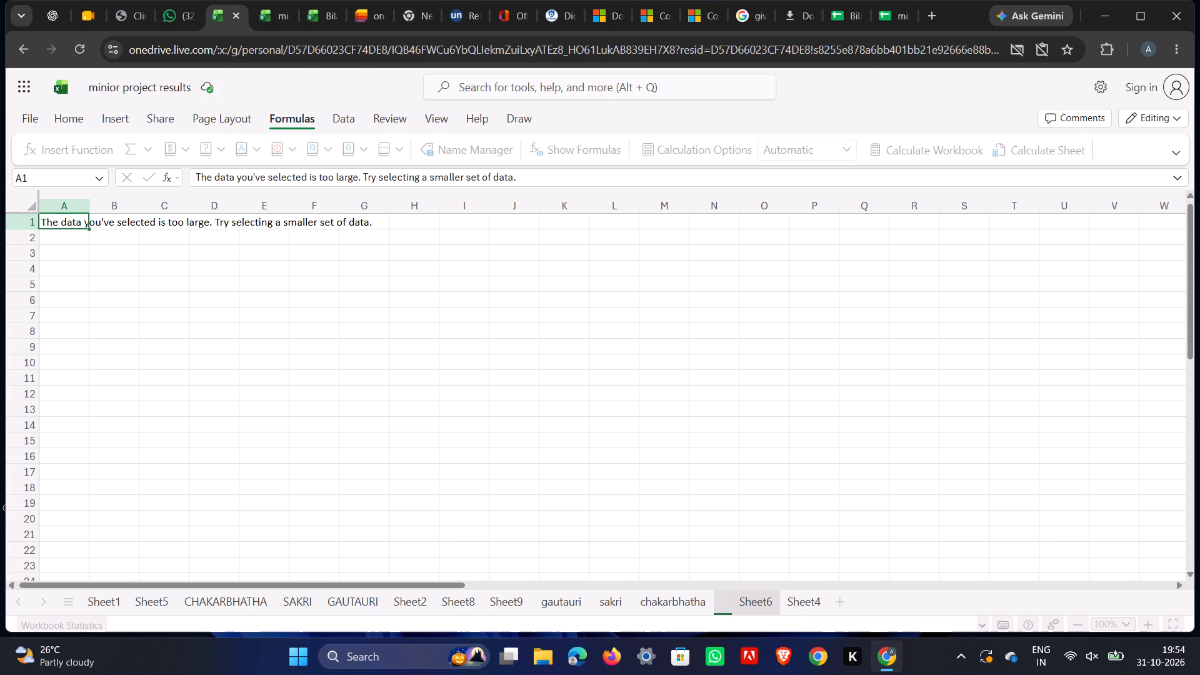
{"action": "type", "text": "BTC"}
{"action": "key", "text": "space"}
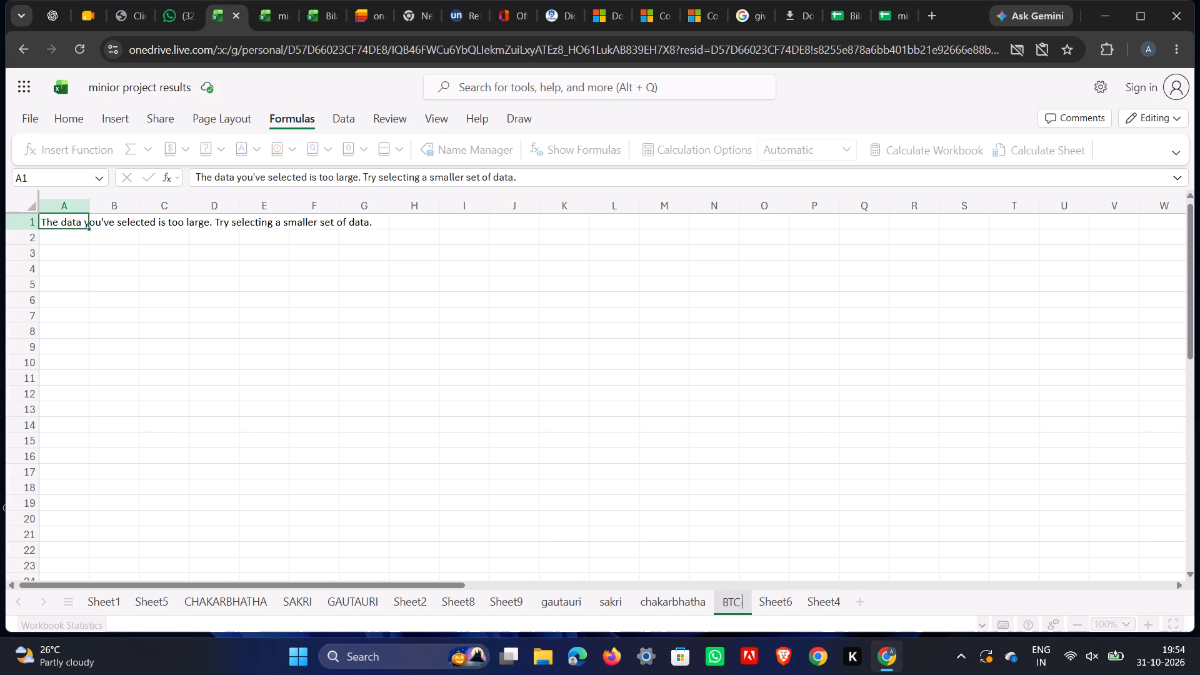
{"action": "type", "text": "Daily"}
{"action": "left_click", "coordinate": [799, 602]}
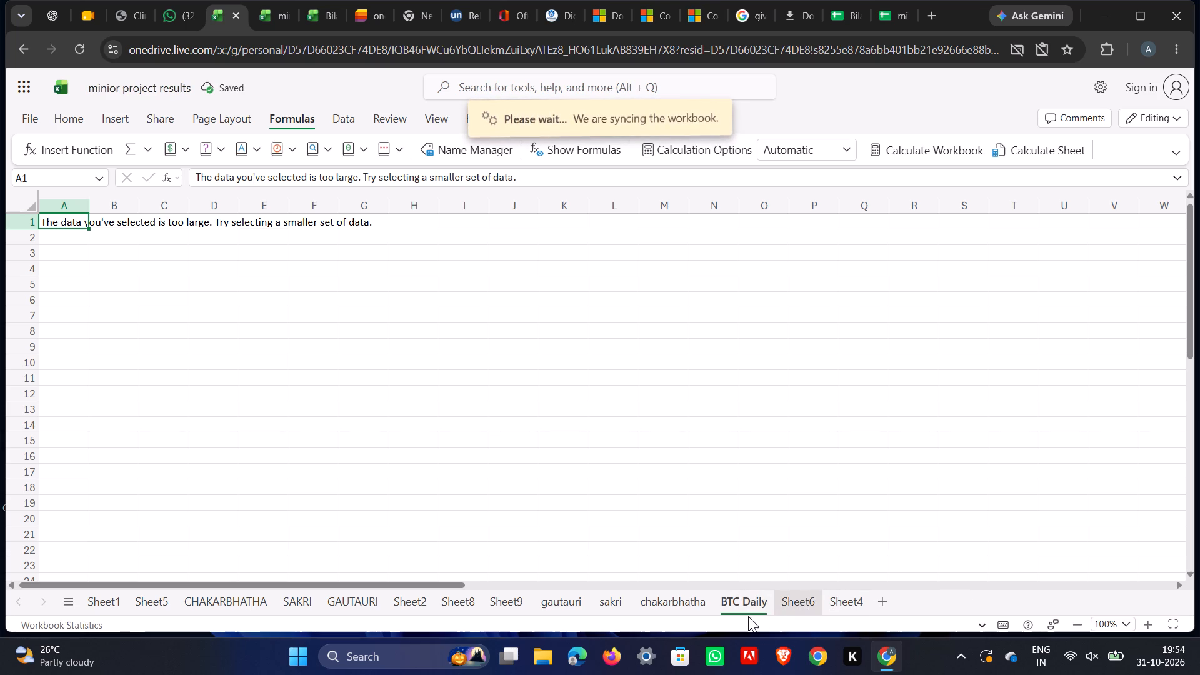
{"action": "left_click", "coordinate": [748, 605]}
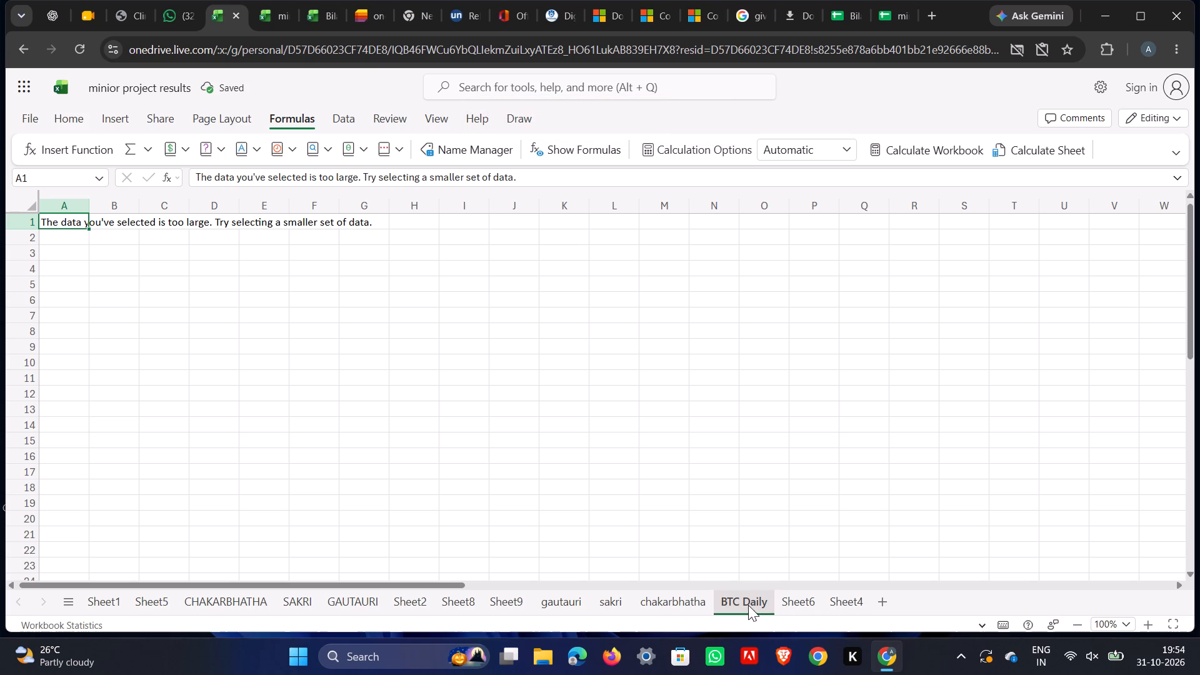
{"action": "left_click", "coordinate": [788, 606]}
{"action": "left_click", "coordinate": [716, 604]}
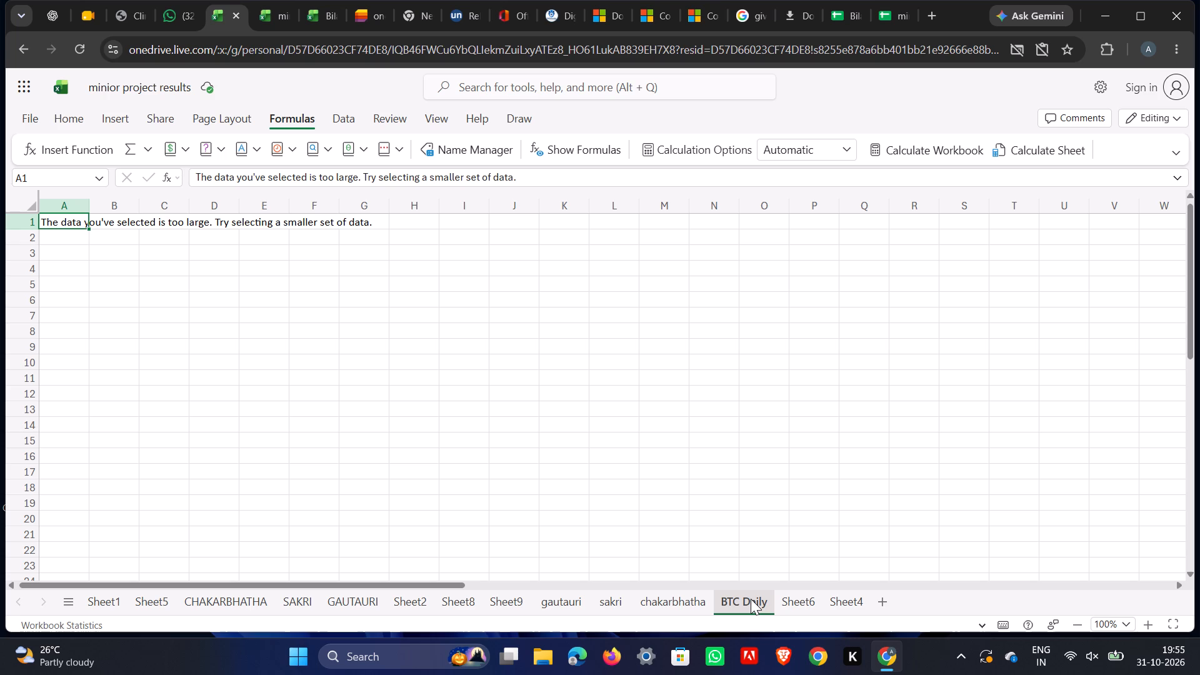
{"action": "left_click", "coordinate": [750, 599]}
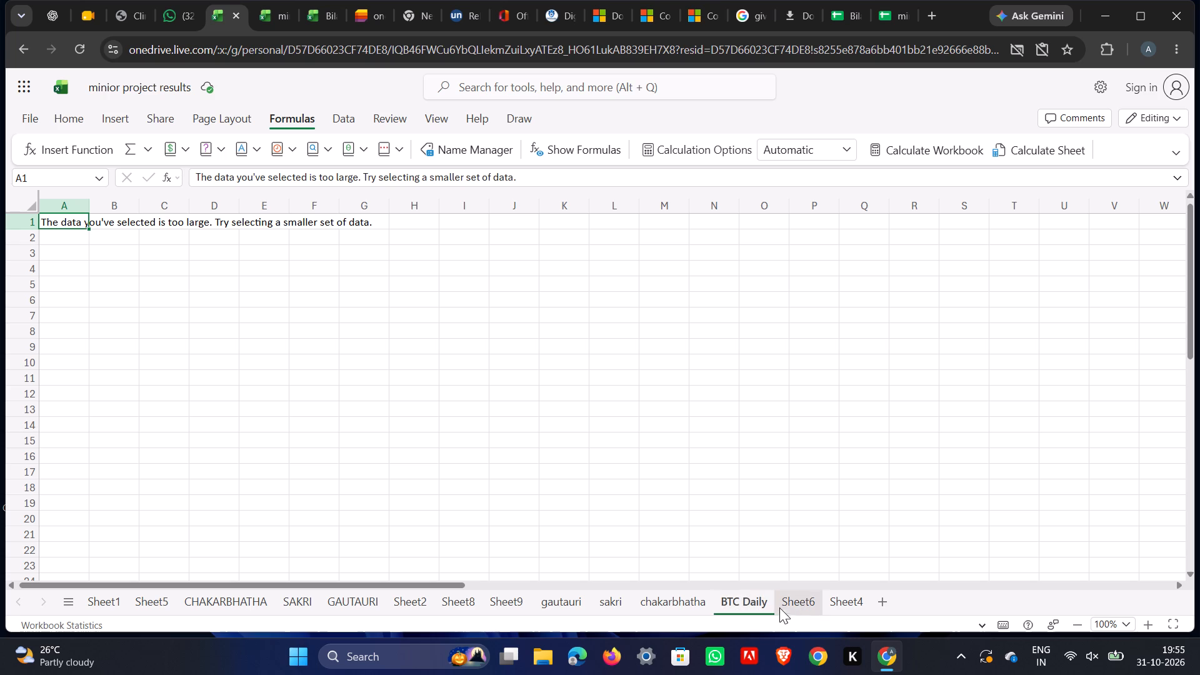
{"action": "left_click", "coordinate": [792, 604]}
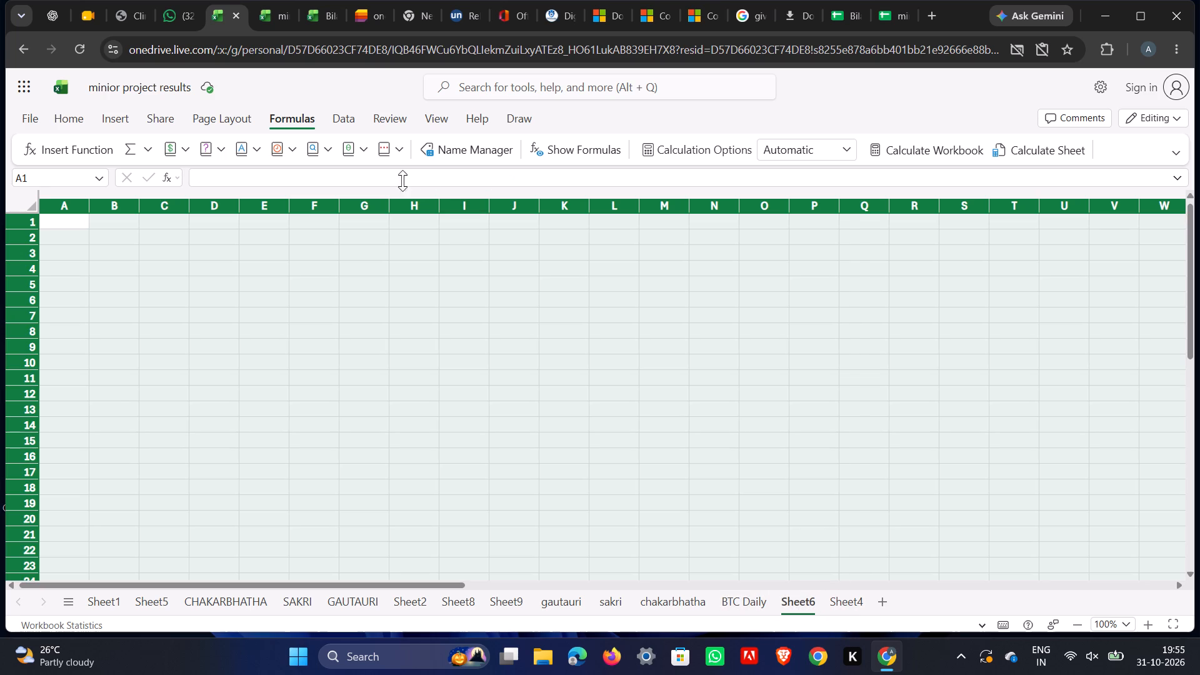
{"action": "left_click", "coordinate": [317, 12]}
{"action": "left_click", "coordinate": [262, 14]}
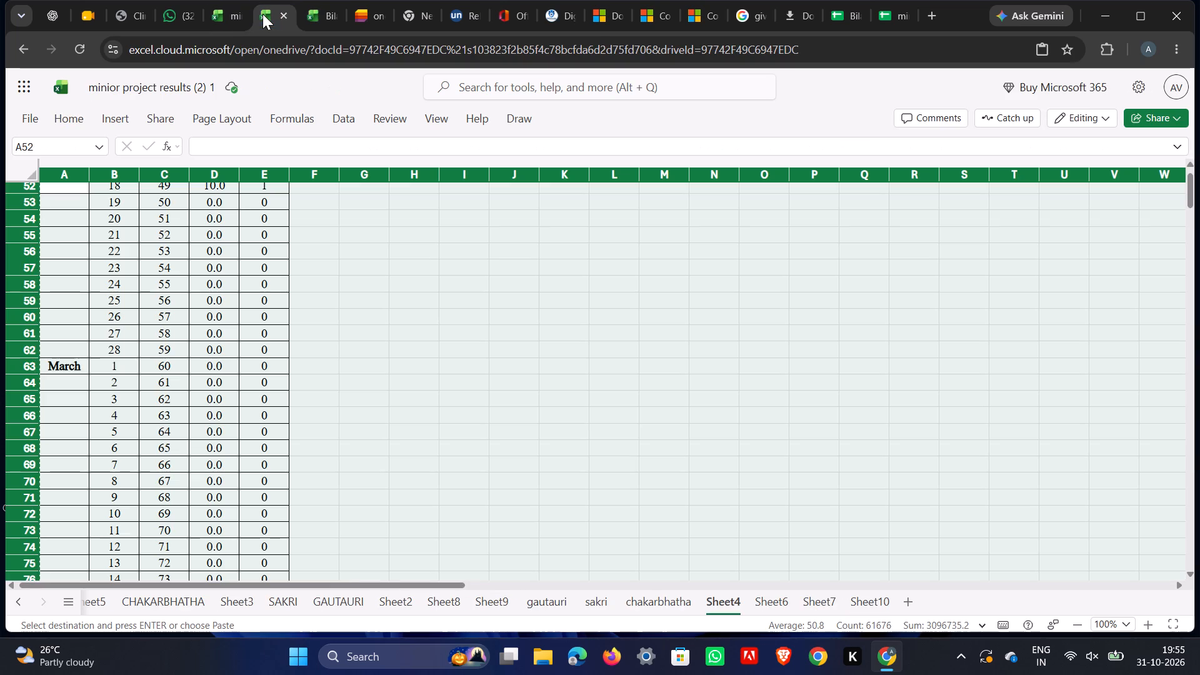
{"action": "left_click", "coordinate": [771, 601]}
{"action": "left_click", "coordinate": [771, 601]}
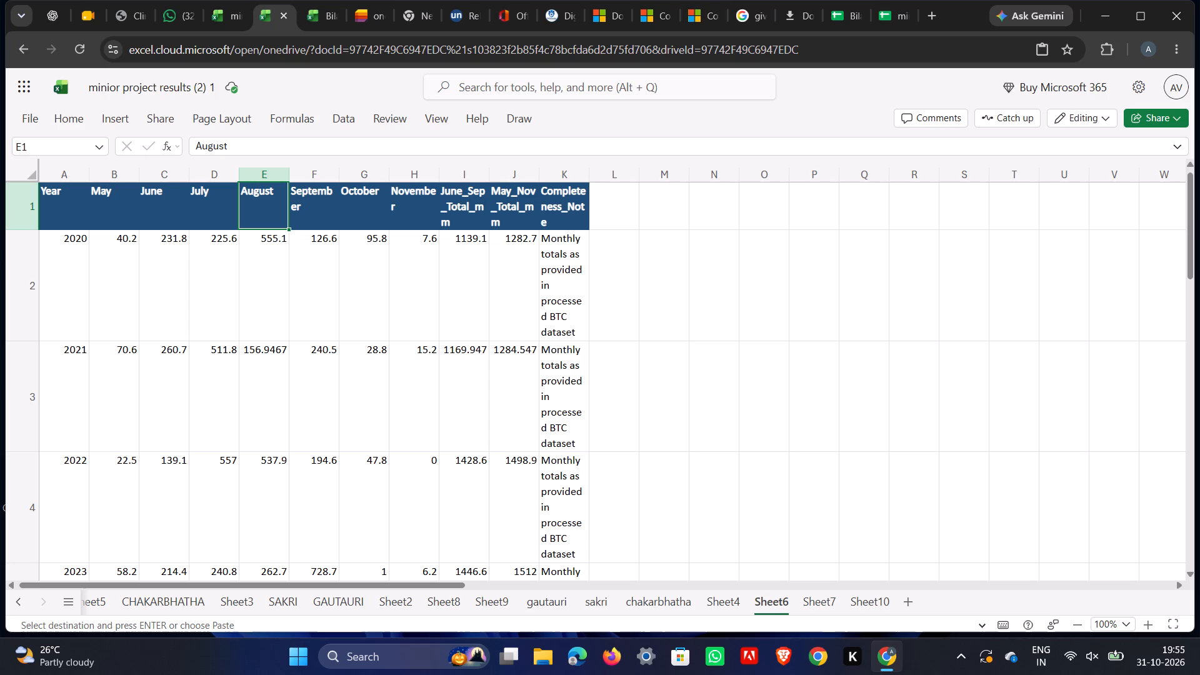
{"action": "left_click", "coordinate": [31, 177]}
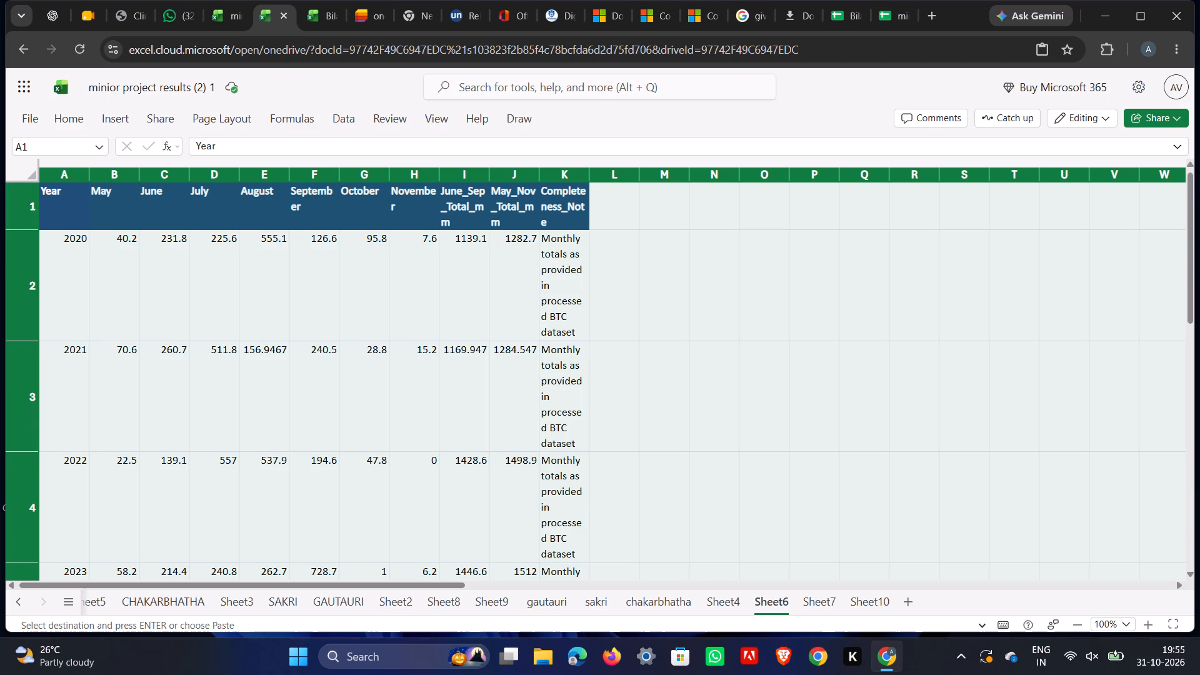
{"action": "scroll", "coordinate": [166, 334], "scroll_direction": "down", "scroll_amount": 2}
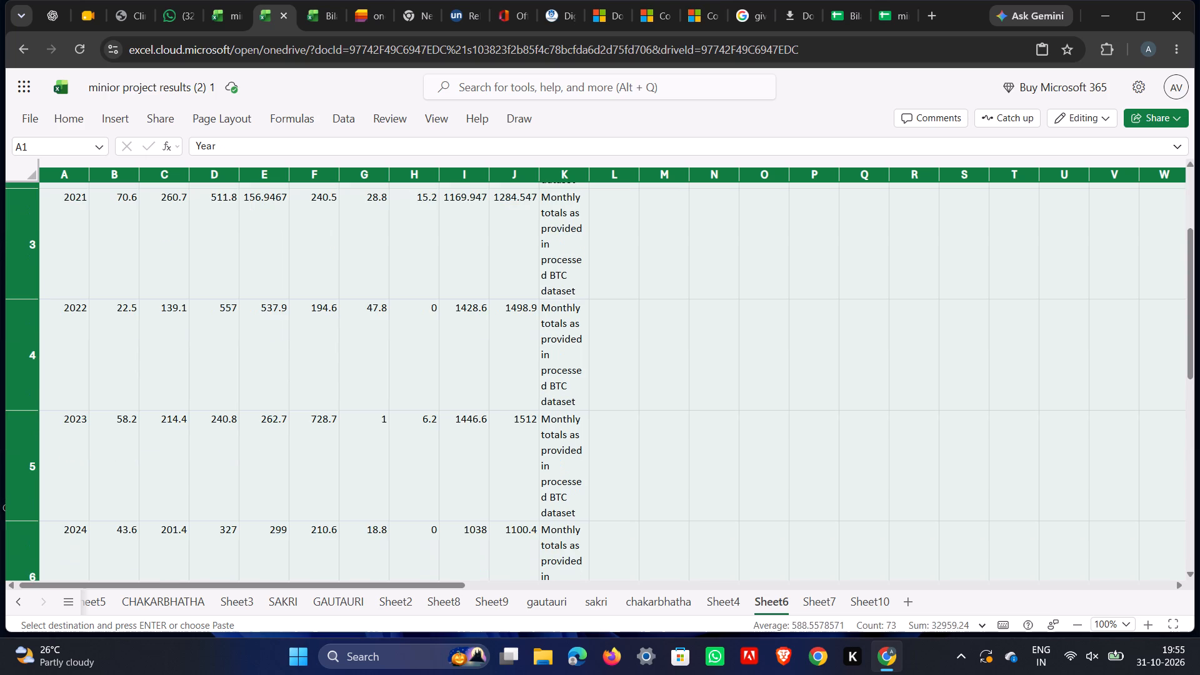
{"action": "scroll", "coordinate": [166, 344], "scroll_direction": "down", "scroll_amount": 4}
{"action": "scroll", "coordinate": [167, 347], "scroll_direction": "up", "scroll_amount": 3}
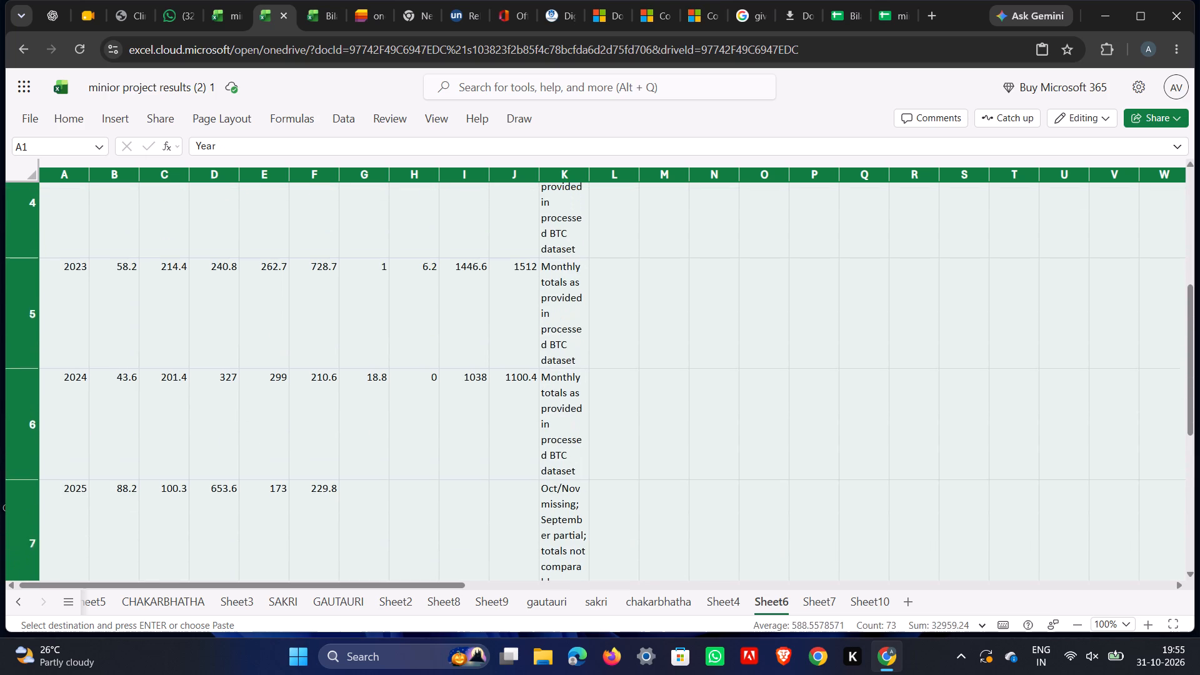
{"action": "scroll", "coordinate": [167, 347], "scroll_direction": "up", "scroll_amount": 2}
{"action": "scroll", "coordinate": [352, 412], "scroll_direction": "up", "scroll_amount": 1}
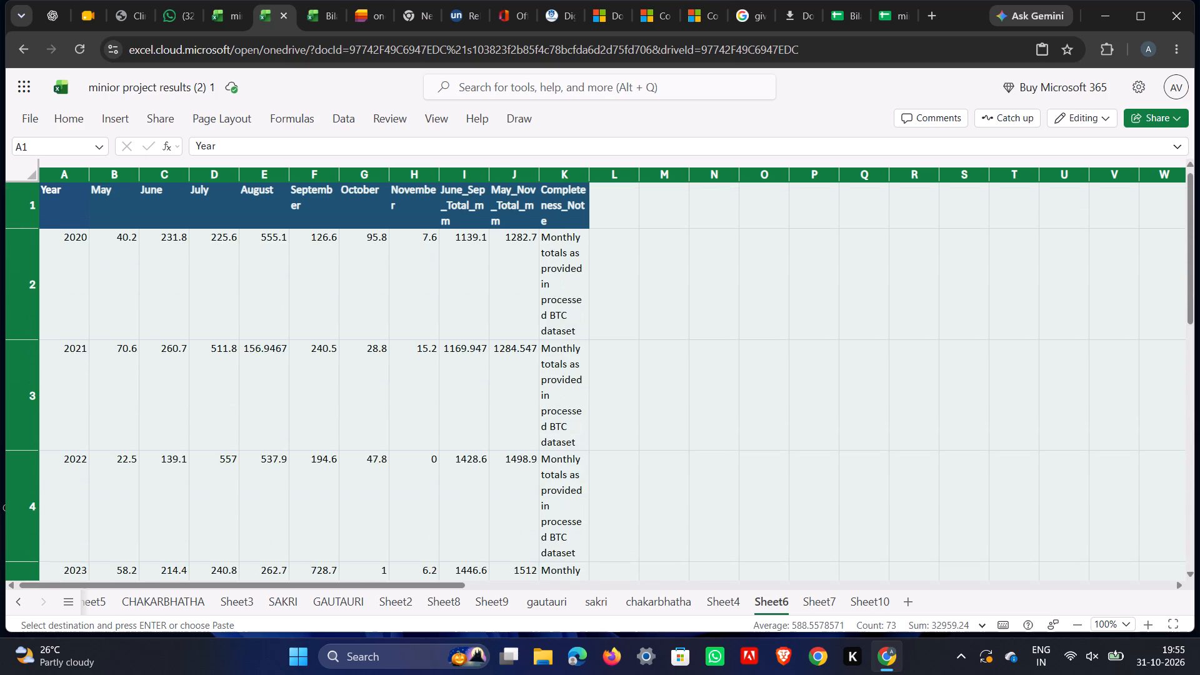
{"action": "scroll", "coordinate": [361, 396], "scroll_direction": "up", "scroll_amount": 3}
{"action": "scroll", "coordinate": [361, 395], "scroll_direction": "down", "scroll_amount": 1}
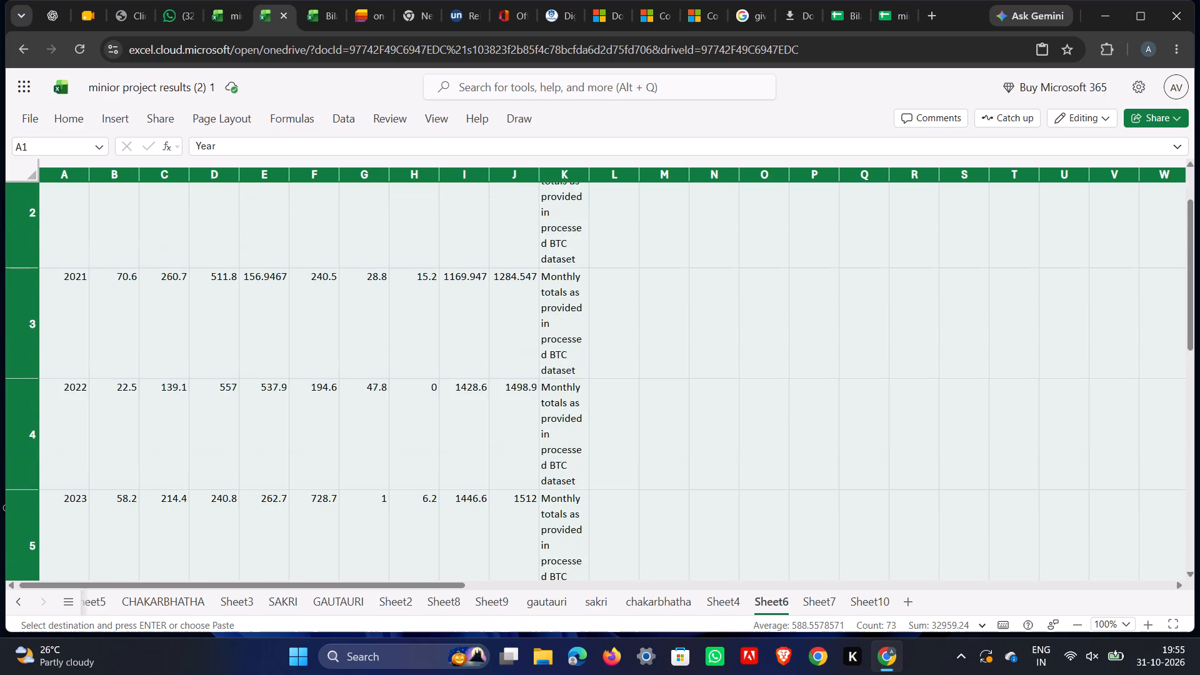
{"action": "scroll", "coordinate": [361, 395], "scroll_direction": "up", "scroll_amount": 2}
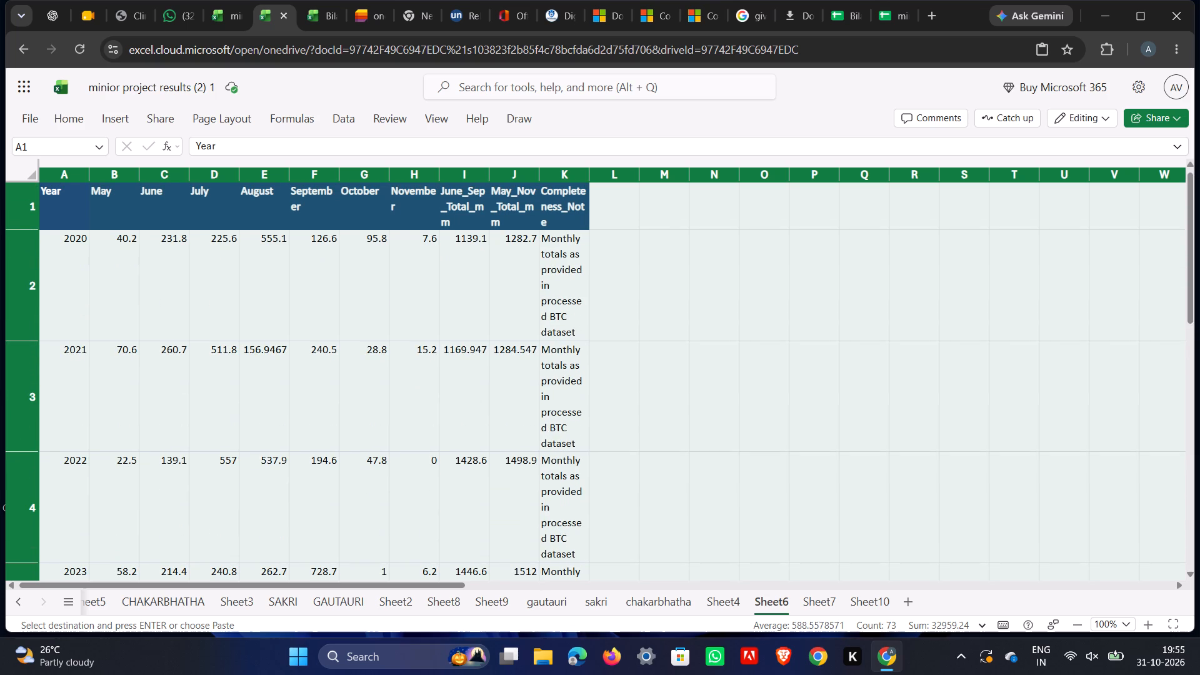
{"action": "scroll", "coordinate": [280, 419], "scroll_direction": "down", "scroll_amount": 2}
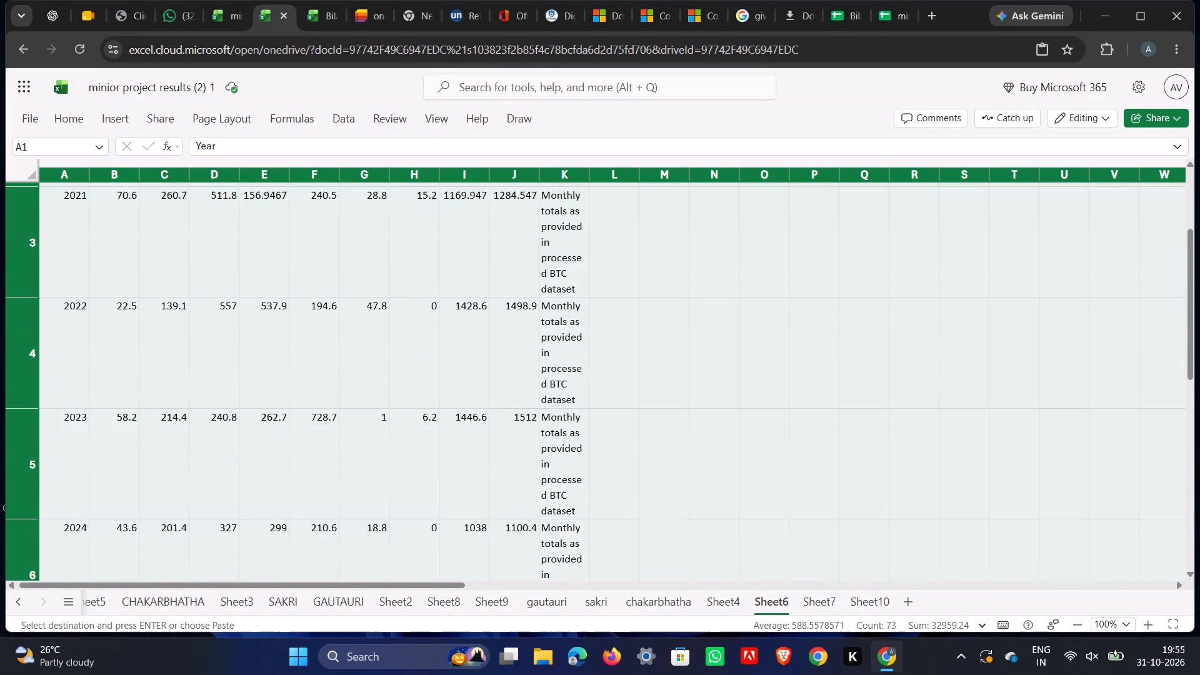
{"action": "scroll", "coordinate": [280, 419], "scroll_direction": "down", "scroll_amount": 3}
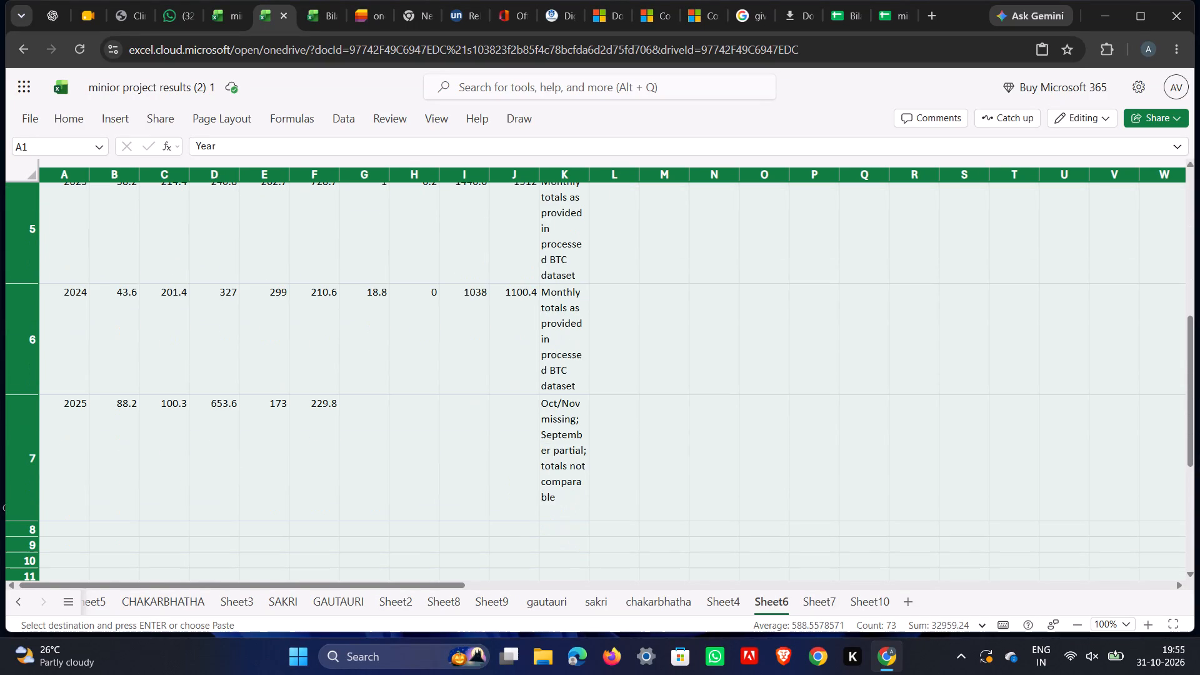
{"action": "scroll", "coordinate": [280, 419], "scroll_direction": "up", "scroll_amount": 7}
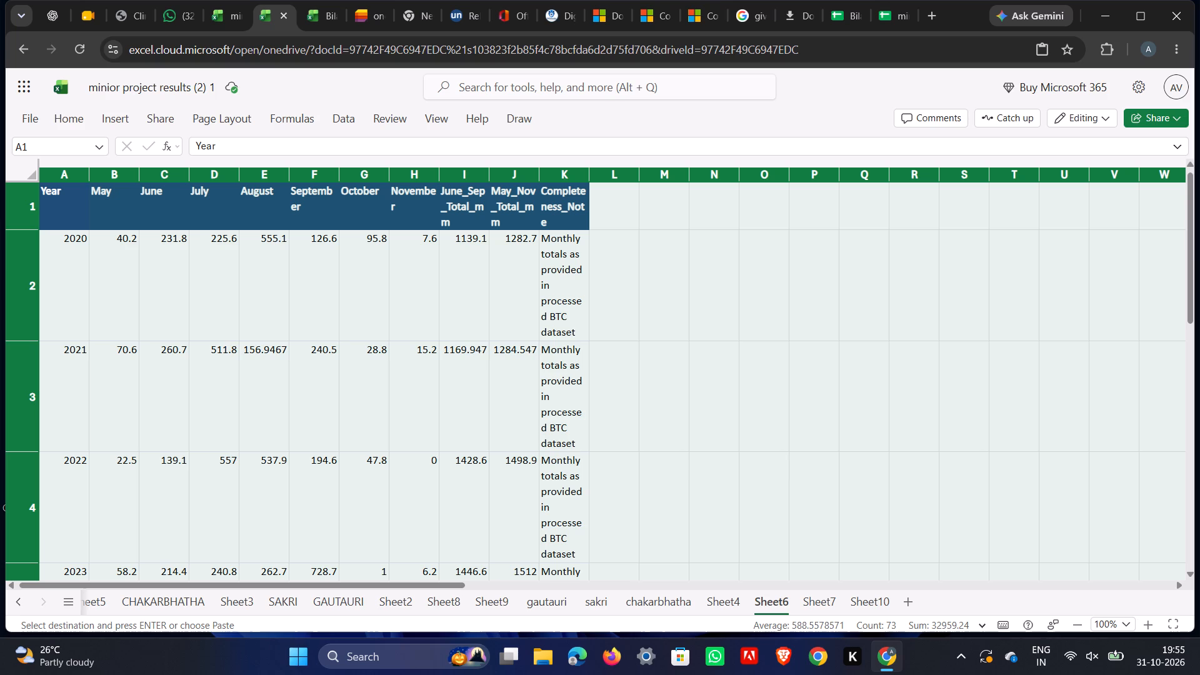
{"action": "key", "text": "ctrl+c"}
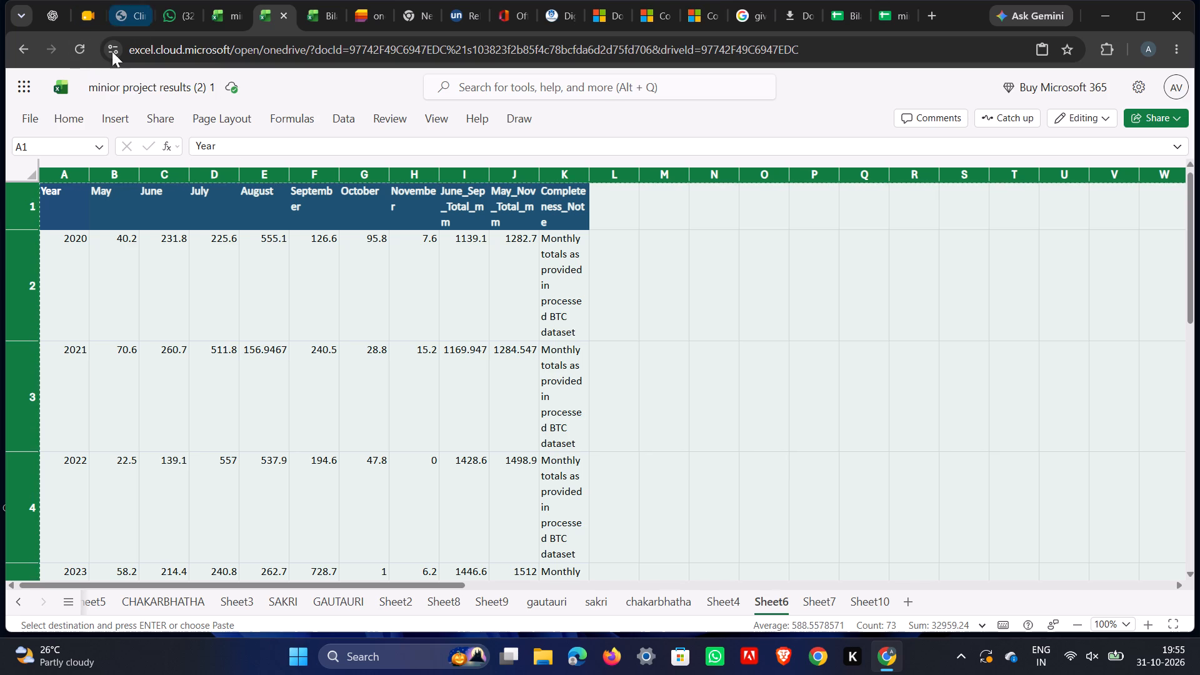
{"action": "left_click", "coordinate": [227, 13]}
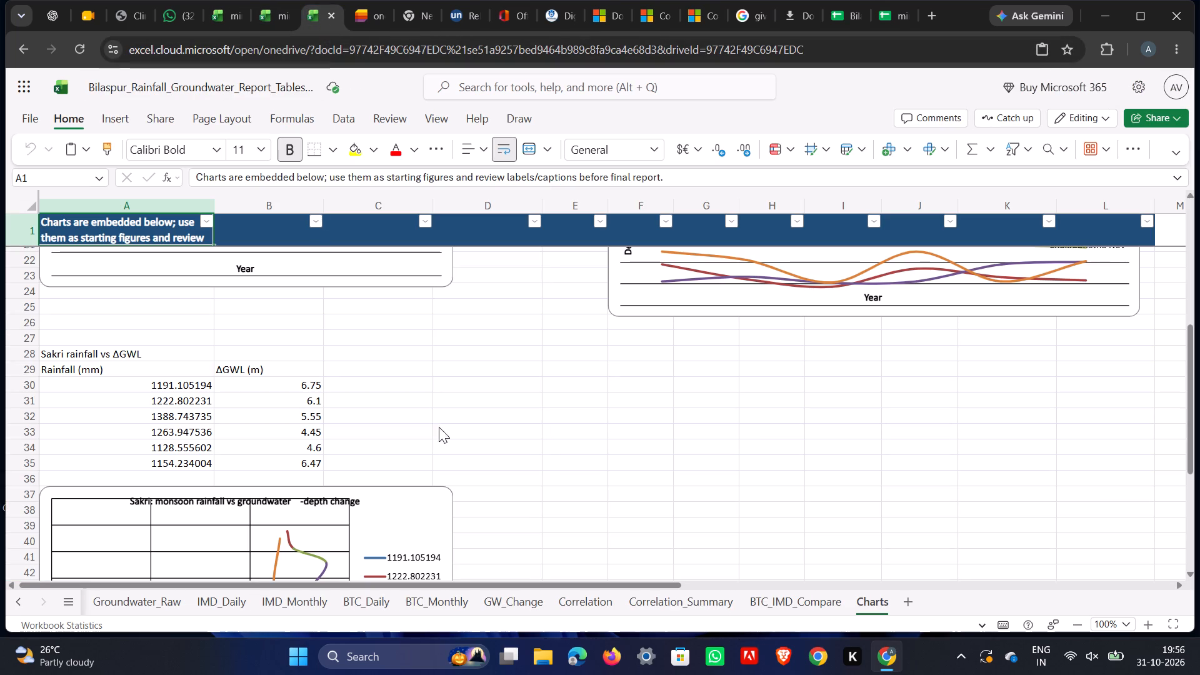
{"action": "left_click", "coordinate": [454, 598]}
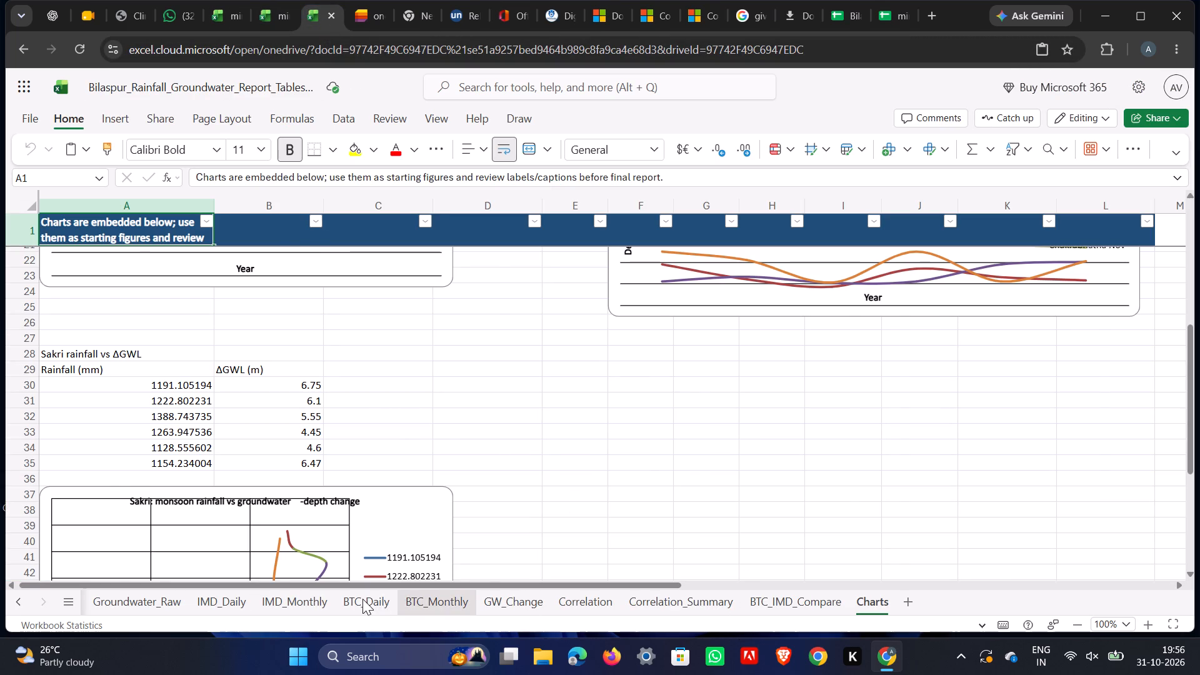
{"action": "left_click", "coordinate": [362, 599]}
{"action": "scroll", "coordinate": [389, 420], "scroll_direction": "up", "scroll_amount": 4}
{"action": "scroll", "coordinate": [389, 420], "scroll_direction": "down", "scroll_amount": 2}
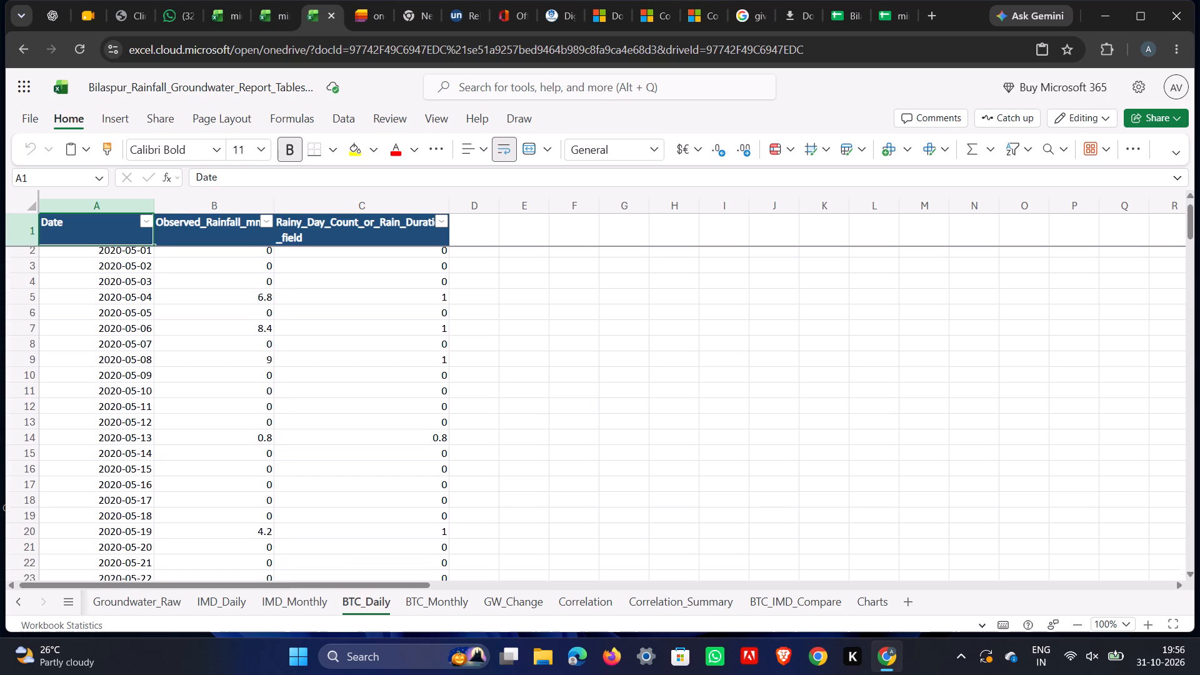
{"action": "scroll", "coordinate": [389, 420], "scroll_direction": "down", "scroll_amount": 2}
{"action": "scroll", "coordinate": [389, 420], "scroll_direction": "up", "scroll_amount": 9}
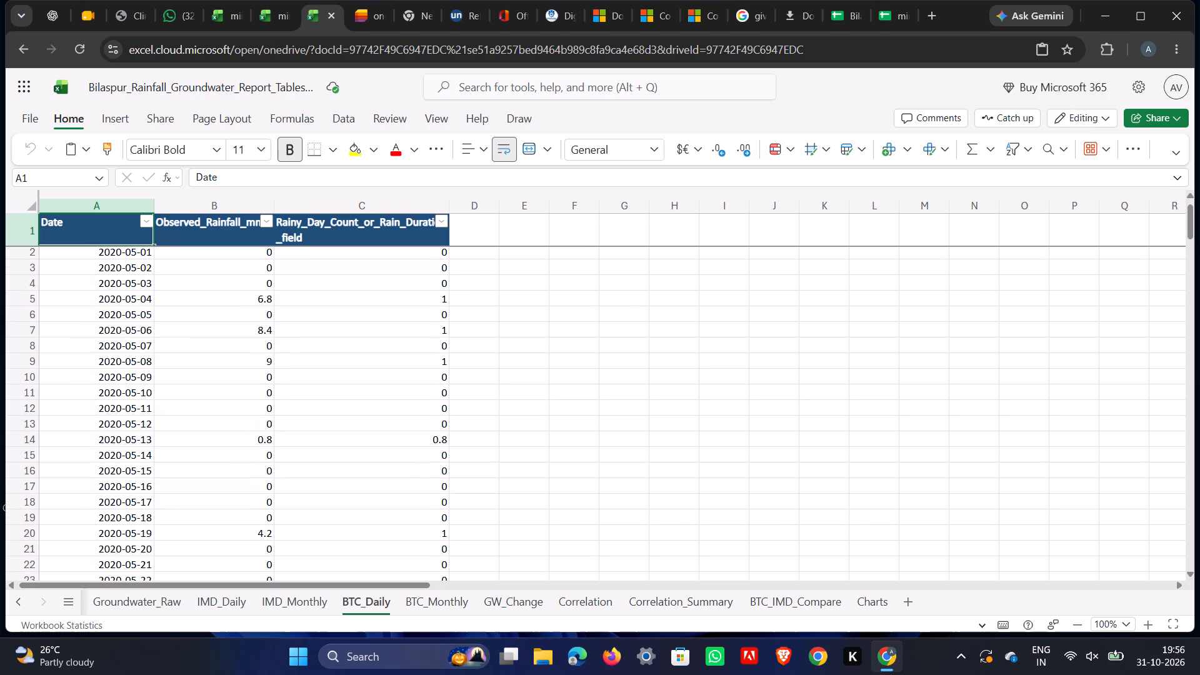
Examine the daily rainfall records on Sheet4 of "minior project results (2) 1", from the top rows through June and July.
{"action": "left_click", "coordinate": [281, 10]}
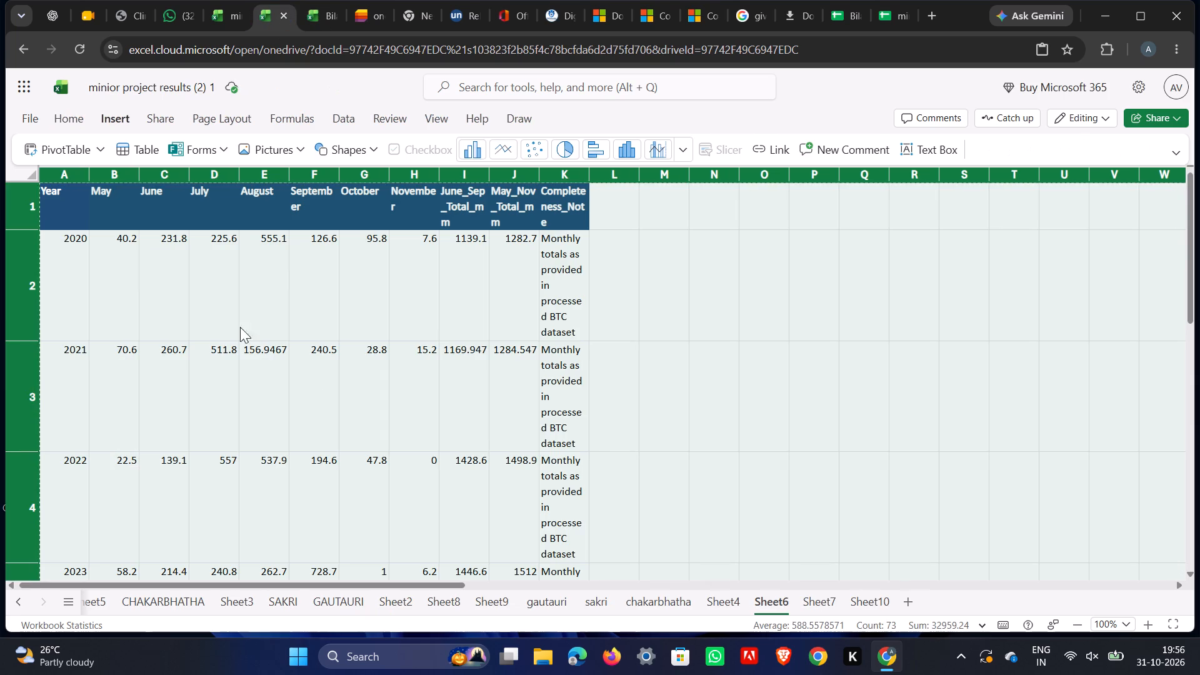
{"action": "left_click", "coordinate": [714, 601]}
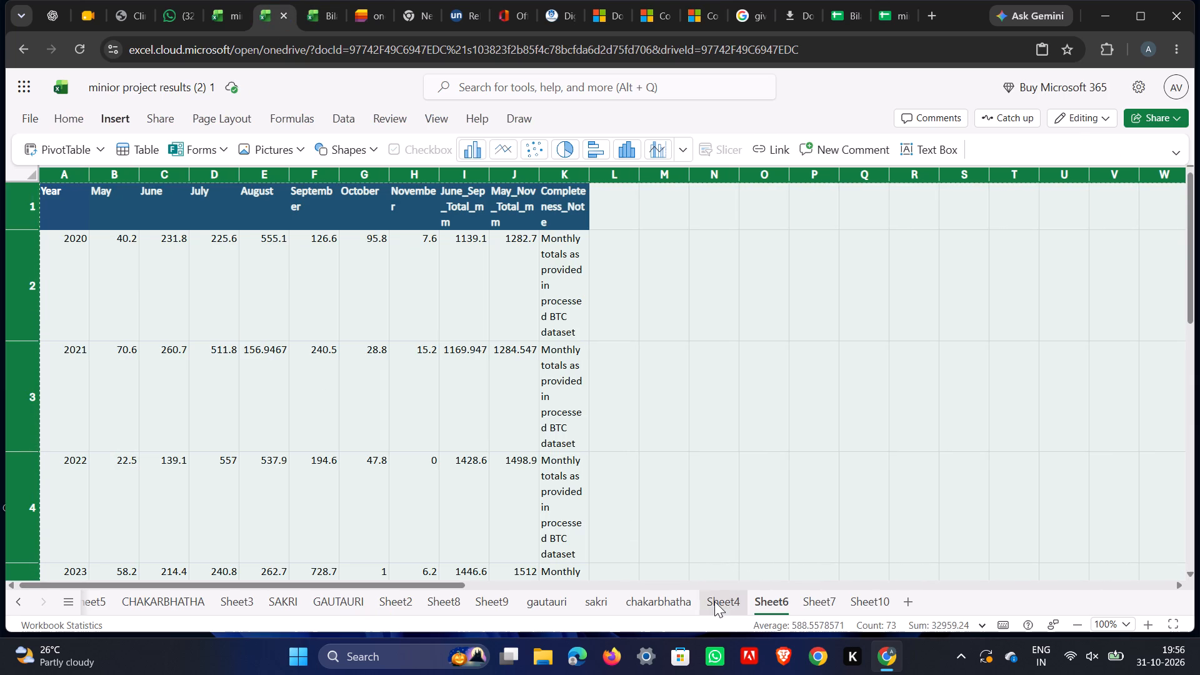
{"action": "left_click", "coordinate": [716, 611]}
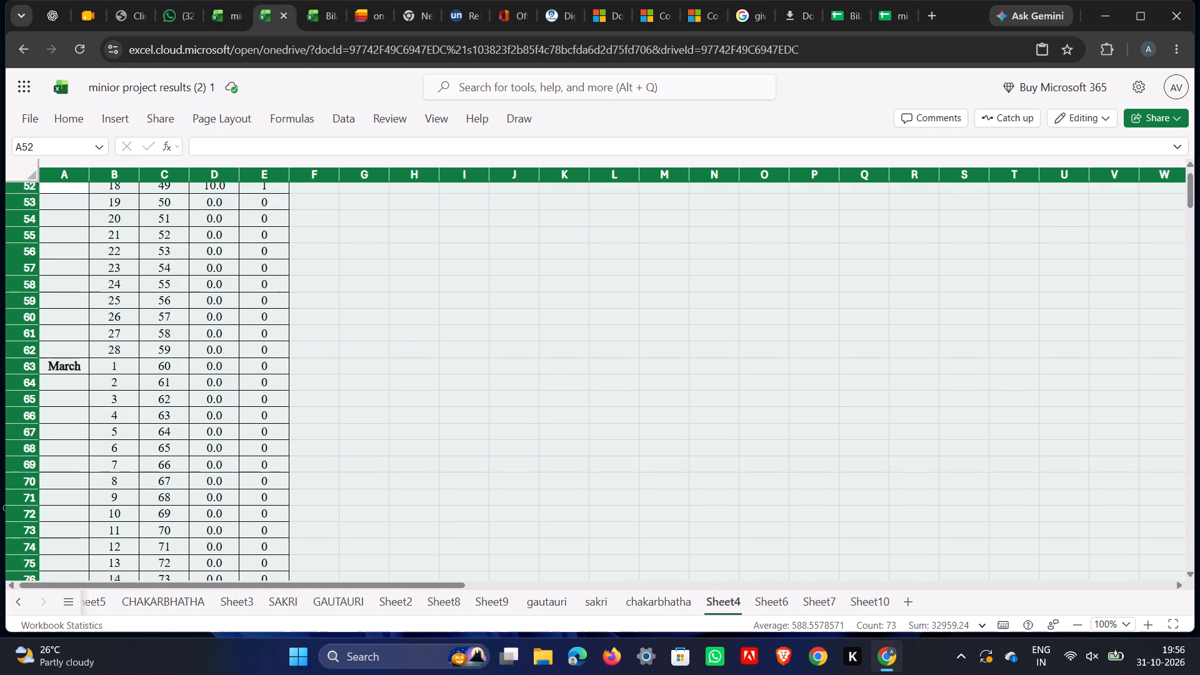
{"action": "scroll", "coordinate": [325, 391], "scroll_direction": "up", "scroll_amount": 4}
{"action": "scroll", "coordinate": [207, 371], "scroll_direction": "up", "scroll_amount": 13}
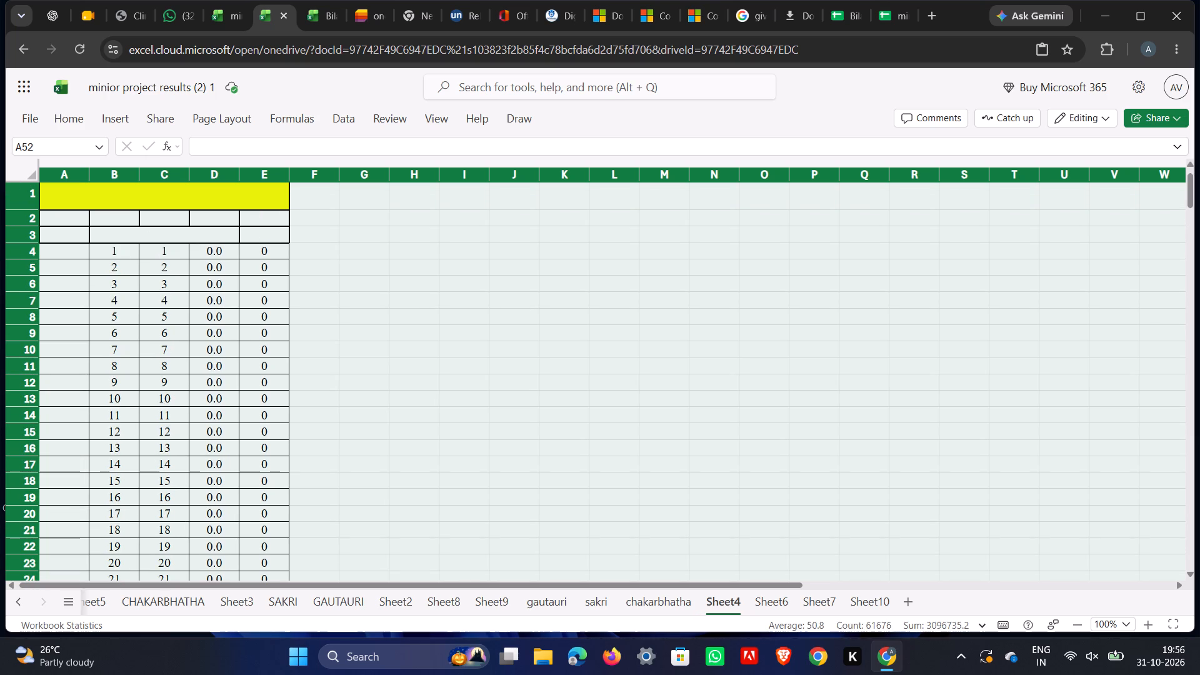
{"action": "scroll", "coordinate": [195, 320], "scroll_direction": "up", "scroll_amount": 3}
{"action": "scroll", "coordinate": [195, 321], "scroll_direction": "down", "scroll_amount": 4}
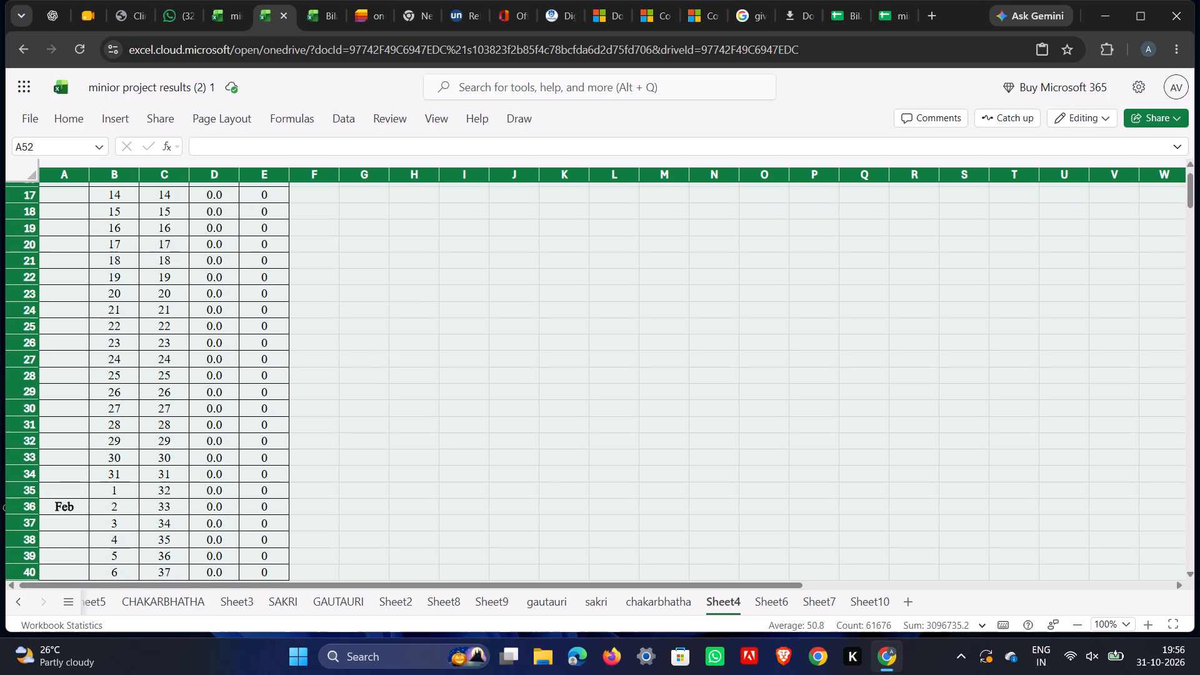
{"action": "scroll", "coordinate": [195, 327], "scroll_direction": "down", "scroll_amount": 4}
{"action": "scroll", "coordinate": [195, 327], "scroll_direction": "up", "scroll_amount": 2}
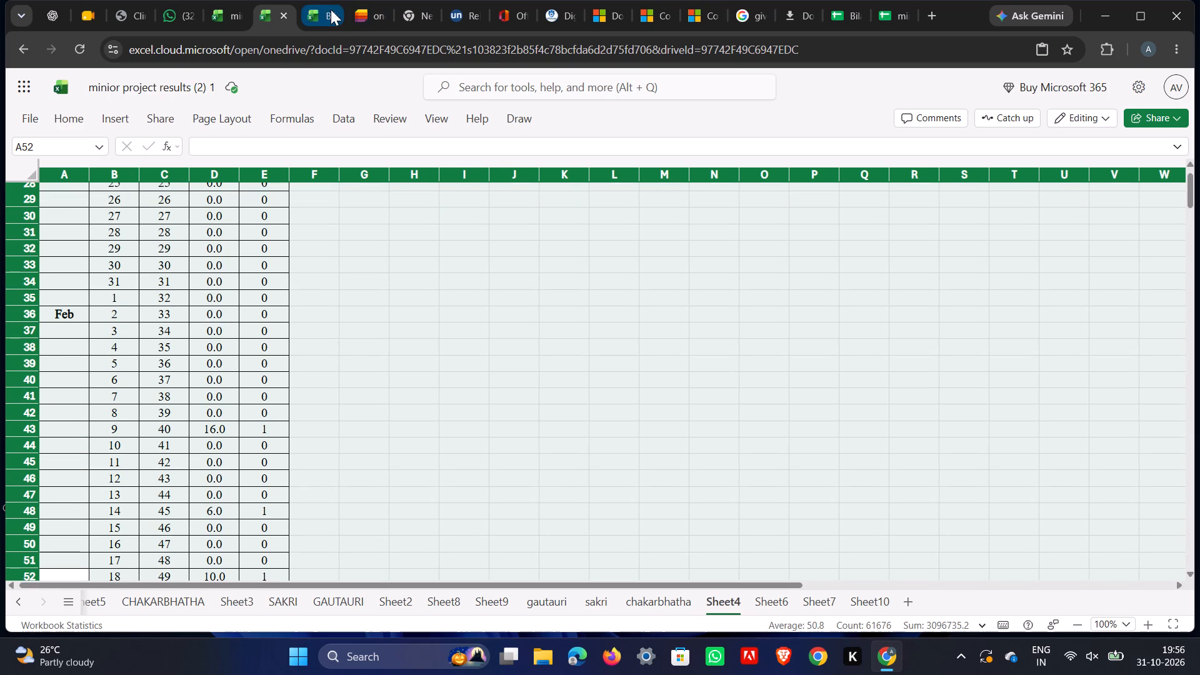
{"action": "scroll", "coordinate": [189, 292], "scroll_direction": "up", "scroll_amount": 2}
{"action": "scroll", "coordinate": [189, 292], "scroll_direction": "down", "scroll_amount": 3}
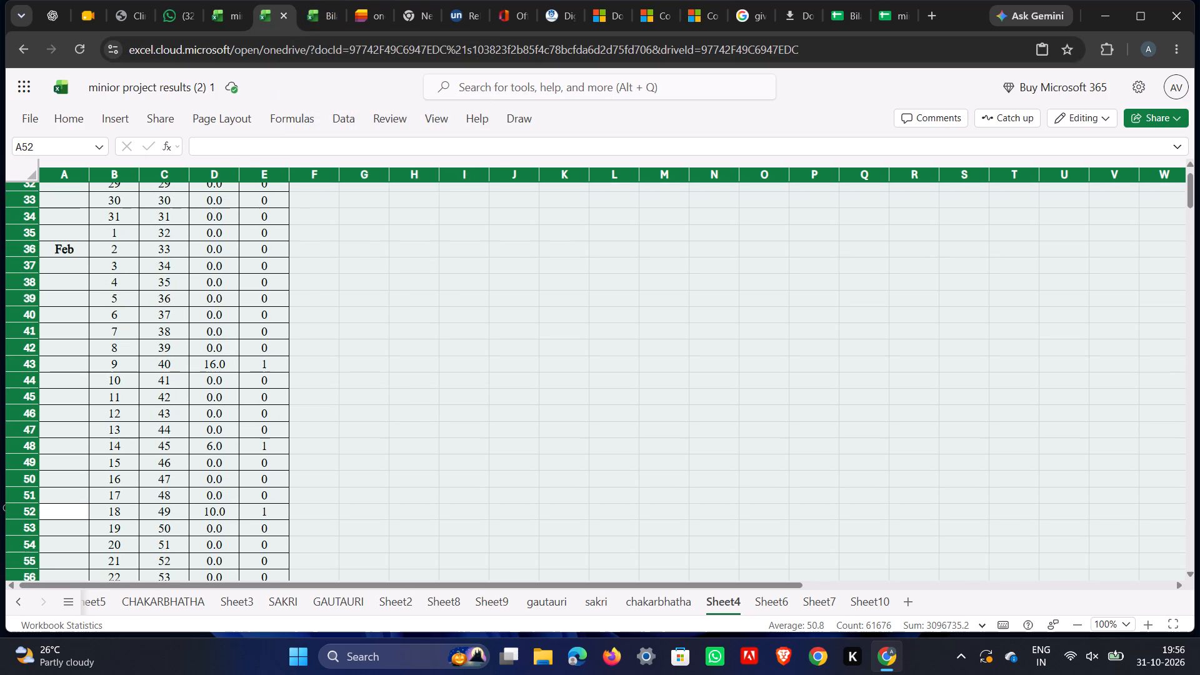
{"action": "scroll", "coordinate": [190, 302], "scroll_direction": "up", "scroll_amount": 6}
{"action": "scroll", "coordinate": [188, 312], "scroll_direction": "down", "scroll_amount": 1}
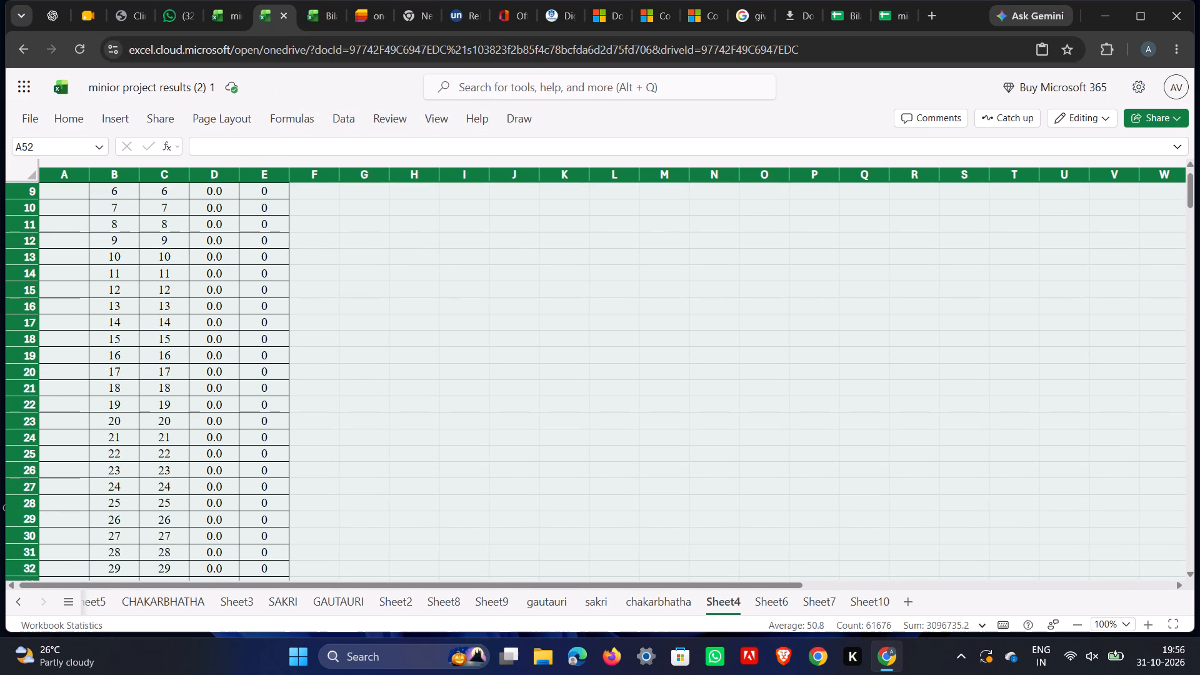
{"action": "scroll", "coordinate": [246, 382], "scroll_direction": "down", "scroll_amount": 5}
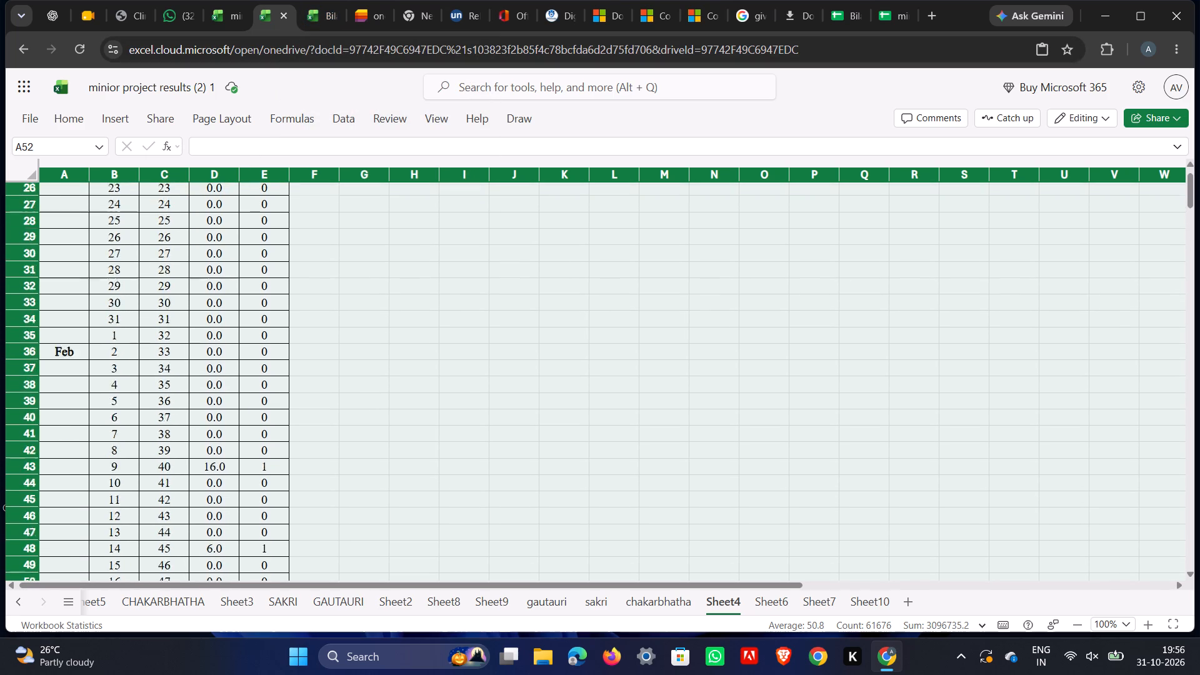
{"action": "scroll", "coordinate": [242, 392], "scroll_direction": "down", "scroll_amount": 14}
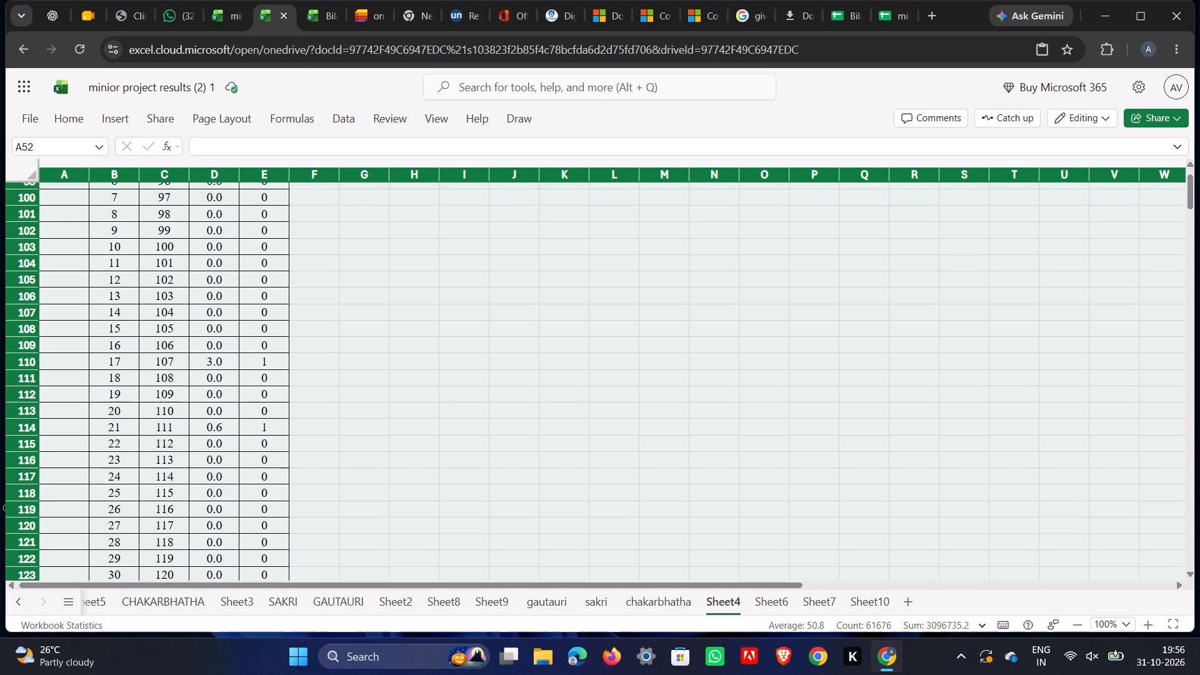
{"action": "scroll", "coordinate": [242, 387], "scroll_direction": "down", "scroll_amount": 11}
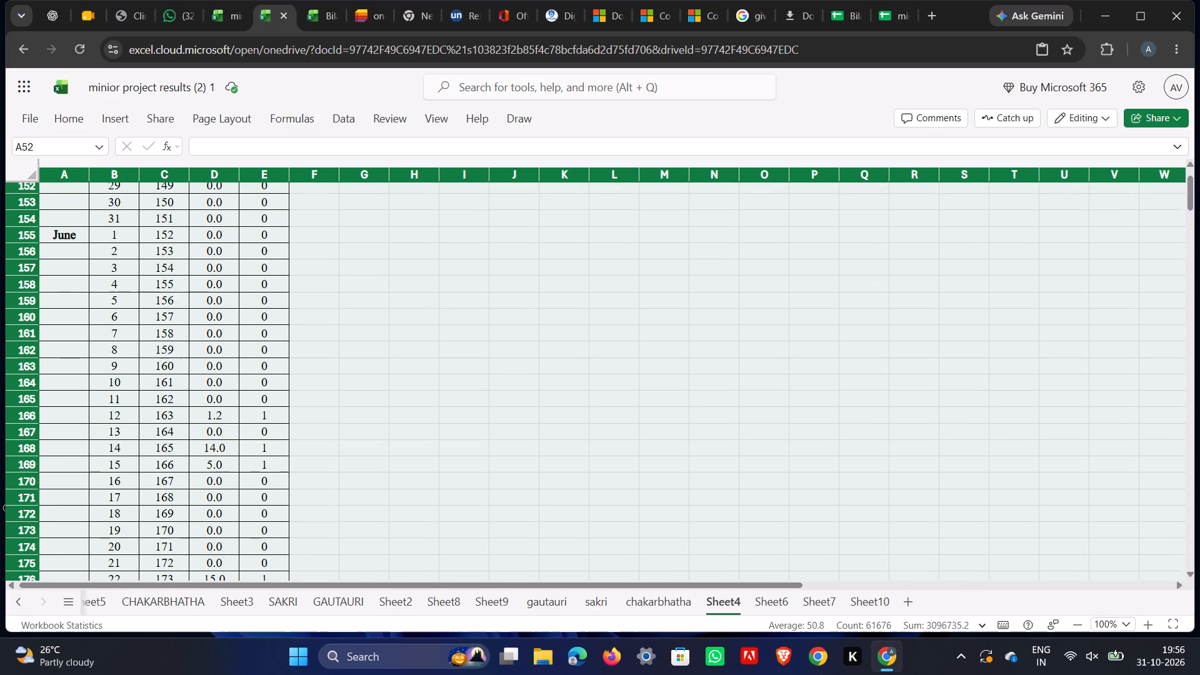
{"action": "scroll", "coordinate": [242, 387], "scroll_direction": "down", "scroll_amount": 6}
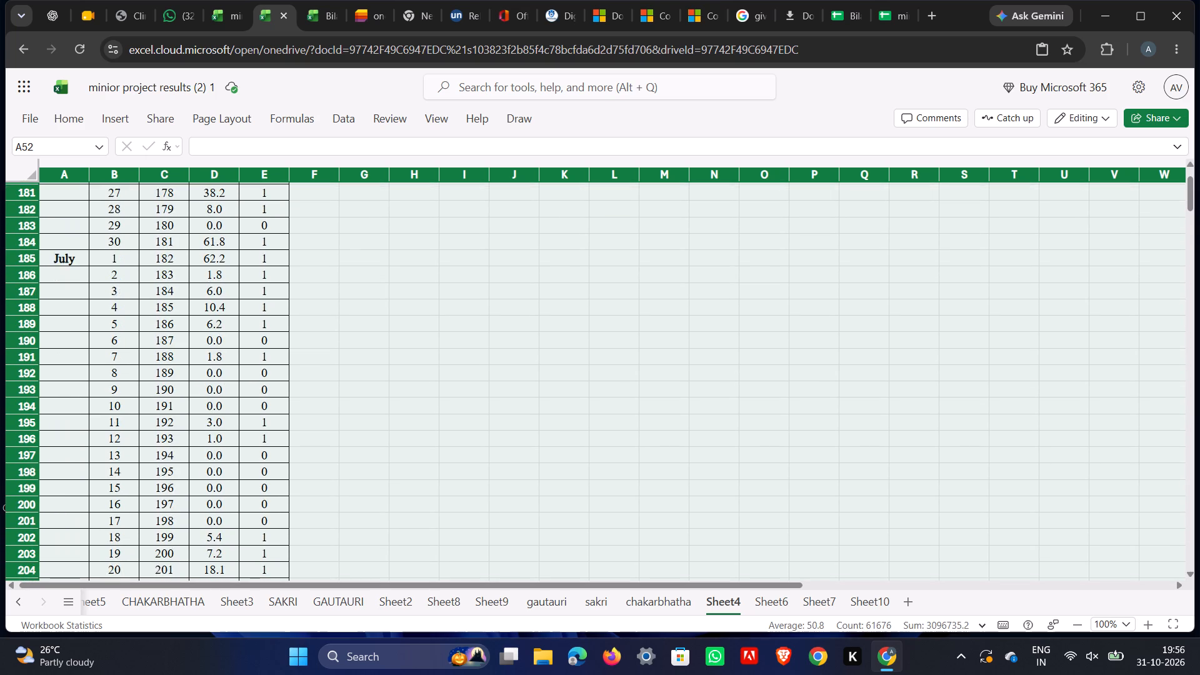
{"action": "scroll", "coordinate": [242, 387], "scroll_direction": "up", "scroll_amount": 2}
{"action": "scroll", "coordinate": [239, 392], "scroll_direction": "down", "scroll_amount": 1}
{"action": "scroll", "coordinate": [238, 394], "scroll_direction": "up", "scroll_amount": 2}
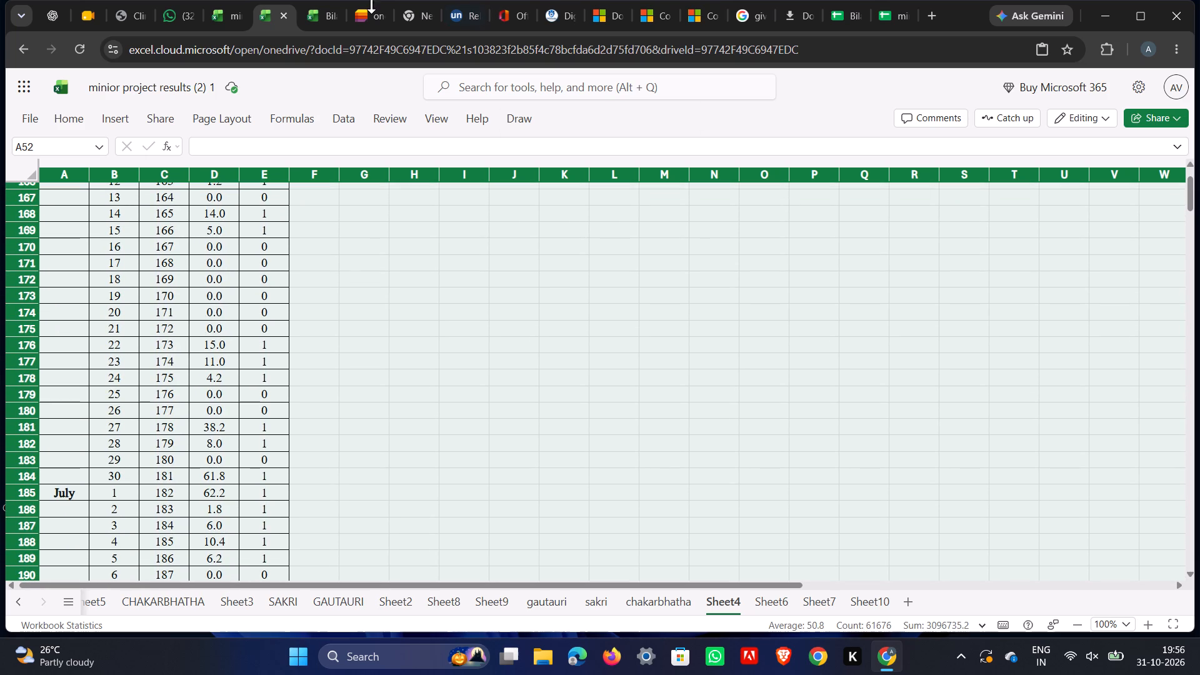
Compare the starting dates on BTC_Daily in the Bilaspur report workbook with the first year's May and June records on Sheet4 of "minior project results (2) 1".
{"action": "left_click", "coordinate": [331, 8]}
{"action": "scroll", "coordinate": [244, 354], "scroll_direction": "up", "scroll_amount": 4}
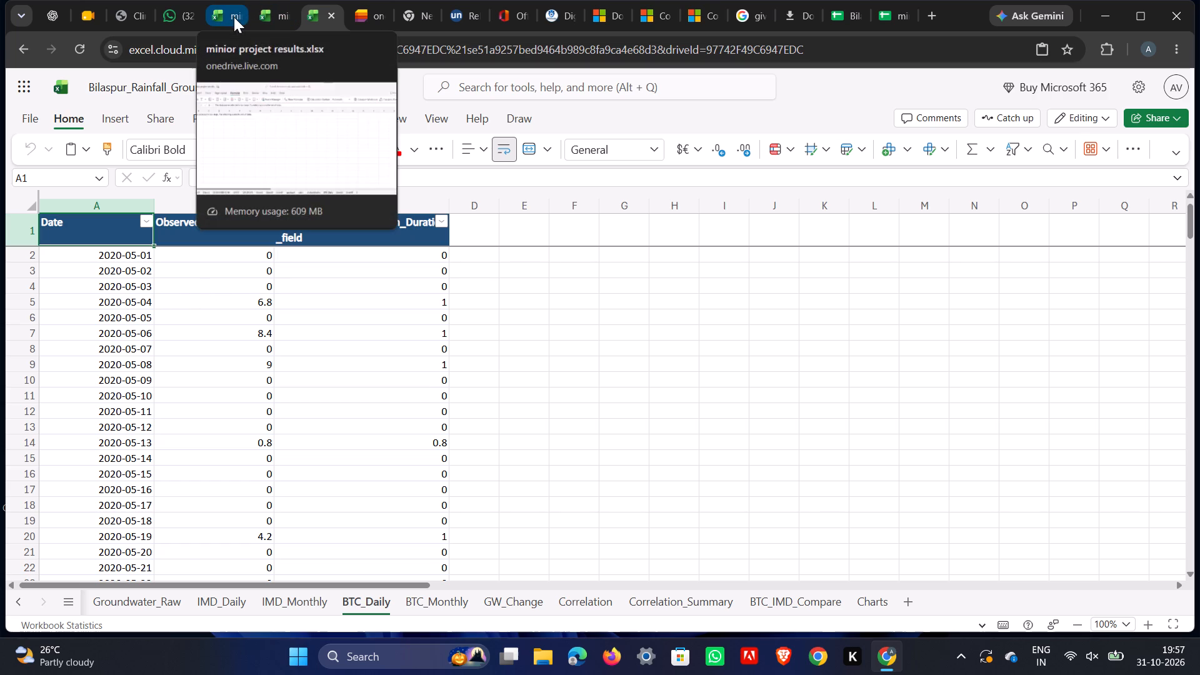
{"action": "left_click", "coordinate": [277, 12]}
{"action": "scroll", "coordinate": [94, 449], "scroll_direction": "up", "scroll_amount": 1}
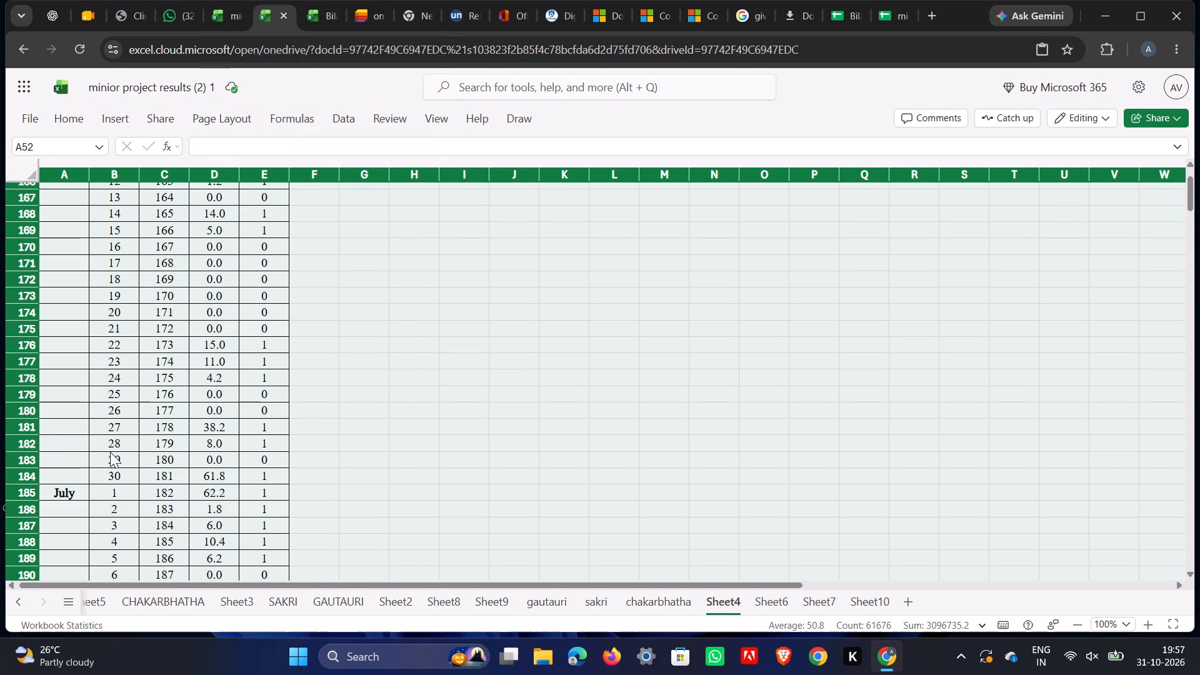
{"action": "scroll", "coordinate": [114, 451], "scroll_direction": "up", "scroll_amount": 6}
{"action": "scroll", "coordinate": [109, 288], "scroll_direction": "up", "scroll_amount": 2}
{"action": "scroll", "coordinate": [408, 404], "scroll_direction": "up", "scroll_amount": 12}
{"action": "scroll", "coordinate": [666, 429], "scroll_direction": "up", "scroll_amount": 3}
{"action": "scroll", "coordinate": [719, 444], "scroll_direction": "down", "scroll_amount": 5}
{"action": "scroll", "coordinate": [713, 445], "scroll_direction": "up", "scroll_amount": 5}
{"action": "scroll", "coordinate": [313, 356], "scroll_direction": "up", "scroll_amount": 5}
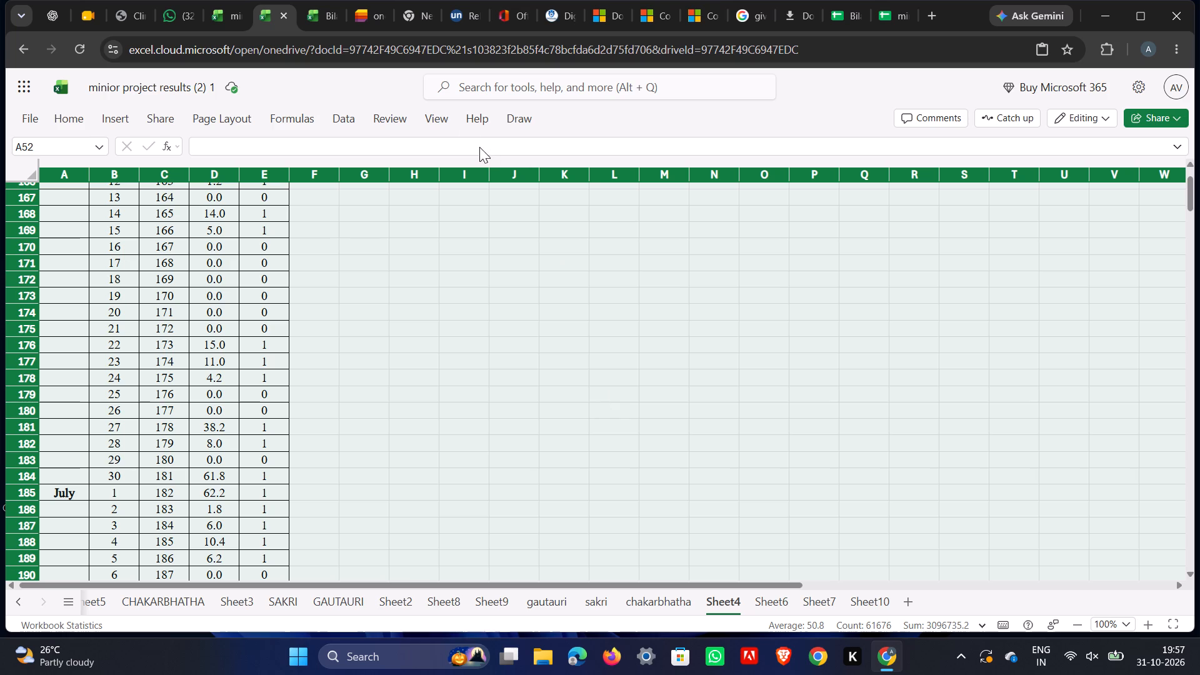
{"action": "scroll", "coordinate": [336, 327], "scroll_direction": "up", "scroll_amount": 6}
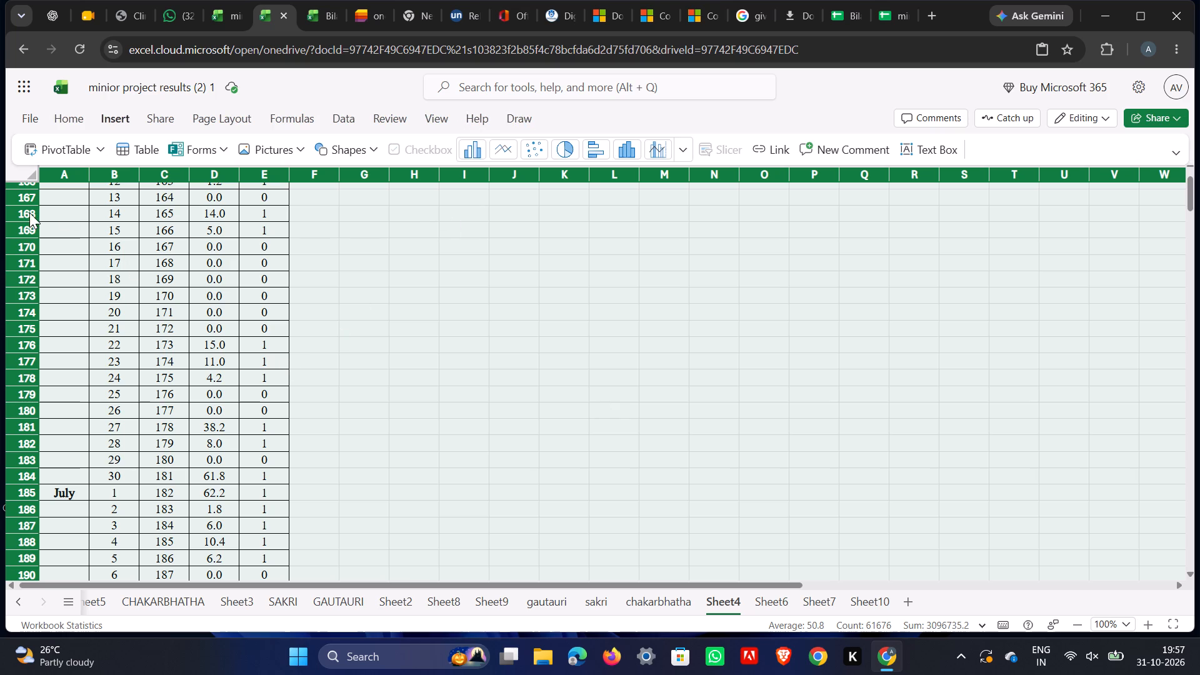
{"action": "left_click", "coordinate": [32, 170]}
{"action": "scroll", "coordinate": [431, 389], "scroll_direction": "up", "scroll_amount": 5}
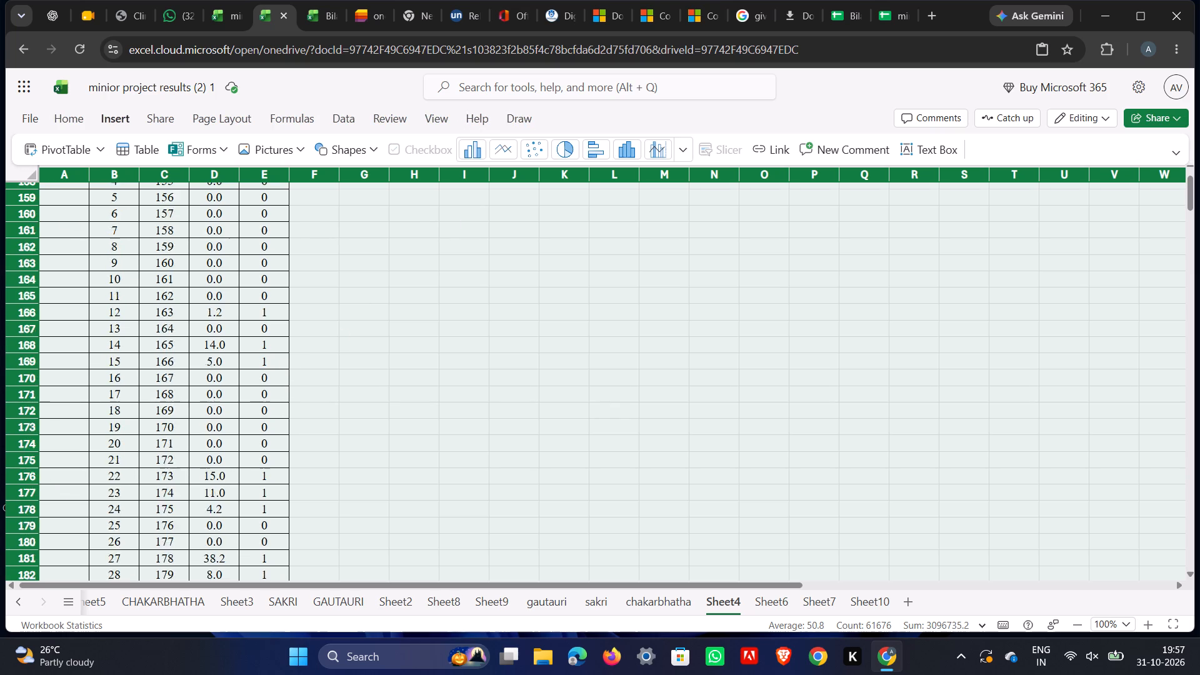
{"action": "scroll", "coordinate": [618, 335], "scroll_direction": "up", "scroll_amount": 5}
{"action": "scroll", "coordinate": [302, 428], "scroll_direction": "up", "scroll_amount": 2}
{"action": "scroll", "coordinate": [237, 469], "scroll_direction": "down", "scroll_amount": 2}
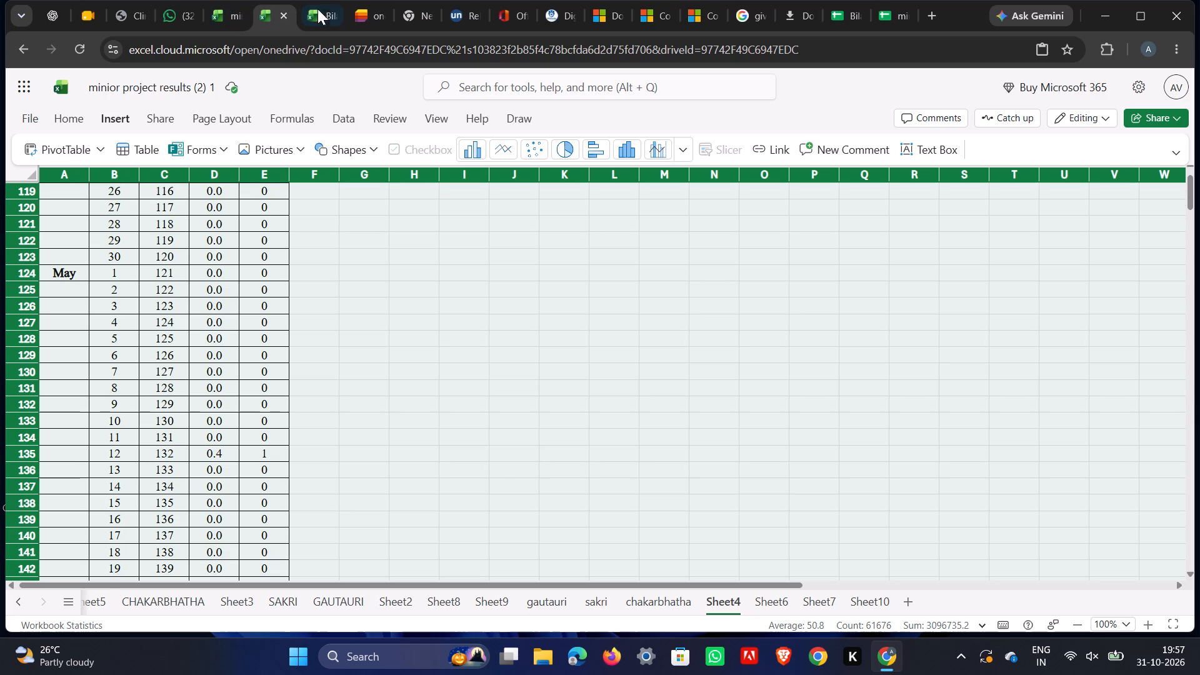
{"action": "scroll", "coordinate": [184, 239], "scroll_direction": "down", "scroll_amount": 3}
{"action": "scroll", "coordinate": [164, 277], "scroll_direction": "up", "scroll_amount": 4}
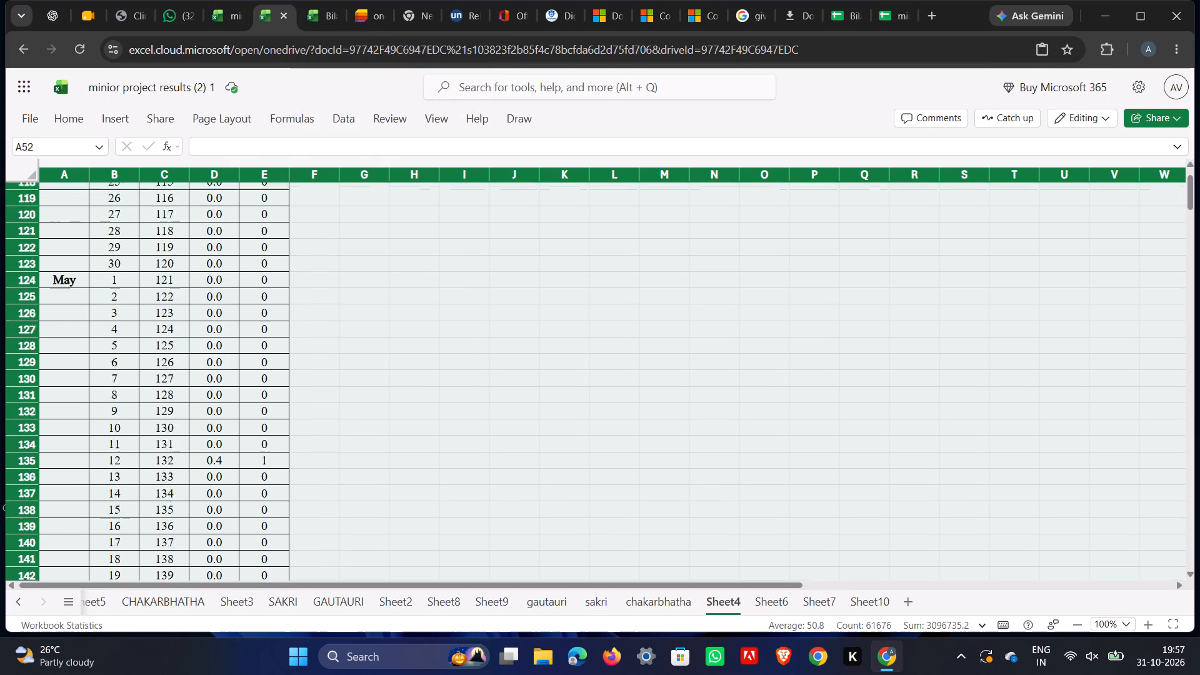
Examine the first year's daily rainfall records on Sheet4, from the top rows to the start of the YEAR 1984 block.
{"action": "scroll", "coordinate": [149, 332], "scroll_direction": "up", "scroll_amount": 17}
{"action": "scroll", "coordinate": [149, 332], "scroll_direction": "up", "scroll_amount": 13}
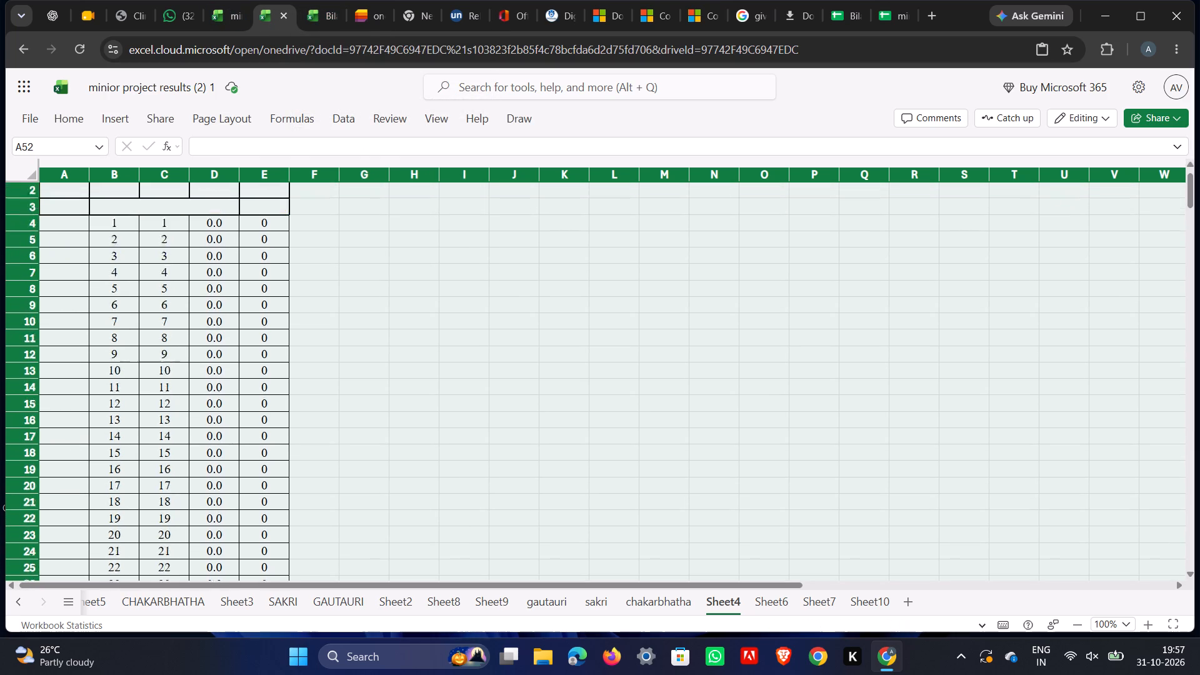
{"action": "scroll", "coordinate": [147, 327], "scroll_direction": "up", "scroll_amount": 6}
{"action": "scroll", "coordinate": [147, 327], "scroll_direction": "down", "scroll_amount": 18}
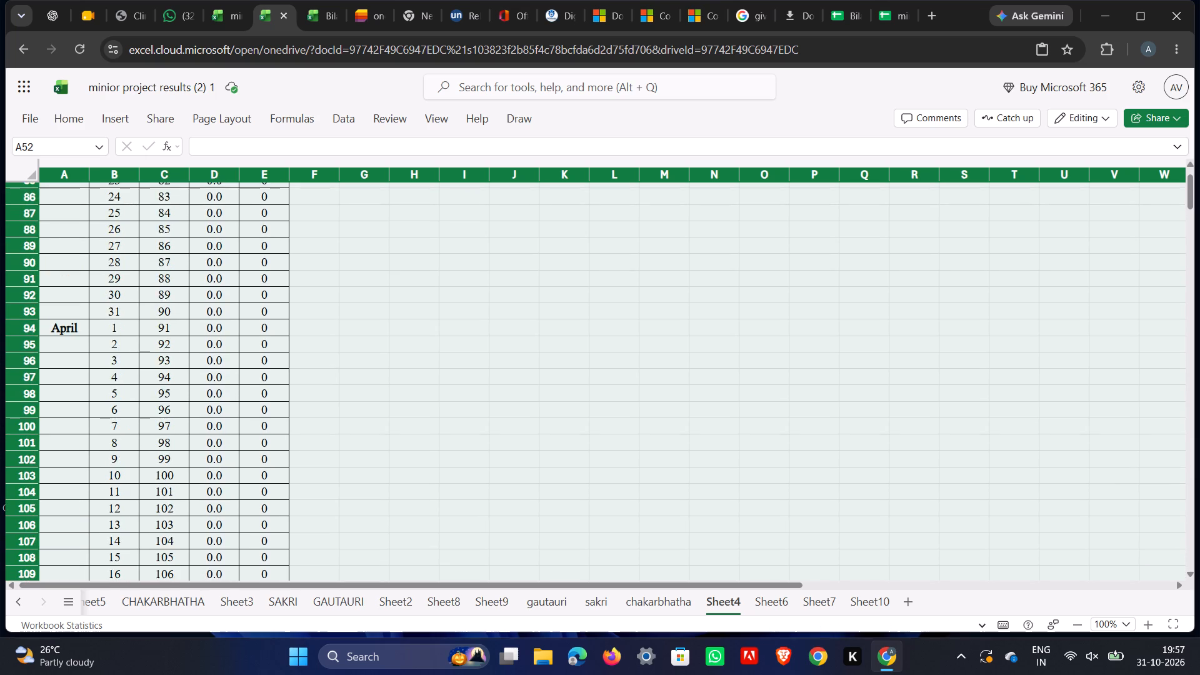
{"action": "scroll", "coordinate": [149, 347], "scroll_direction": "down", "scroll_amount": 12}
{"action": "scroll", "coordinate": [150, 350], "scroll_direction": "down", "scroll_amount": 17}
{"action": "scroll", "coordinate": [152, 349], "scroll_direction": "down", "scroll_amount": 4}
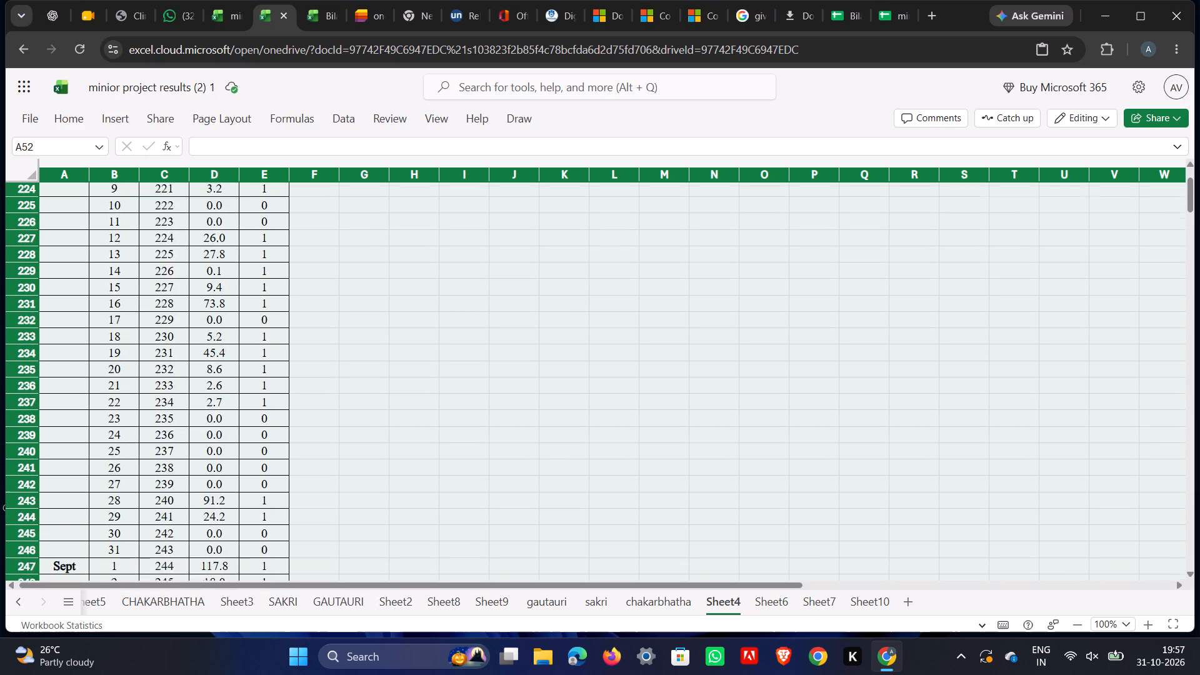
{"action": "scroll", "coordinate": [152, 349], "scroll_direction": "down", "scroll_amount": 19}
{"action": "scroll", "coordinate": [153, 349], "scroll_direction": "down", "scroll_amount": 11}
{"action": "scroll", "coordinate": [153, 349], "scroll_direction": "up", "scroll_amount": 6}
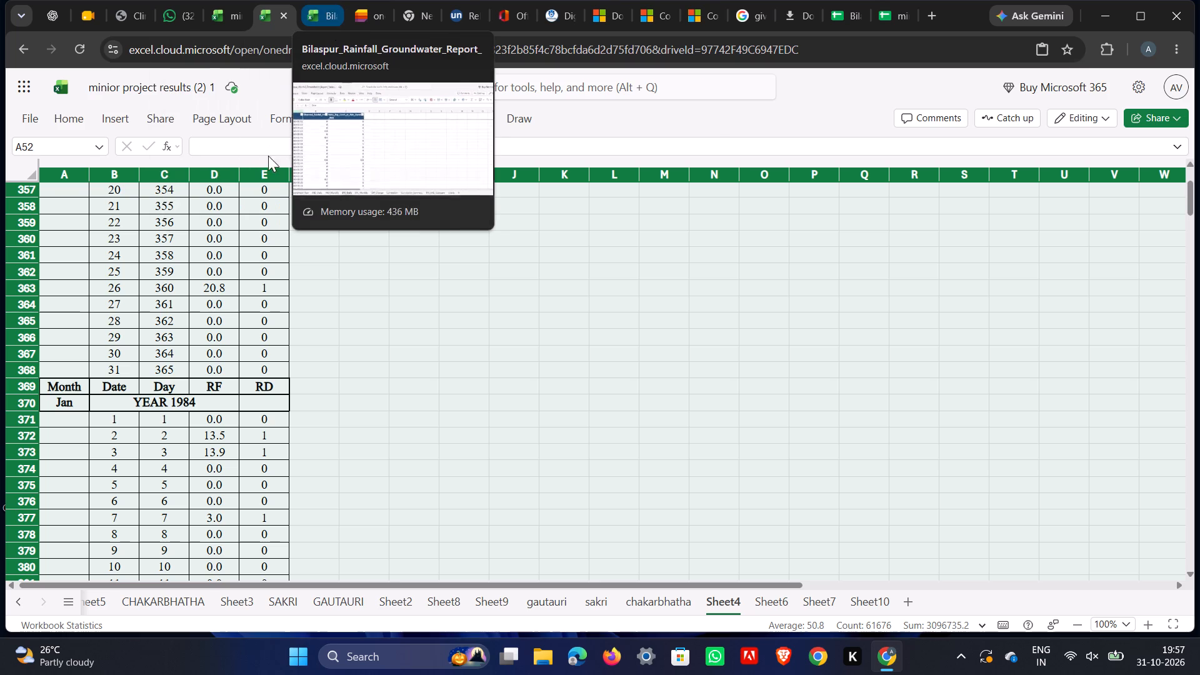
{"action": "scroll", "coordinate": [142, 523], "scroll_direction": "down", "scroll_amount": 20}
{"action": "scroll", "coordinate": [142, 523], "scroll_direction": "down", "scroll_amount": 2}
{"action": "scroll", "coordinate": [29, 366], "scroll_direction": "down", "scroll_amount": 4}
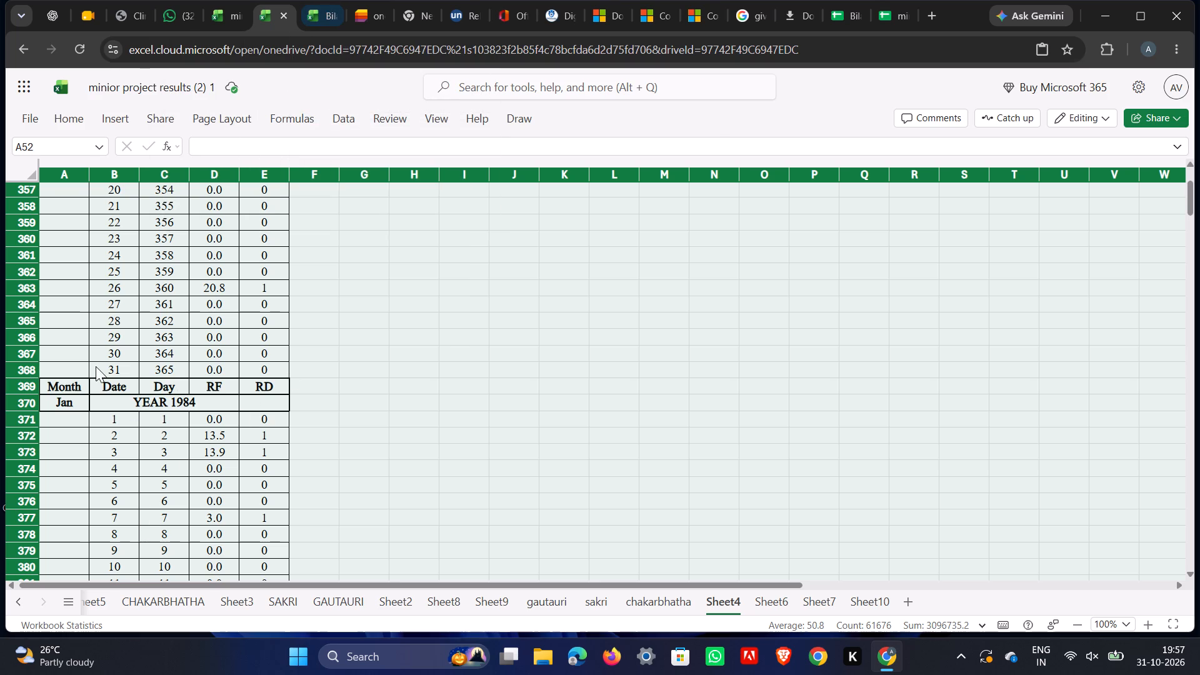
{"action": "scroll", "coordinate": [151, 357], "scroll_direction": "up", "scroll_amount": 4}
{"action": "scroll", "coordinate": [248, 304], "scroll_direction": "down", "scroll_amount": 5}
{"action": "scroll", "coordinate": [1016, 312], "scroll_direction": "up", "scroll_amount": 3}
Examine the 1984 daily rainfall records on Sheet4, continuing into the following year's January and February.
{"action": "left_click_drag", "start_coordinate": [1187, 206], "coordinate": [1193, 216]}
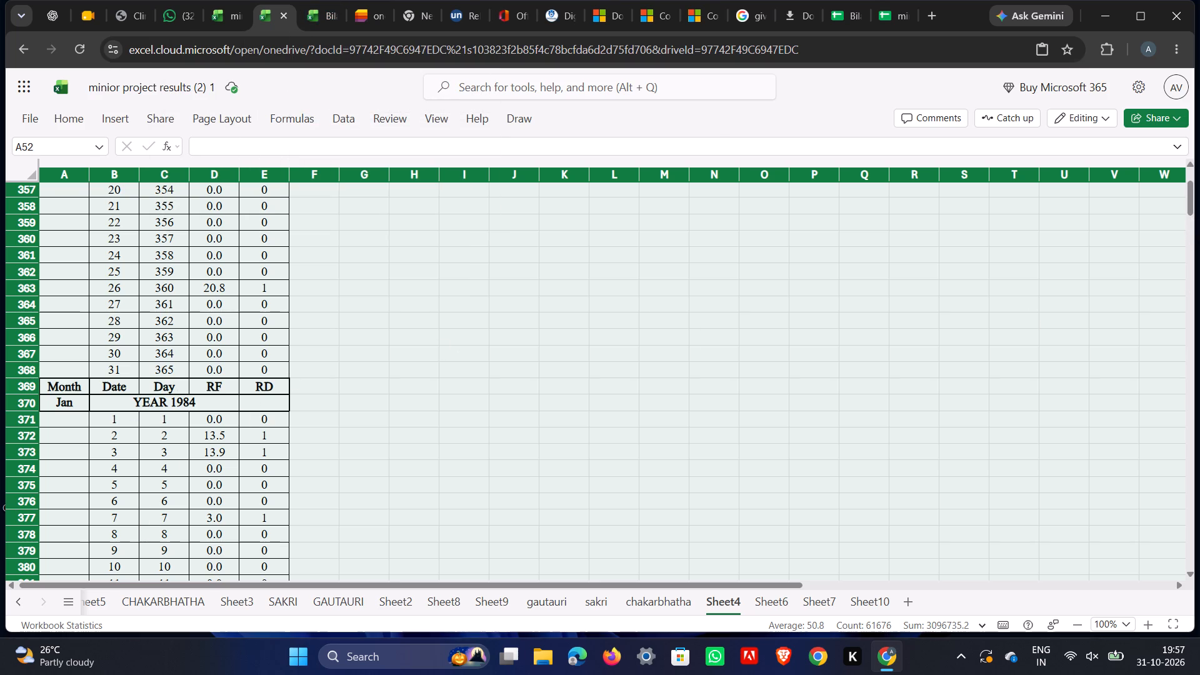
{"action": "scroll", "coordinate": [169, 443], "scroll_direction": "down", "scroll_amount": 5}
{"action": "scroll", "coordinate": [259, 424], "scroll_direction": "down", "scroll_amount": 10}
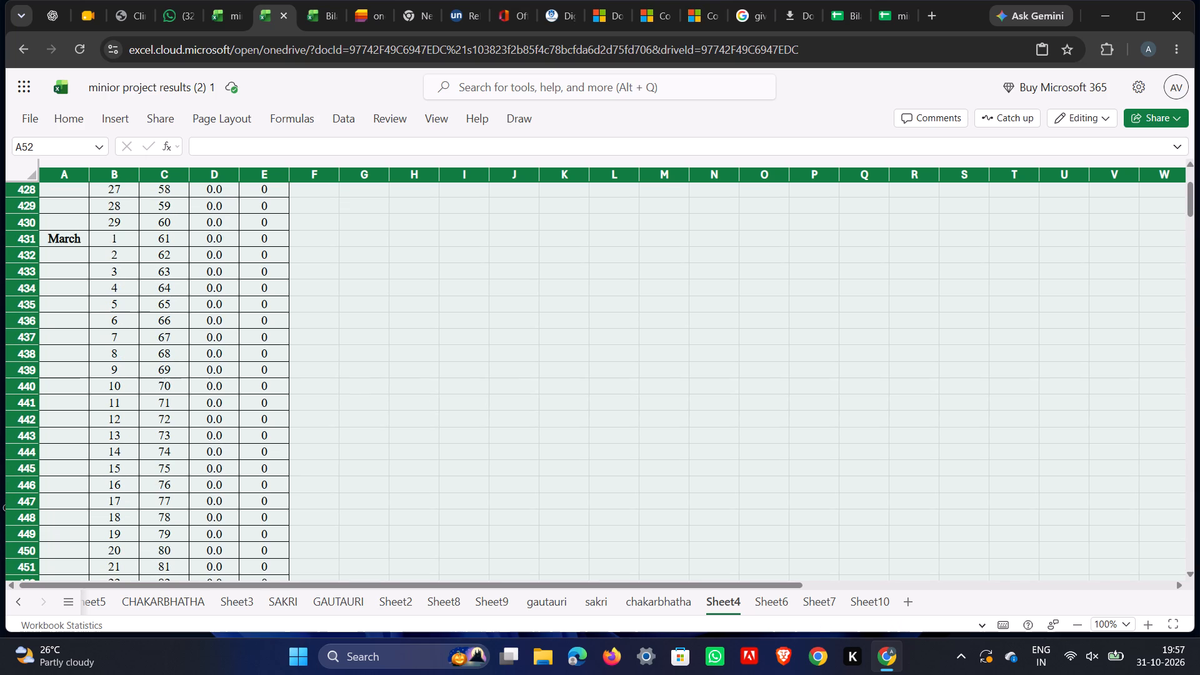
{"action": "scroll", "coordinate": [259, 426], "scroll_direction": "down", "scroll_amount": 15}
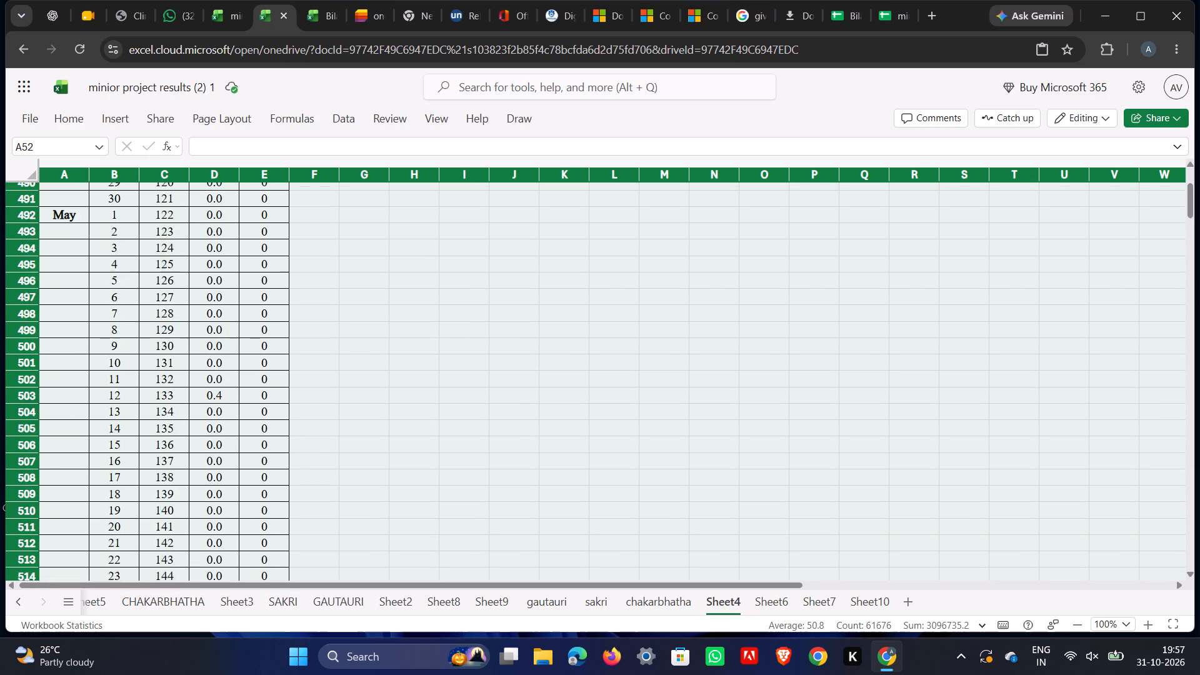
{"action": "scroll", "coordinate": [252, 478], "scroll_direction": "down", "scroll_amount": 17}
{"action": "scroll", "coordinate": [252, 486], "scroll_direction": "down", "scroll_amount": 4}
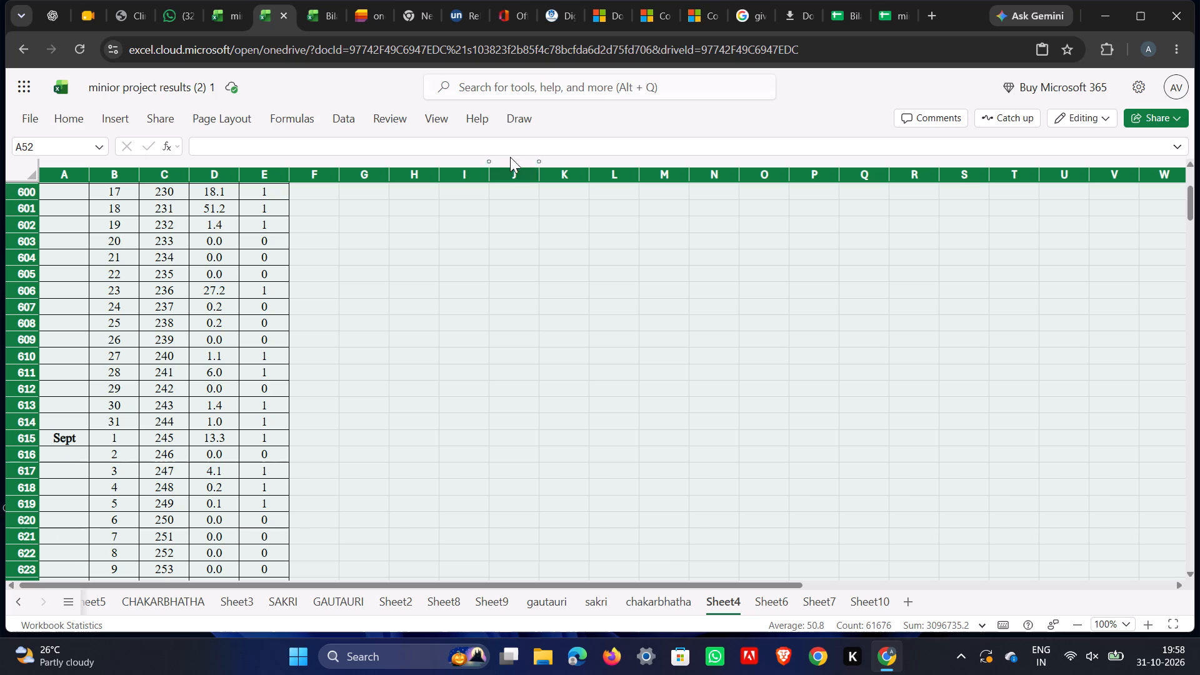
{"action": "scroll", "coordinate": [88, 522], "scroll_direction": "down", "scroll_amount": 16}
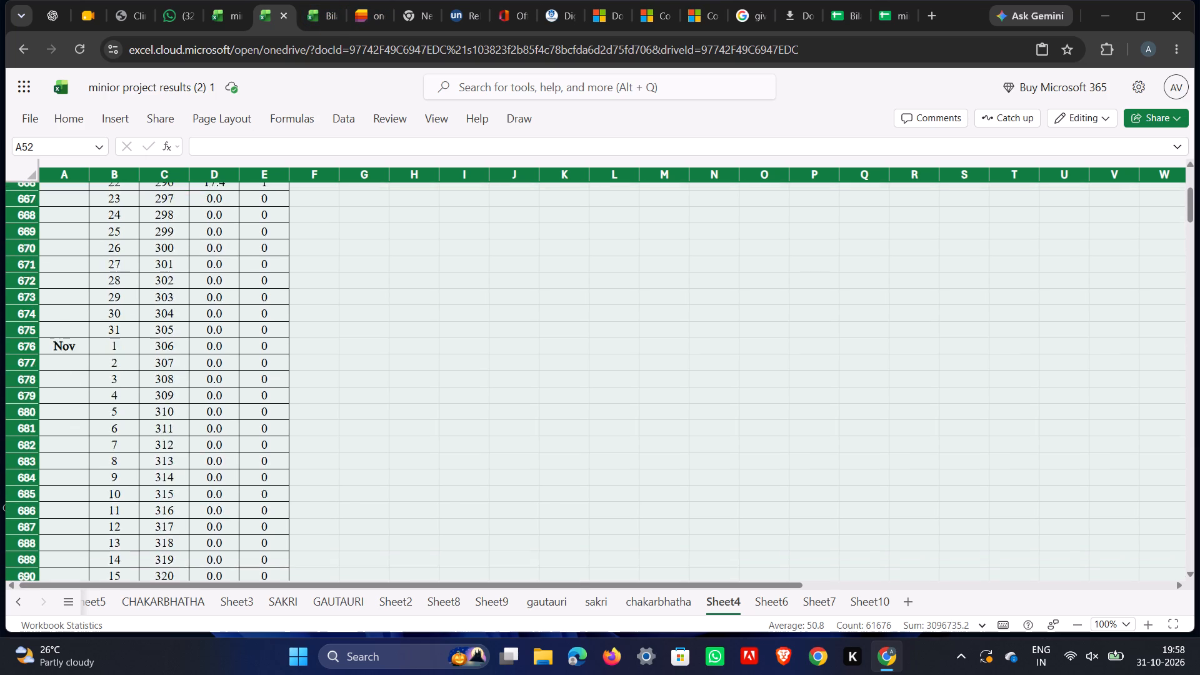
{"action": "scroll", "coordinate": [214, 436], "scroll_direction": "down", "scroll_amount": 17}
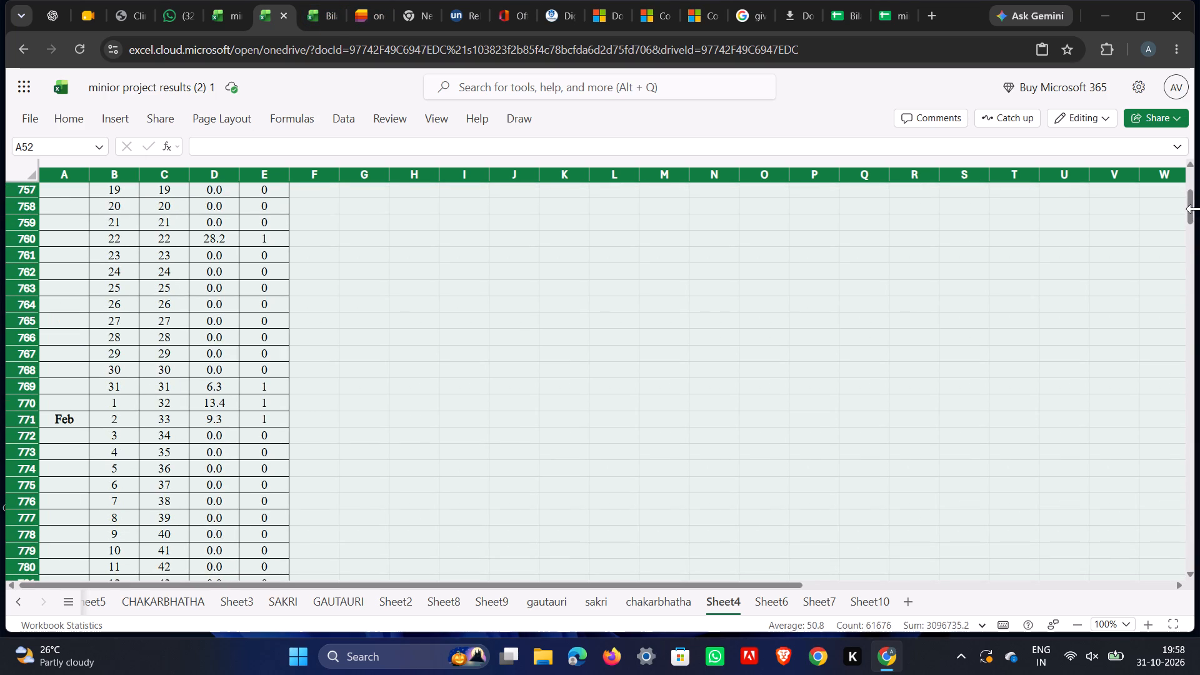
Look through the most recent daily rainfall records near the end of Sheet4, around the start of the YEAR 2022 block.
{"action": "left_click_drag", "start_coordinate": [1191, 211], "coordinate": [1199, 577]}
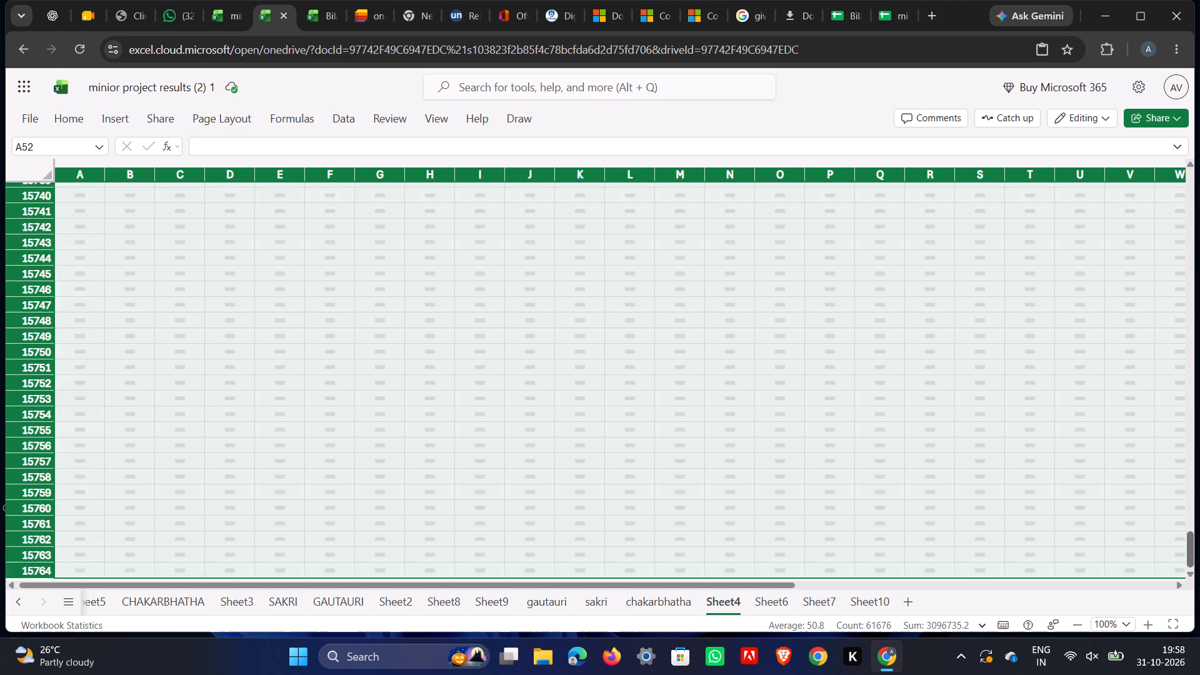
{"action": "left_click_drag", "start_coordinate": [1199, 577], "coordinate": [1190, 538]}
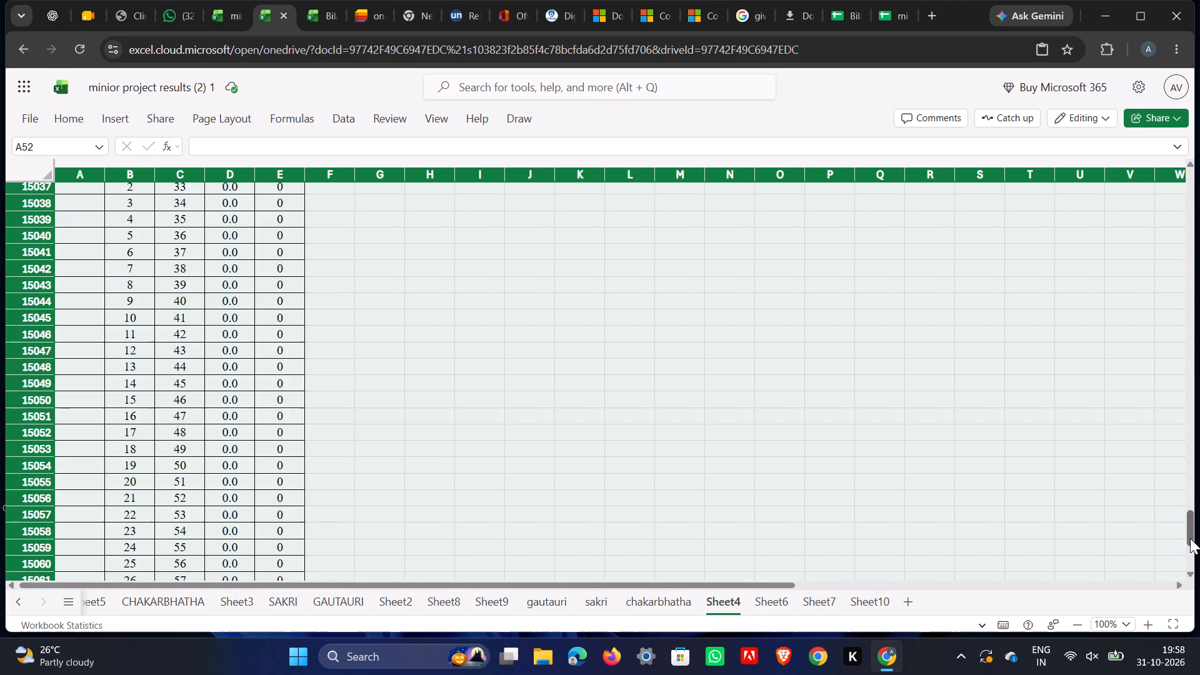
{"action": "left_click_drag", "start_coordinate": [1190, 538], "coordinate": [1189, 502]}
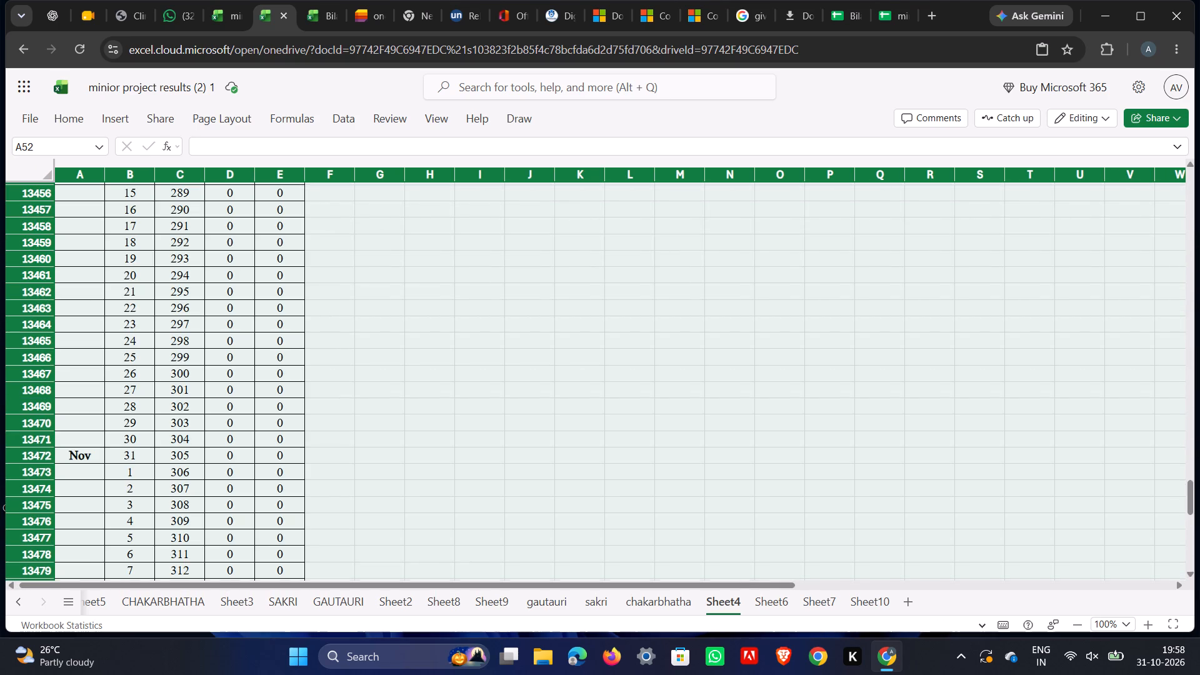
{"action": "scroll", "coordinate": [303, 401], "scroll_direction": "up", "scroll_amount": 13}
{"action": "middle_click_drag", "start_coordinate": [270, 397], "coordinate": [262, 389]}
{"action": "scroll", "coordinate": [259, 381], "scroll_direction": "up", "scroll_amount": 6}
{"action": "scroll", "coordinate": [331, 378], "scroll_direction": "up", "scroll_amount": 2}
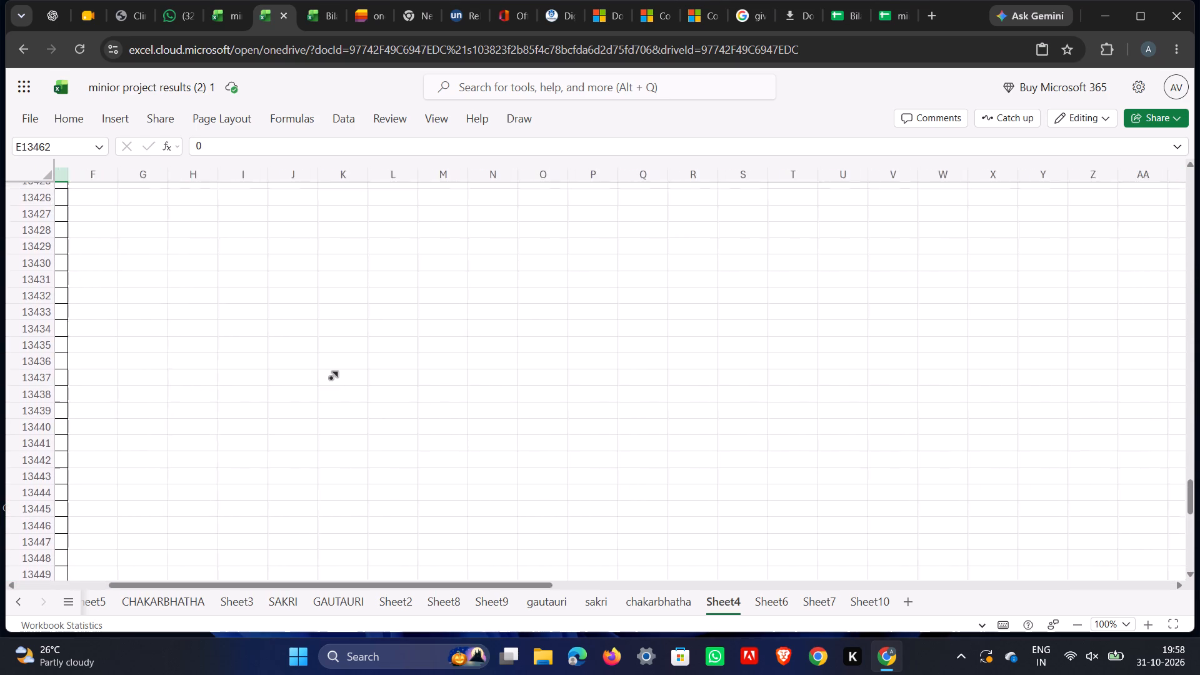
{"action": "scroll", "coordinate": [331, 378], "scroll_direction": "down", "scroll_amount": 6}
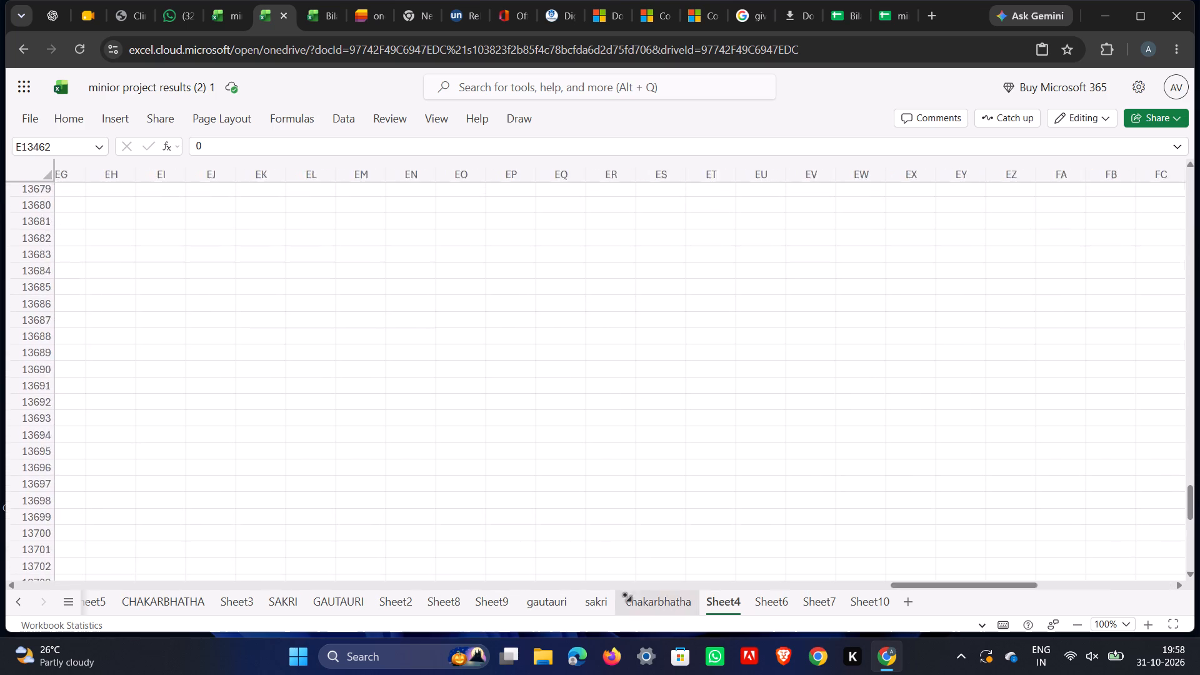
{"action": "left_click", "coordinate": [1039, 587]}
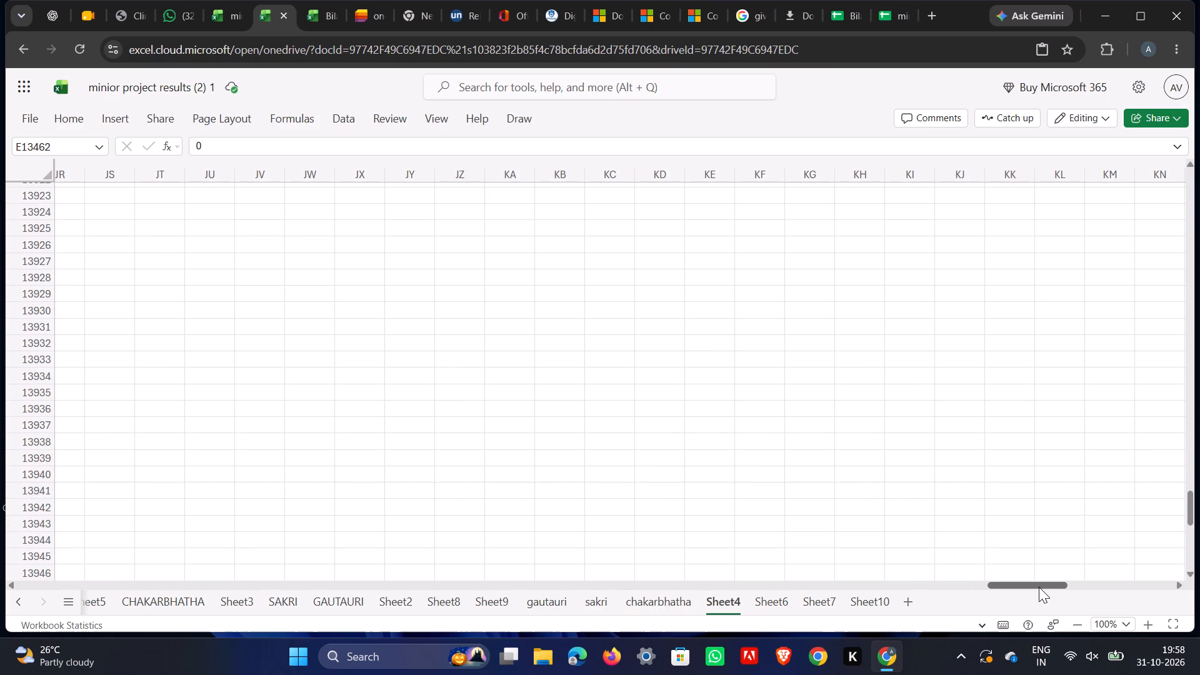
{"action": "left_click_drag", "start_coordinate": [1035, 585], "coordinate": [29, 671]}
{"action": "scroll", "coordinate": [108, 491], "scroll_direction": "up", "scroll_amount": 6}
{"action": "scroll", "coordinate": [141, 362], "scroll_direction": "up", "scroll_amount": 11}
{"action": "scroll", "coordinate": [141, 359], "scroll_direction": "down", "scroll_amount": 4}
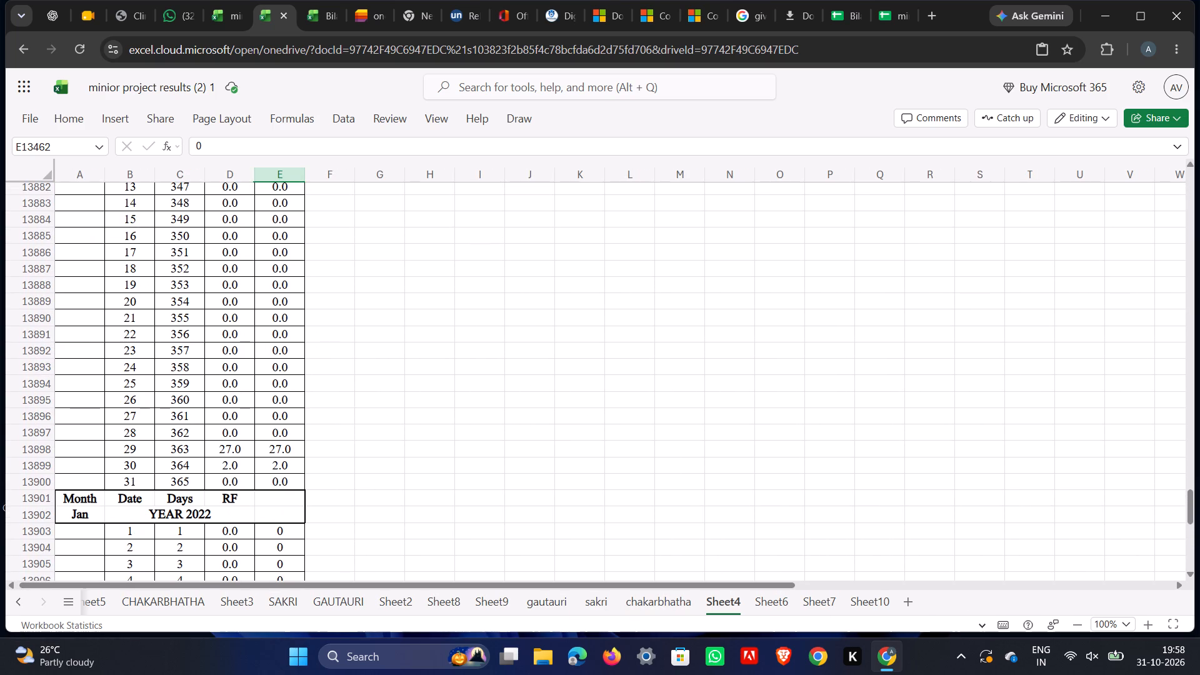
Locate the YEAR 2020 block on Sheet4 and examine its daily rainfall records from January to early May.
{"action": "scroll", "coordinate": [167, 397], "scroll_direction": "up", "scroll_amount": 18}
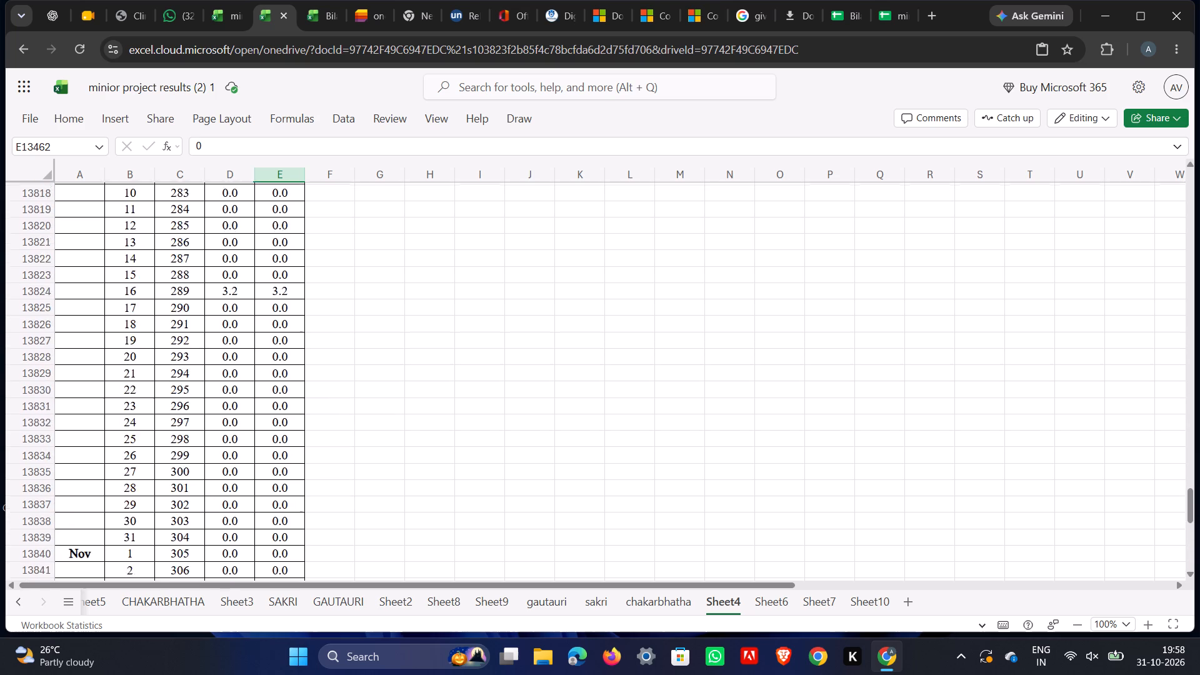
{"action": "scroll", "coordinate": [156, 377], "scroll_direction": "up", "scroll_amount": 20}
{"action": "scroll", "coordinate": [156, 377], "scroll_direction": "up", "scroll_amount": 19}
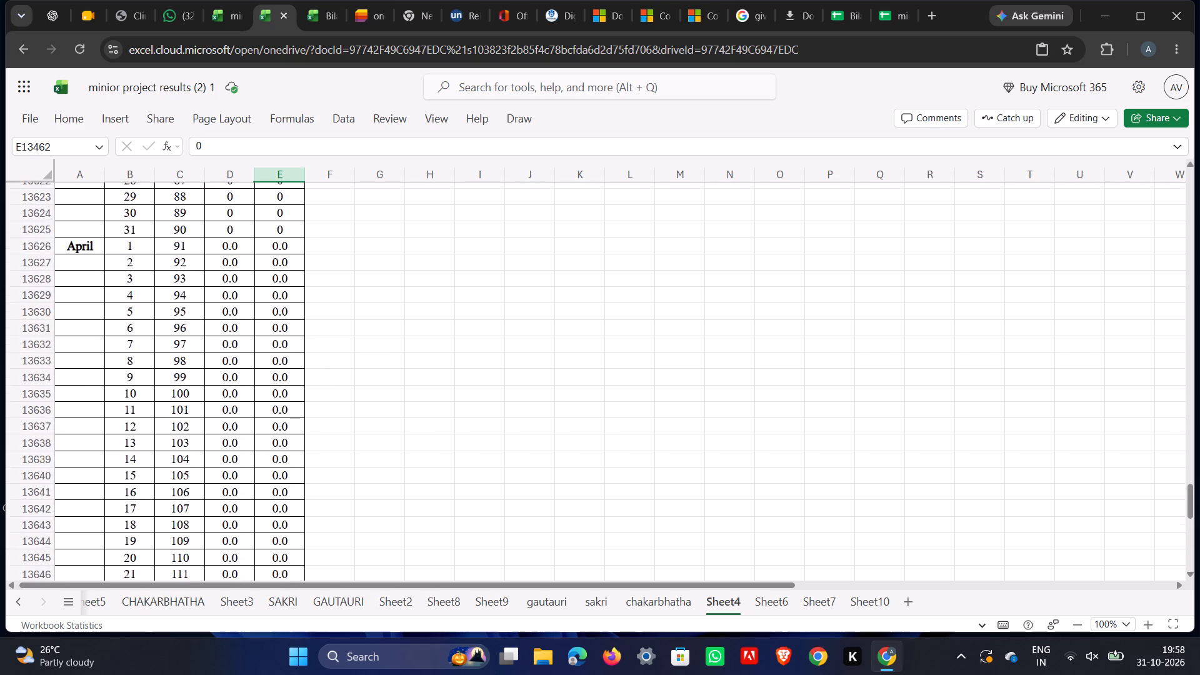
{"action": "scroll", "coordinate": [197, 377], "scroll_direction": "up", "scroll_amount": 20}
{"action": "scroll", "coordinate": [197, 377], "scroll_direction": "up", "scroll_amount": 20}
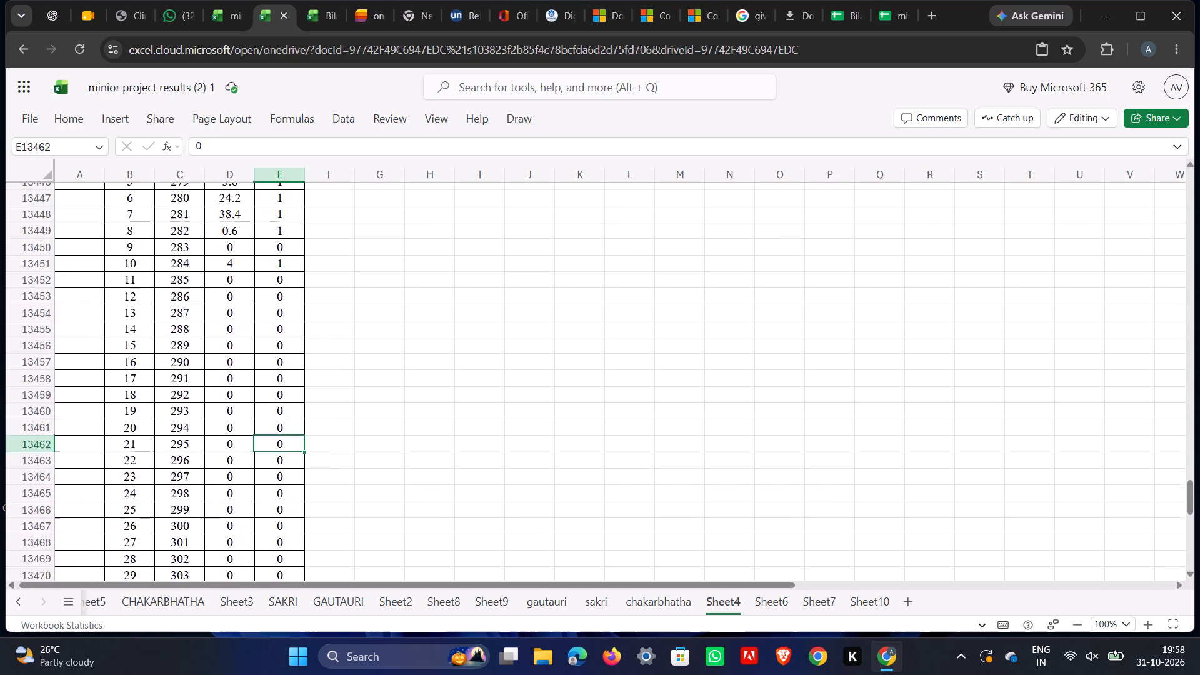
{"action": "scroll", "coordinate": [196, 376], "scroll_direction": "up", "scroll_amount": 20}
{"action": "scroll", "coordinate": [196, 376], "scroll_direction": "up", "scroll_amount": 16}
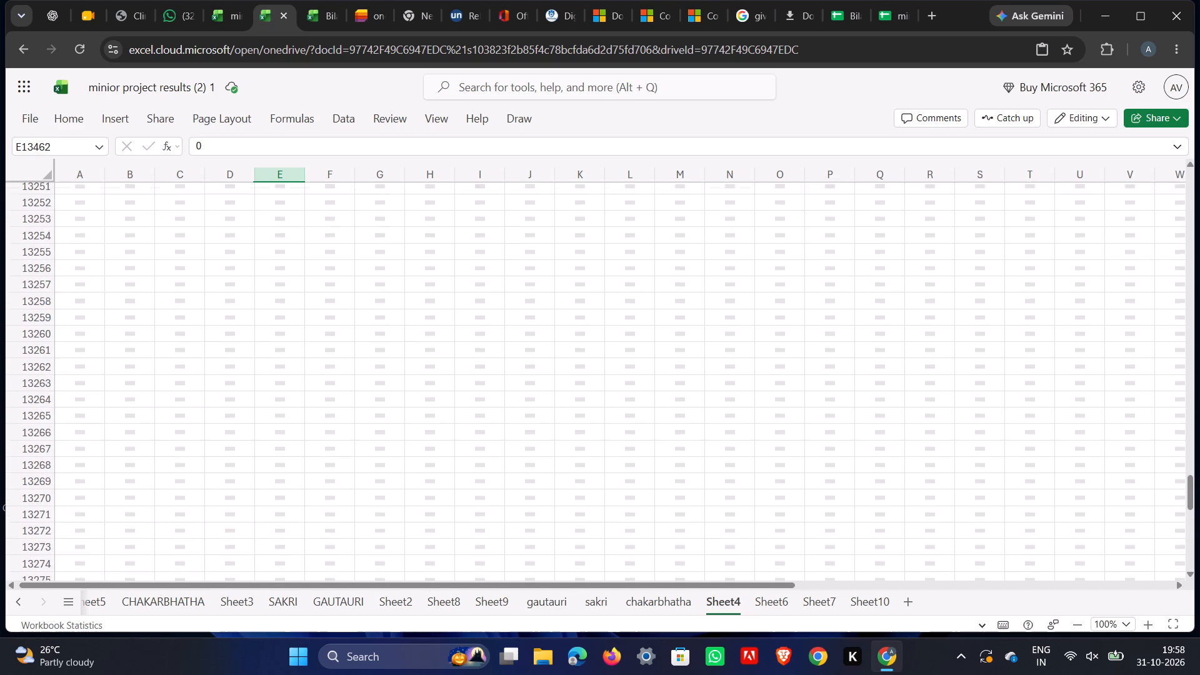
{"action": "scroll", "coordinate": [196, 374], "scroll_direction": "up", "scroll_amount": 20}
{"action": "scroll", "coordinate": [196, 374], "scroll_direction": "up", "scroll_amount": 9}
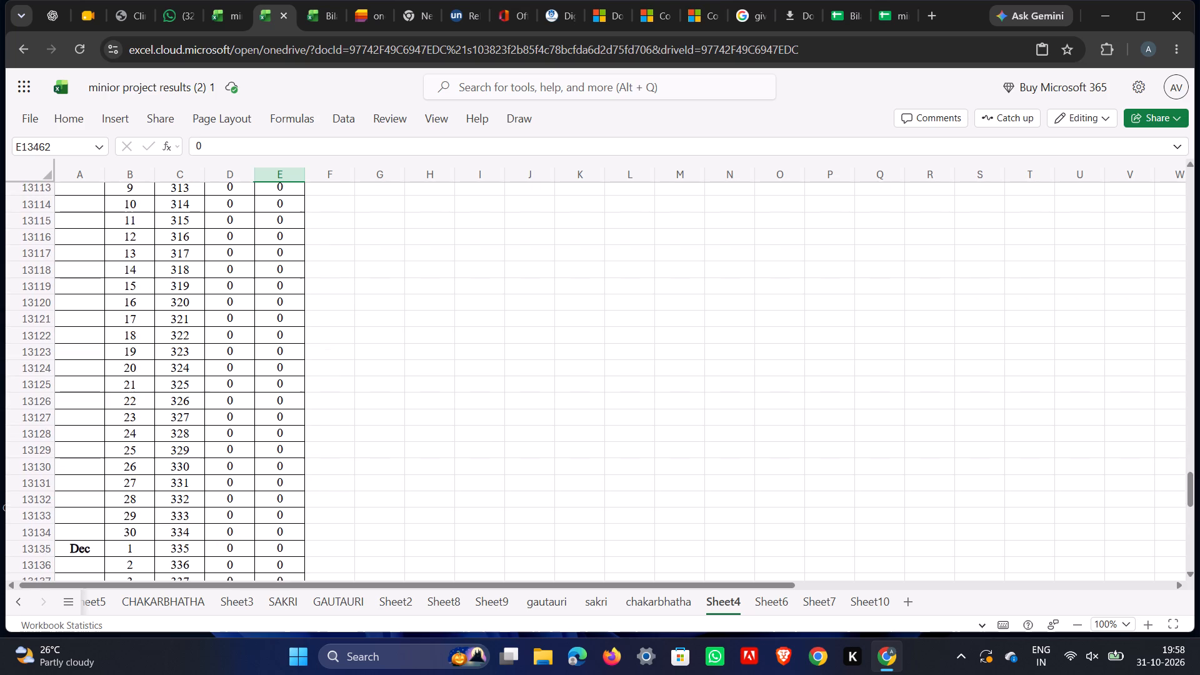
{"action": "scroll", "coordinate": [174, 377], "scroll_direction": "down", "scroll_amount": 11}
{"action": "scroll", "coordinate": [178, 404], "scroll_direction": "up", "scroll_amount": 6}
{"action": "scroll", "coordinate": [179, 404], "scroll_direction": "down", "scroll_amount": 6}
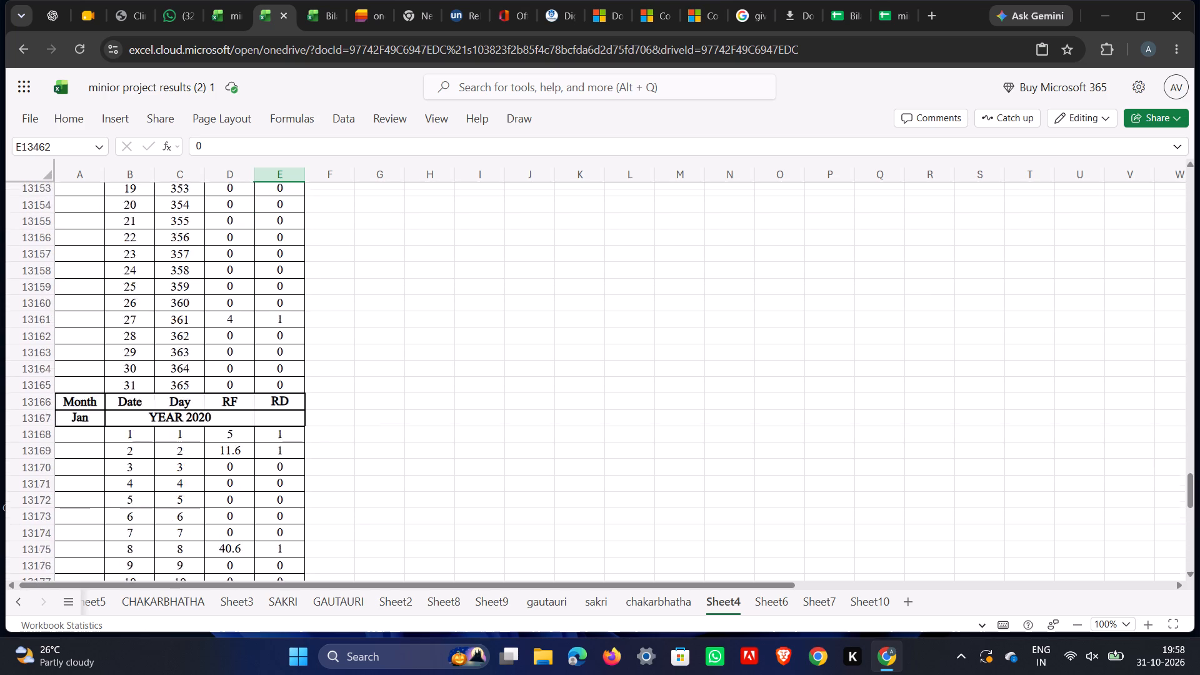
{"action": "scroll", "coordinate": [132, 337], "scroll_direction": "down", "scroll_amount": 16}
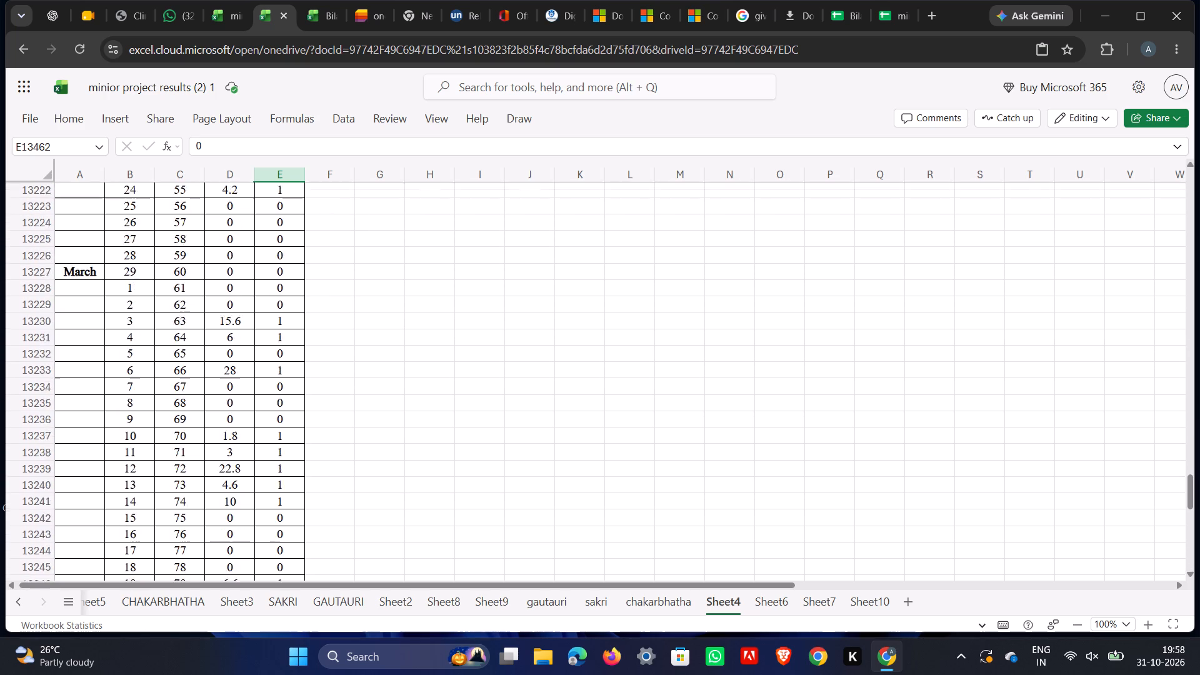
{"action": "scroll", "coordinate": [134, 340], "scroll_direction": "down", "scroll_amount": 10}
{"action": "scroll", "coordinate": [138, 337], "scroll_direction": "up", "scroll_amount": 2}
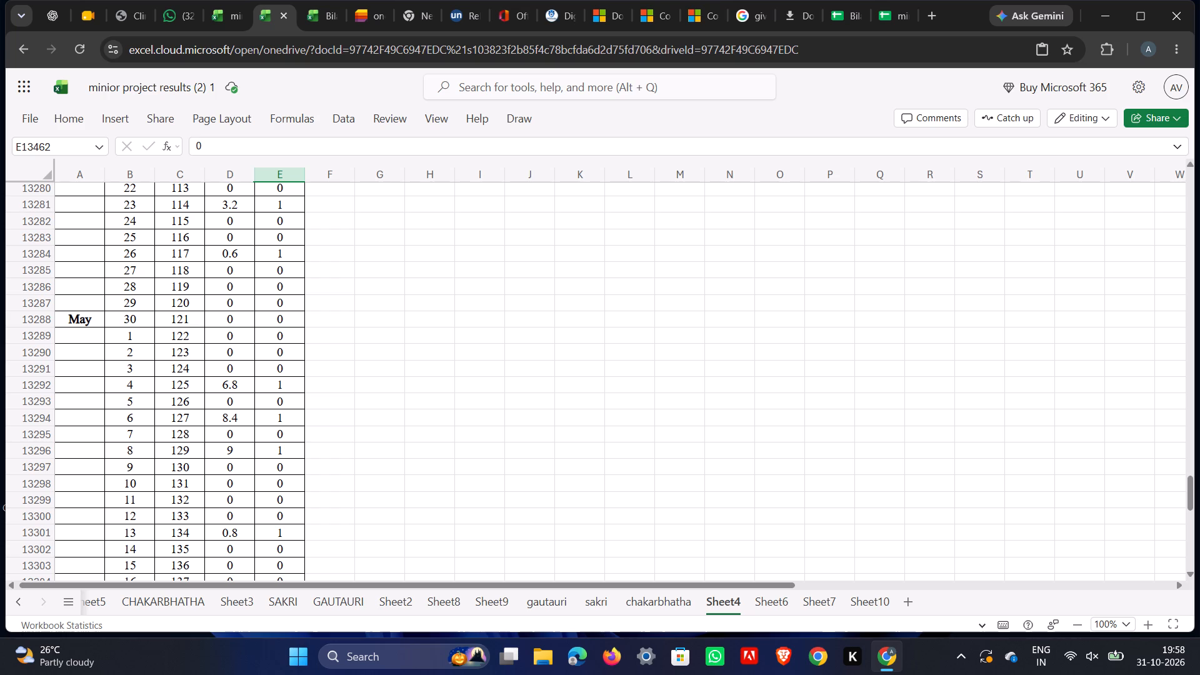
Compare the BTC_Daily rainfall and rainy-day values for 1 to 21 May 2020 with the matching Sheet4 records.
{"action": "left_click", "coordinate": [331, 12]}
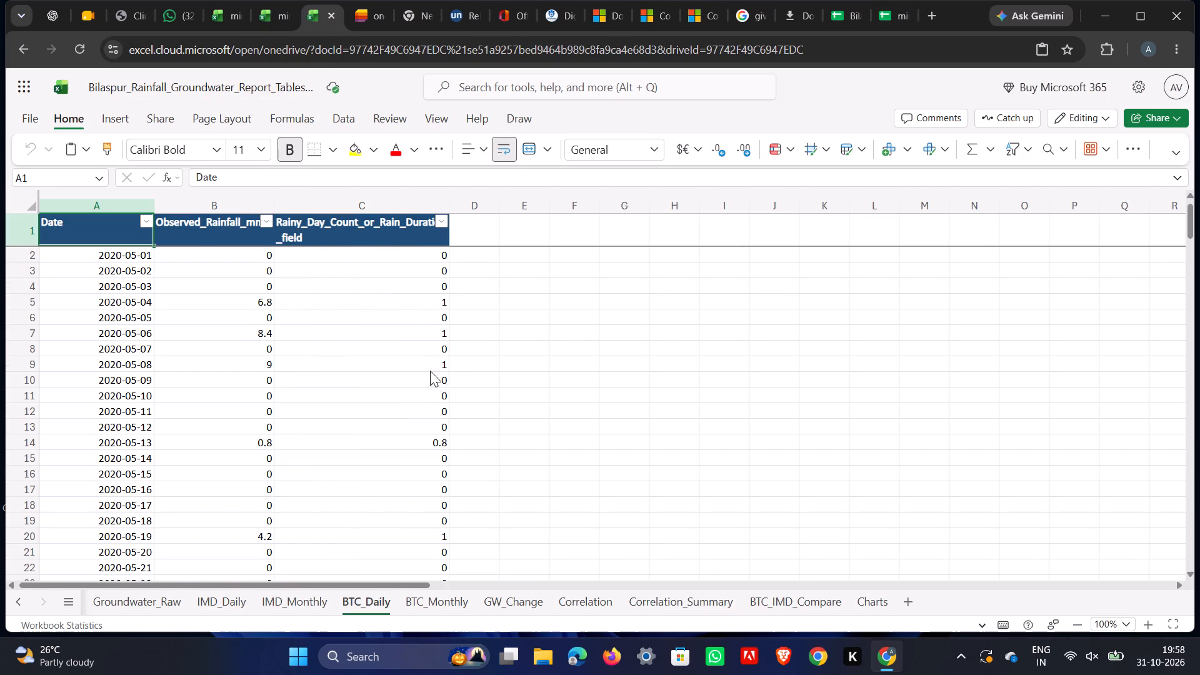
{"action": "left_click", "coordinate": [272, 21]}
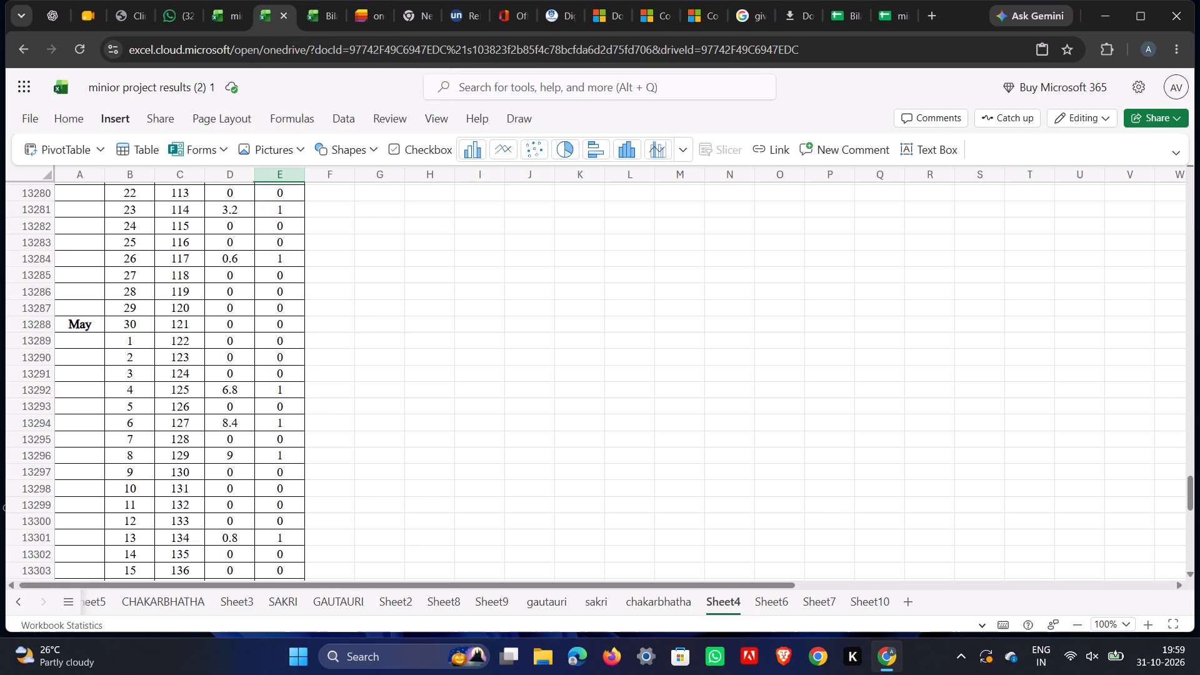
{"action": "left_click", "coordinate": [309, 11]}
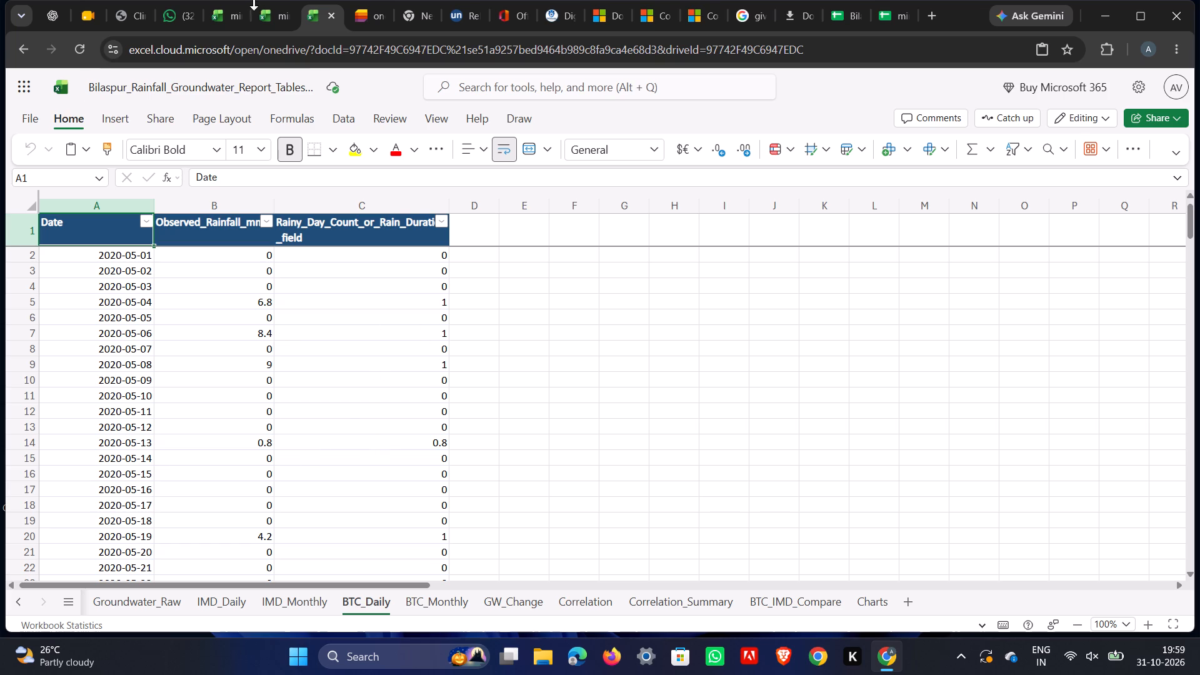
{"action": "left_click", "coordinate": [265, 14]}
{"action": "scroll", "coordinate": [151, 391], "scroll_direction": "down", "scroll_amount": 2}
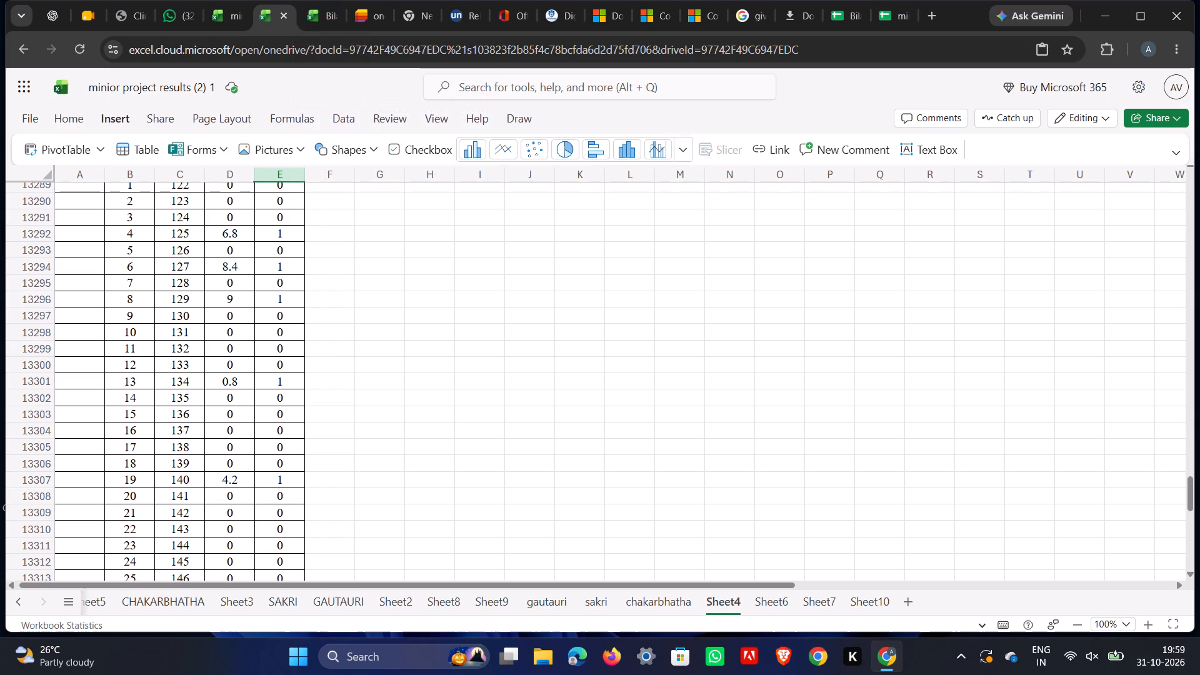
{"action": "scroll", "coordinate": [246, 202], "scroll_direction": "up", "scroll_amount": 2}
{"action": "scroll", "coordinate": [239, 224], "scroll_direction": "down", "scroll_amount": 2}
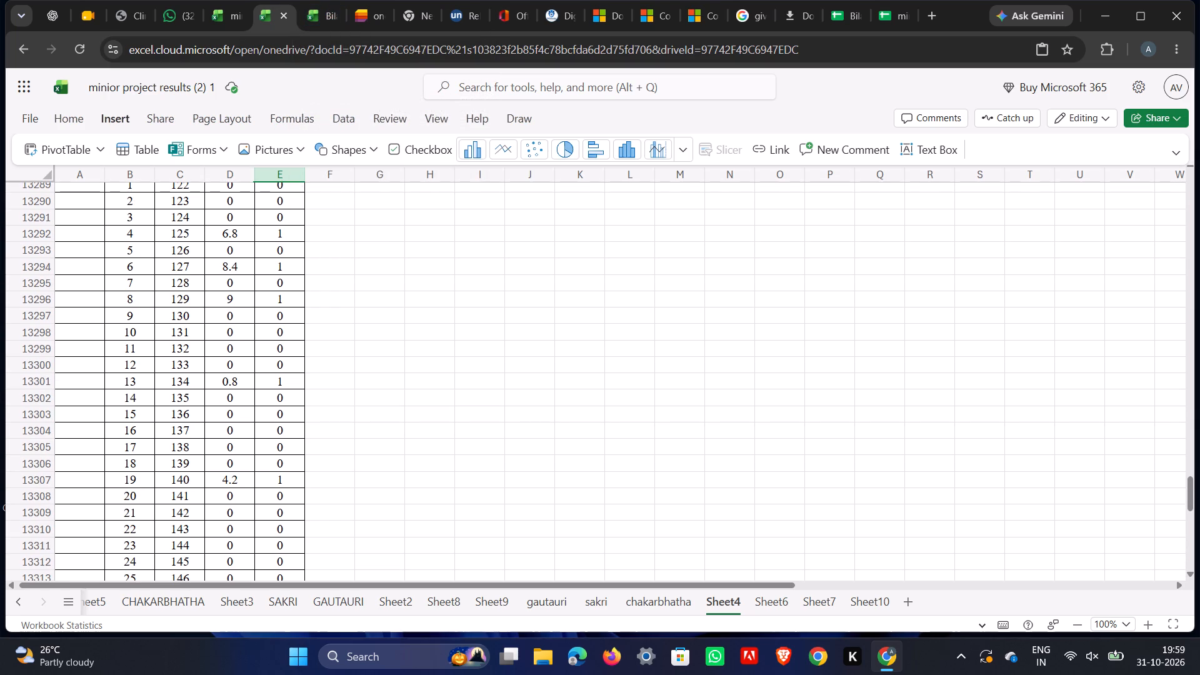
{"action": "left_click", "coordinate": [322, 10]}
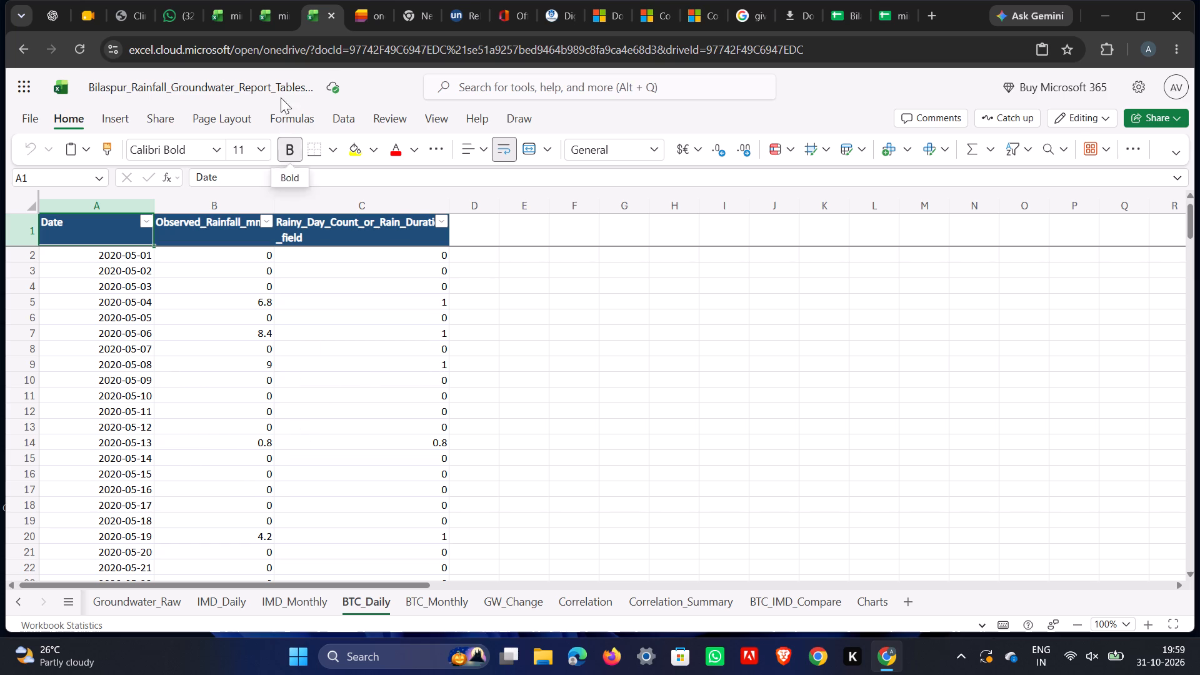
{"action": "left_click", "coordinate": [273, 19]}
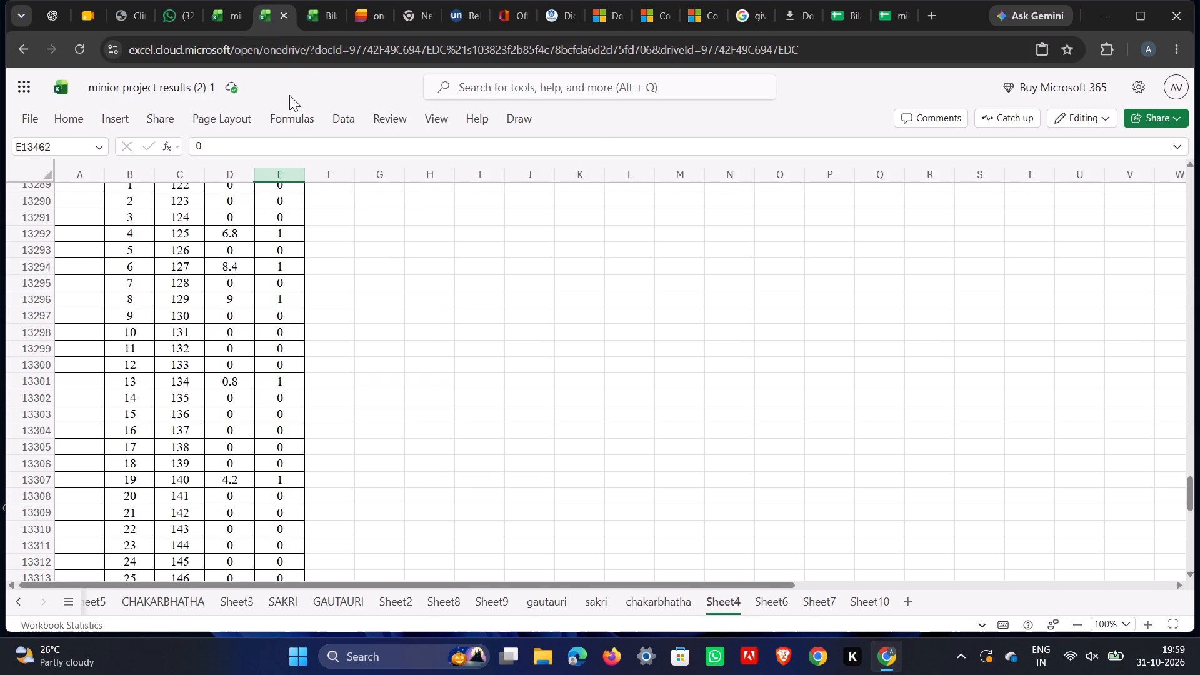
Set the rainy-day count for 2020-05-13 in cell C14 of BTC_Daily to 1.
{"action": "left_click", "coordinate": [319, 24]}
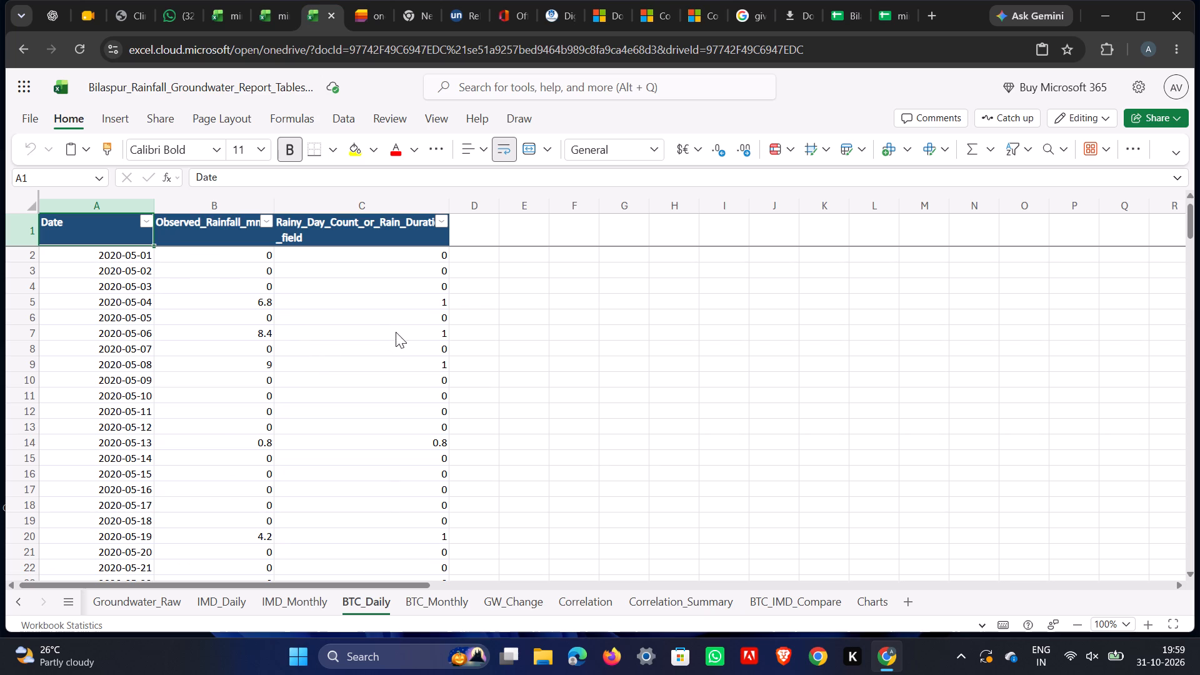
{"action": "left_click", "coordinate": [445, 442]}
{"action": "double_click", "coordinate": [445, 442]}
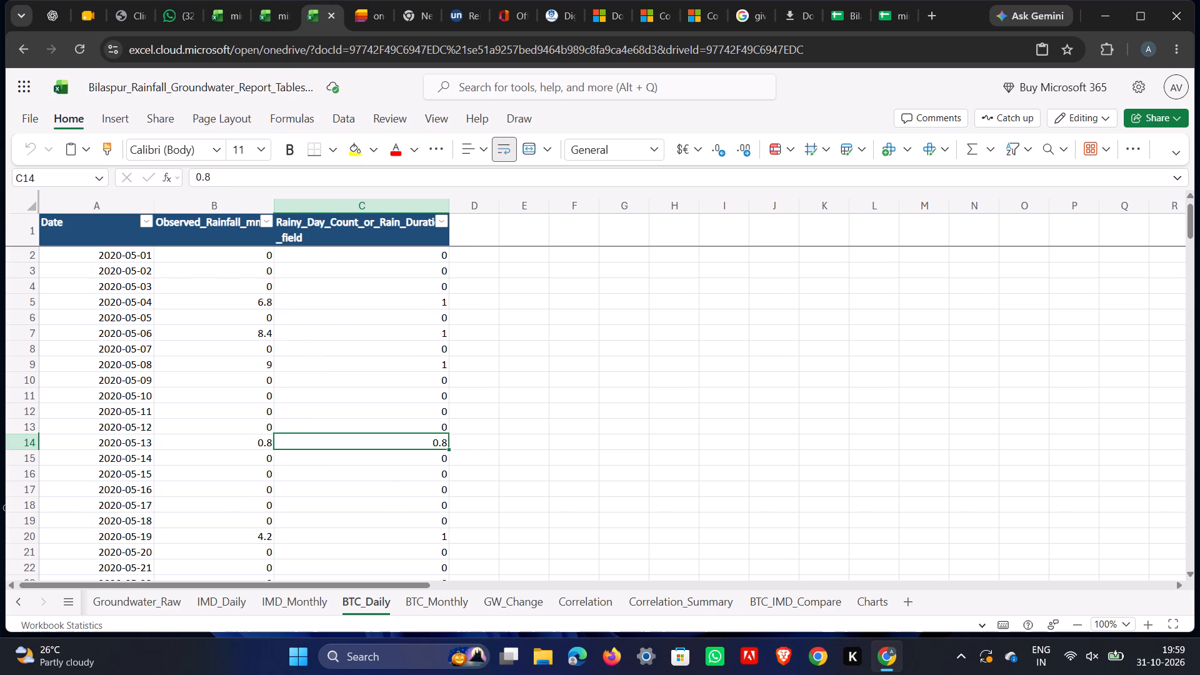
{"action": "key", "text": "BackSpace"}
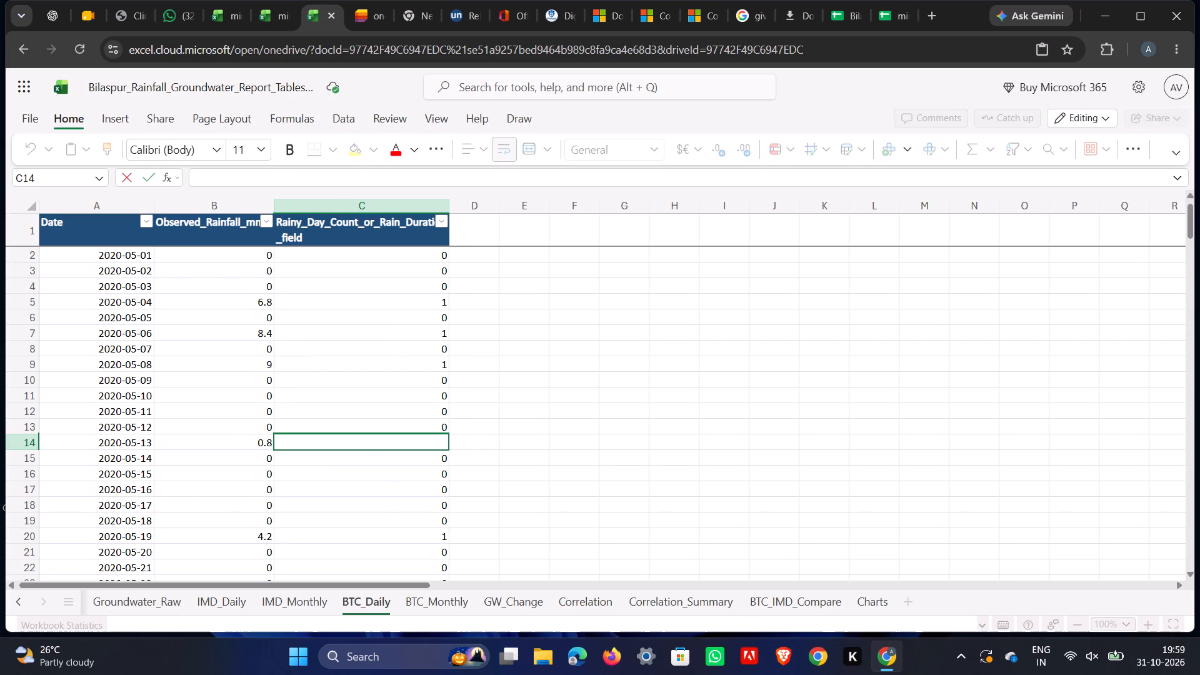
{"action": "key", "text": "1"}
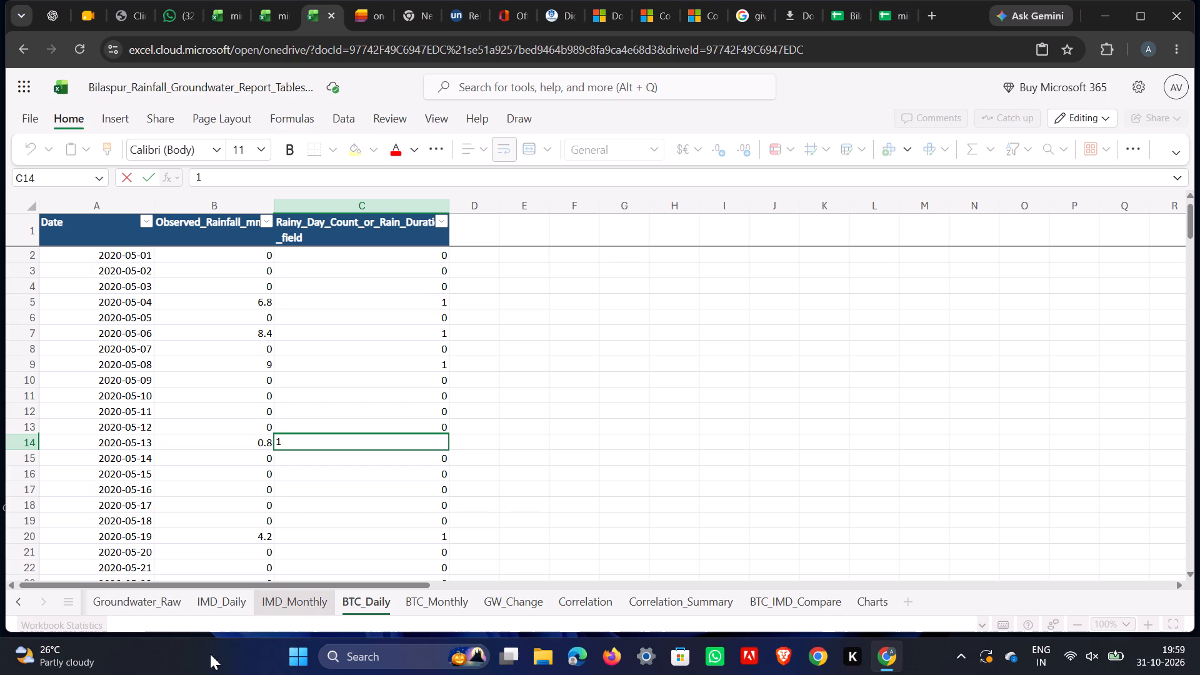
{"action": "left_click", "coordinate": [595, 486]}
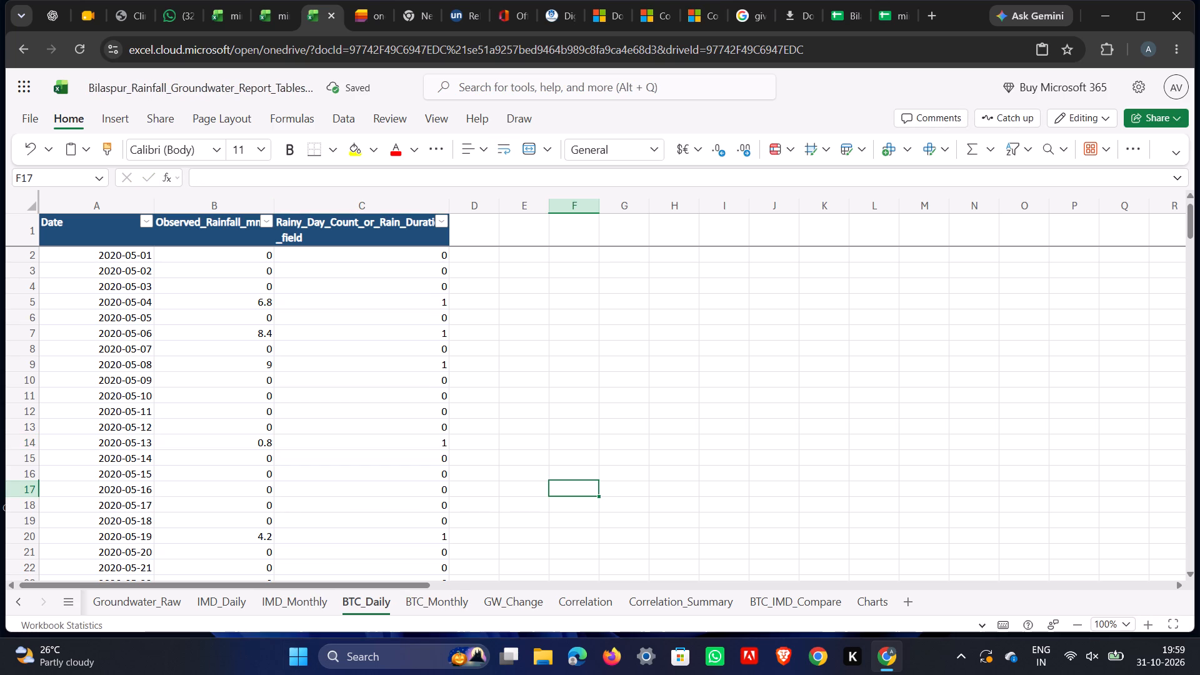
Check the mid-May 2020 entries in BTC_Daily against the Sheet4 daily records again.
{"action": "left_click", "coordinate": [274, 21]}
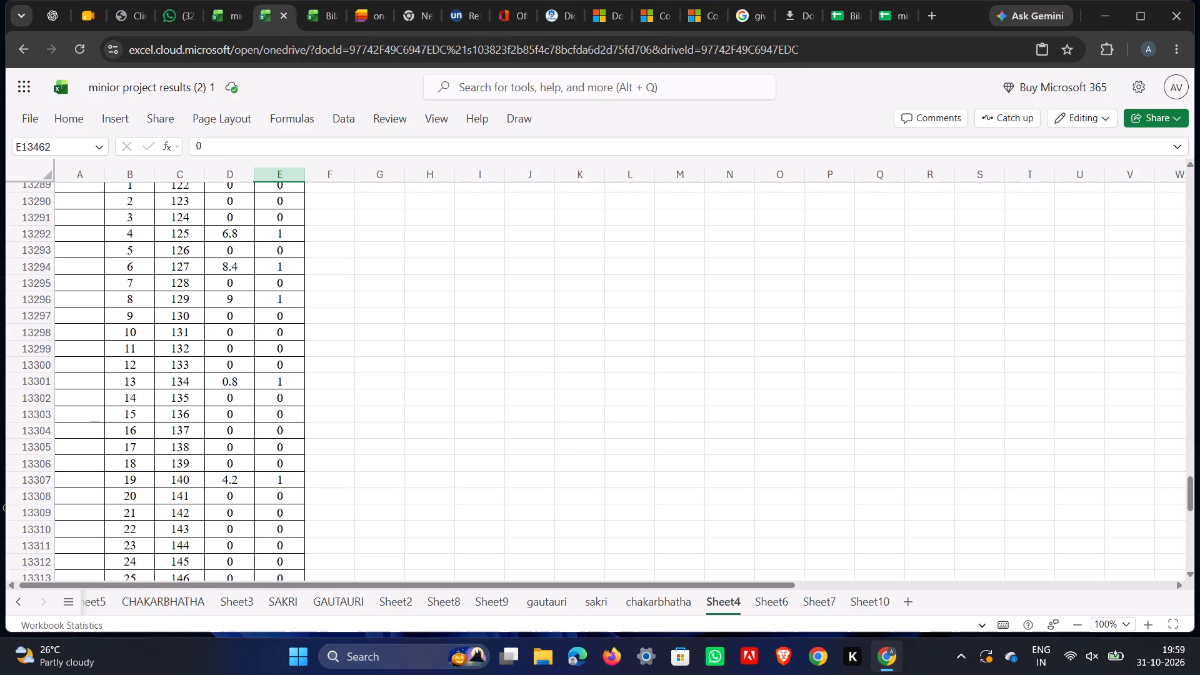
{"action": "left_click", "coordinate": [324, 19]}
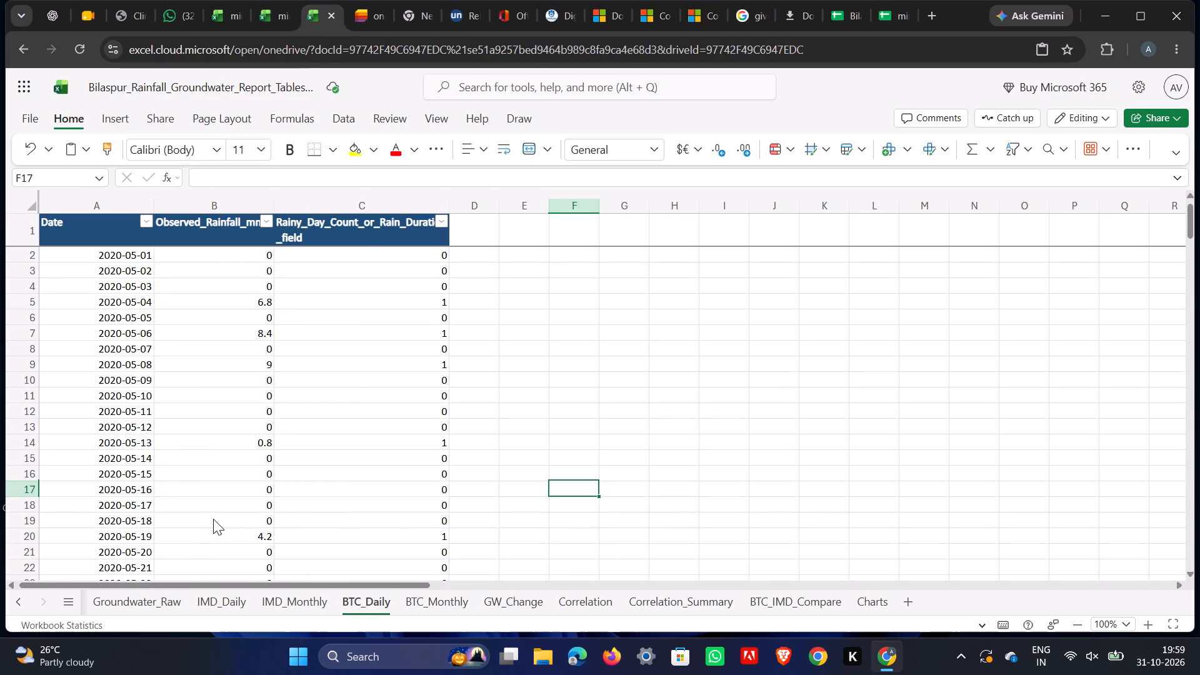
{"action": "scroll", "coordinate": [452, 539], "scroll_direction": "down", "scroll_amount": 3}
{"action": "scroll", "coordinate": [312, 403], "scroll_direction": "down", "scroll_amount": 3}
{"action": "scroll", "coordinate": [467, 459], "scroll_direction": "down", "scroll_amount": 5}
{"action": "scroll", "coordinate": [463, 465], "scroll_direction": "up", "scroll_amount": 4}
{"action": "left_click_drag", "start_coordinate": [1188, 221], "coordinate": [1188, 231]}
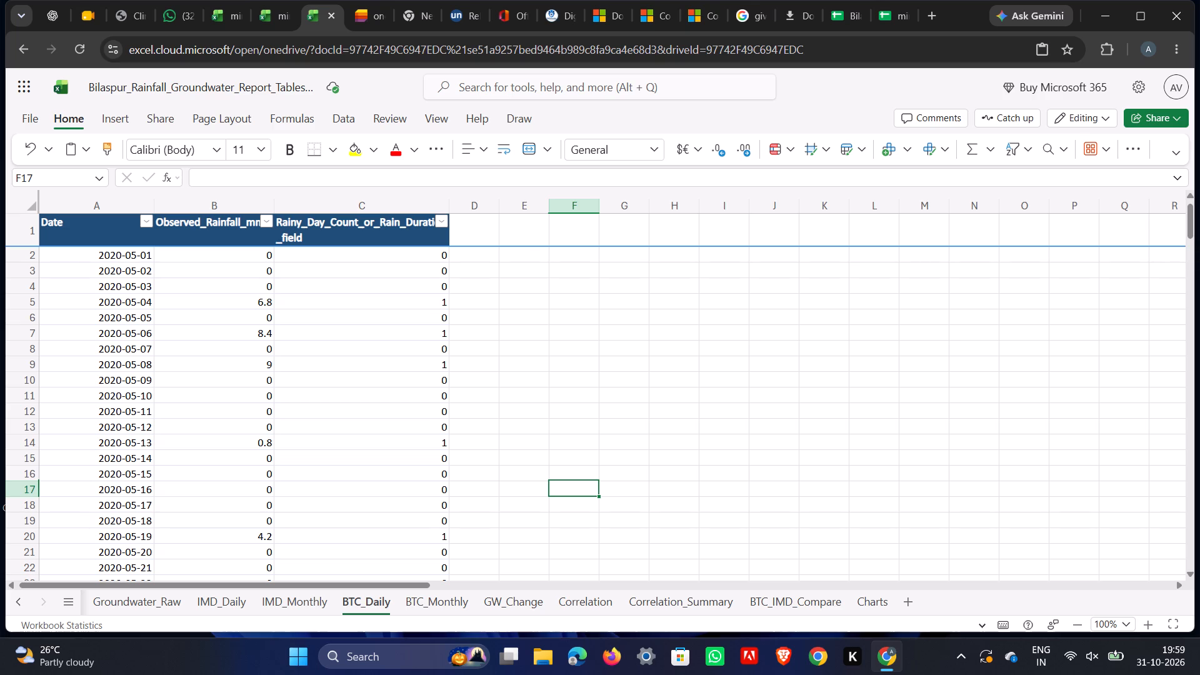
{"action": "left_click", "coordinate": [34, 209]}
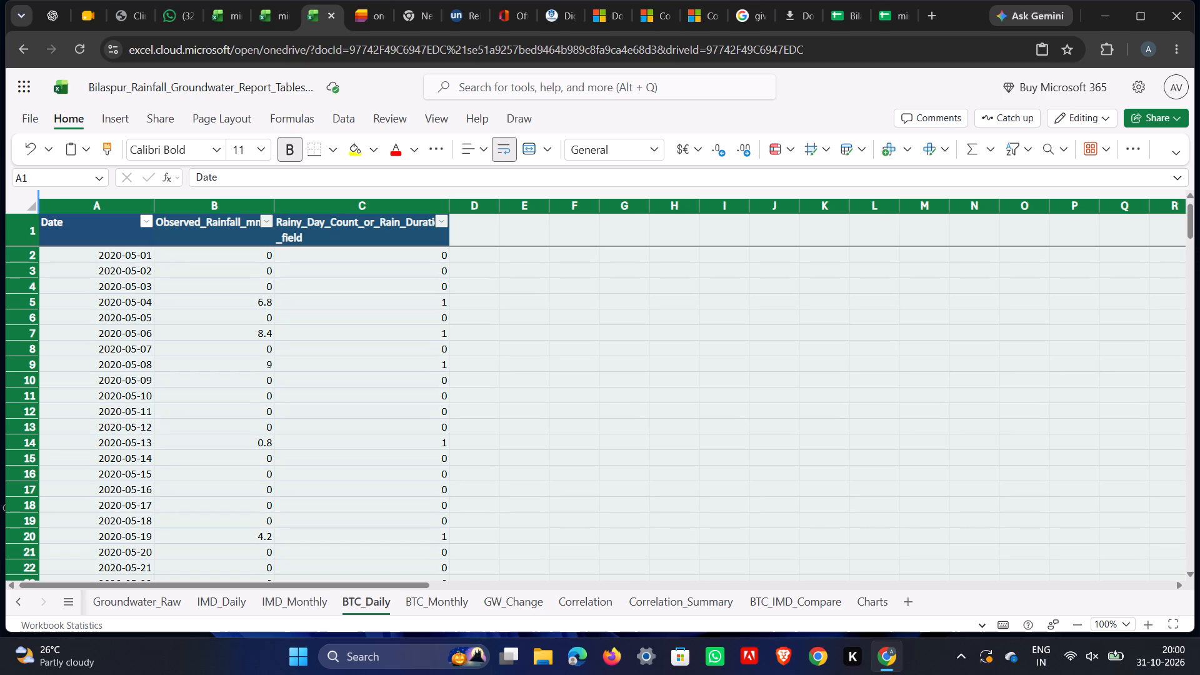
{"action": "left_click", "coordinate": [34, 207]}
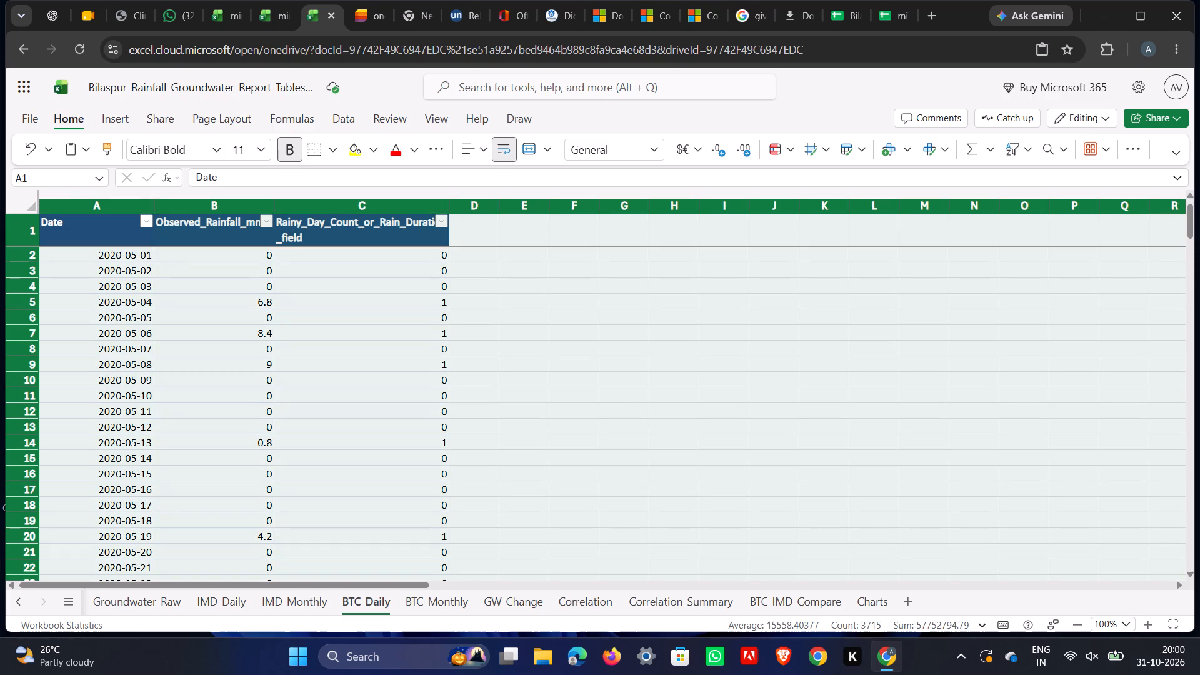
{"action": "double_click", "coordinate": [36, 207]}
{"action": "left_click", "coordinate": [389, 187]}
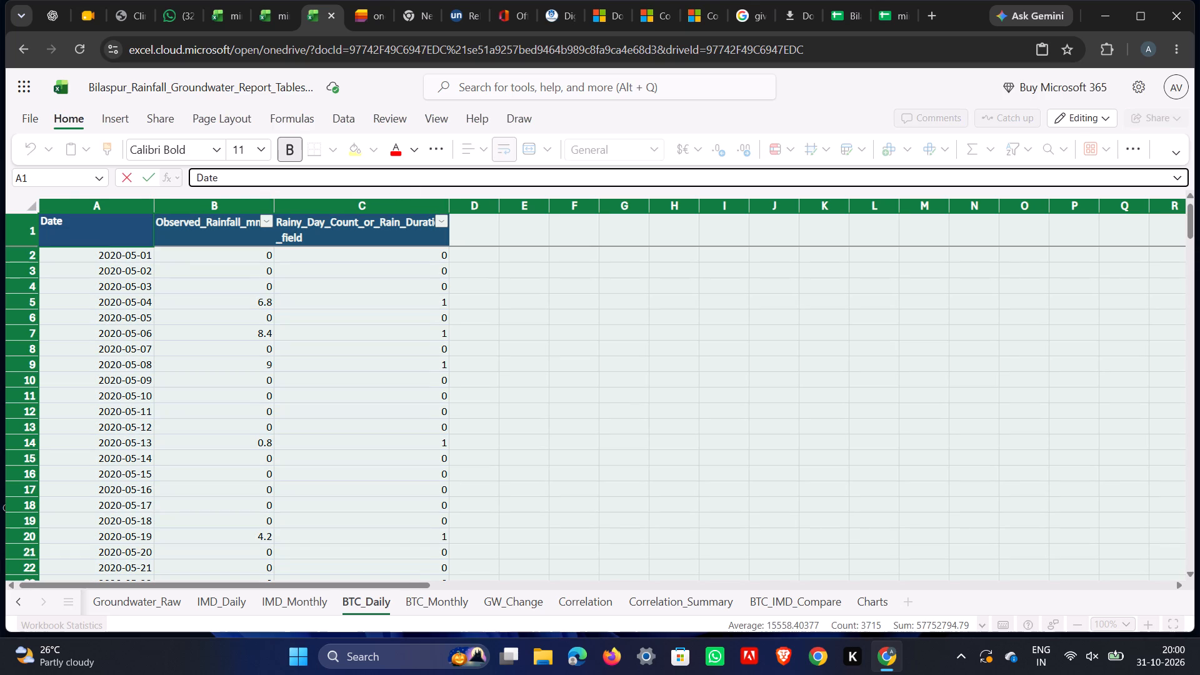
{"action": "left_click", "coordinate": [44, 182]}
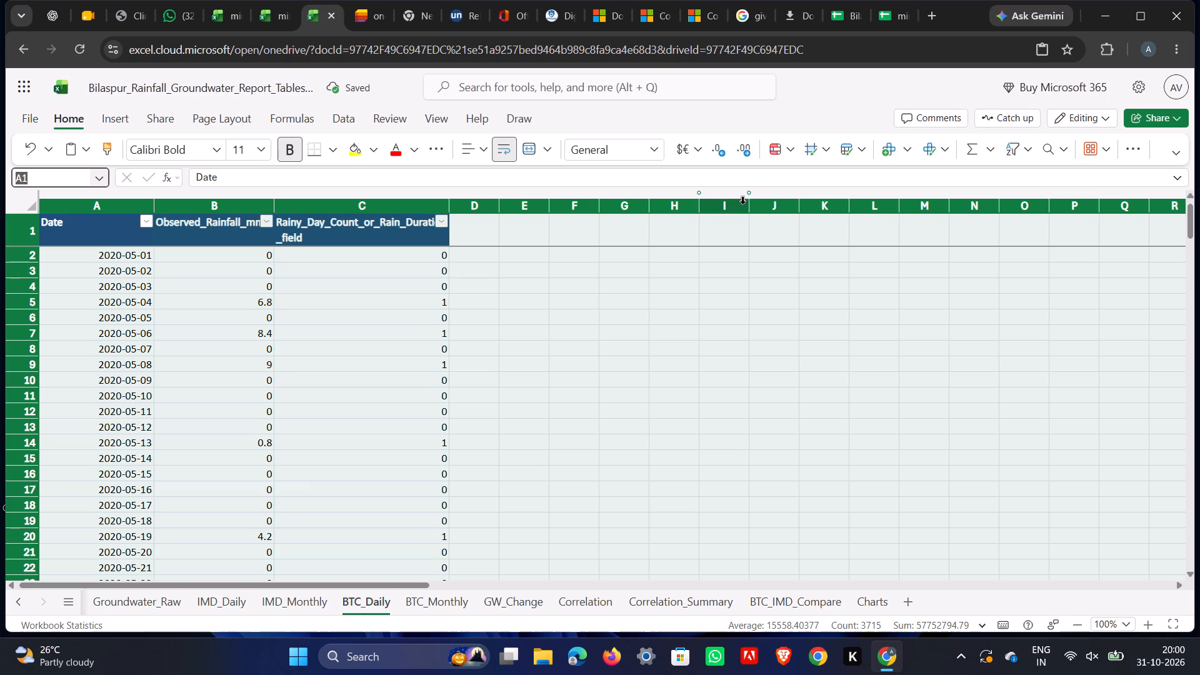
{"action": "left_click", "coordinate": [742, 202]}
Examine the BTC_Daily entries from 6 May 2020 into mid-June, checking the May values against Sheet4.
{"action": "scroll", "coordinate": [356, 394], "scroll_direction": "down", "scroll_amount": 4}
{"action": "scroll", "coordinate": [351, 394], "scroll_direction": "up", "scroll_amount": 4}
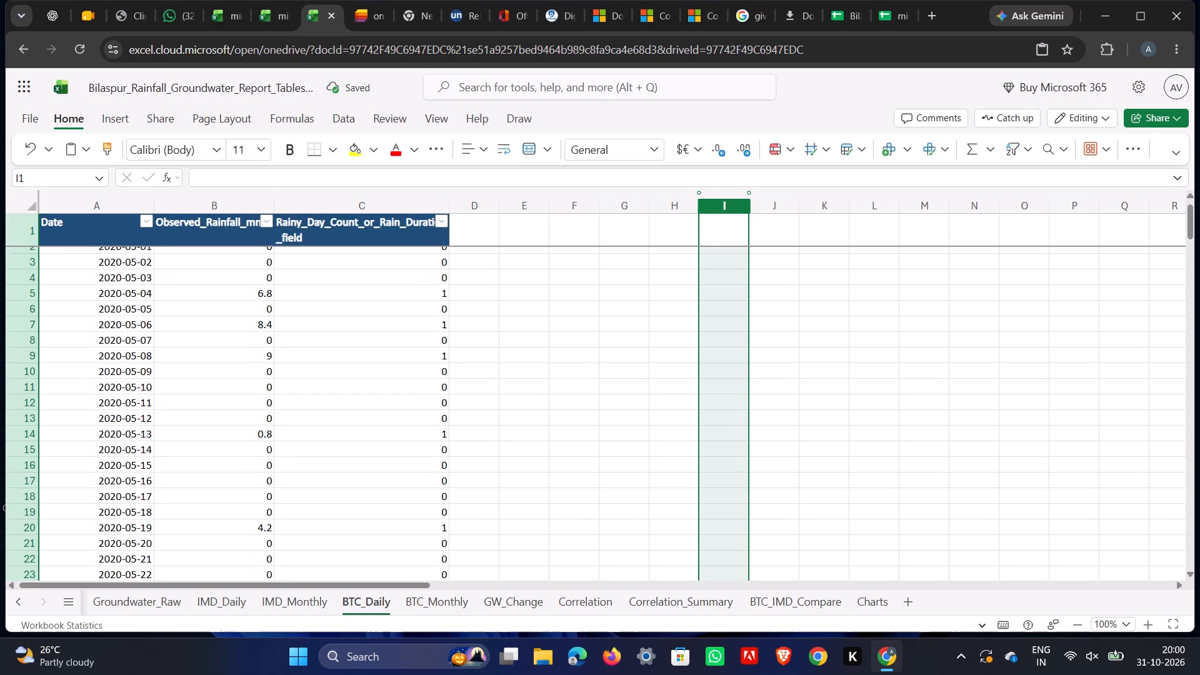
{"action": "scroll", "coordinate": [351, 394], "scroll_direction": "down", "scroll_amount": 1}
{"action": "scroll", "coordinate": [274, 396], "scroll_direction": "up", "scroll_amount": 1}
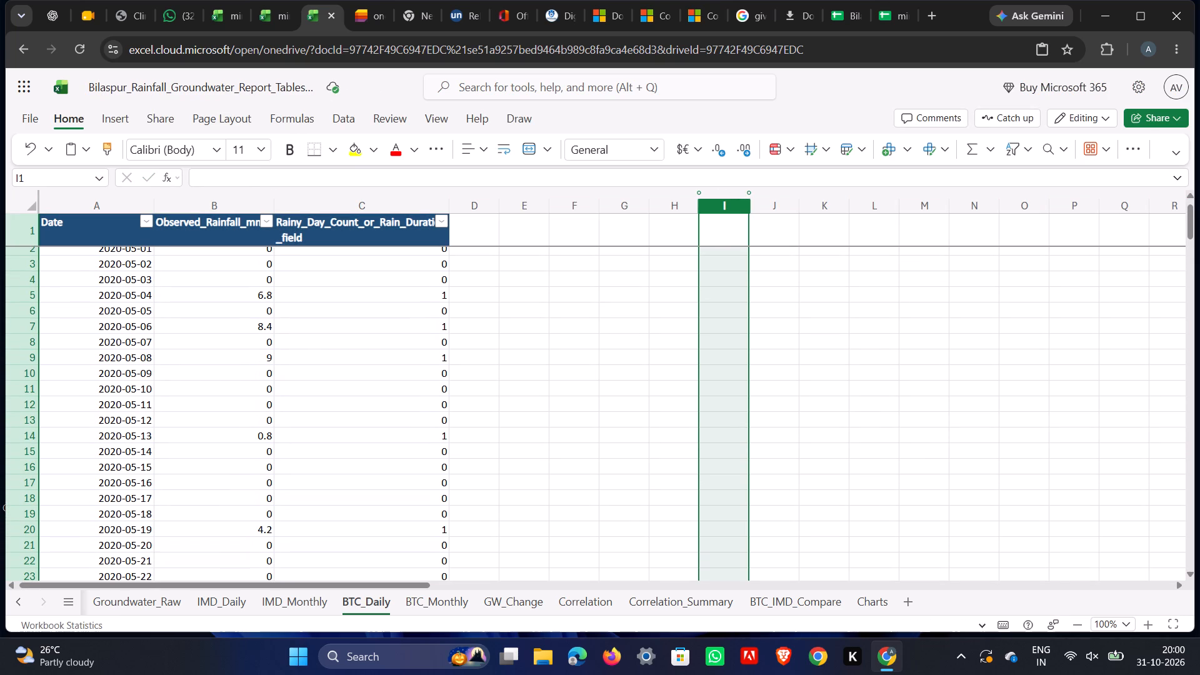
{"action": "scroll", "coordinate": [264, 364], "scroll_direction": "down", "scroll_amount": 2}
{"action": "scroll", "coordinate": [264, 364], "scroll_direction": "up", "scroll_amount": 1}
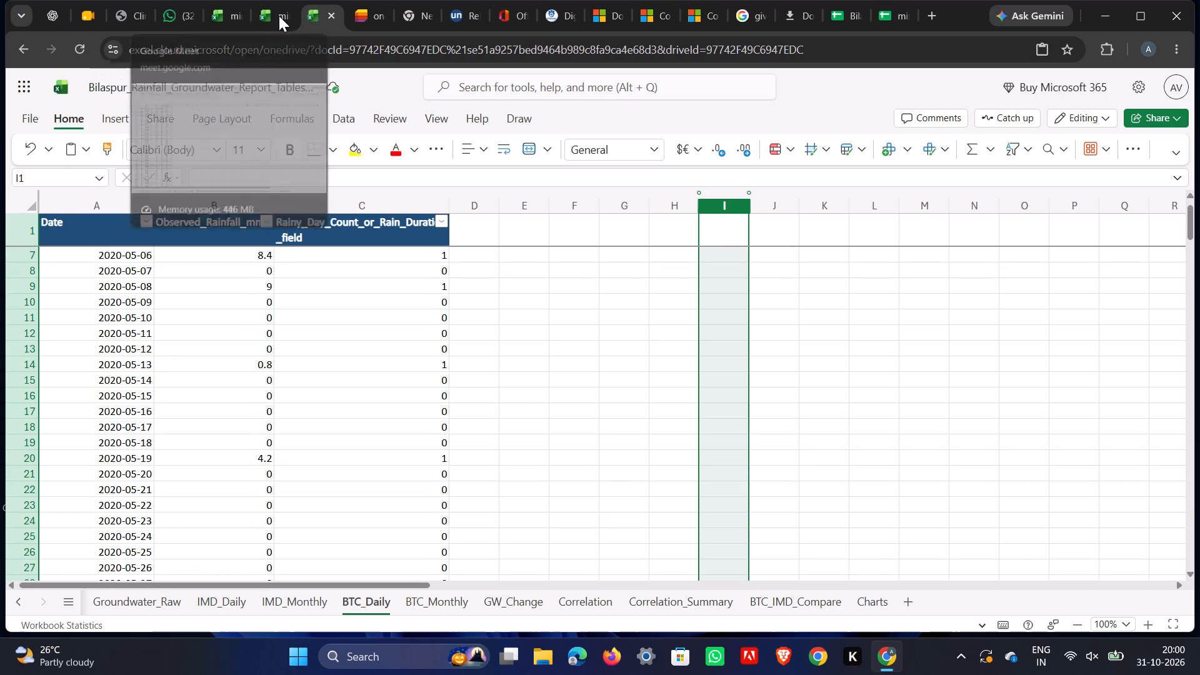
{"action": "left_click", "coordinate": [277, 15]}
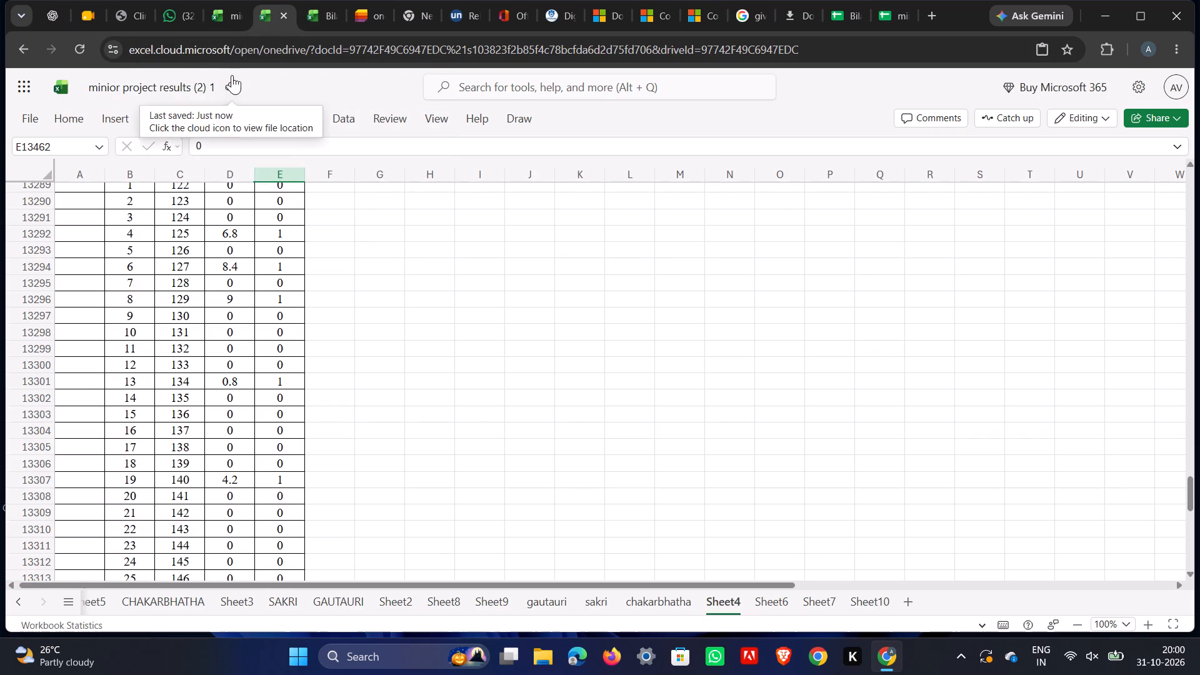
{"action": "left_click", "coordinate": [316, 6]}
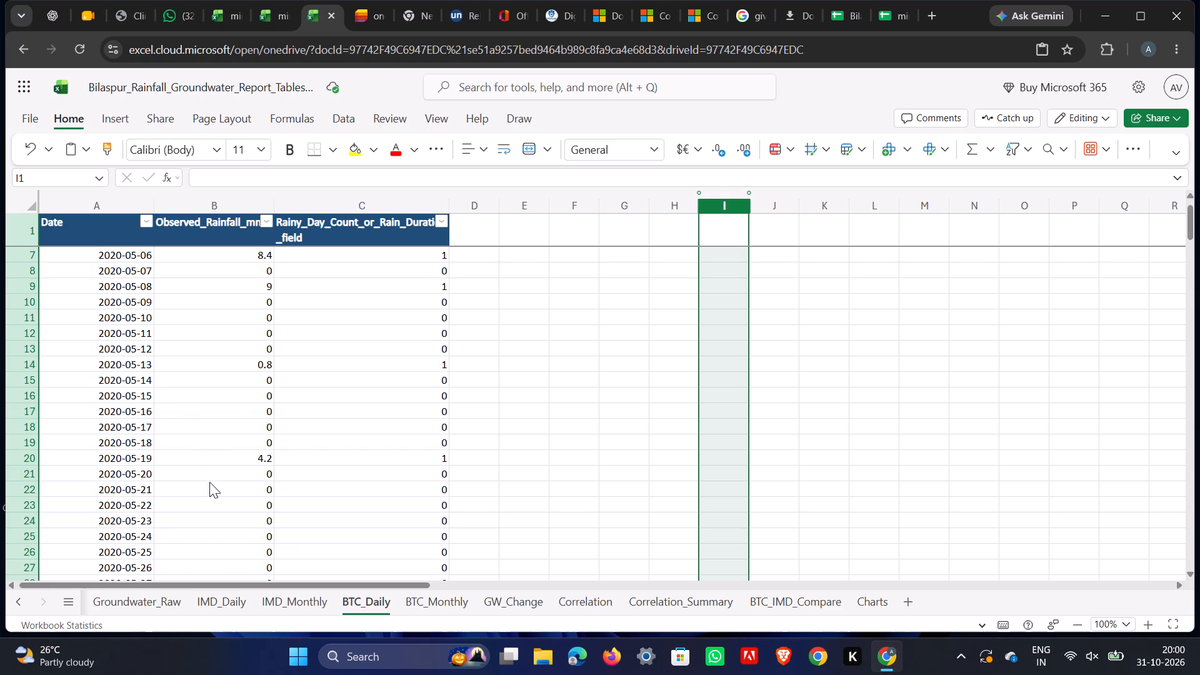
{"action": "scroll", "coordinate": [238, 500], "scroll_direction": "down", "scroll_amount": 2}
{"action": "scroll", "coordinate": [240, 384], "scroll_direction": "up", "scroll_amount": 3}
{"action": "scroll", "coordinate": [241, 359], "scroll_direction": "down", "scroll_amount": 5}
{"action": "left_click", "coordinate": [234, 222]}
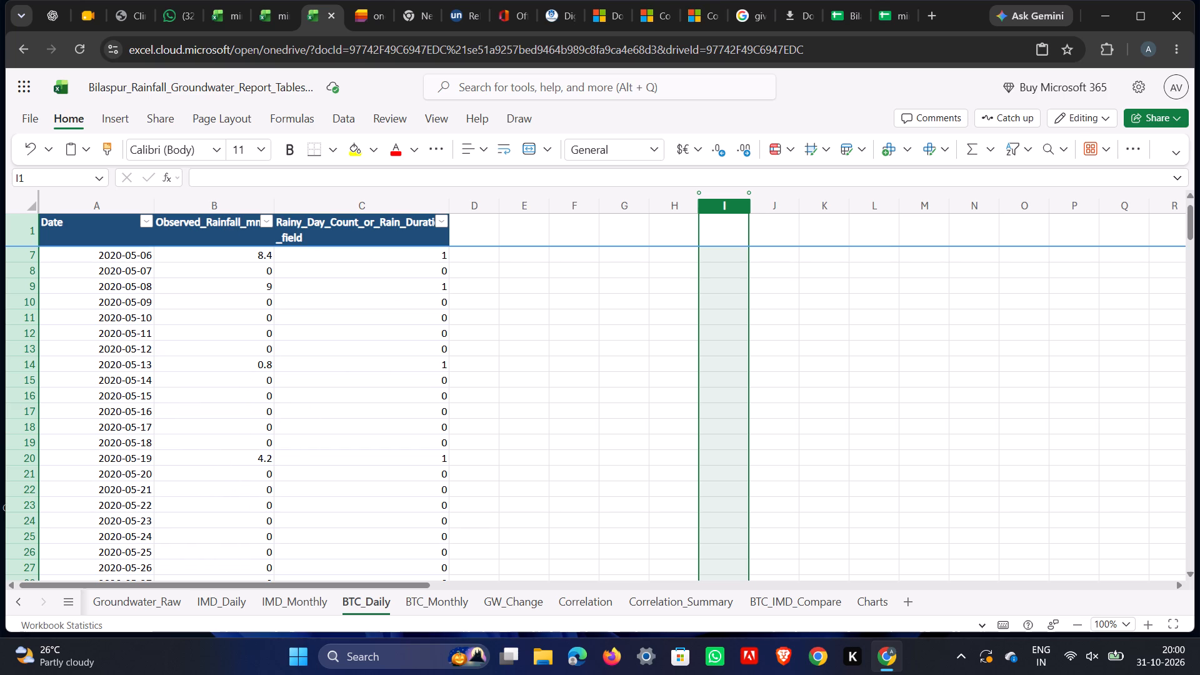
{"action": "left_click", "coordinate": [206, 217]}
{"action": "scroll", "coordinate": [234, 312], "scroll_direction": "down", "scroll_amount": 4}
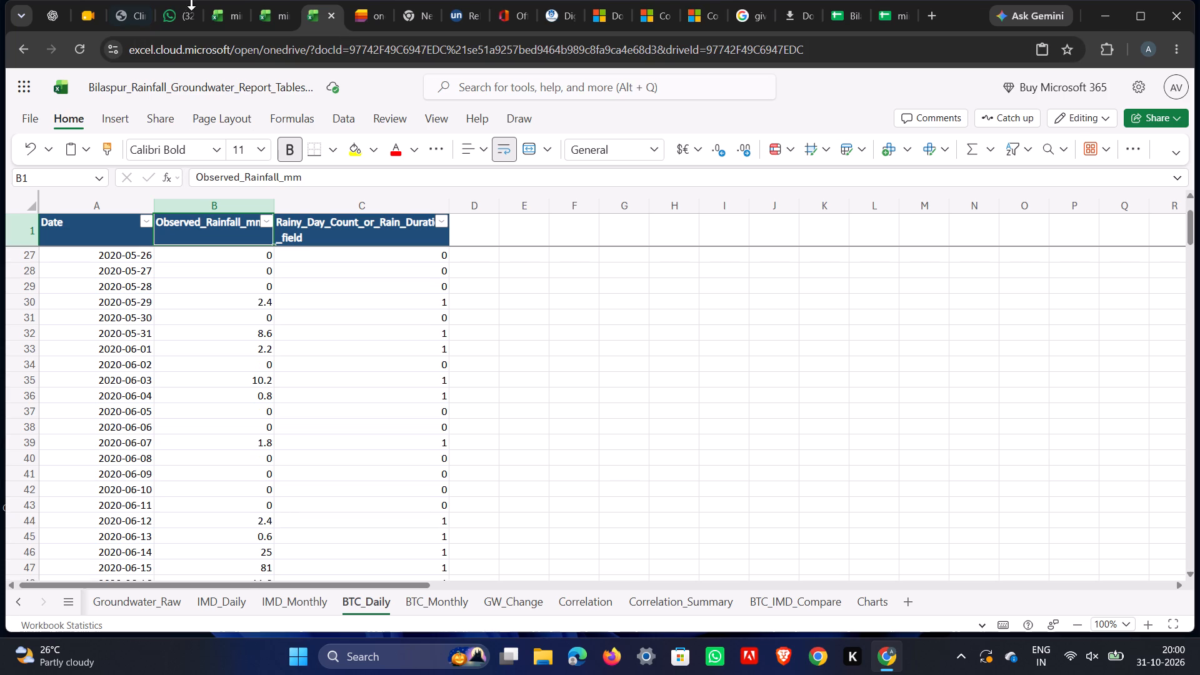
Compare the Sheet4 daily rainfall and rainy-day records for late May 2020 with the BTC_Daily entries.
{"action": "left_click", "coordinate": [283, 14]}
{"action": "scroll", "coordinate": [202, 361], "scroll_direction": "down", "scroll_amount": 2}
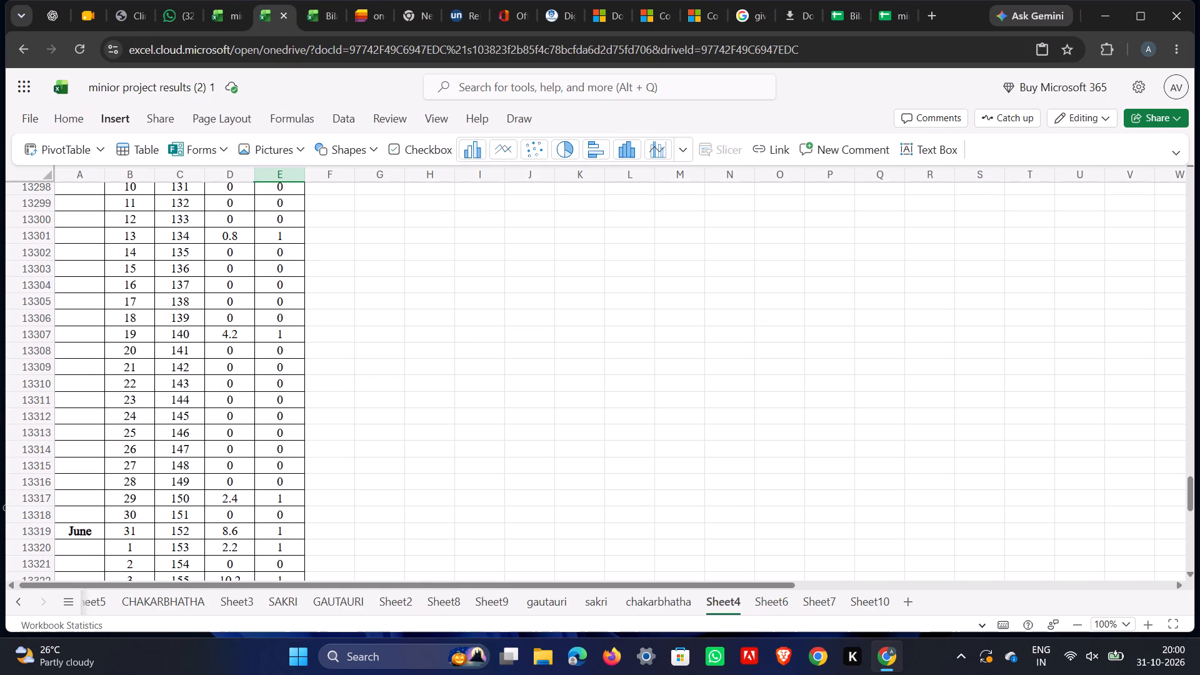
{"action": "scroll", "coordinate": [187, 474], "scroll_direction": "up", "scroll_amount": 4}
{"action": "scroll", "coordinate": [176, 412], "scroll_direction": "down", "scroll_amount": 3}
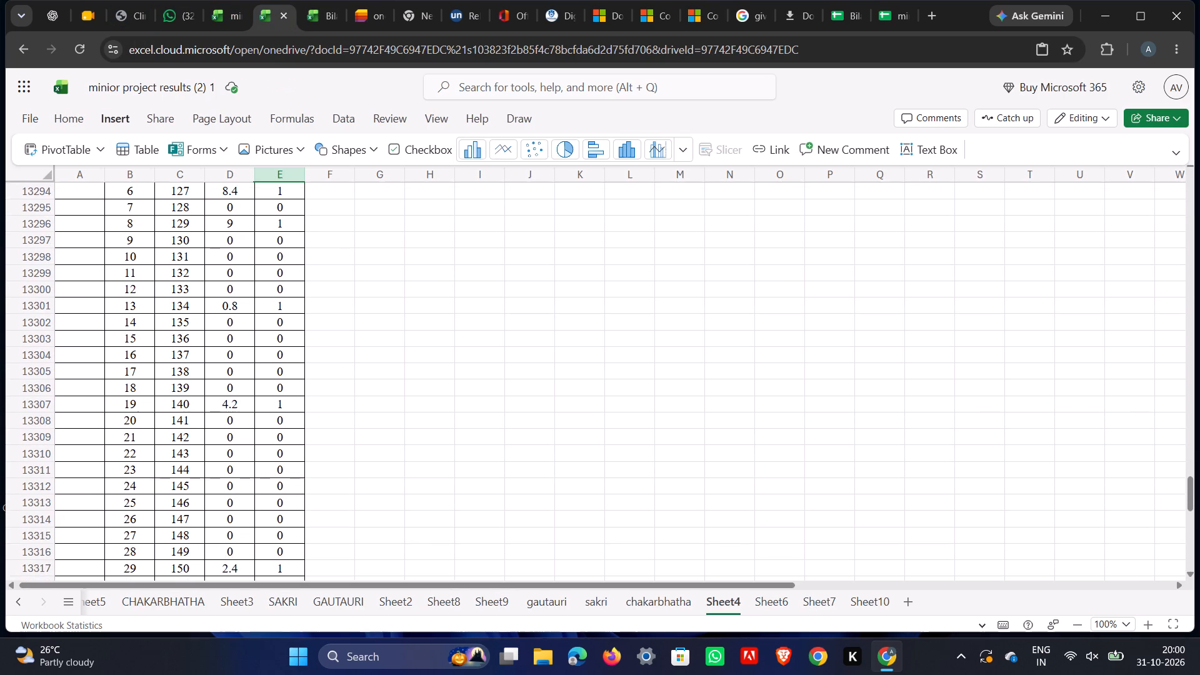
{"action": "scroll", "coordinate": [179, 491], "scroll_direction": "down", "scroll_amount": 1}
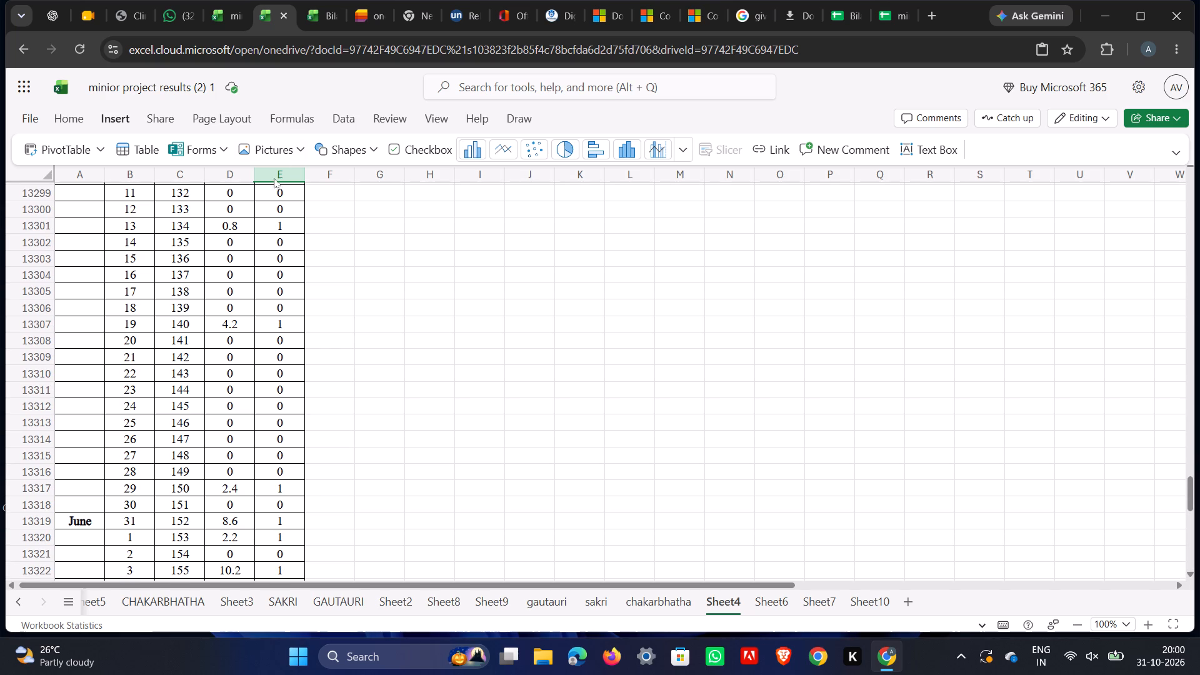
{"action": "left_click", "coordinate": [314, 10]}
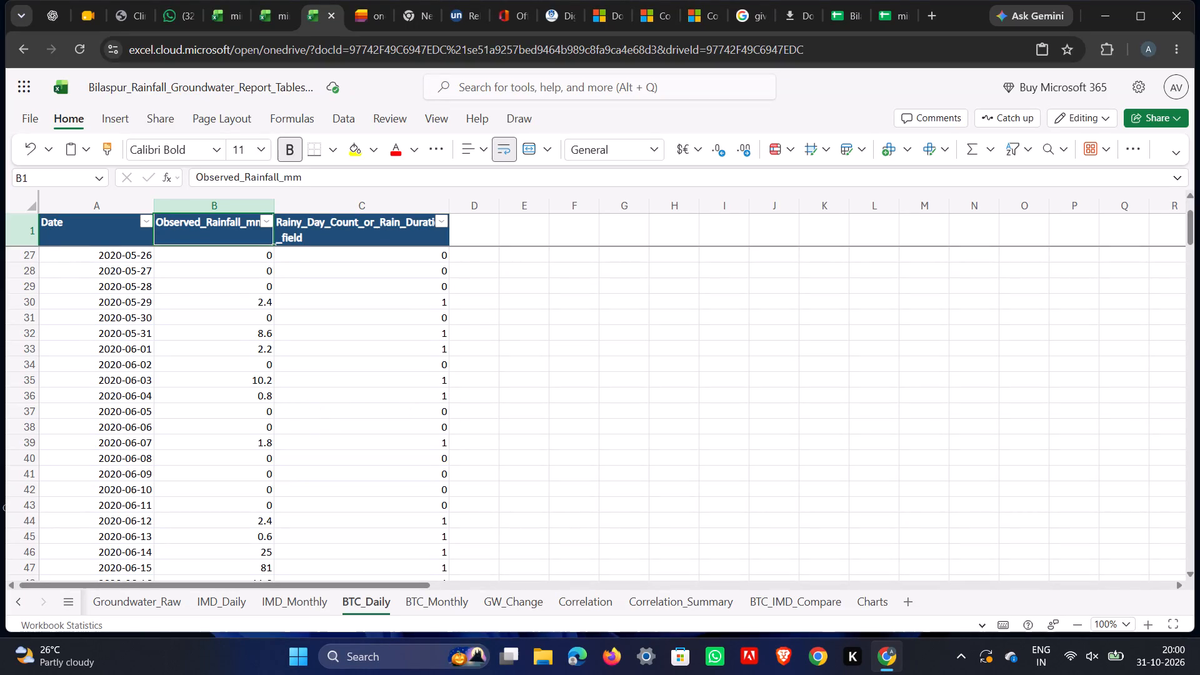
Compare the BTC_Daily rainfall and rainy-day values for 29 May to 15 June 2020 with the matching Sheet4 records.
{"action": "left_click", "coordinate": [282, 22]}
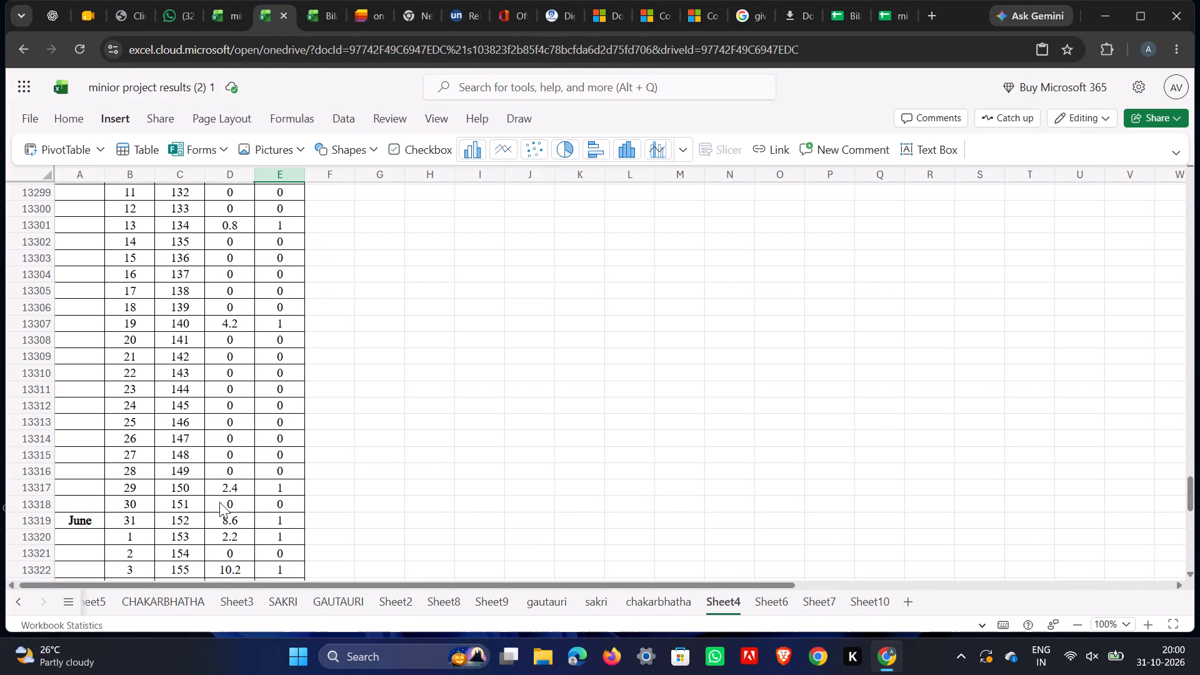
{"action": "scroll", "coordinate": [219, 502], "scroll_direction": "down", "scroll_amount": 3}
{"action": "scroll", "coordinate": [306, 479], "scroll_direction": "down", "scroll_amount": 5}
{"action": "scroll", "coordinate": [267, 482], "scroll_direction": "up", "scroll_amount": 5}
{"action": "left_click", "coordinate": [336, 401]}
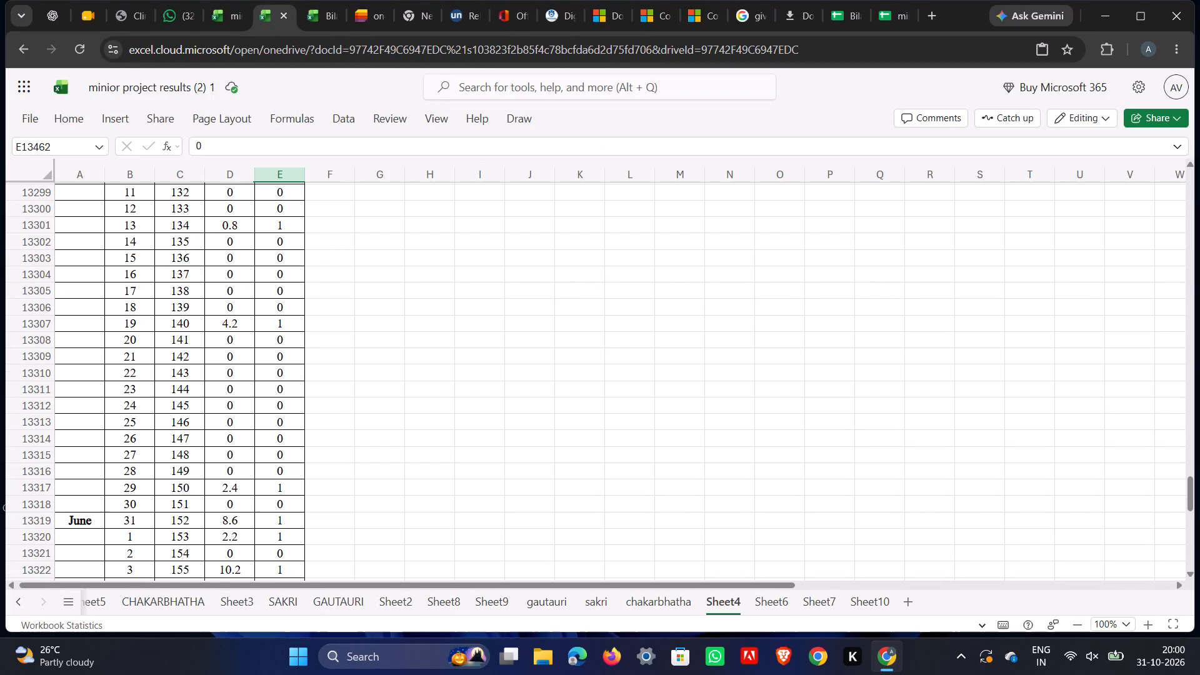
{"action": "scroll", "coordinate": [213, 414], "scroll_direction": "down", "scroll_amount": 5}
{"action": "scroll", "coordinate": [212, 414], "scroll_direction": "up", "scroll_amount": 3}
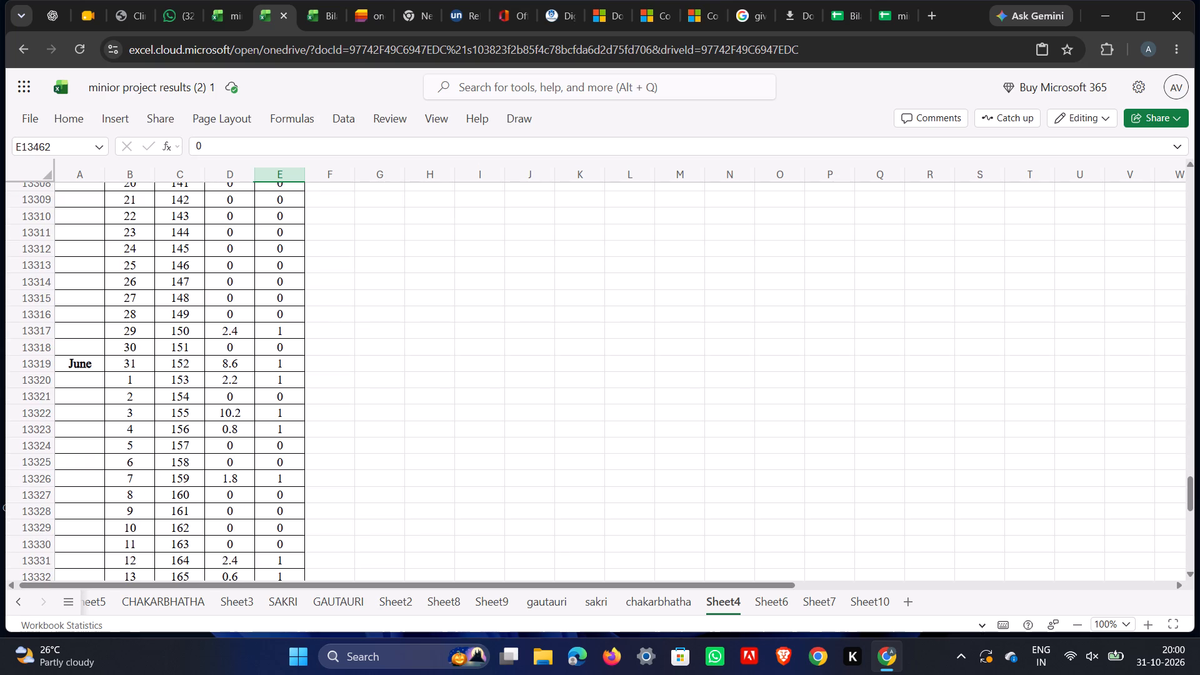
{"action": "scroll", "coordinate": [242, 449], "scroll_direction": "down", "scroll_amount": 1}
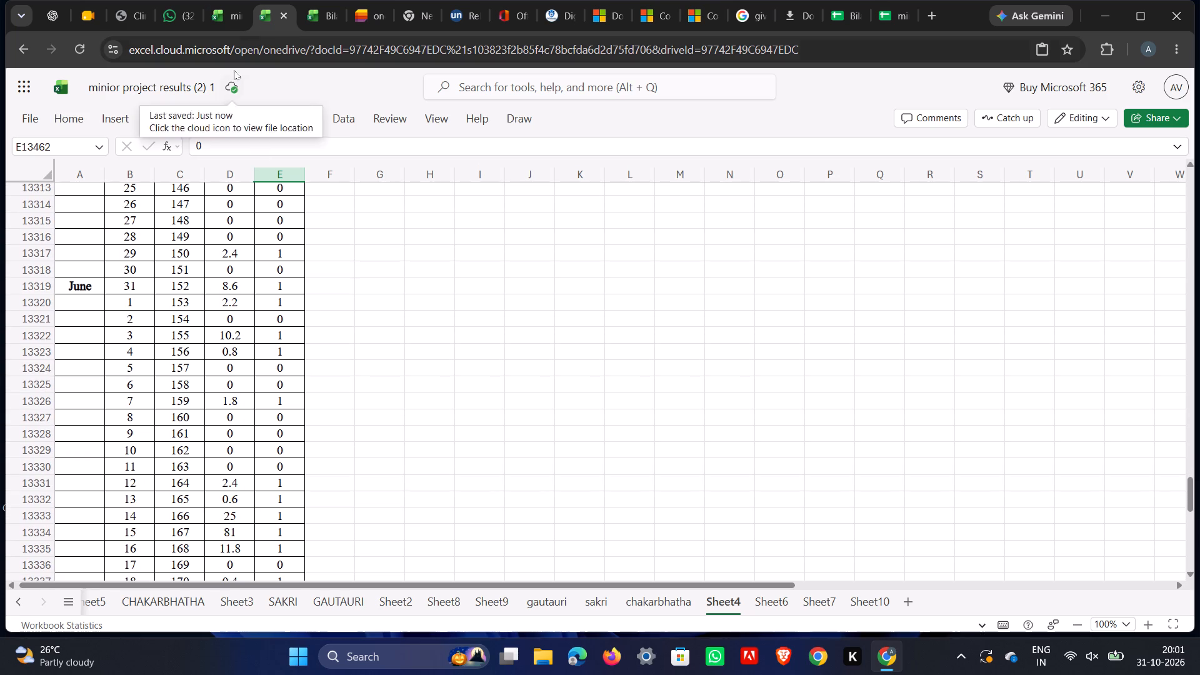
{"action": "left_click", "coordinate": [322, 21]}
{"action": "scroll", "coordinate": [304, 476], "scroll_direction": "down", "scroll_amount": 2}
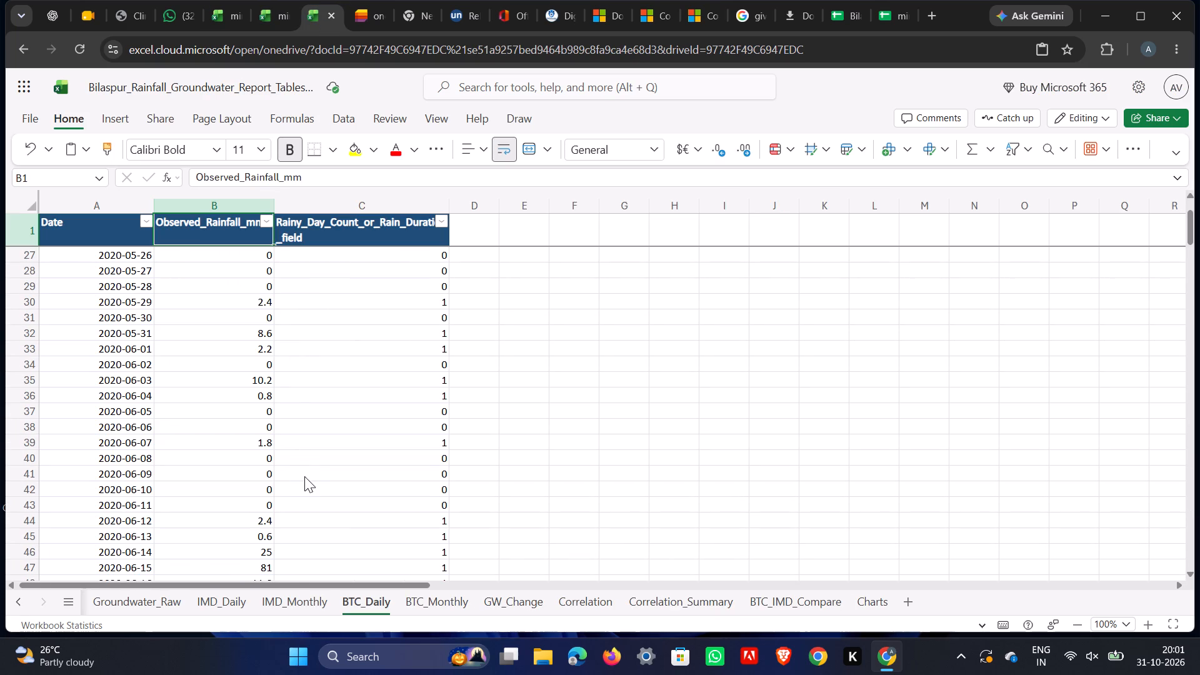
{"action": "scroll", "coordinate": [267, 451], "scroll_direction": "down", "scroll_amount": 2}
{"action": "scroll", "coordinate": [349, 416], "scroll_direction": "up", "scroll_amount": 2}
{"action": "scroll", "coordinate": [344, 401], "scroll_direction": "down", "scroll_amount": 1}
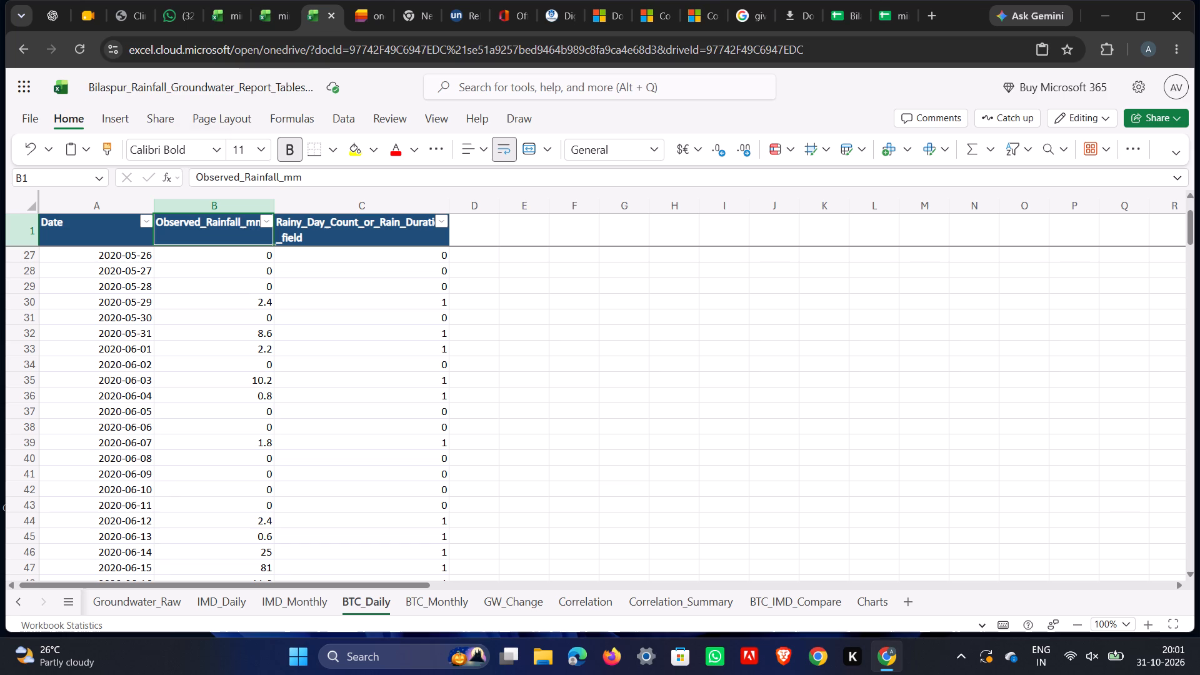
{"action": "left_click", "coordinate": [284, 8]}
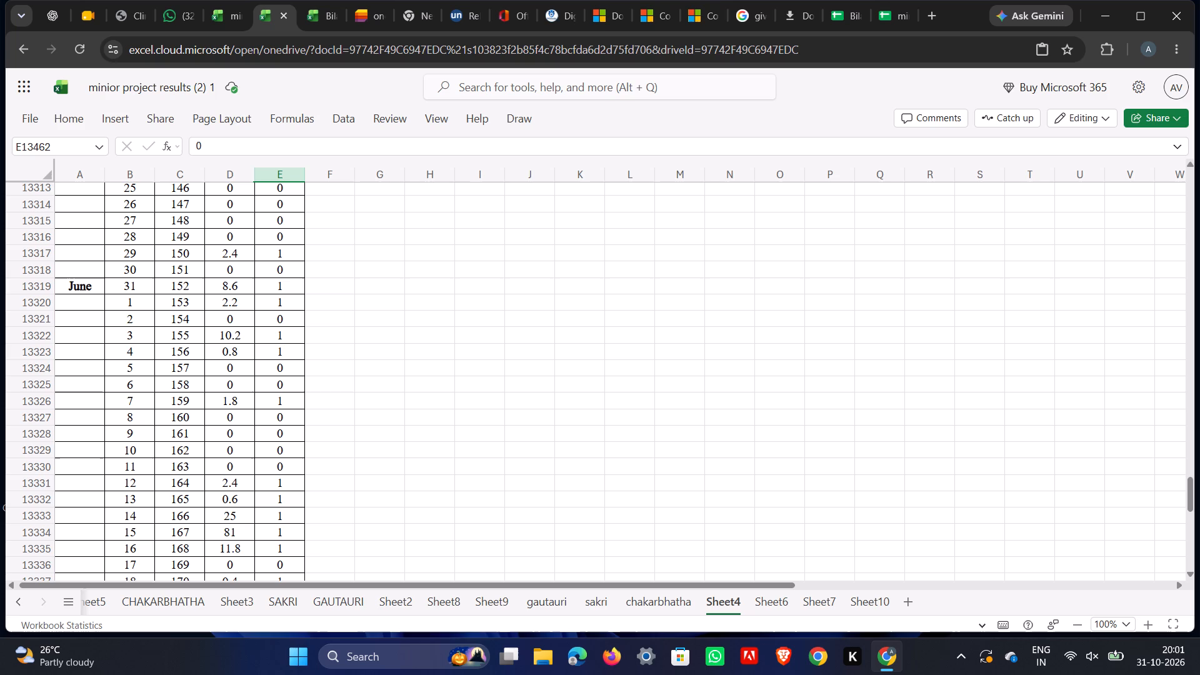
{"action": "left_click", "coordinate": [319, 26]}
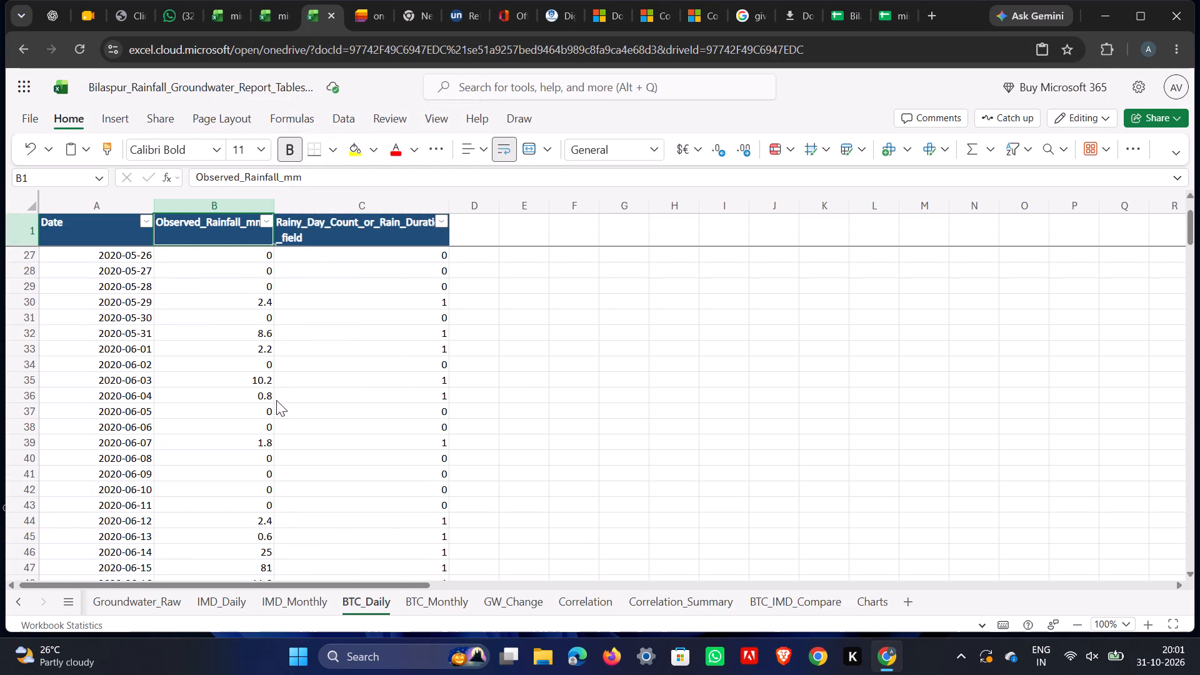
{"action": "left_click", "coordinate": [276, 19]}
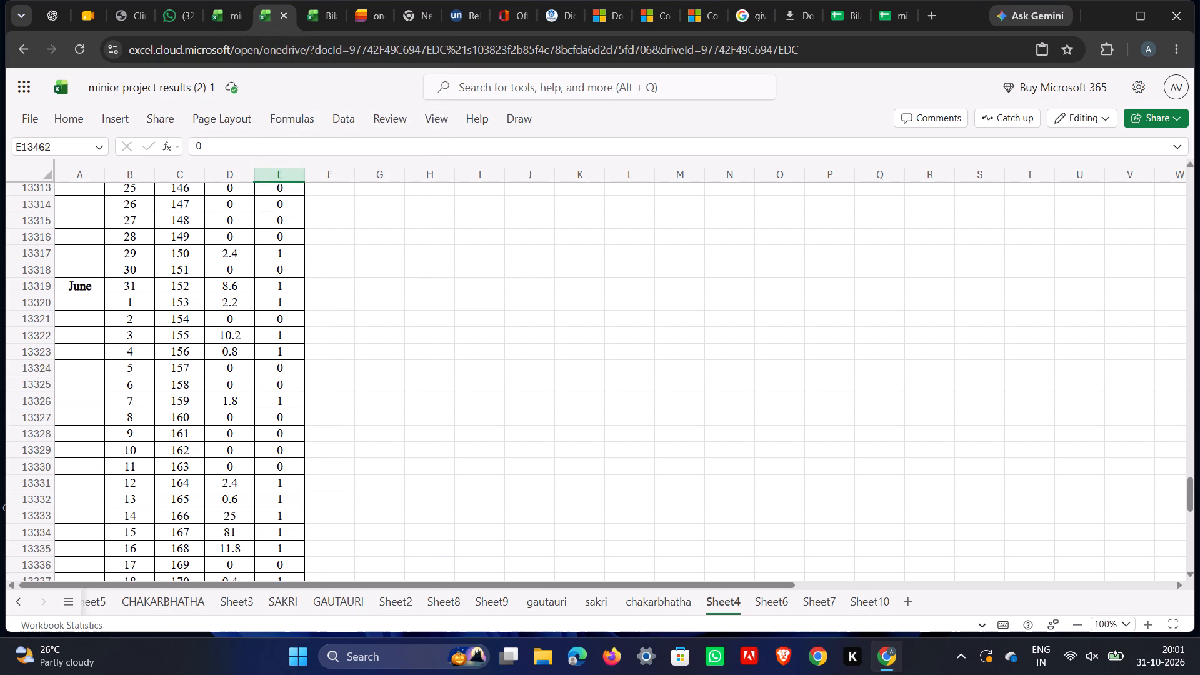
{"action": "left_click", "coordinate": [310, 22]}
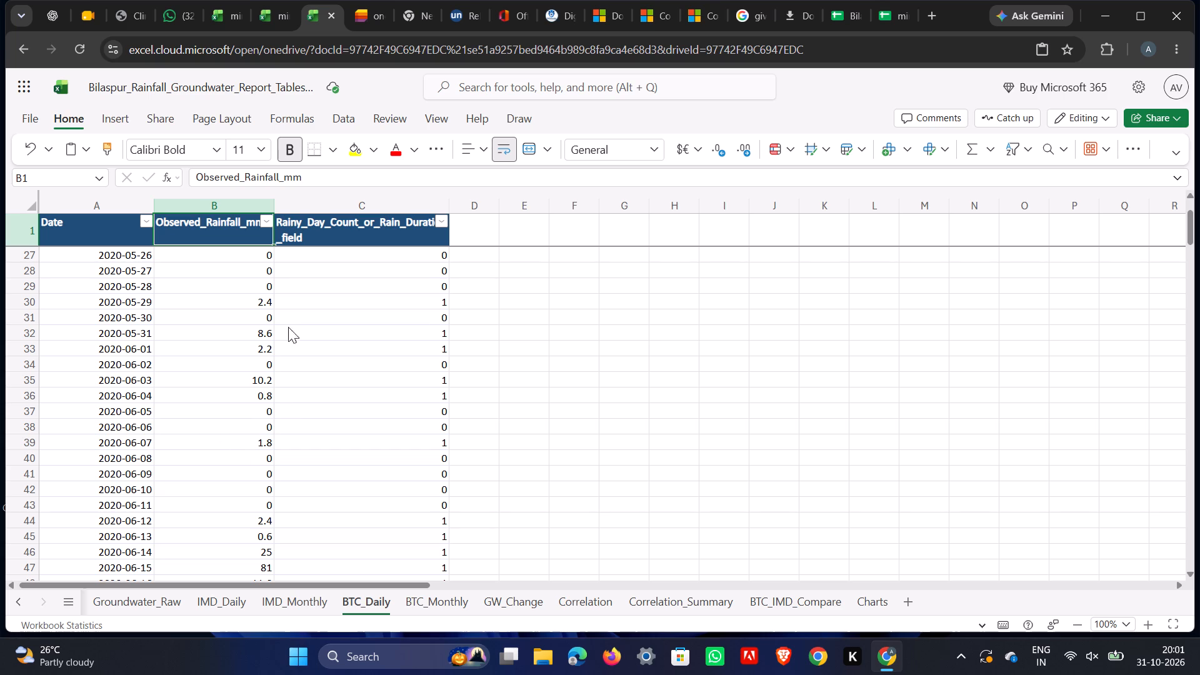
{"action": "left_click", "coordinate": [281, 22]}
{"action": "scroll", "coordinate": [245, 500], "scroll_direction": "down", "scroll_amount": 2}
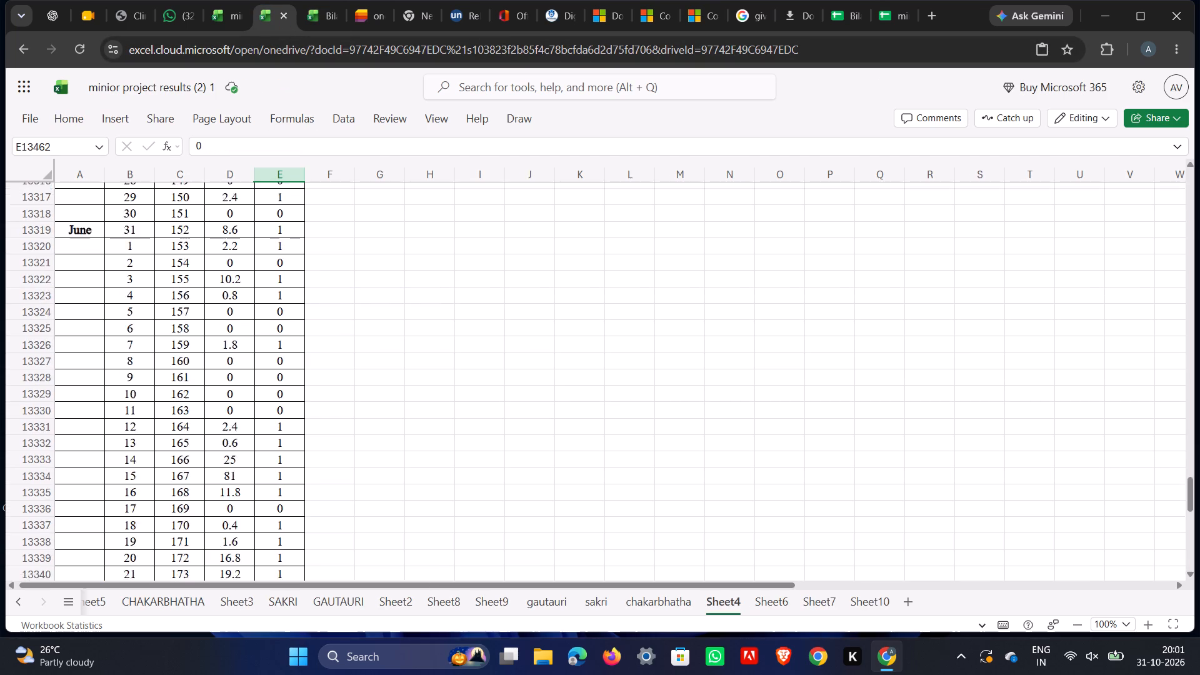
{"action": "scroll", "coordinate": [256, 475], "scroll_direction": "up", "scroll_amount": 1}
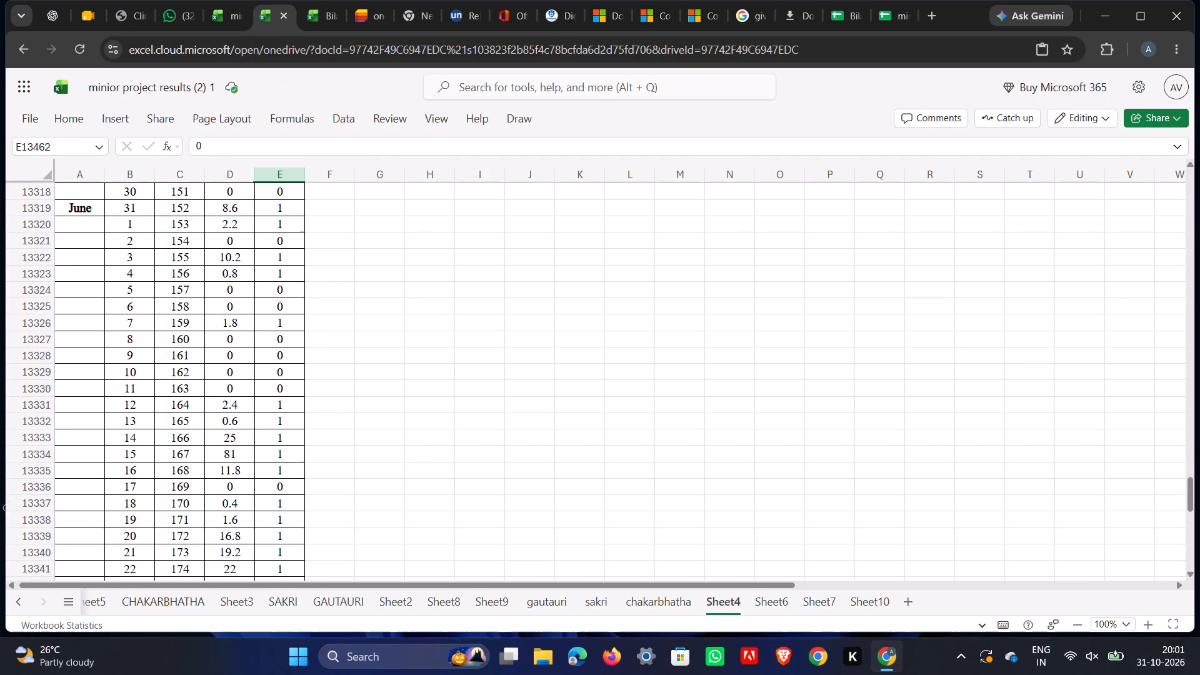
{"action": "left_click", "coordinate": [322, 16]}
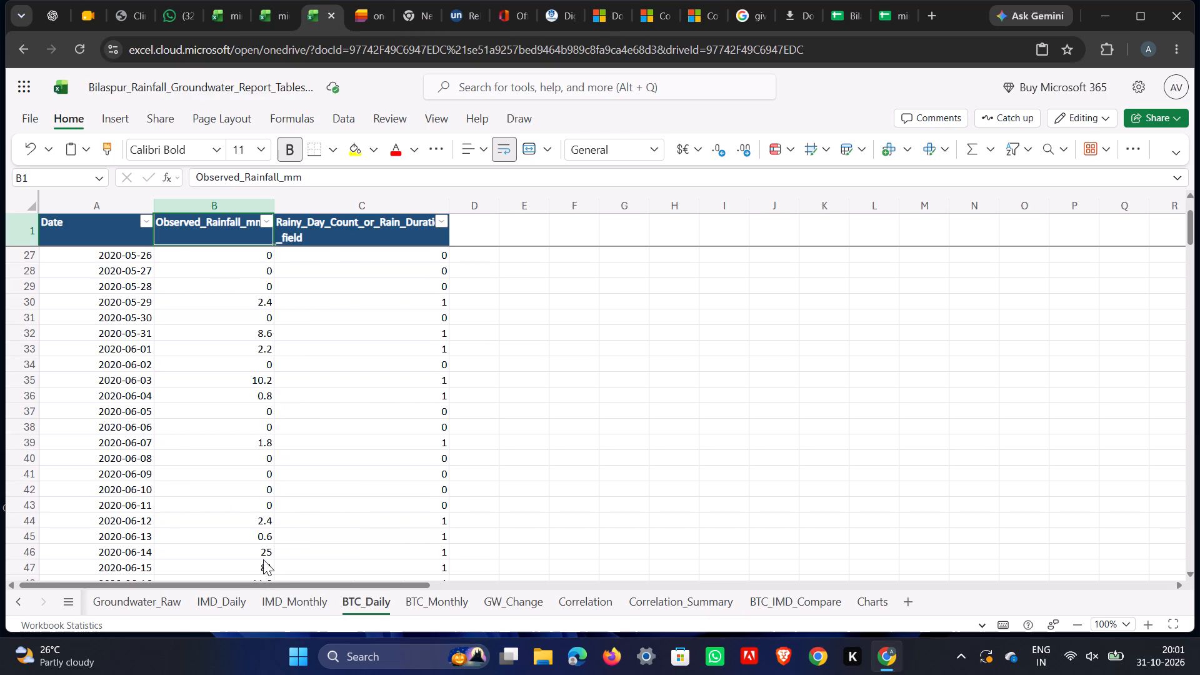
{"action": "left_click", "coordinate": [273, 7]}
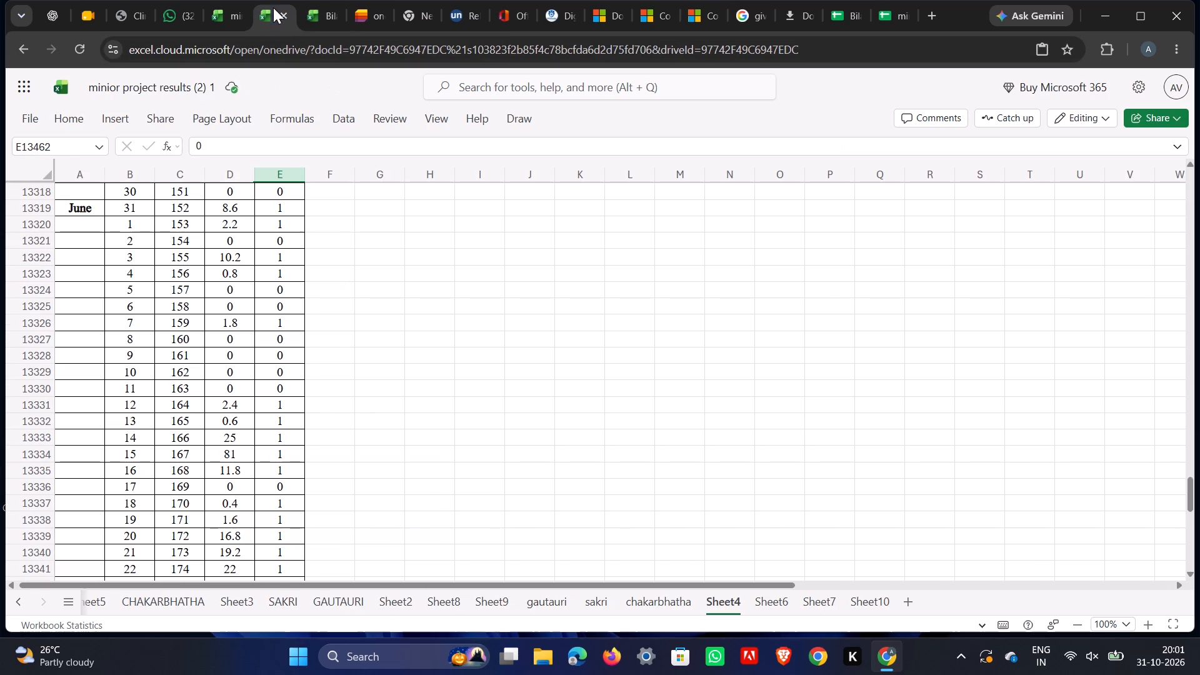
Examine the Sheet4 daily records from mid-June 2020 onward, continuing to the December block around row 14971.
{"action": "scroll", "coordinate": [217, 439], "scroll_direction": "down", "scroll_amount": 1}
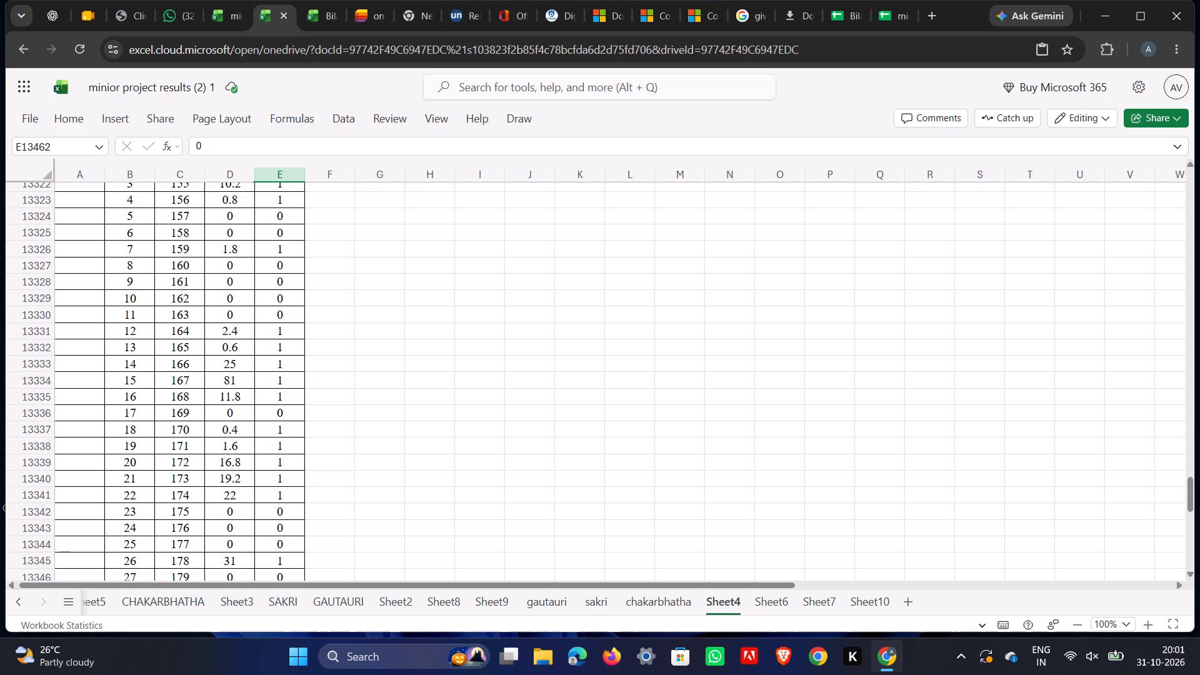
{"action": "scroll", "coordinate": [126, 408], "scroll_direction": "down", "scroll_amount": 3}
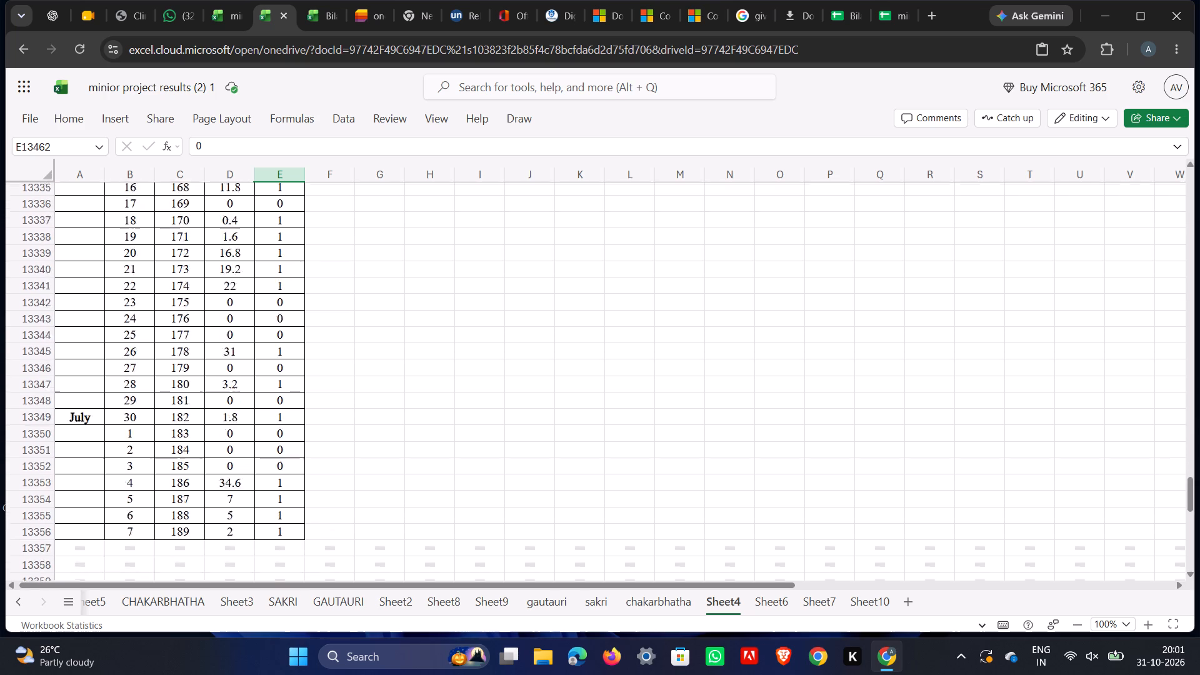
{"action": "scroll", "coordinate": [212, 418], "scroll_direction": "down", "scroll_amount": 3}
{"action": "scroll", "coordinate": [216, 419], "scroll_direction": "down", "scroll_amount": 20}
{"action": "scroll", "coordinate": [216, 419], "scroll_direction": "down", "scroll_amount": 12}
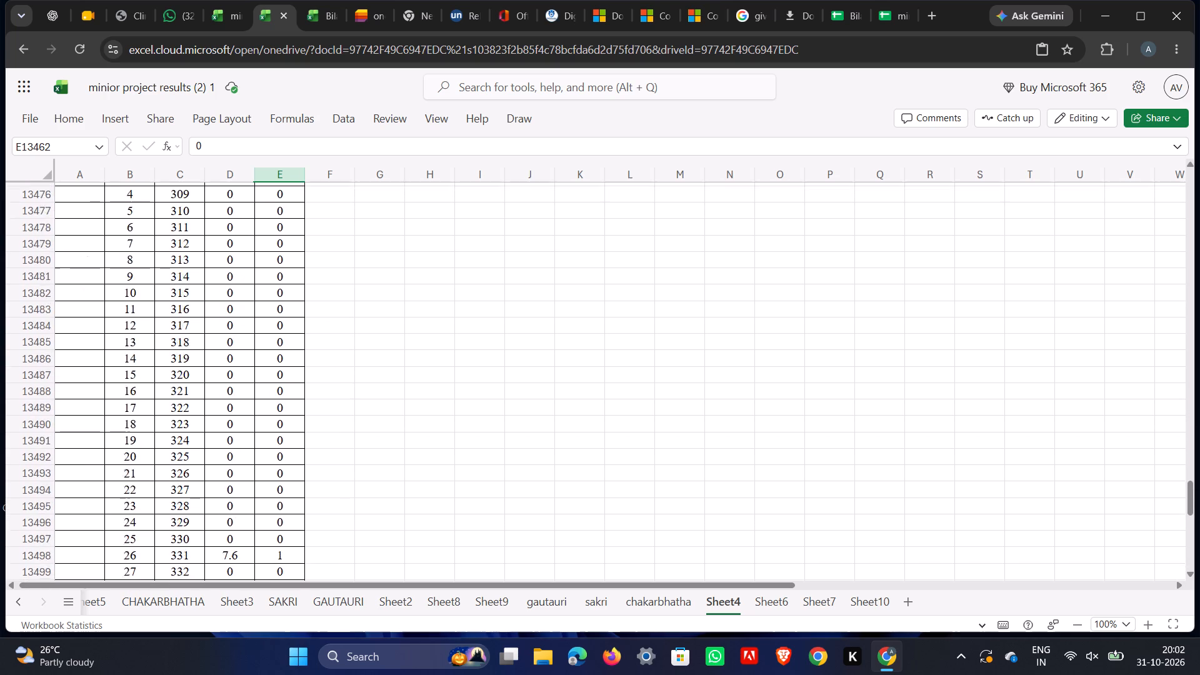
{"action": "scroll", "coordinate": [257, 457], "scroll_direction": "down", "scroll_amount": 5}
{"action": "left_click_drag", "start_coordinate": [1191, 494], "coordinate": [1197, 527]}
{"action": "scroll", "coordinate": [328, 431], "scroll_direction": "down", "scroll_amount": 2}
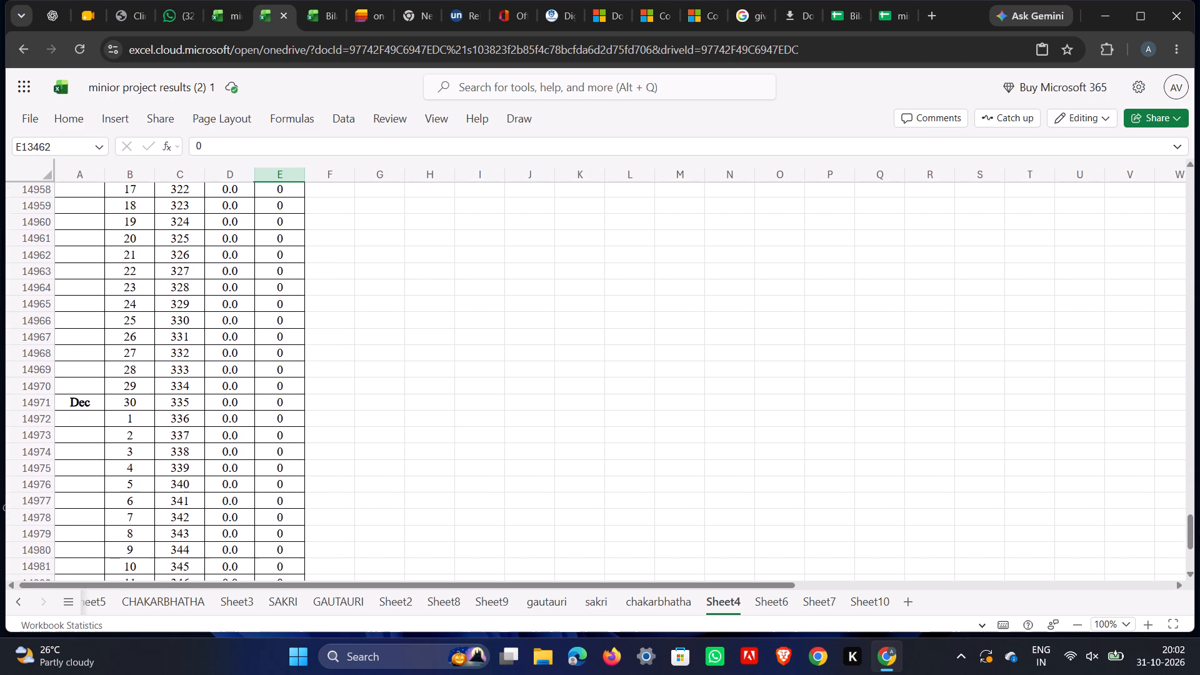
{"action": "scroll", "coordinate": [202, 472], "scroll_direction": "down", "scroll_amount": 1}
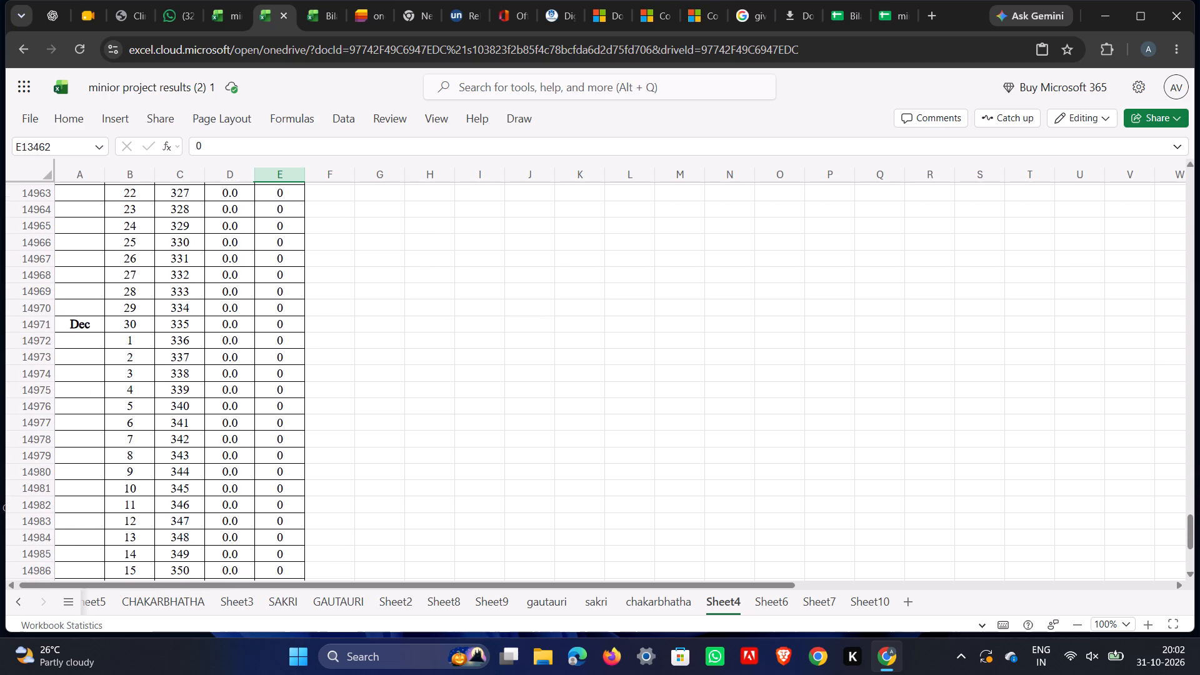
{"action": "scroll", "coordinate": [188, 355], "scroll_direction": "down", "scroll_amount": 1}
{"action": "scroll", "coordinate": [188, 356], "scroll_direction": "up", "scroll_amount": 1}
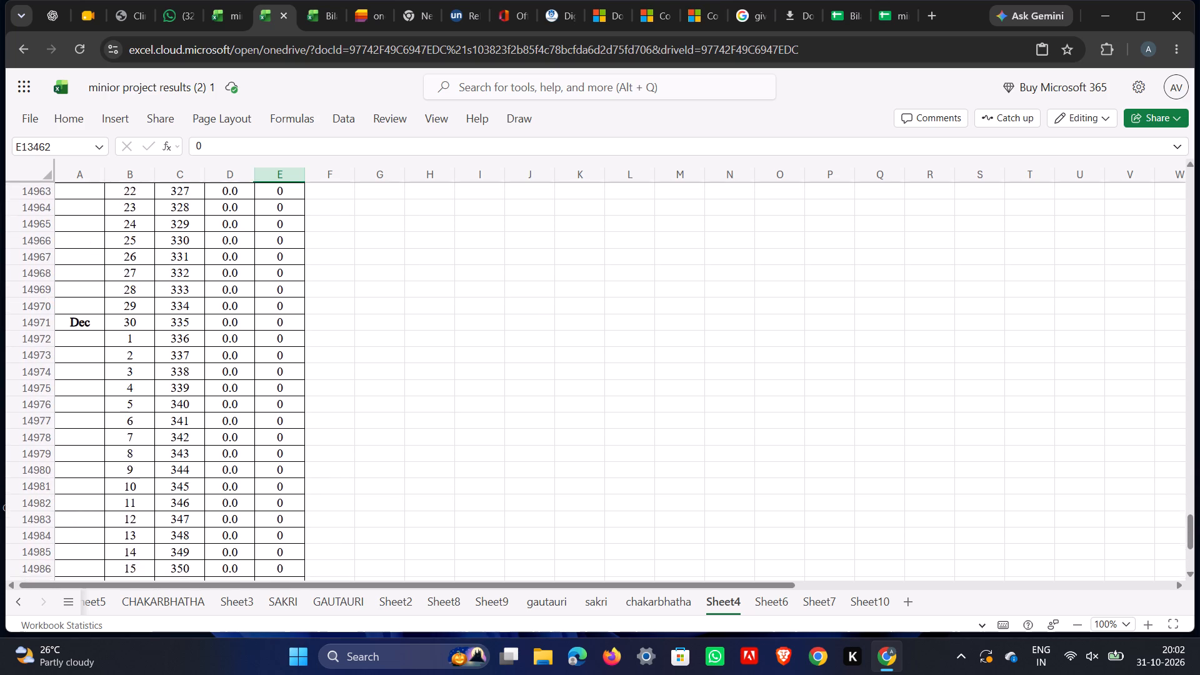
{"action": "scroll", "coordinate": [183, 369], "scroll_direction": "down", "scroll_amount": 1}
{"action": "scroll", "coordinate": [182, 376], "scroll_direction": "up", "scroll_amount": 1}
{"action": "scroll", "coordinate": [179, 379], "scroll_direction": "down", "scroll_amount": 3}
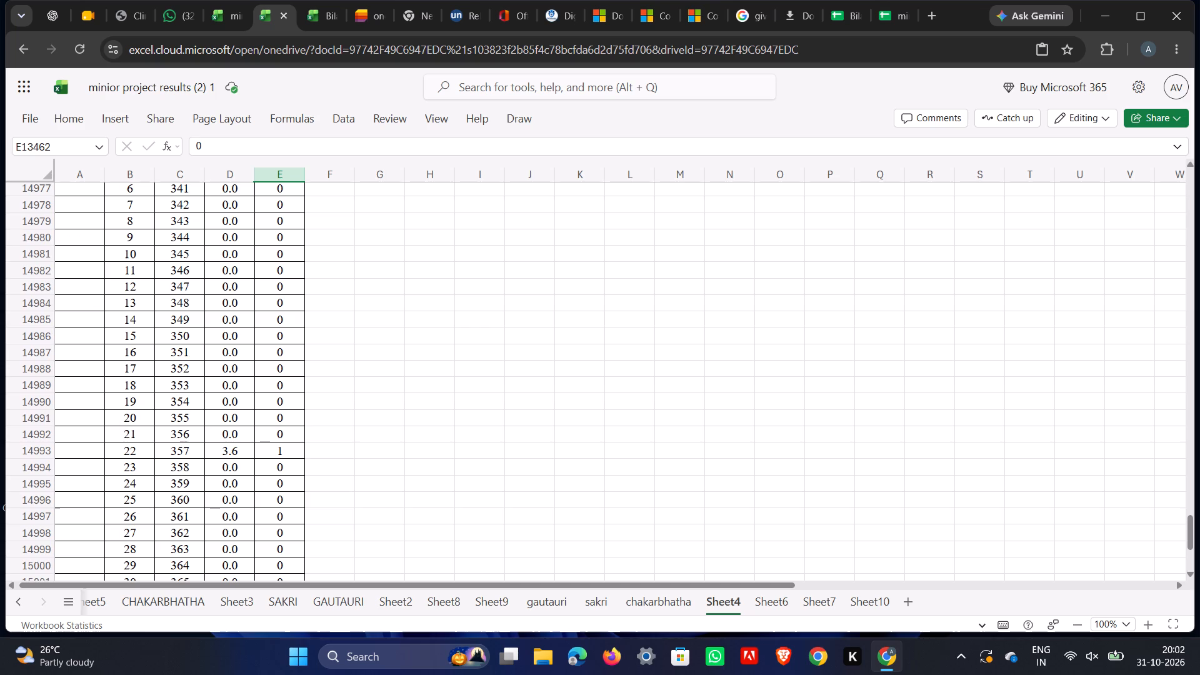
{"action": "scroll", "coordinate": [179, 386], "scroll_direction": "down", "scroll_amount": 13}
{"action": "scroll", "coordinate": [184, 384], "scroll_direction": "down", "scroll_amount": 20}
{"action": "scroll", "coordinate": [184, 384], "scroll_direction": "down", "scroll_amount": 4}
{"action": "scroll", "coordinate": [196, 392], "scroll_direction": "up", "scroll_amount": 2}
{"action": "scroll", "coordinate": [183, 328], "scroll_direction": "up", "scroll_amount": 20}
{"action": "scroll", "coordinate": [183, 328], "scroll_direction": "up", "scroll_amount": 19}
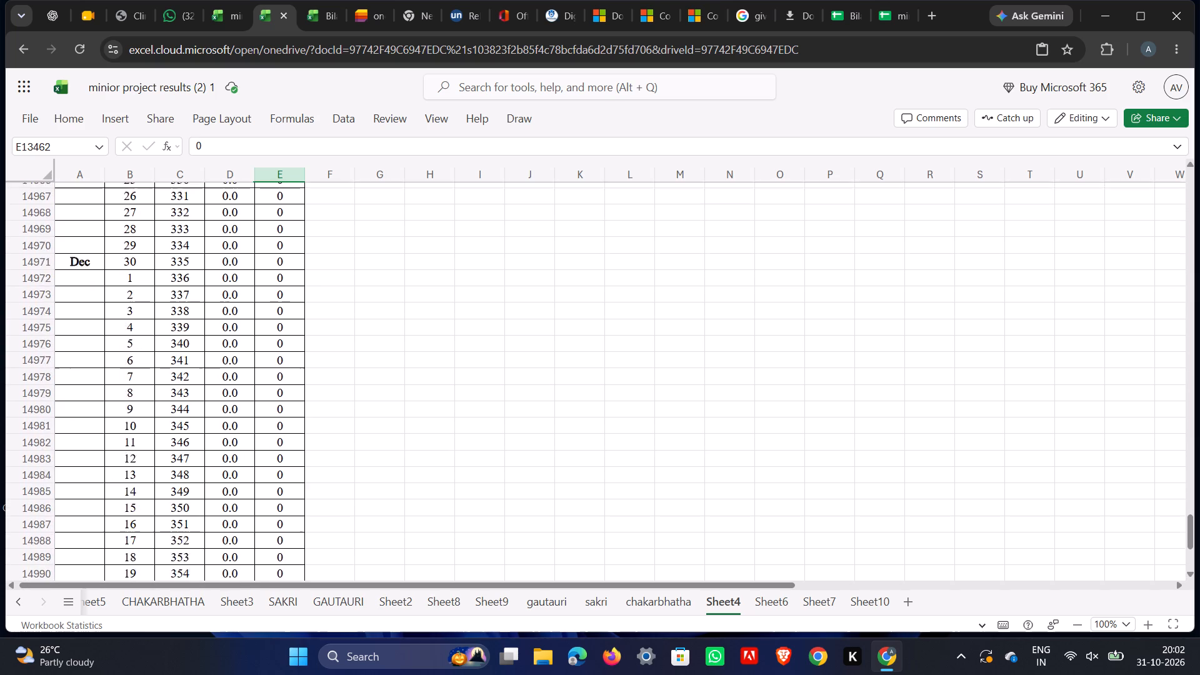
Examine the final year of Sheet4 records from January to where the September entries end, and recheck the August values.
{"action": "scroll", "coordinate": [177, 287], "scroll_direction": "down", "scroll_amount": 17}
{"action": "scroll", "coordinate": [188, 334], "scroll_direction": "up", "scroll_amount": 2}
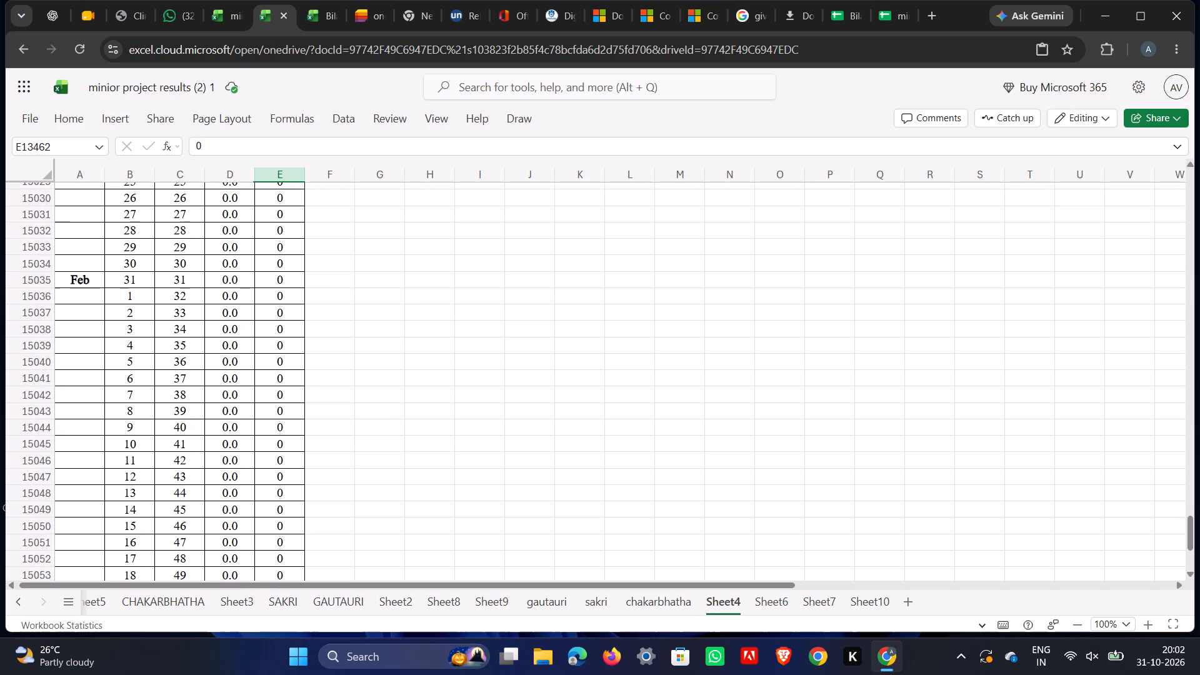
{"action": "scroll", "coordinate": [174, 312], "scroll_direction": "down", "scroll_amount": 17}
{"action": "scroll", "coordinate": [171, 311], "scroll_direction": "down", "scroll_amount": 5}
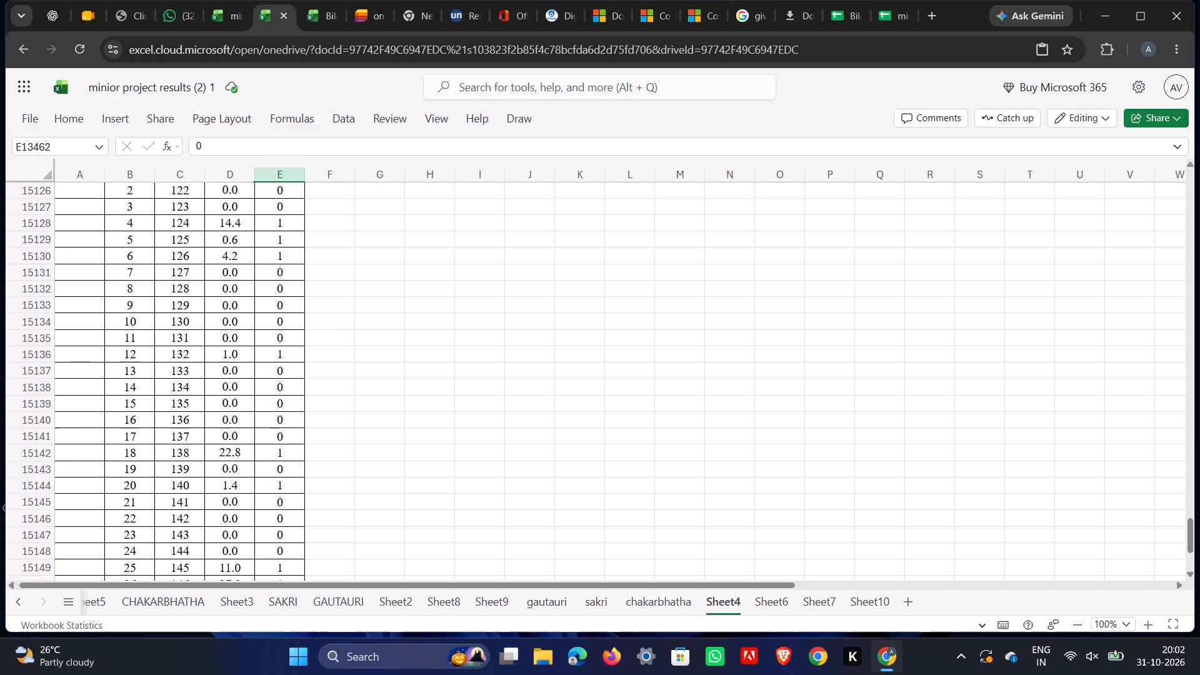
{"action": "scroll", "coordinate": [171, 311], "scroll_direction": "up", "scroll_amount": 3}
{"action": "scroll", "coordinate": [171, 311], "scroll_direction": "down", "scroll_amount": 4}
{"action": "scroll", "coordinate": [171, 311], "scroll_direction": "down", "scroll_amount": 19}
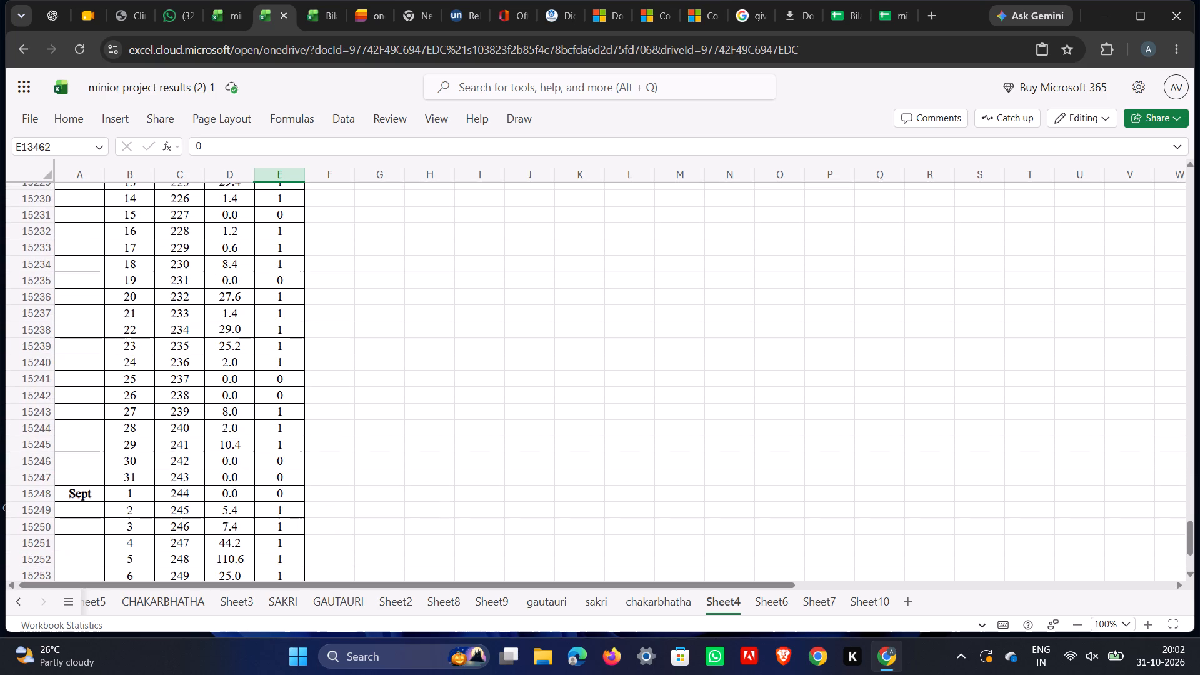
{"action": "scroll", "coordinate": [189, 347], "scroll_direction": "down", "scroll_amount": 10}
{"action": "scroll", "coordinate": [189, 347], "scroll_direction": "up", "scroll_amount": 4}
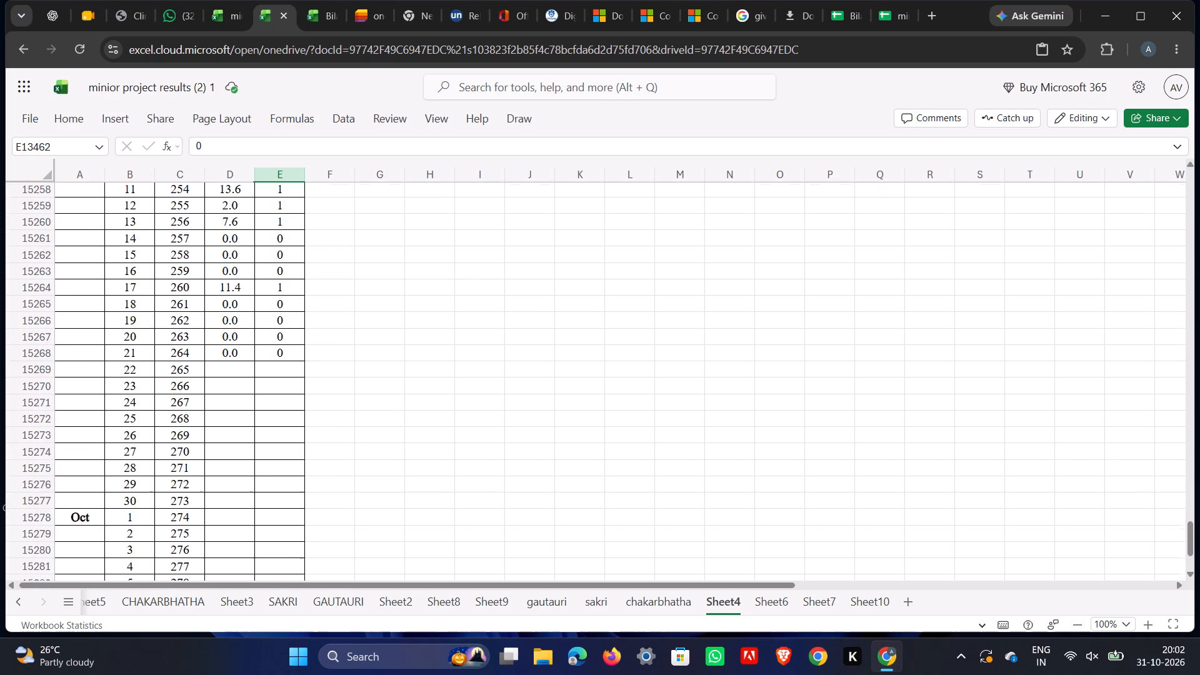
{"action": "scroll", "coordinate": [187, 344], "scroll_direction": "up", "scroll_amount": 11}
{"action": "scroll", "coordinate": [187, 344], "scroll_direction": "down", "scroll_amount": 5}
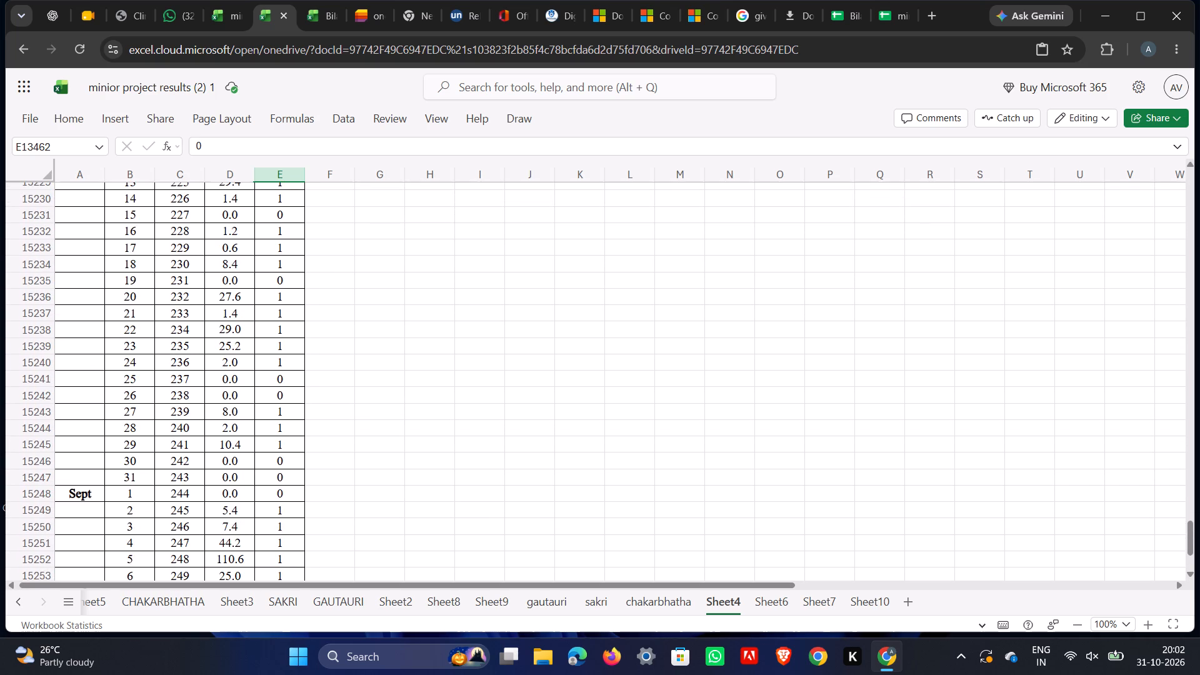
{"action": "scroll", "coordinate": [187, 344], "scroll_direction": "up", "scroll_amount": 4}
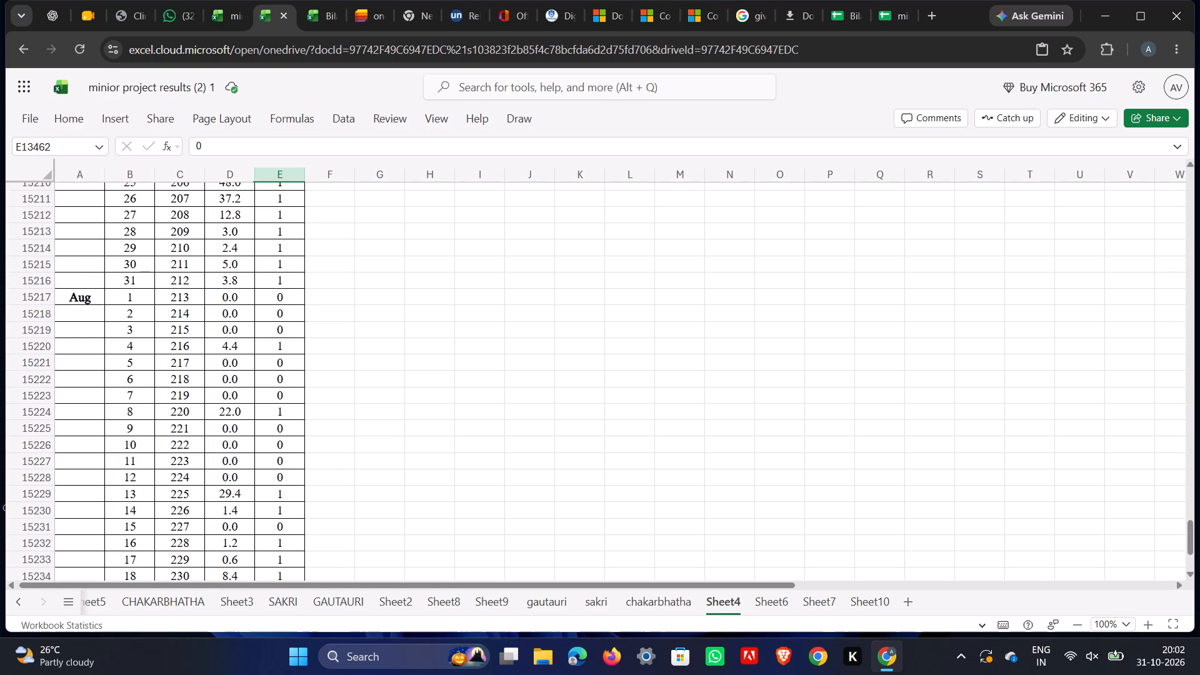
Examine the last BTC_Daily rainfall and rainy-day entries, from the end of the date list back through September to July 2025.
{"action": "left_click", "coordinate": [324, 11]}
{"action": "scroll", "coordinate": [176, 490], "scroll_direction": "down", "scroll_amount": 5}
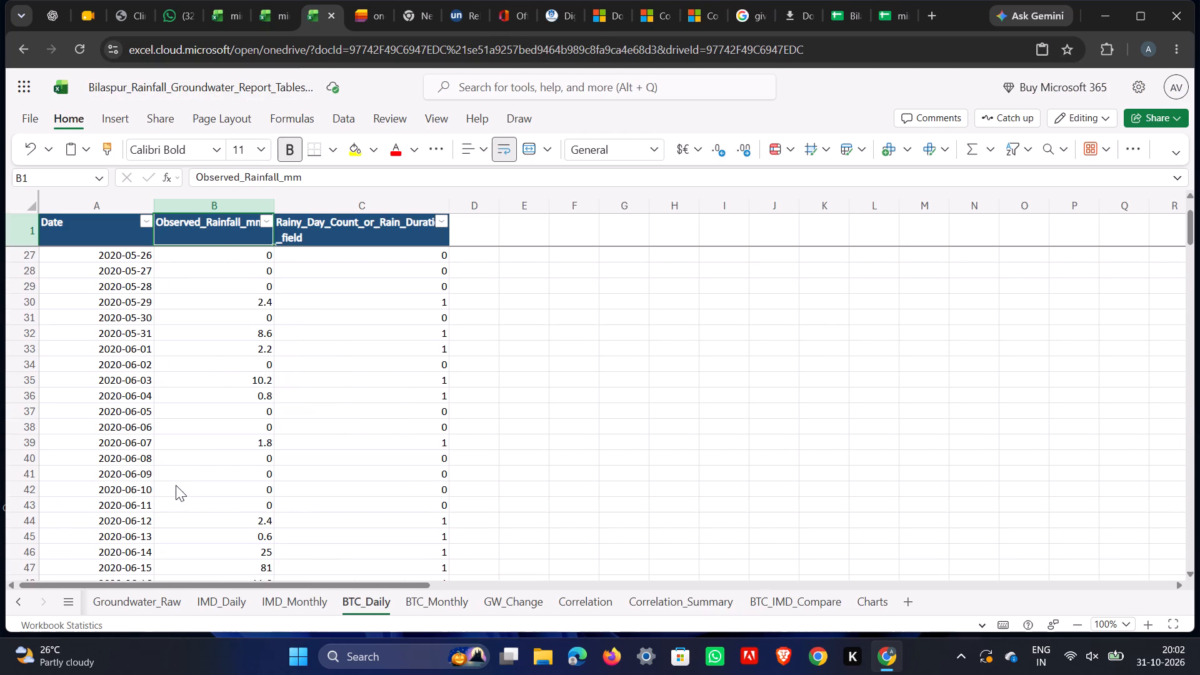
{"action": "scroll", "coordinate": [176, 485], "scroll_direction": "down", "scroll_amount": 6}
{"action": "scroll", "coordinate": [260, 440], "scroll_direction": "down", "scroll_amount": 10}
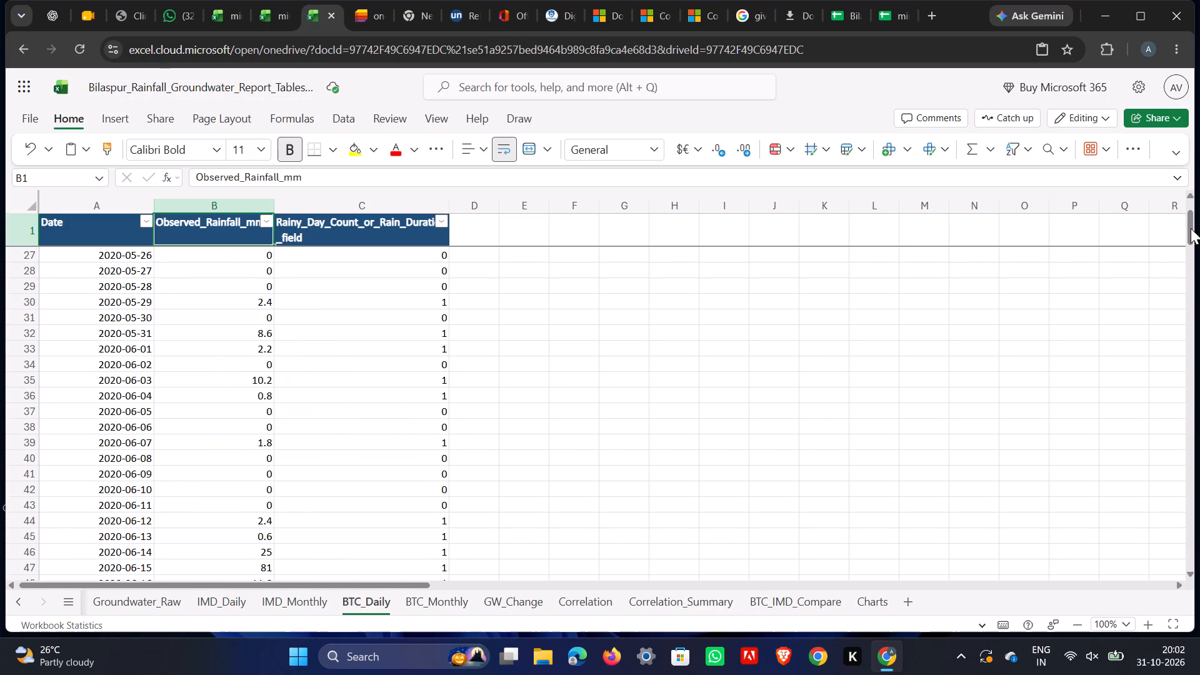
{"action": "left_click", "coordinate": [1194, 230]}
{"action": "left_click_drag", "start_coordinate": [1188, 229], "coordinate": [1195, 461]}
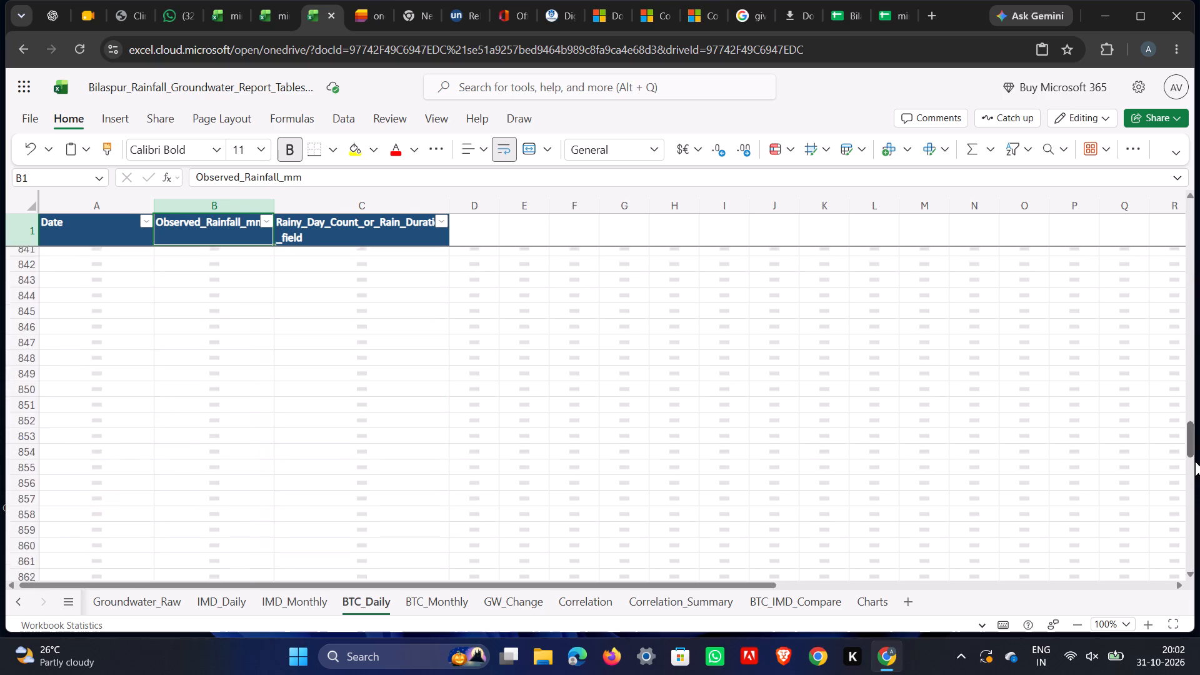
{"action": "left_click_drag", "start_coordinate": [1195, 461], "coordinate": [1199, 570]}
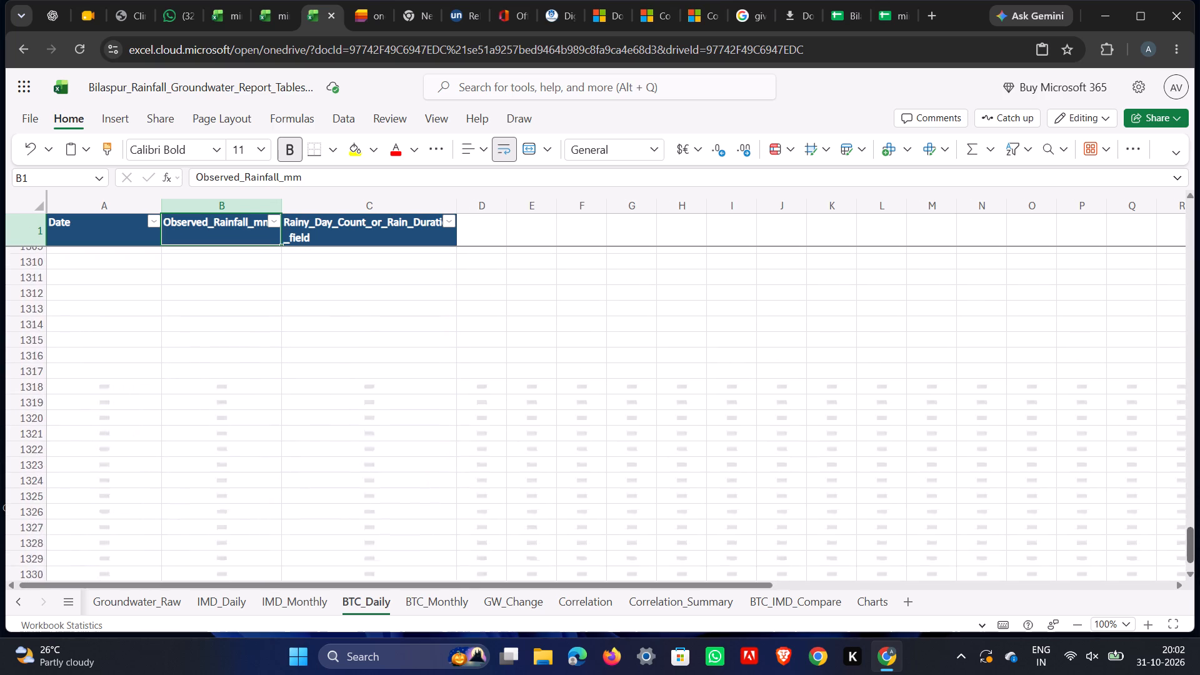
{"action": "left_click_drag", "start_coordinate": [1199, 570], "coordinate": [1199, 571]}
{"action": "scroll", "coordinate": [256, 405], "scroll_direction": "up", "scroll_amount": 3}
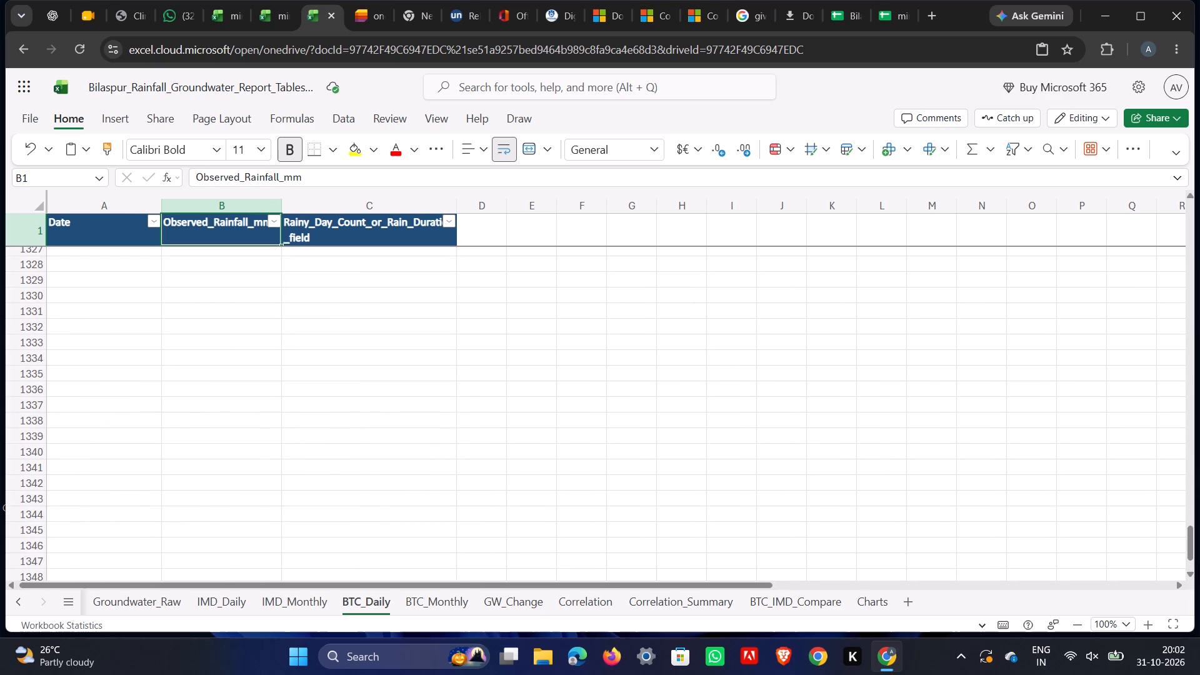
{"action": "scroll", "coordinate": [256, 401], "scroll_direction": "up", "scroll_amount": 5}
{"action": "scroll", "coordinate": [256, 400], "scroll_direction": "down", "scroll_amount": 4}
{"action": "scroll", "coordinate": [256, 400], "scroll_direction": "up", "scroll_amount": 11}
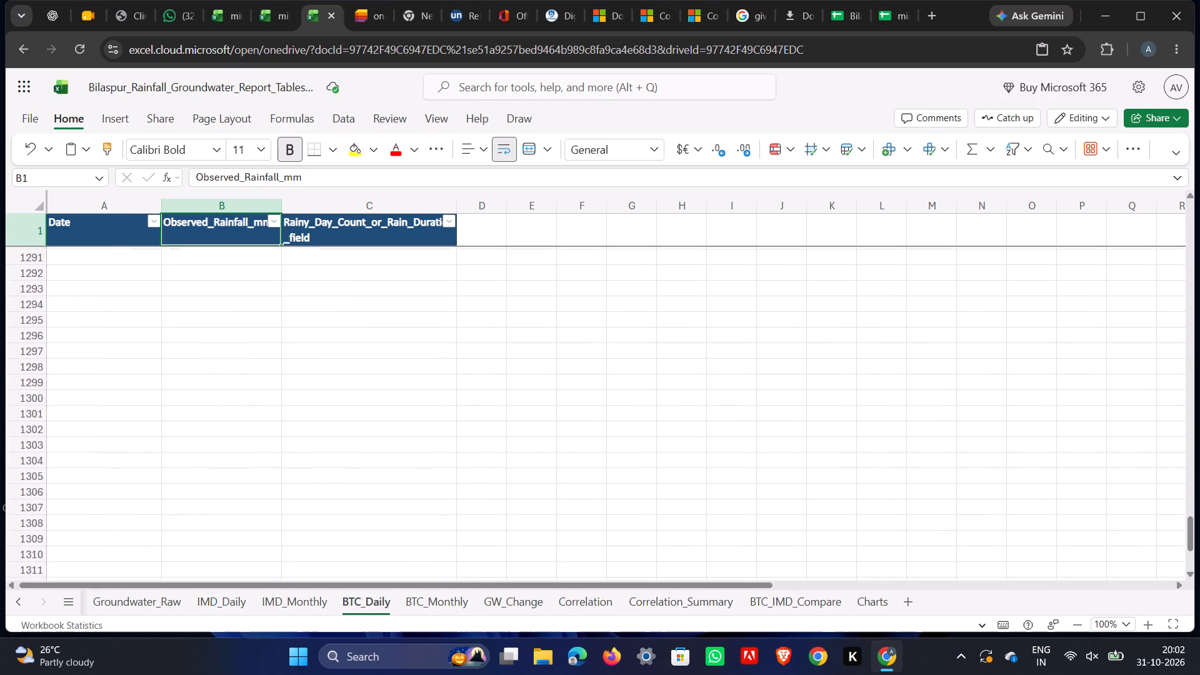
{"action": "scroll", "coordinate": [242, 389], "scroll_direction": "down", "scroll_amount": 1}
{"action": "scroll", "coordinate": [242, 389], "scroll_direction": "up", "scroll_amount": 15}
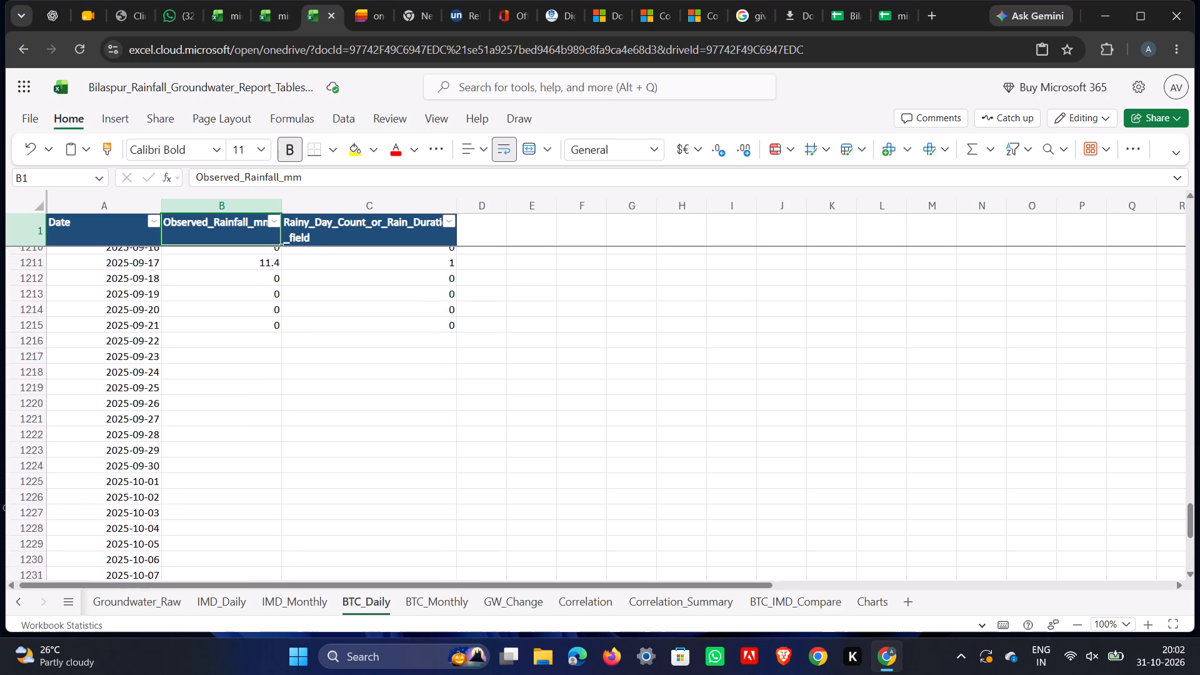
{"action": "scroll", "coordinate": [242, 389], "scroll_direction": "up", "scroll_amount": 10}
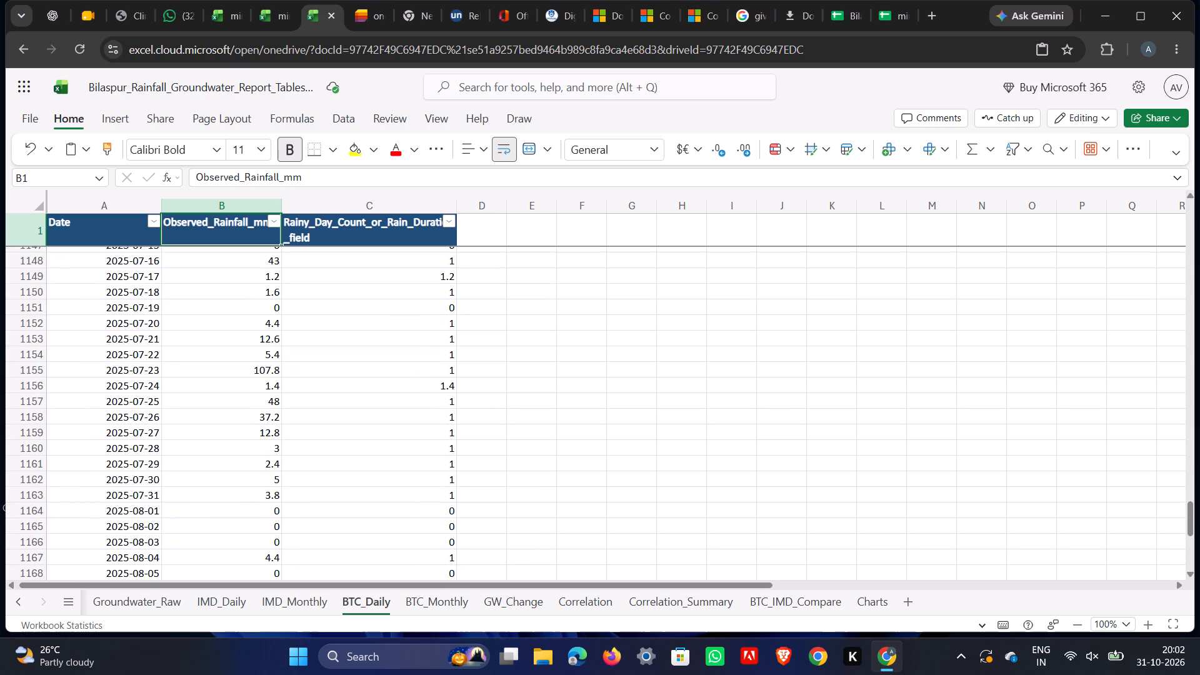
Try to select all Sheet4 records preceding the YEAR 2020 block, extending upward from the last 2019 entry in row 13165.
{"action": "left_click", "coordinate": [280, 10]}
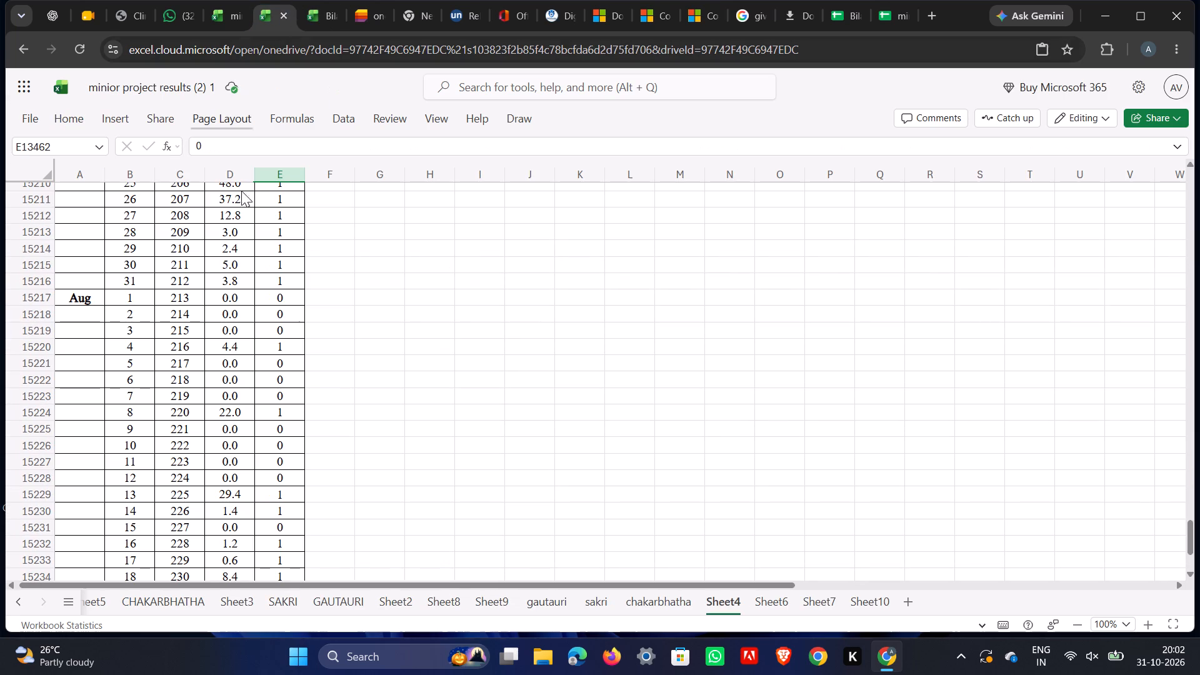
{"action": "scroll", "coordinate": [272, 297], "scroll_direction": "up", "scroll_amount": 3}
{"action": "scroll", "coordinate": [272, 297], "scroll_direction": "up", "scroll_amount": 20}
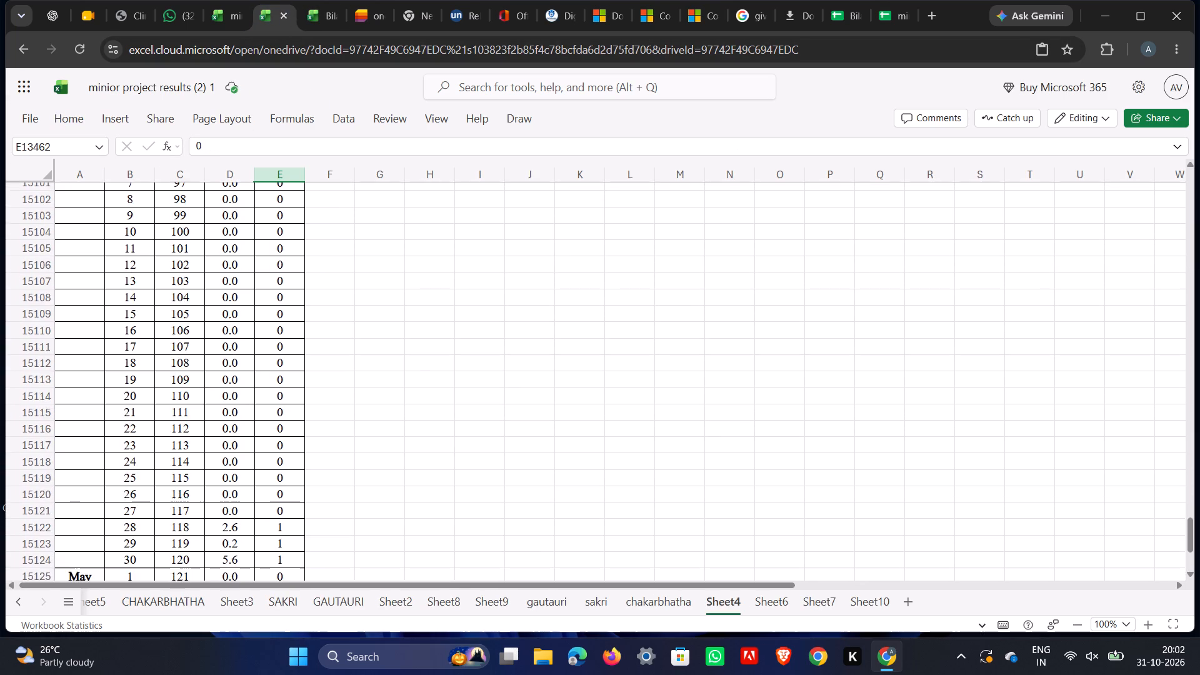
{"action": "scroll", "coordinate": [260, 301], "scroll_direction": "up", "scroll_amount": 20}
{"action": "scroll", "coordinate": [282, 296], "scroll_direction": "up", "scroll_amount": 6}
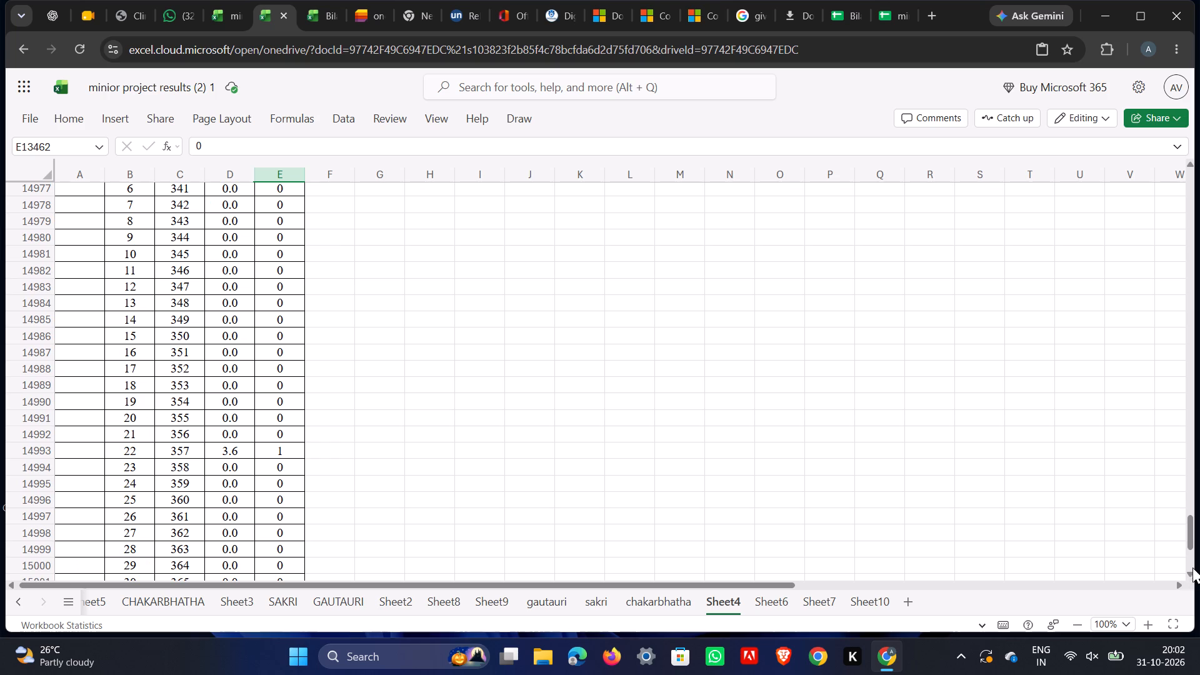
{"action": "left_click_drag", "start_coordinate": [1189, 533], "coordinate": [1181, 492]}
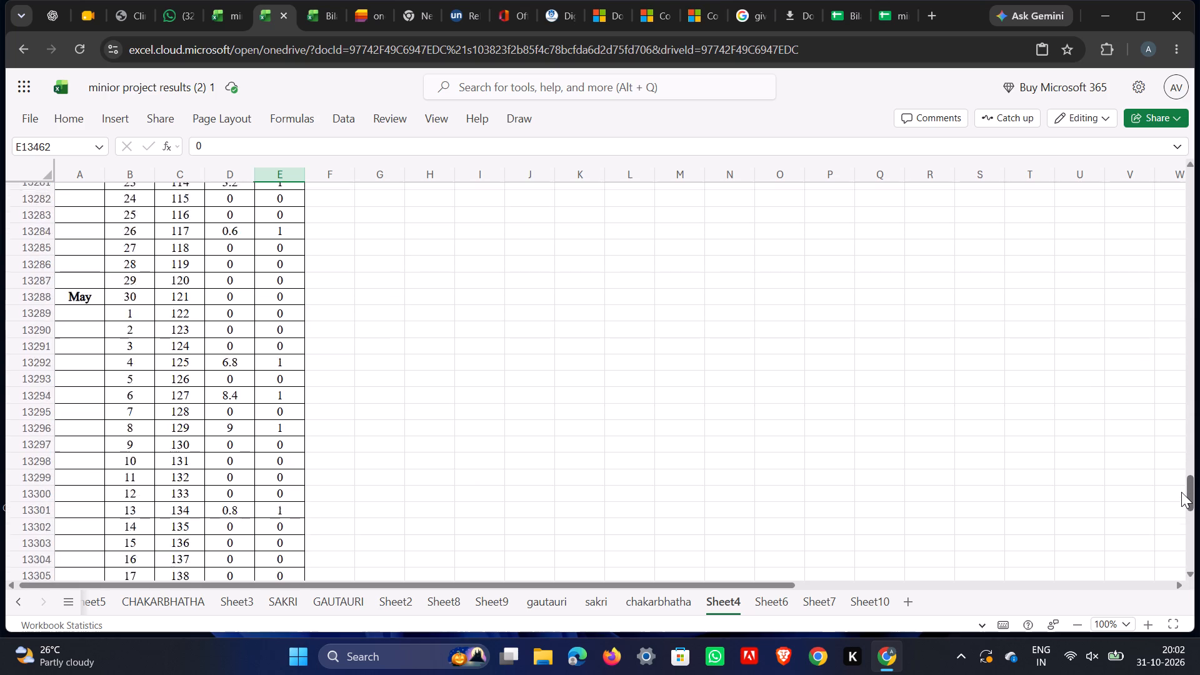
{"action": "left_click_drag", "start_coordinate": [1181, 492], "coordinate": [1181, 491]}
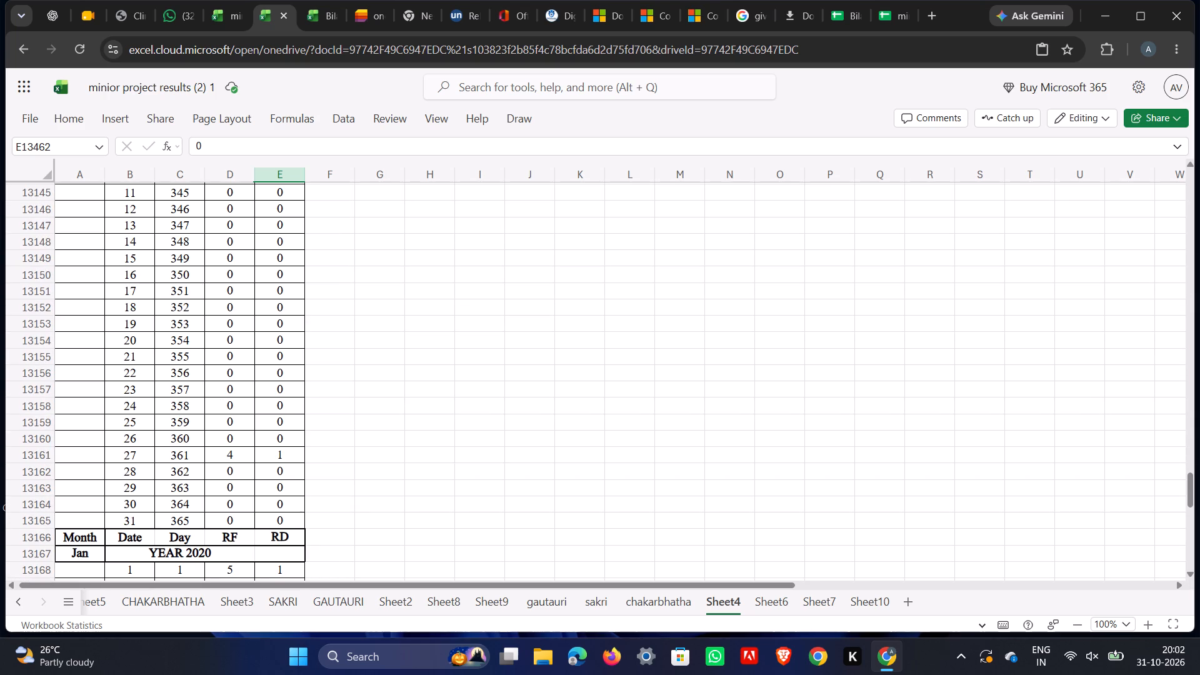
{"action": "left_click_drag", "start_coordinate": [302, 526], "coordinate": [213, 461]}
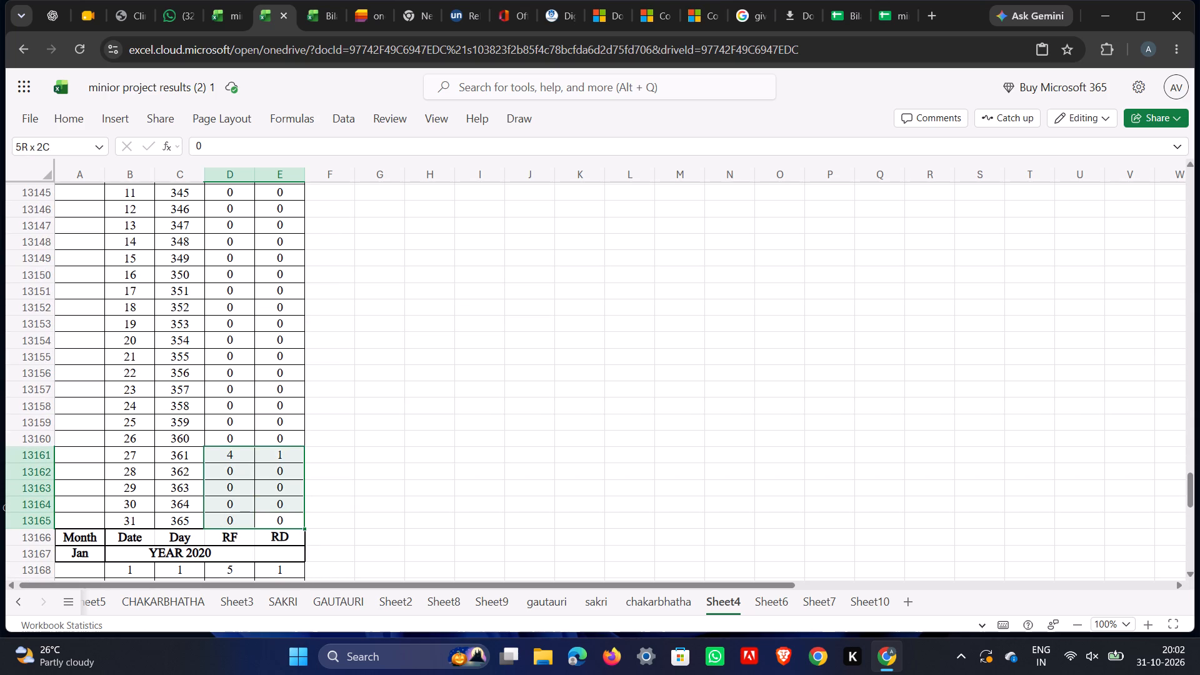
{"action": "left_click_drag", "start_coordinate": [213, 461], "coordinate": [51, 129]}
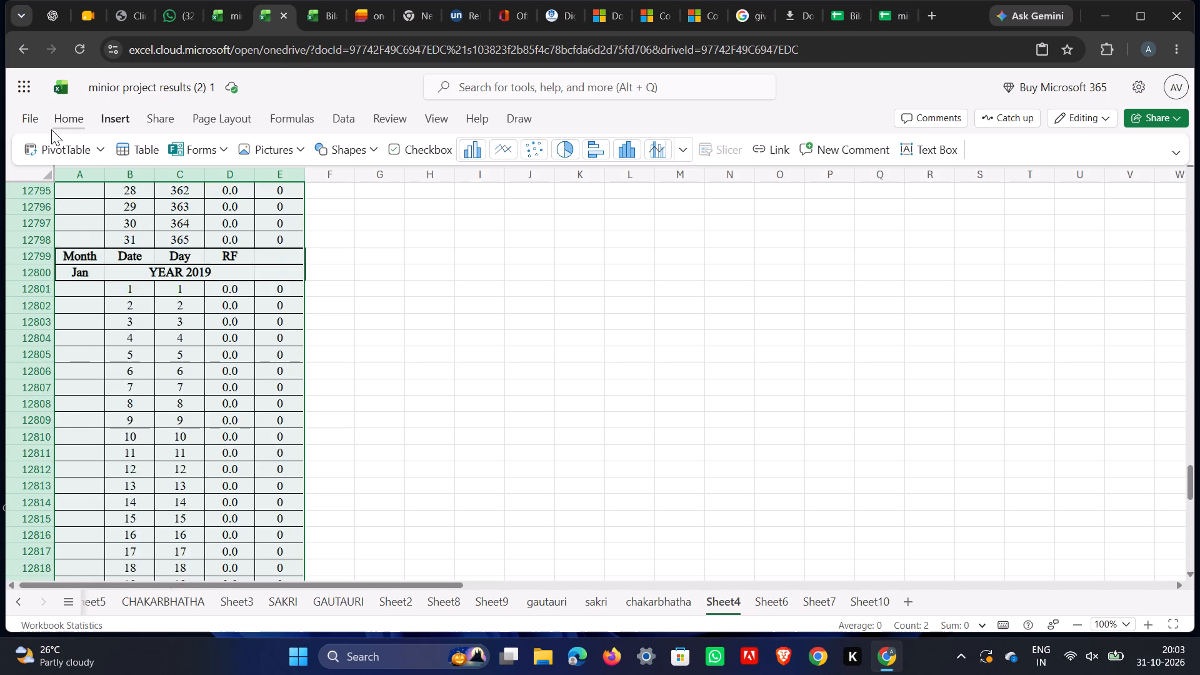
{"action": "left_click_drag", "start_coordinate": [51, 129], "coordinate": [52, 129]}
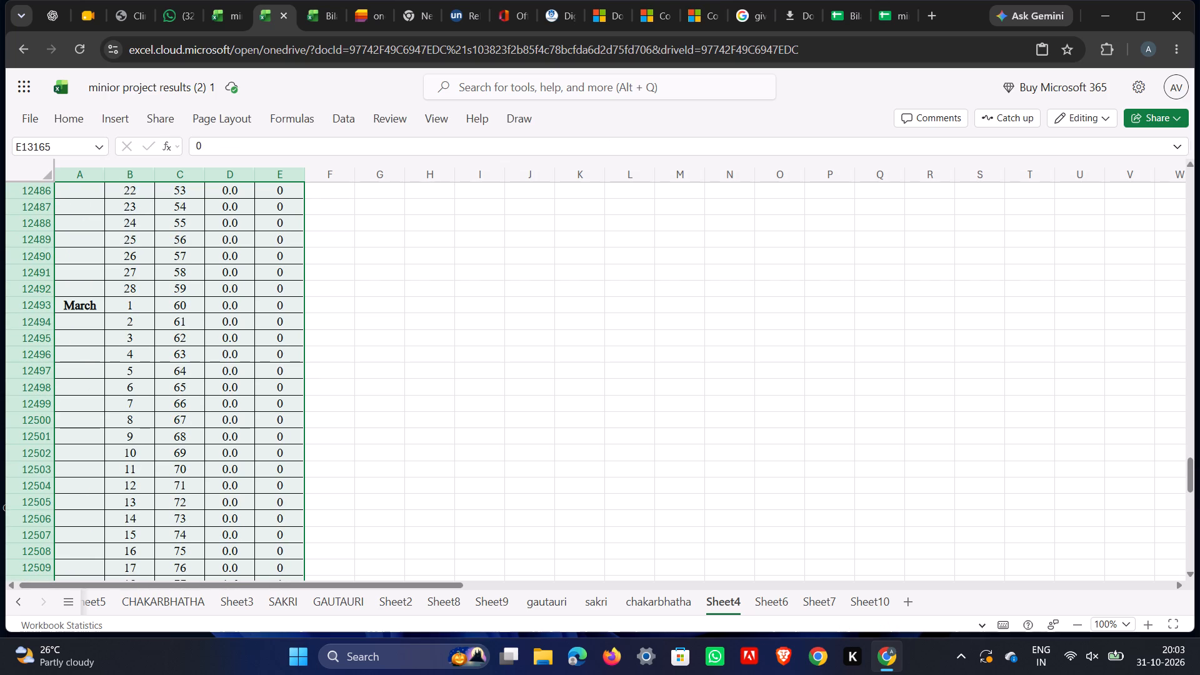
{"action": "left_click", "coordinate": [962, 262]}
Find the end of the 2019 records in Sheet4 and select its last rainy-day cell, E13165, just above the YEAR 2020 block.
{"action": "scroll", "coordinate": [357, 297], "scroll_direction": "down", "scroll_amount": 20}
{"action": "scroll", "coordinate": [357, 297], "scroll_direction": "down", "scroll_amount": 3}
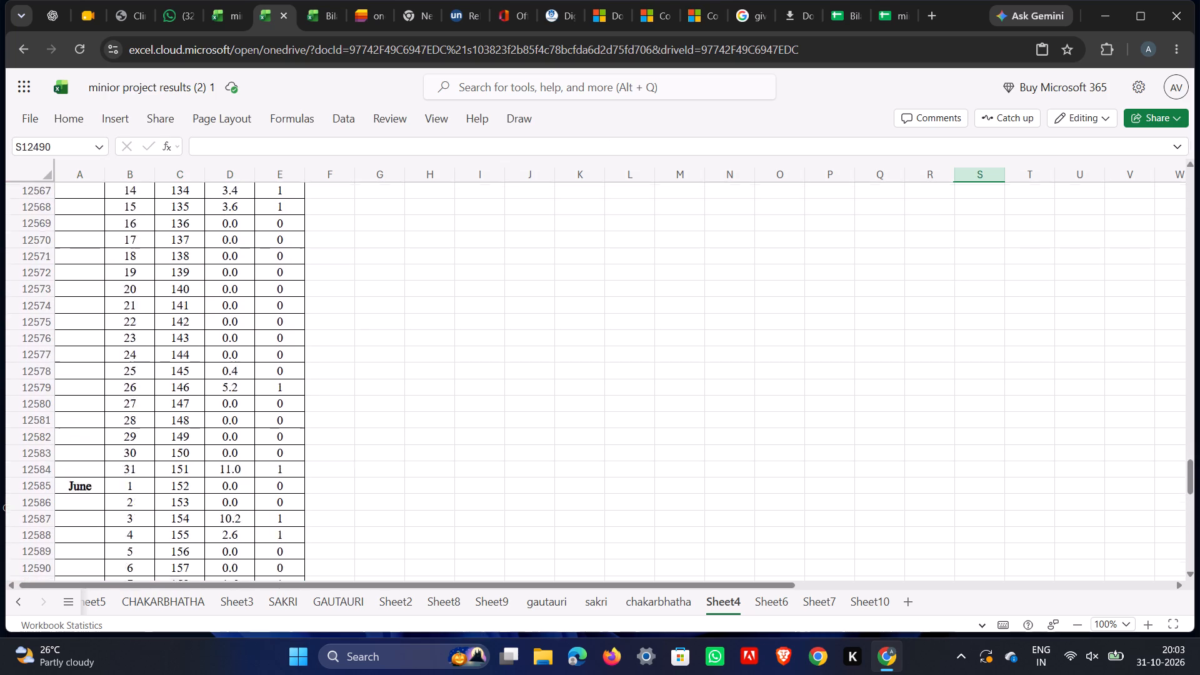
{"action": "scroll", "coordinate": [345, 334], "scroll_direction": "down", "scroll_amount": 20}
{"action": "scroll", "coordinate": [345, 334], "scroll_direction": "down", "scroll_amount": 11}
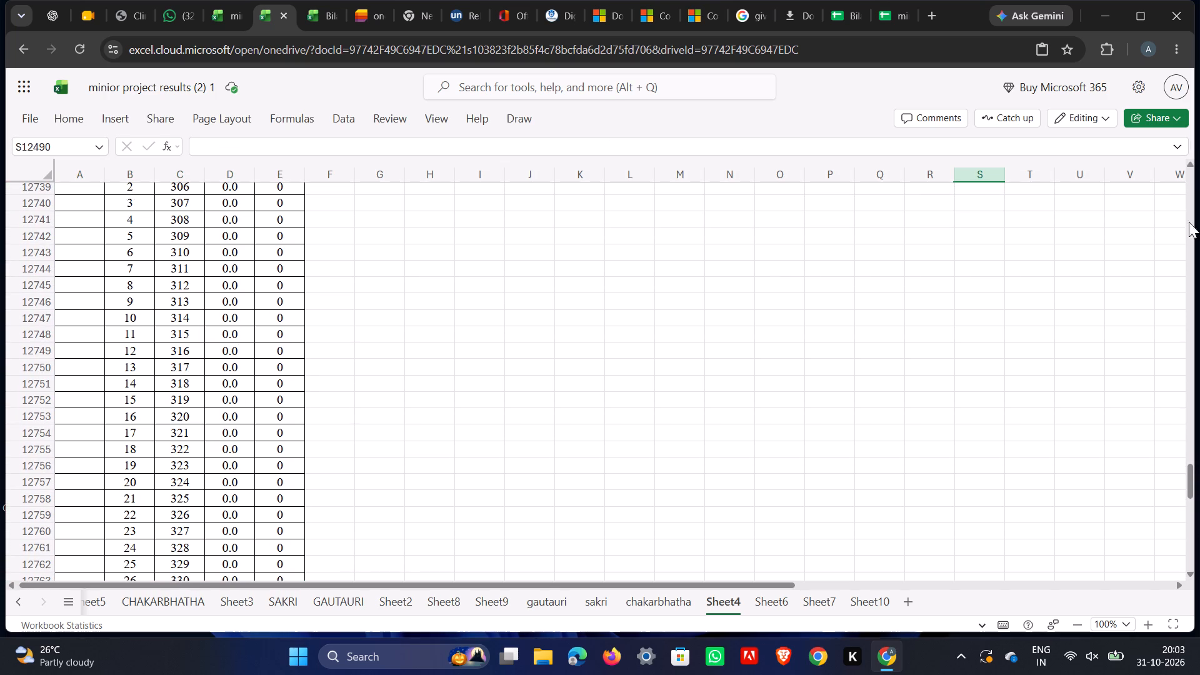
{"action": "left_click_drag", "start_coordinate": [1189, 479], "coordinate": [1190, 491]}
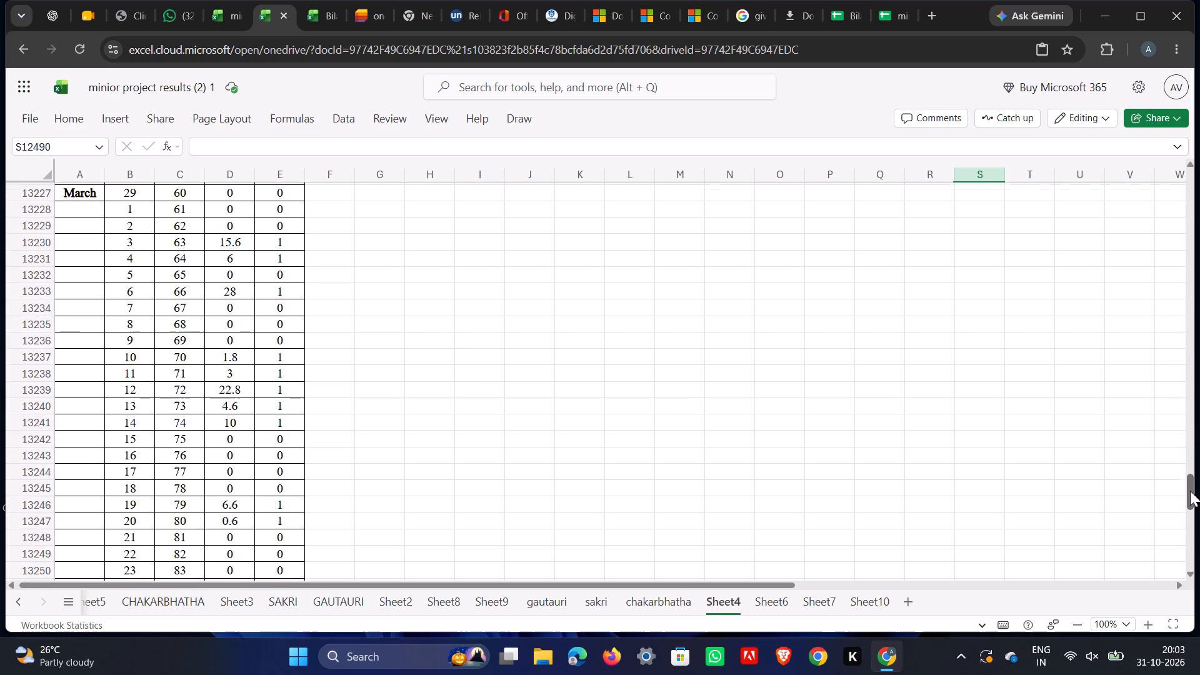
{"action": "left_click_drag", "start_coordinate": [1190, 491], "coordinate": [1186, 488]}
{"action": "scroll", "coordinate": [92, 254], "scroll_direction": "up", "scroll_amount": 6}
{"action": "scroll", "coordinate": [143, 229], "scroll_direction": "up", "scroll_amount": 10}
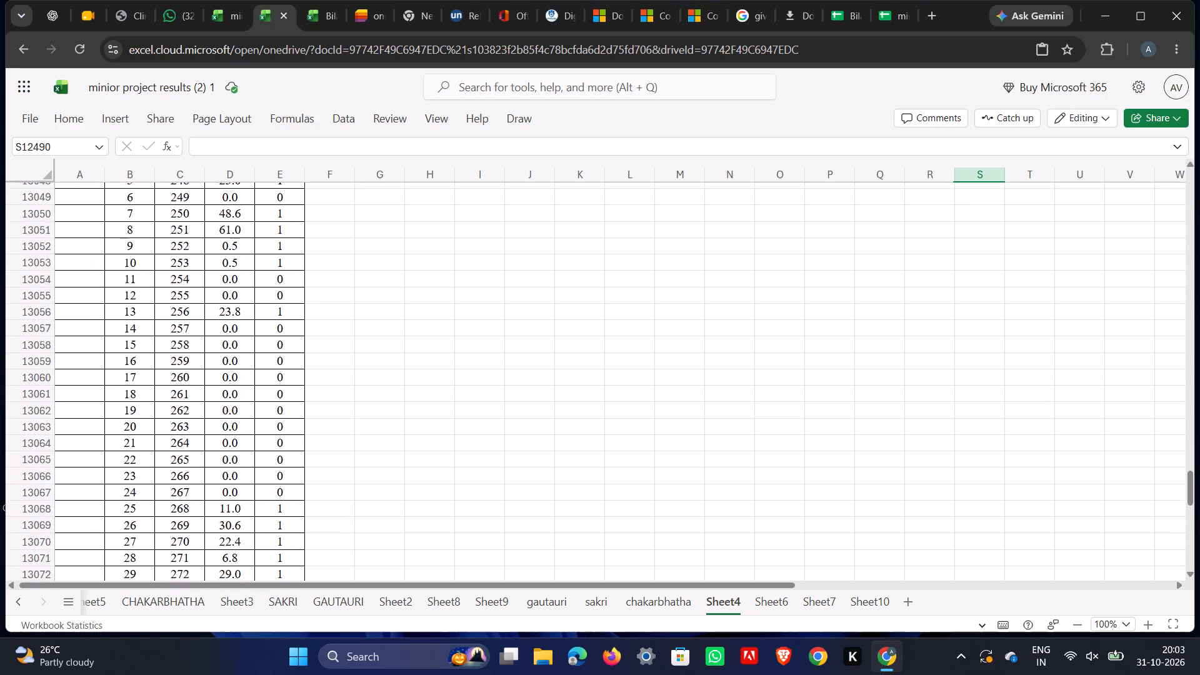
{"action": "scroll", "coordinate": [147, 242], "scroll_direction": "up", "scroll_amount": 20}
{"action": "scroll", "coordinate": [147, 242], "scroll_direction": "up", "scroll_amount": 19}
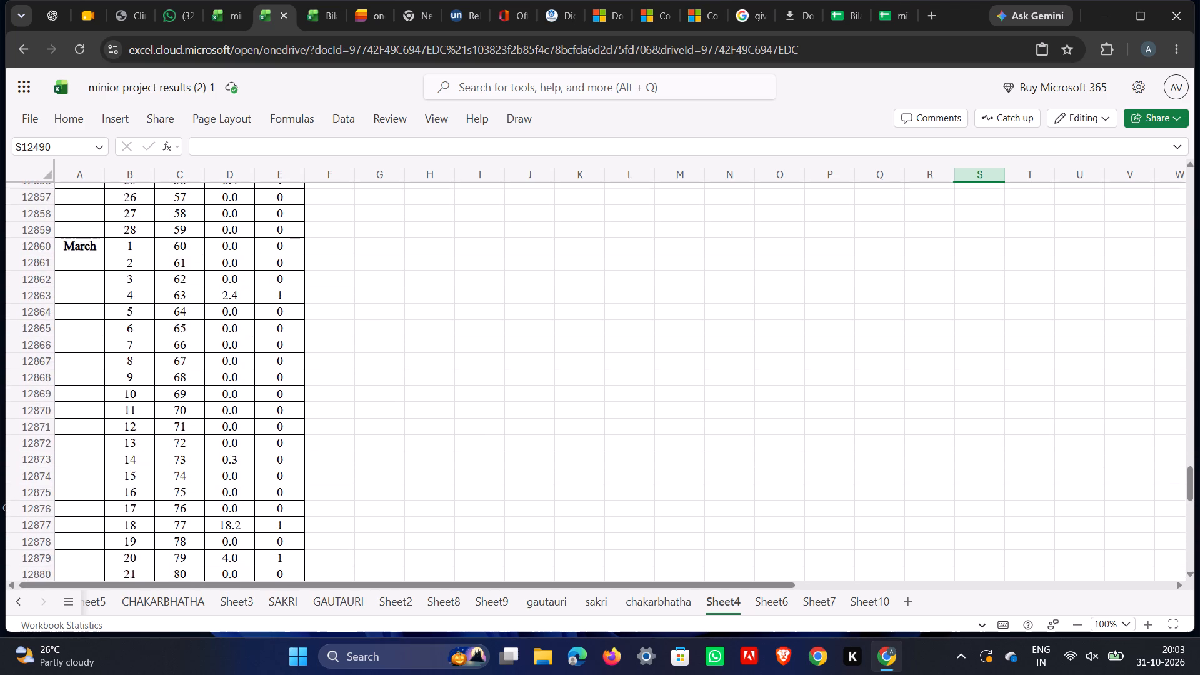
{"action": "scroll", "coordinate": [141, 242], "scroll_direction": "up", "scroll_amount": 20}
{"action": "scroll", "coordinate": [139, 243], "scroll_direction": "down", "scroll_amount": 6}
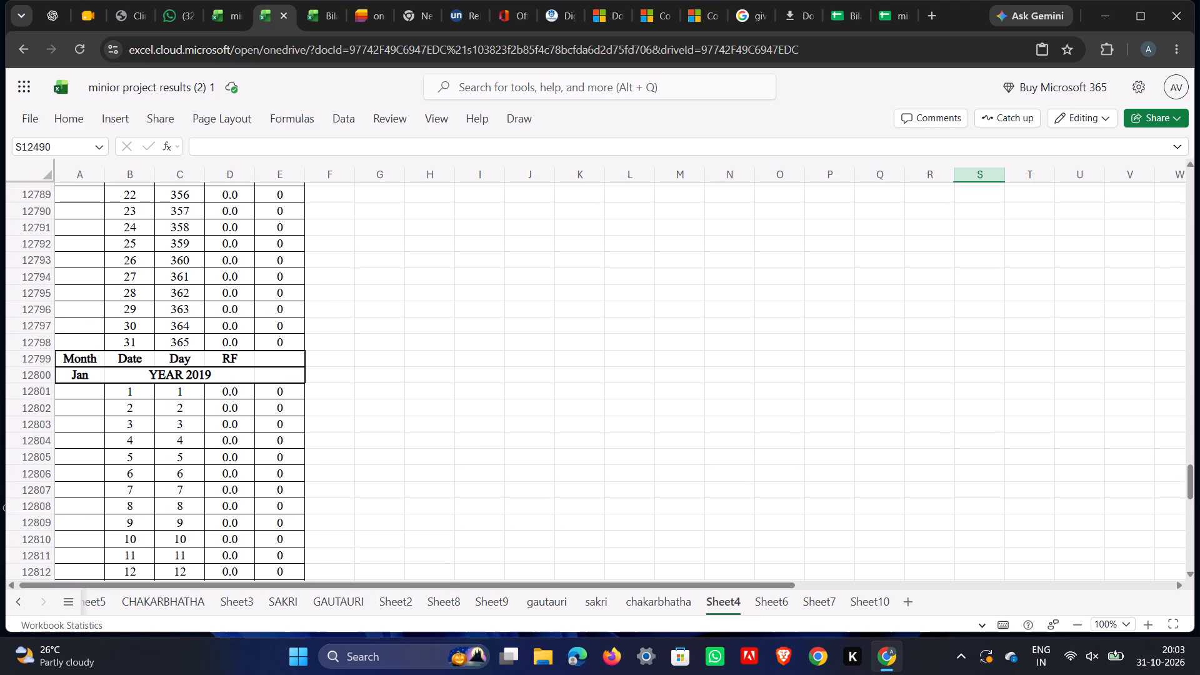
{"action": "scroll", "coordinate": [198, 312], "scroll_direction": "down", "scroll_amount": 20}
{"action": "scroll", "coordinate": [198, 312], "scroll_direction": "down", "scroll_amount": 16}
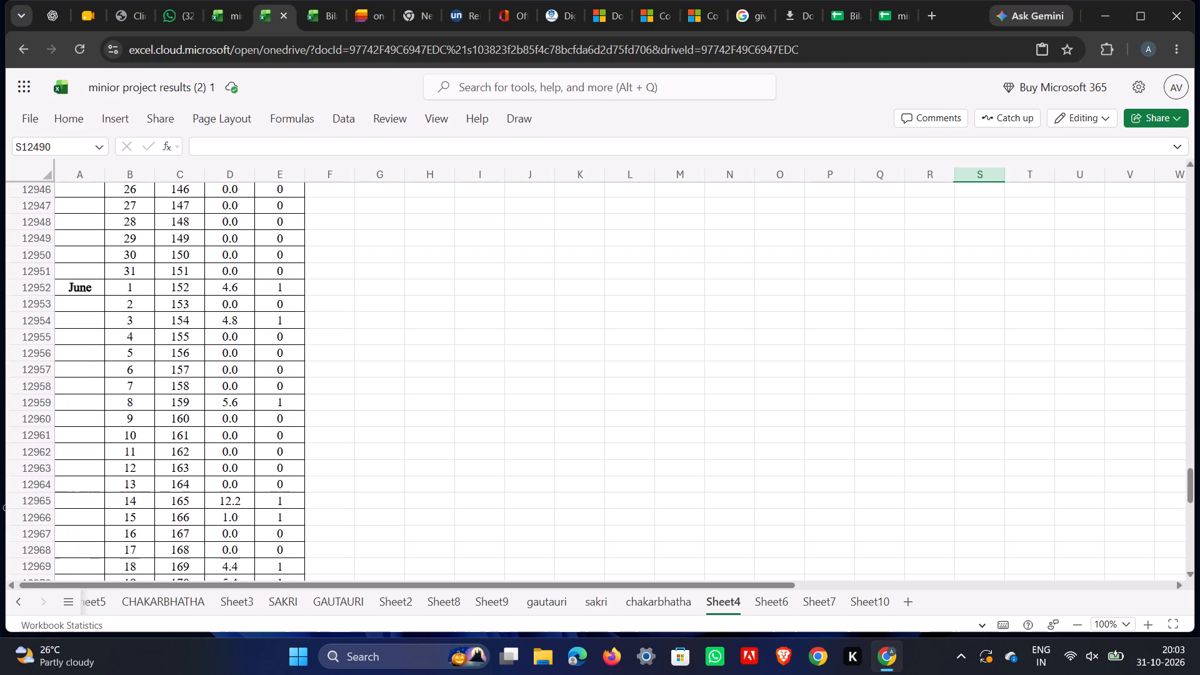
{"action": "scroll", "coordinate": [207, 385], "scroll_direction": "down", "scroll_amount": 9}
{"action": "scroll", "coordinate": [204, 355], "scroll_direction": "down", "scroll_amount": 14}
{"action": "scroll", "coordinate": [174, 356], "scroll_direction": "down", "scroll_amount": 9}
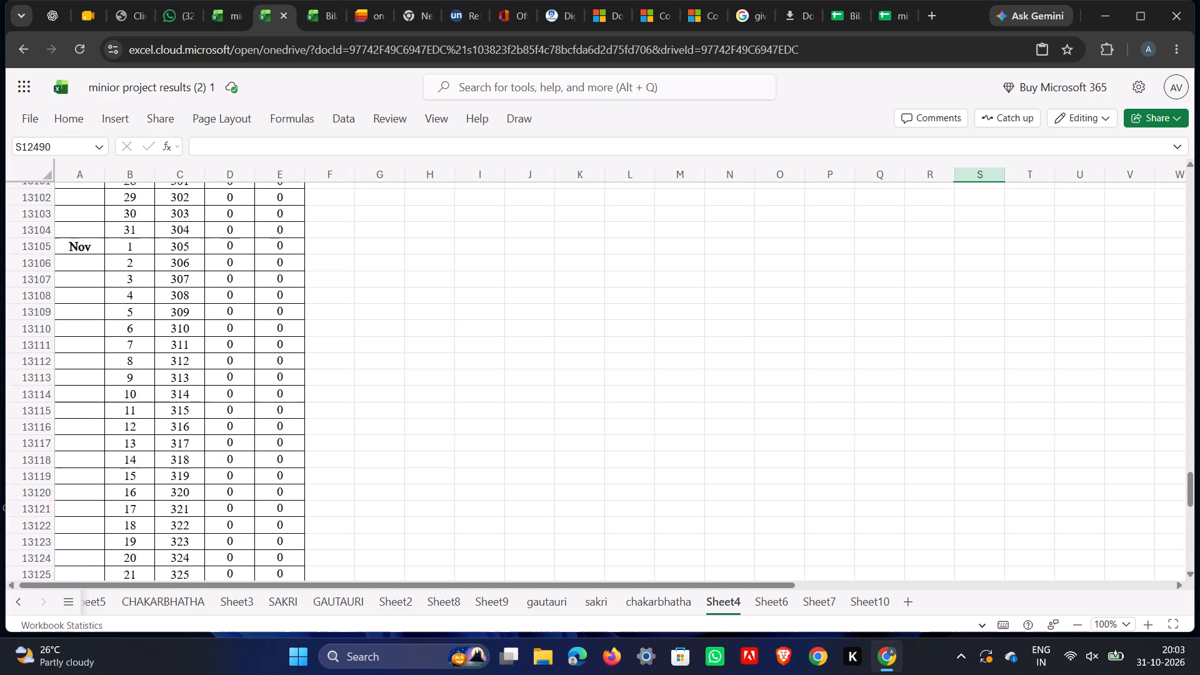
{"action": "scroll", "coordinate": [174, 356], "scroll_direction": "down", "scroll_amount": 9}
{"action": "scroll", "coordinate": [173, 359], "scroll_direction": "up", "scroll_amount": 4}
{"action": "scroll", "coordinate": [173, 359], "scroll_direction": "down", "scroll_amount": 5}
{"action": "scroll", "coordinate": [275, 363], "scroll_direction": "up", "scroll_amount": 1}
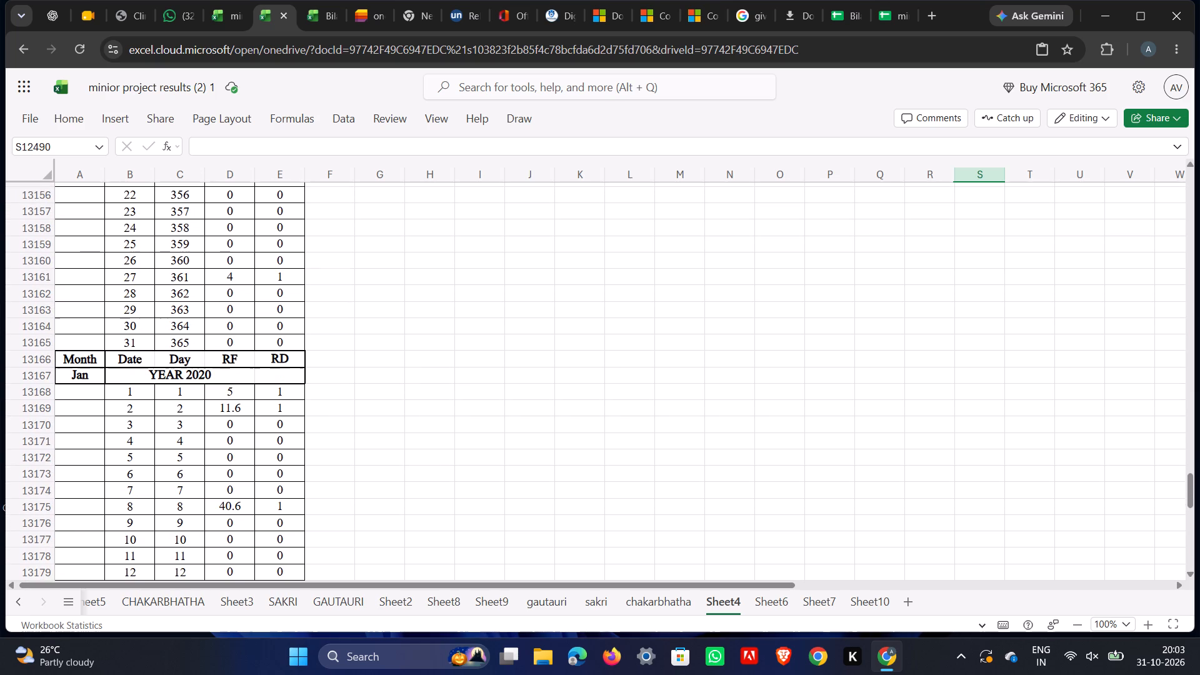
{"action": "left_click", "coordinate": [304, 350]}
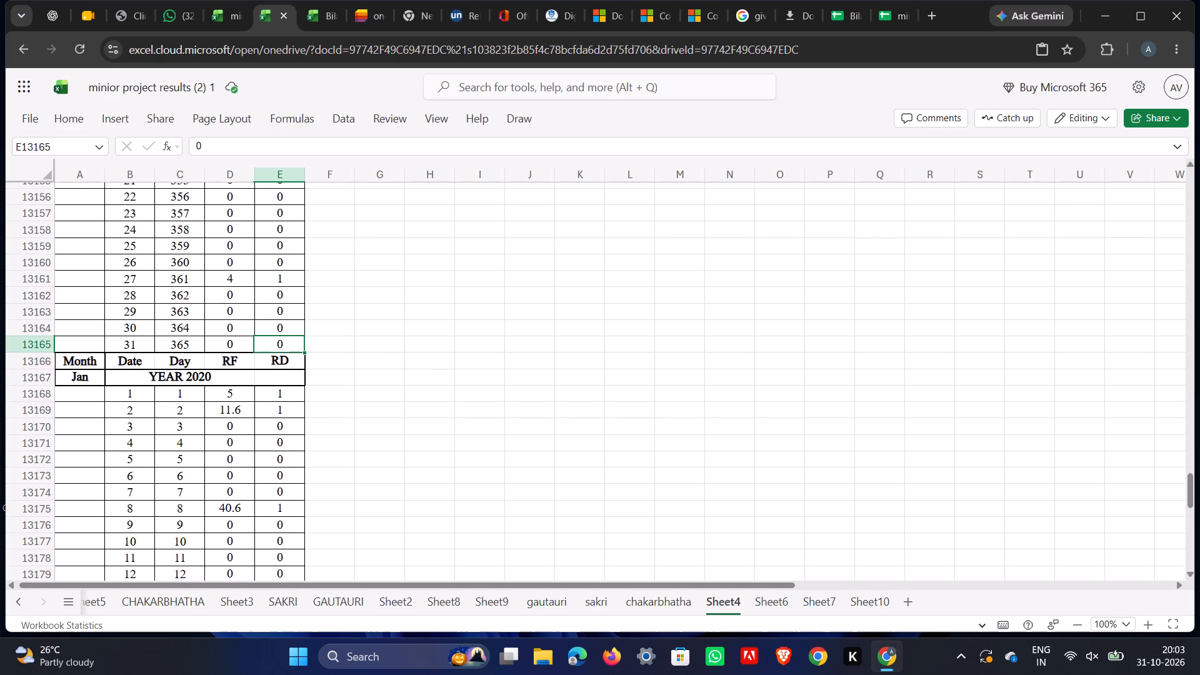
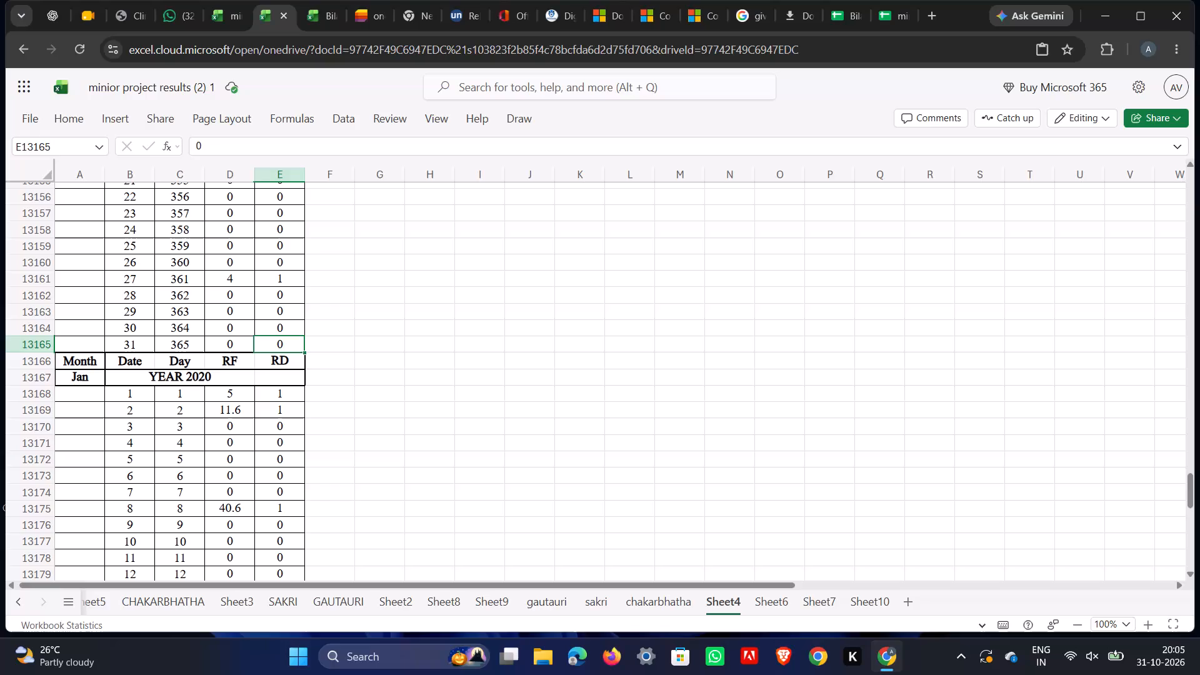
Search Sheet4 for the value 1.
{"action": "key", "text": "ctrl+f"}
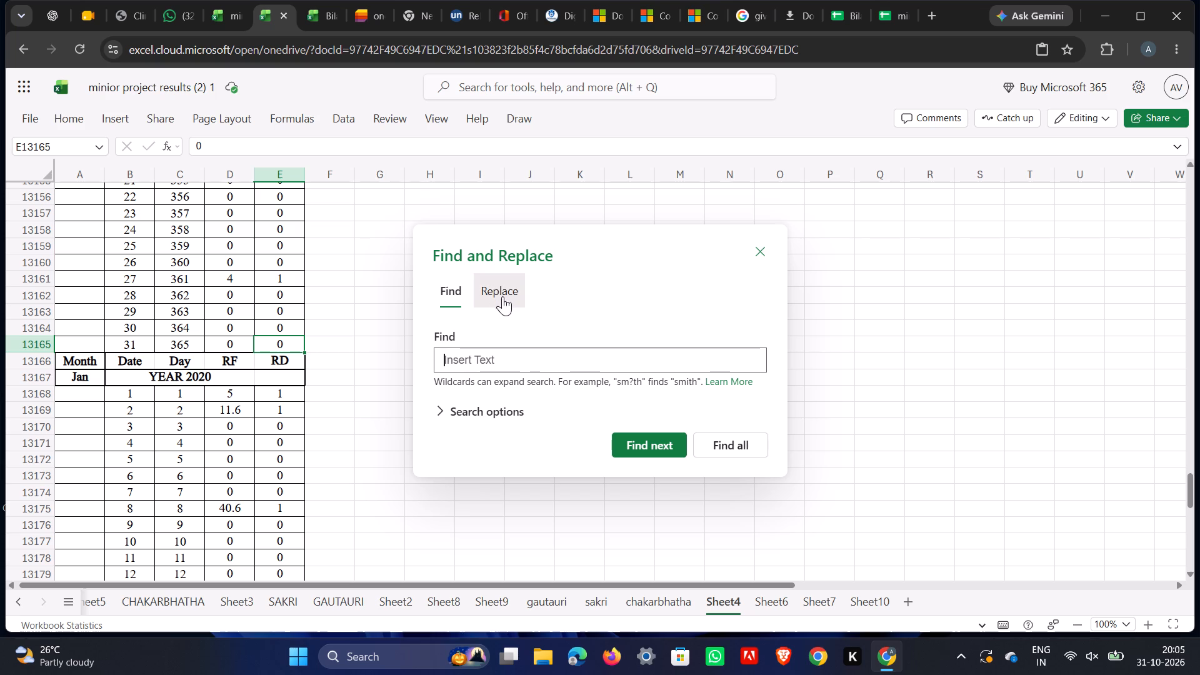
{"action": "left_click", "coordinate": [485, 356]}
{"action": "left_click", "coordinate": [486, 365]}
{"action": "key", "text": "1"}
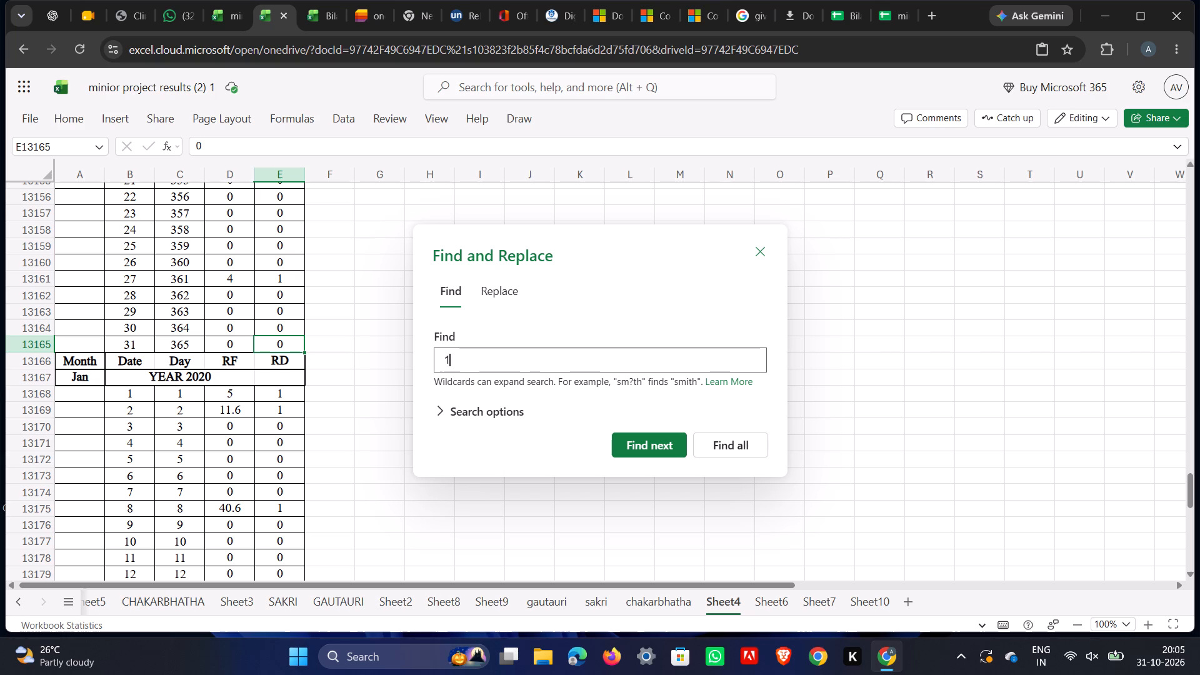
{"action": "key", "text": "Return"}
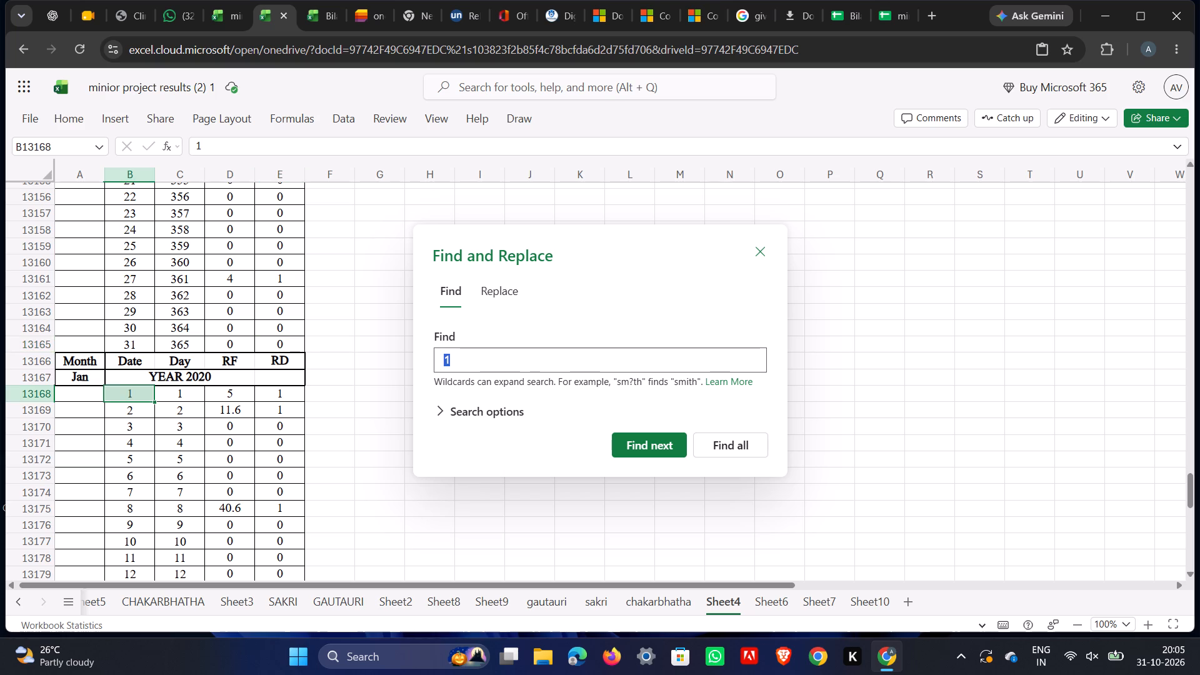
Search Sheet4 for A1, leaving the date value 1 in cell B13168 intact.
{"action": "key", "text": "BackSpace"}
{"action": "type", "text": "a1"}
{"action": "key", "text": "Return"}
{"action": "key", "text": "Return"}
{"action": "key", "text": "BackSpace"}
{"action": "type", "text": "A!"}
{"action": "key", "text": "BackSpace"}
{"action": "key", "text": "1"}
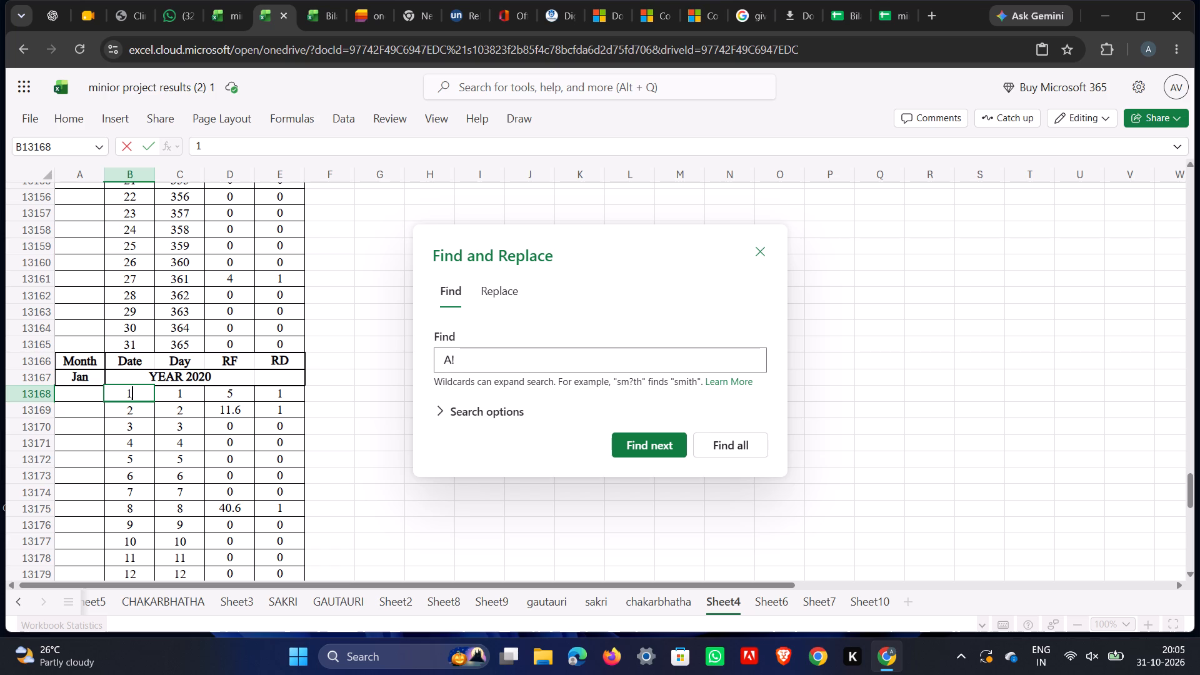
{"action": "key", "text": "BackSpace"}
{"action": "key", "text": "1"}
{"action": "left_click", "coordinate": [524, 361]}
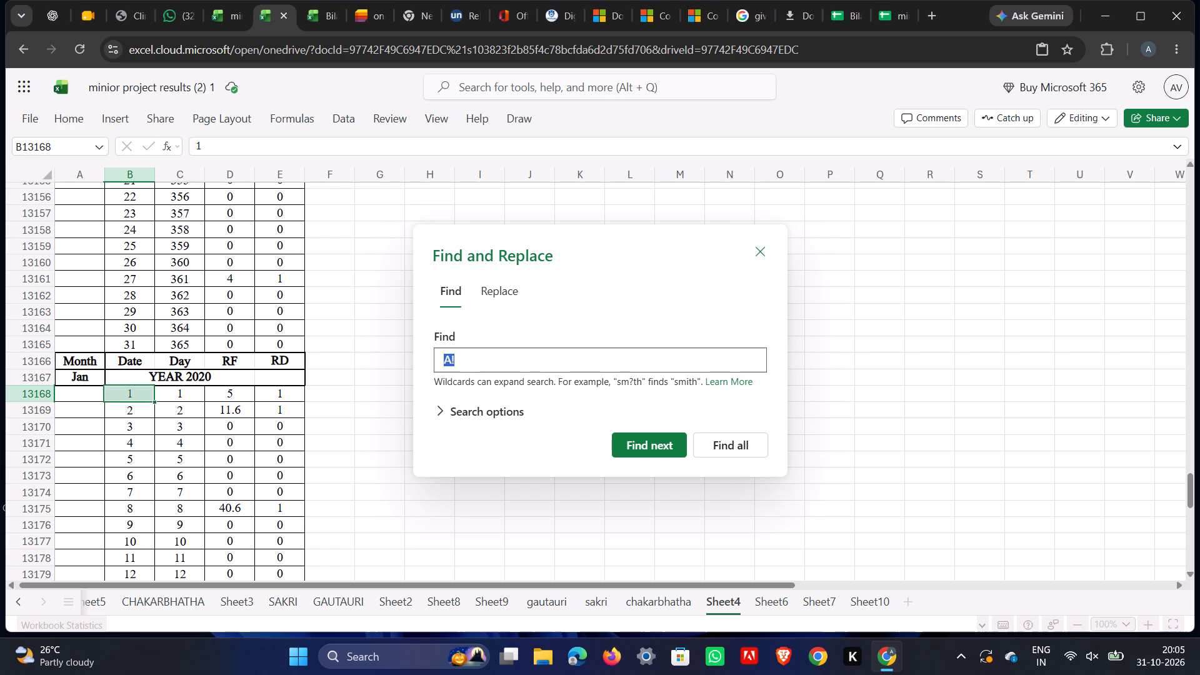
{"action": "key", "text": "BackSpace"}
{"action": "type", "text": "A1"}
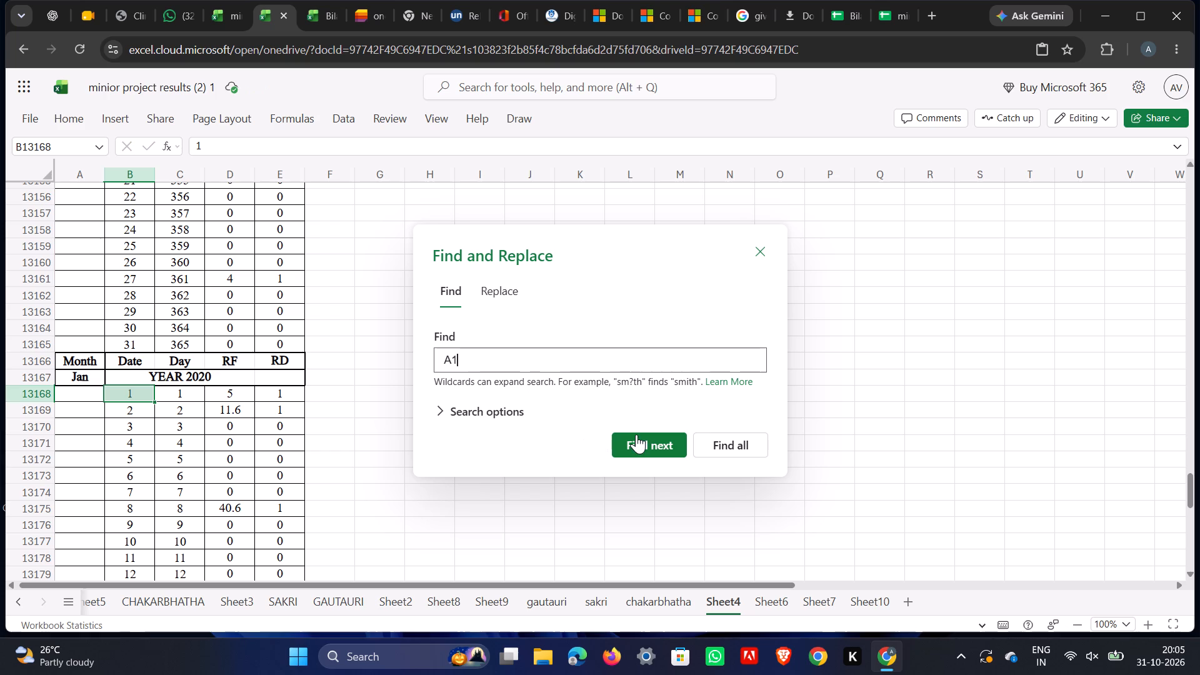
{"action": "left_click", "coordinate": [645, 445]}
{"action": "double_click", "coordinate": [645, 445]}
Go to the beginning of the Sheet4 records at row 1 and close the search.
{"action": "scroll", "coordinate": [297, 292], "scroll_direction": "up", "scroll_amount": 6}
{"action": "middle_click_drag", "start_coordinate": [291, 292], "coordinate": [286, 292]}
{"action": "scroll", "coordinate": [259, 290], "scroll_direction": "up", "scroll_amount": 12}
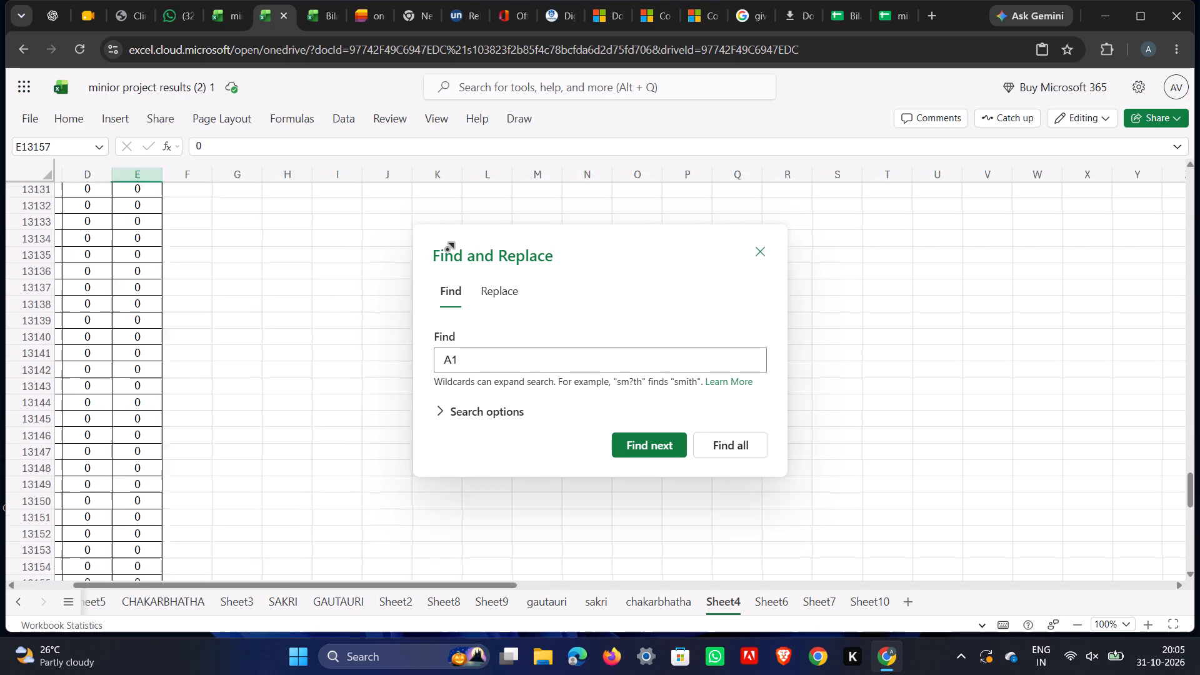
{"action": "left_click_drag", "start_coordinate": [575, 591], "coordinate": [563, 586]}
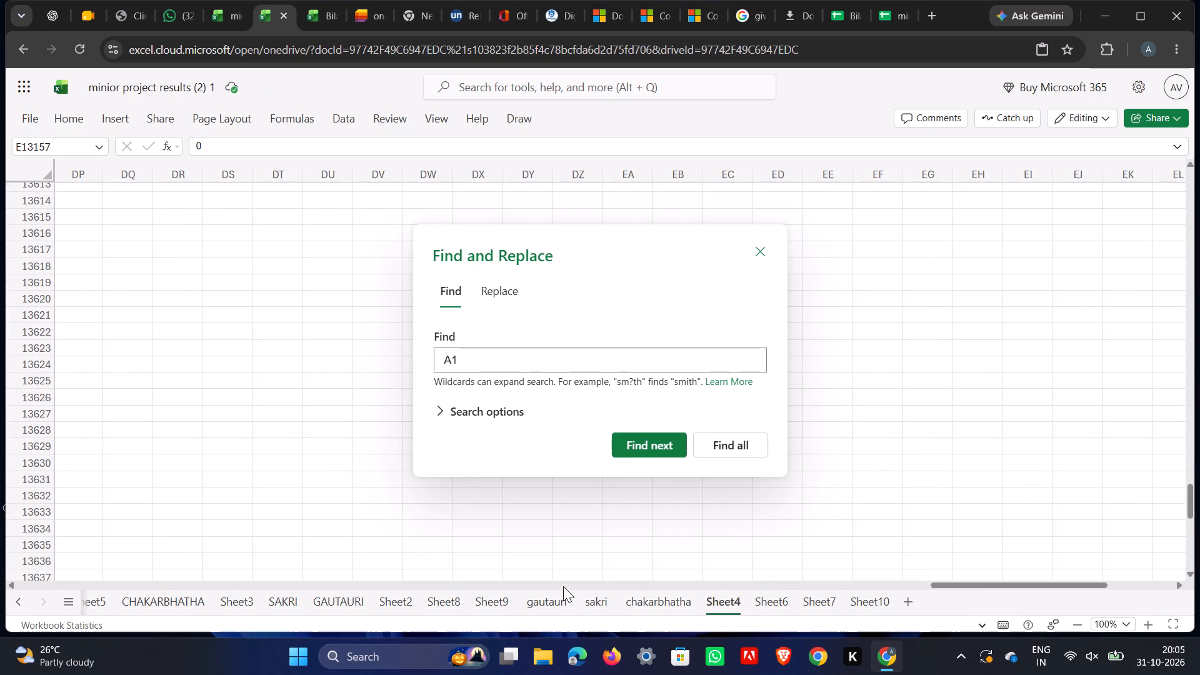
{"action": "left_click_drag", "start_coordinate": [563, 586], "coordinate": [567, 581]}
{"action": "left_click", "coordinate": [567, 581]}
{"action": "left_click", "coordinate": [567, 581]}
{"action": "left_click_drag", "start_coordinate": [592, 581], "coordinate": [99, 566]}
{"action": "scroll", "coordinate": [238, 342], "scroll_direction": "up", "scroll_amount": 8}
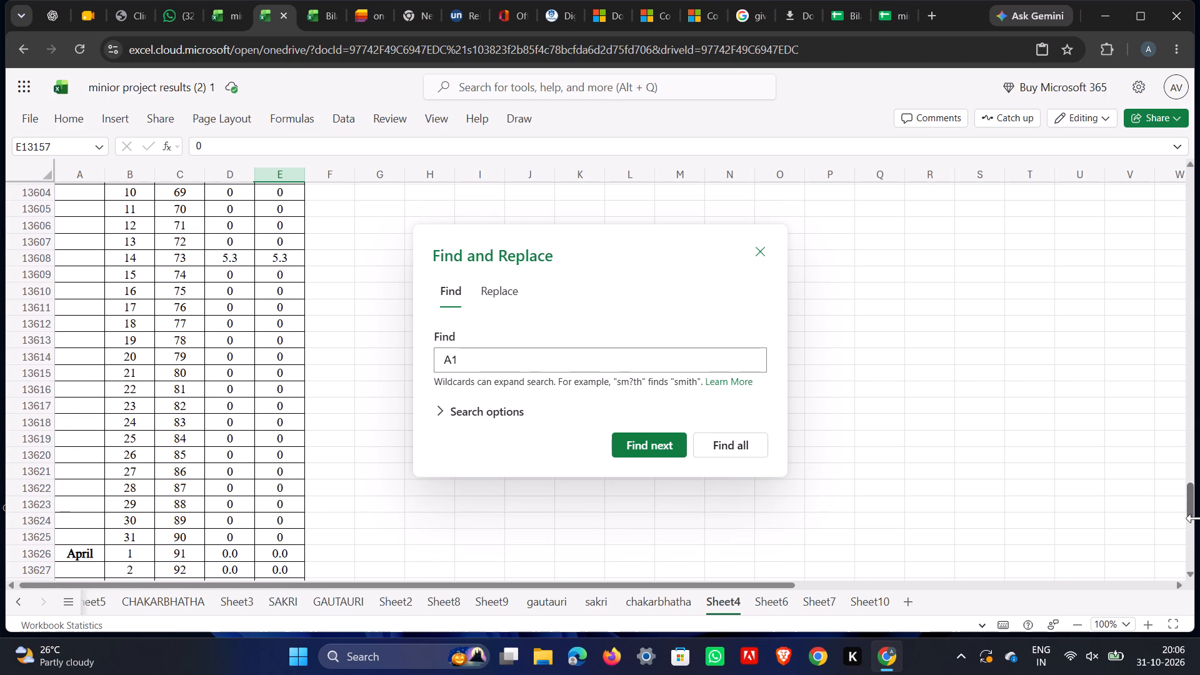
{"action": "left_click_drag", "start_coordinate": [1189, 508], "coordinate": [1185, 453]}
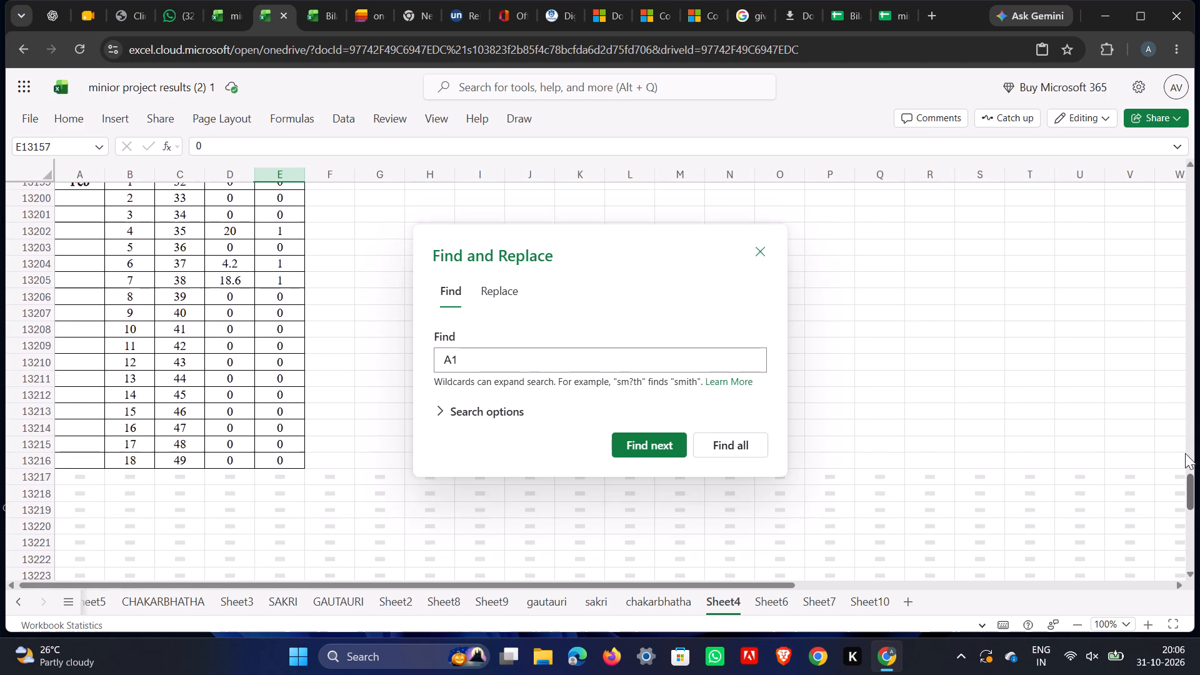
{"action": "left_click_drag", "start_coordinate": [1185, 453], "coordinate": [1199, 127]}
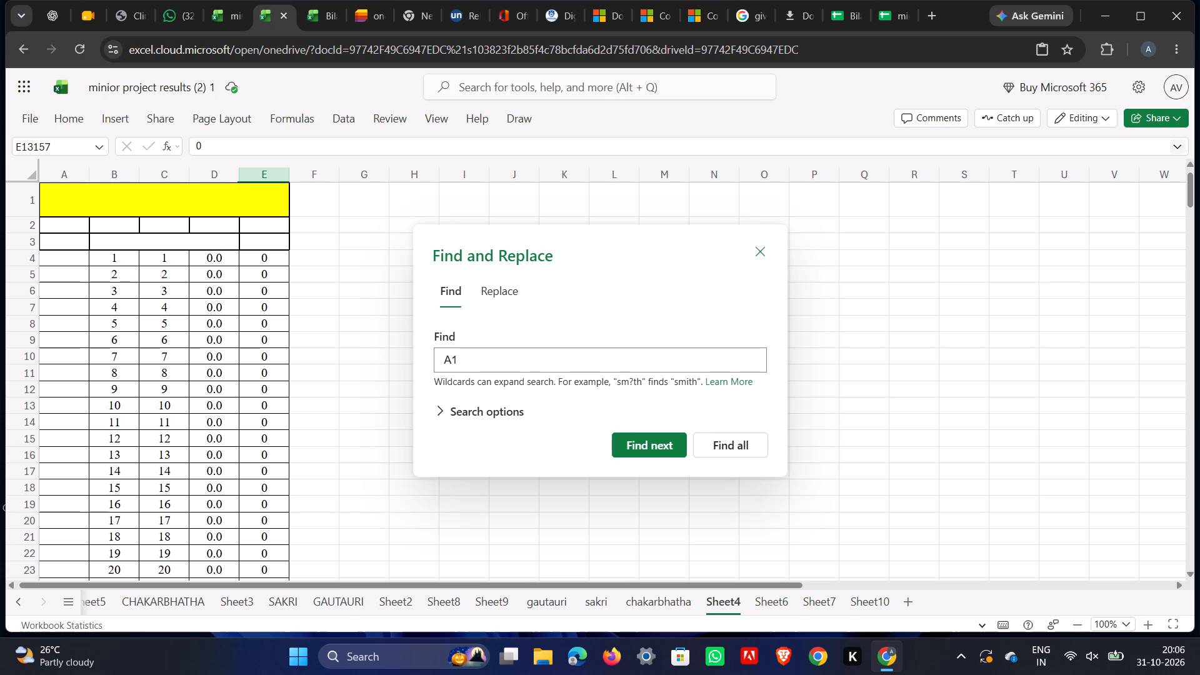
{"action": "left_click", "coordinate": [759, 249]}
Return to the end of the 2019 records in Sheet4, just above the YEAR 2020 block.
{"action": "left_click_drag", "start_coordinate": [1189, 193], "coordinate": [1199, 512]}
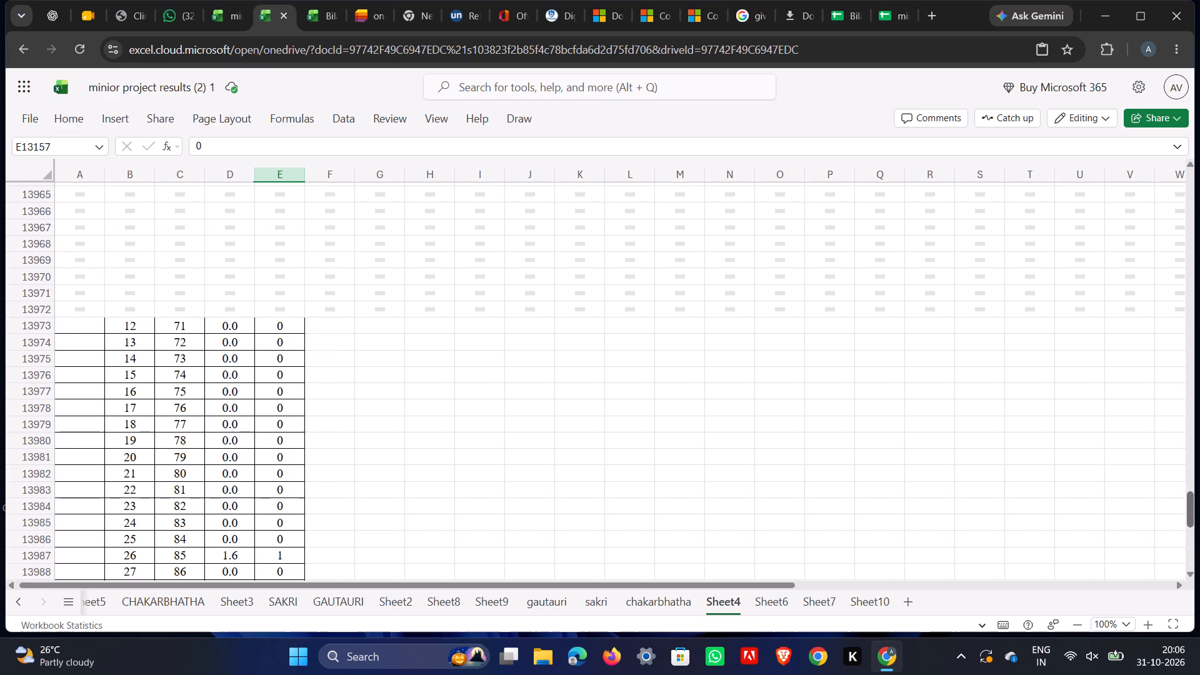
{"action": "left_click_drag", "start_coordinate": [1199, 512], "coordinate": [1191, 495]}
{"action": "scroll", "coordinate": [217, 329], "scroll_direction": "up", "scroll_amount": 8}
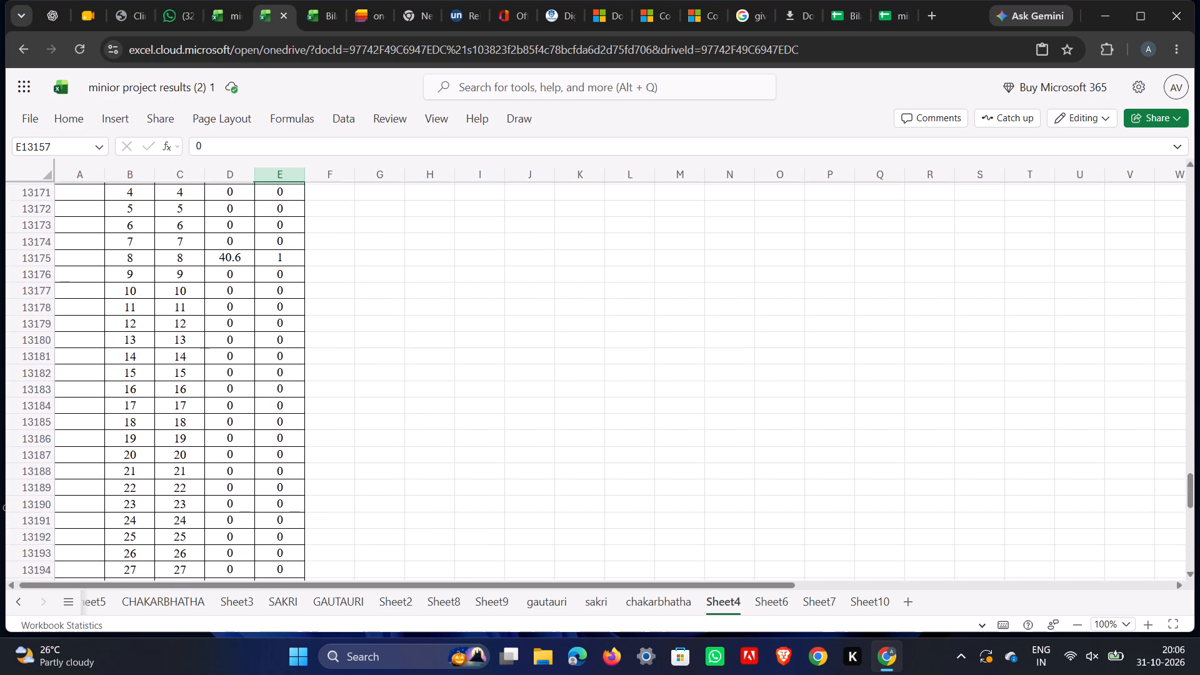
{"action": "scroll", "coordinate": [217, 329], "scroll_direction": "up", "scroll_amount": 4}
{"action": "scroll", "coordinate": [219, 330], "scroll_direction": "down", "scroll_amount": 3}
{"action": "scroll", "coordinate": [224, 331], "scroll_direction": "up", "scroll_amount": 2}
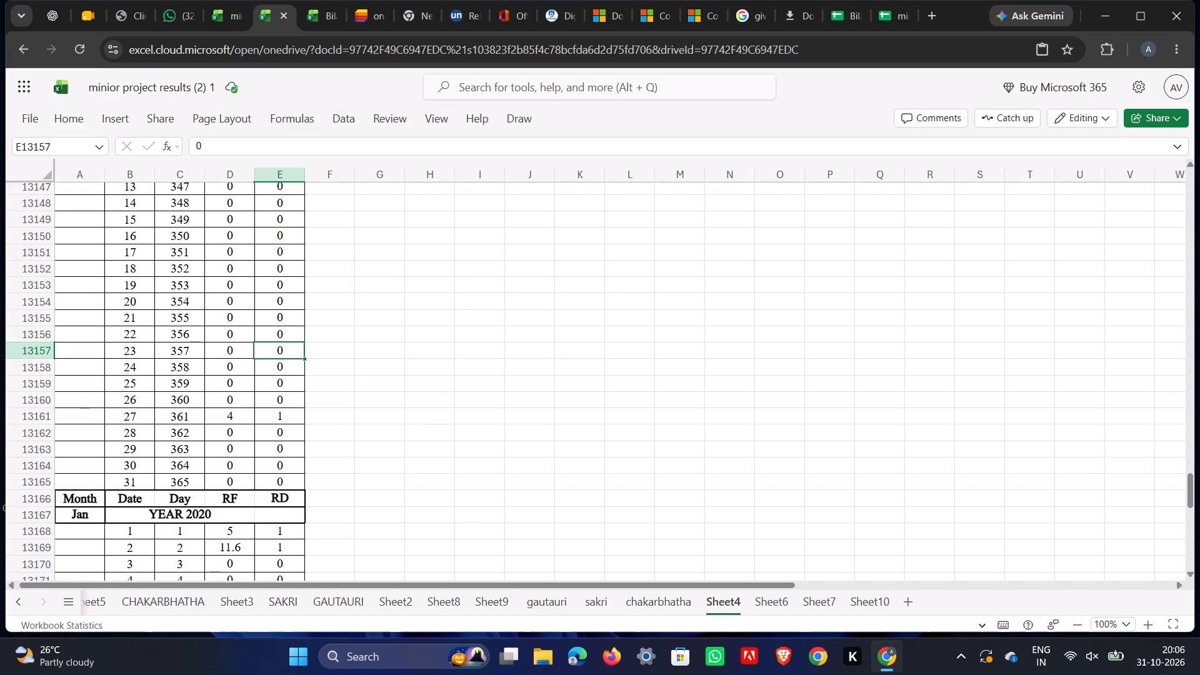
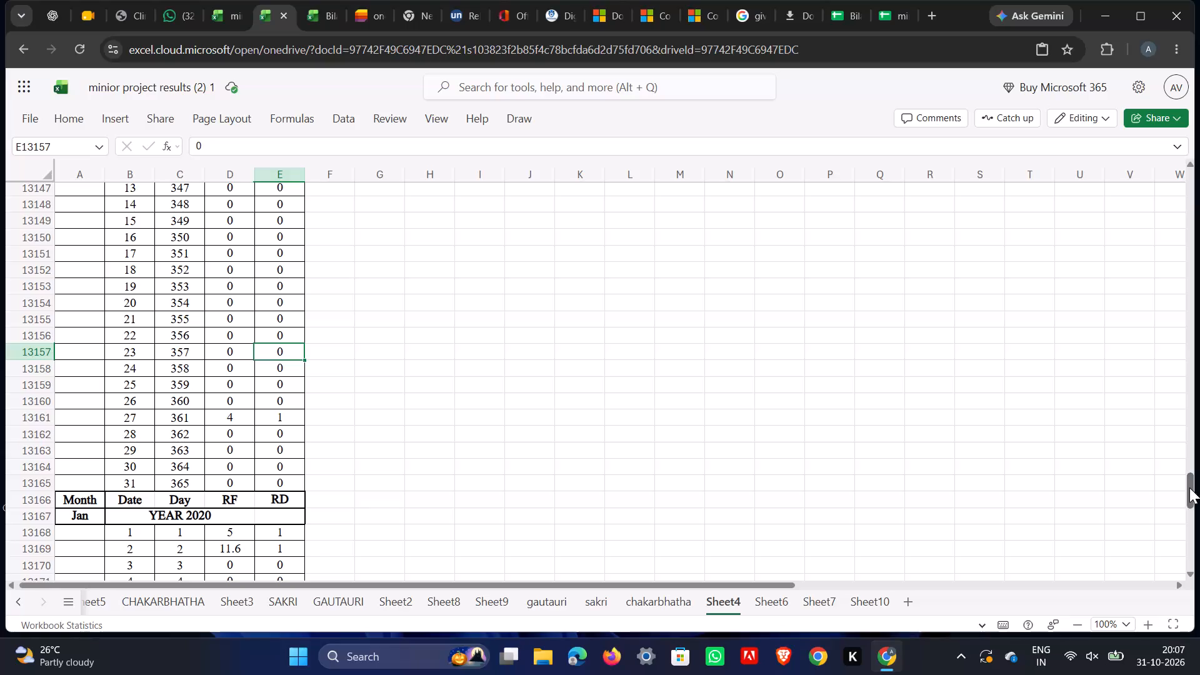
Select the range A1:E13165 in Sheet4, covering all records above the YEAR 2020 block, and check where the selection ends.
{"action": "left_click_drag", "start_coordinate": [1189, 492], "coordinate": [1199, 141]}
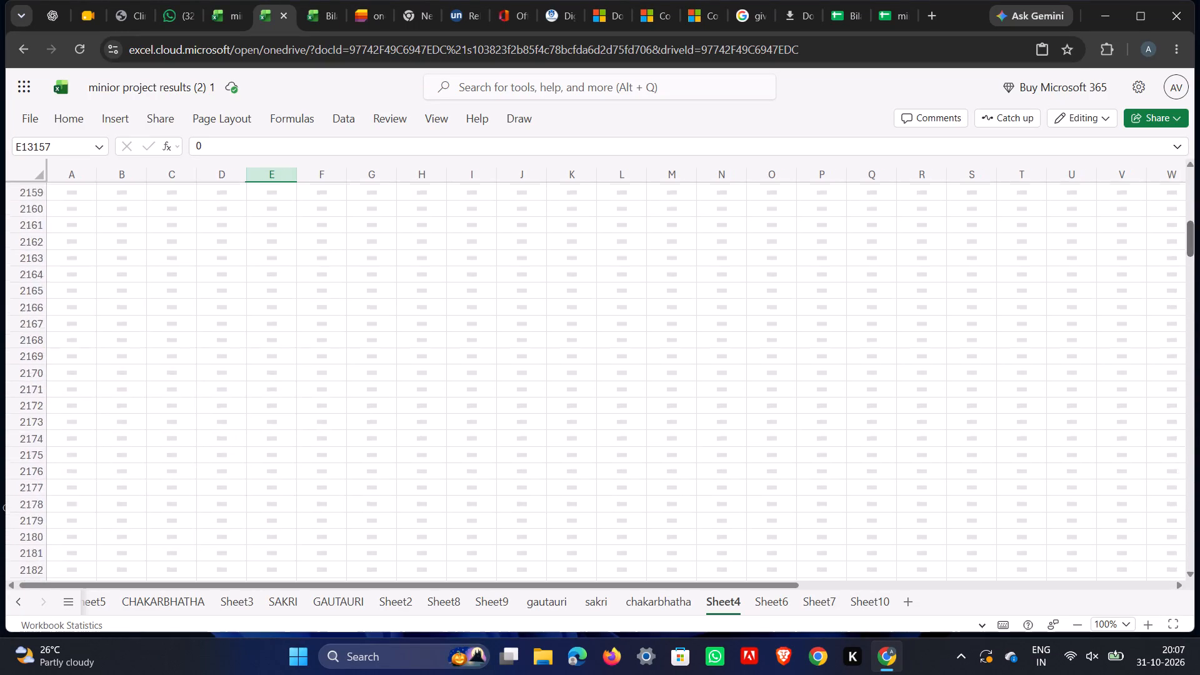
{"action": "left_click_drag", "start_coordinate": [1199, 141], "coordinate": [1195, 113]}
{"action": "left_click", "coordinate": [59, 196]}
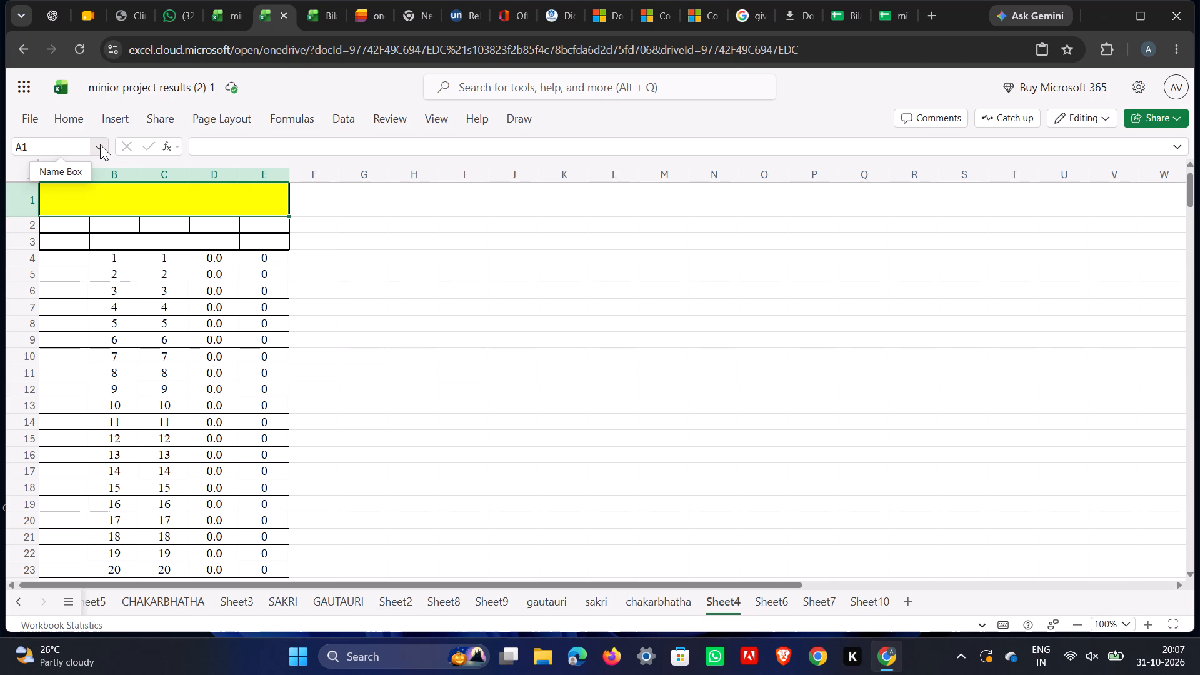
{"action": "left_click", "coordinate": [47, 151]}
{"action": "left_click", "coordinate": [47, 151]}
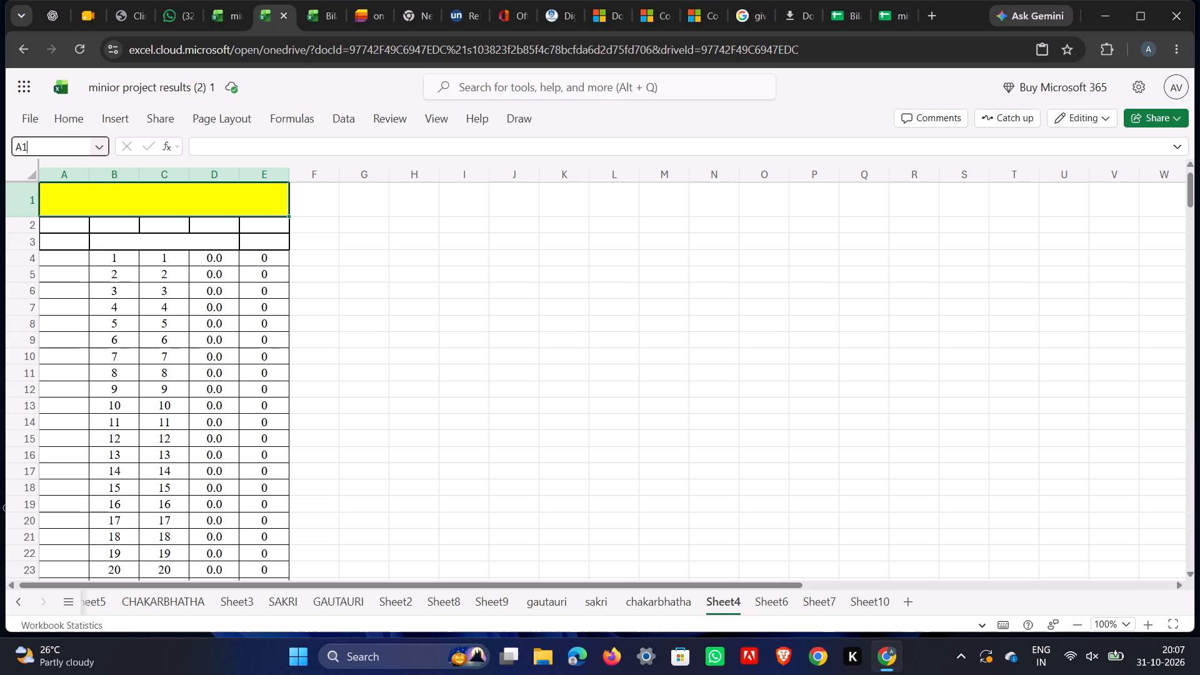
{"action": "left_click", "coordinate": [47, 151]}
{"action": "key", "text": "shift+colon"}
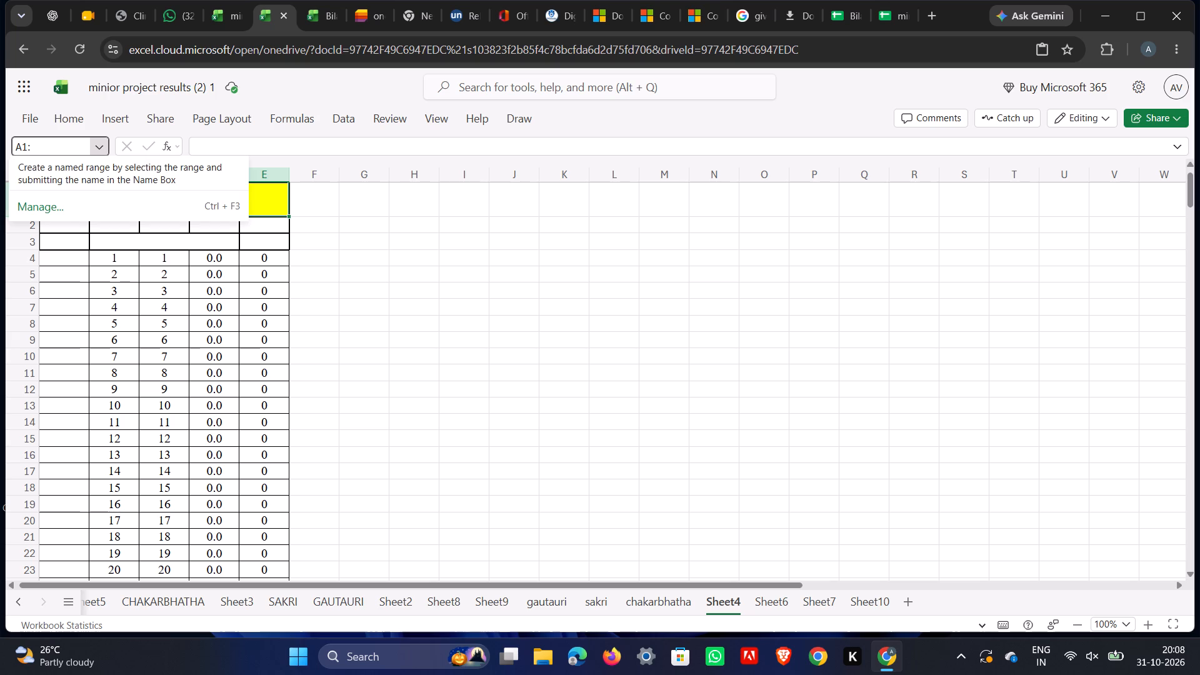
{"action": "key", "text": "shift+e"}
{"action": "key", "text": "End"}
{"action": "key", "text": "Page_Down"}
{"action": "key", "text": "End"}
{"action": "key", "text": "Right"}
{"action": "key", "text": "Clear"}
{"action": "type", "text": "13165"}
{"action": "key", "text": "Return"}
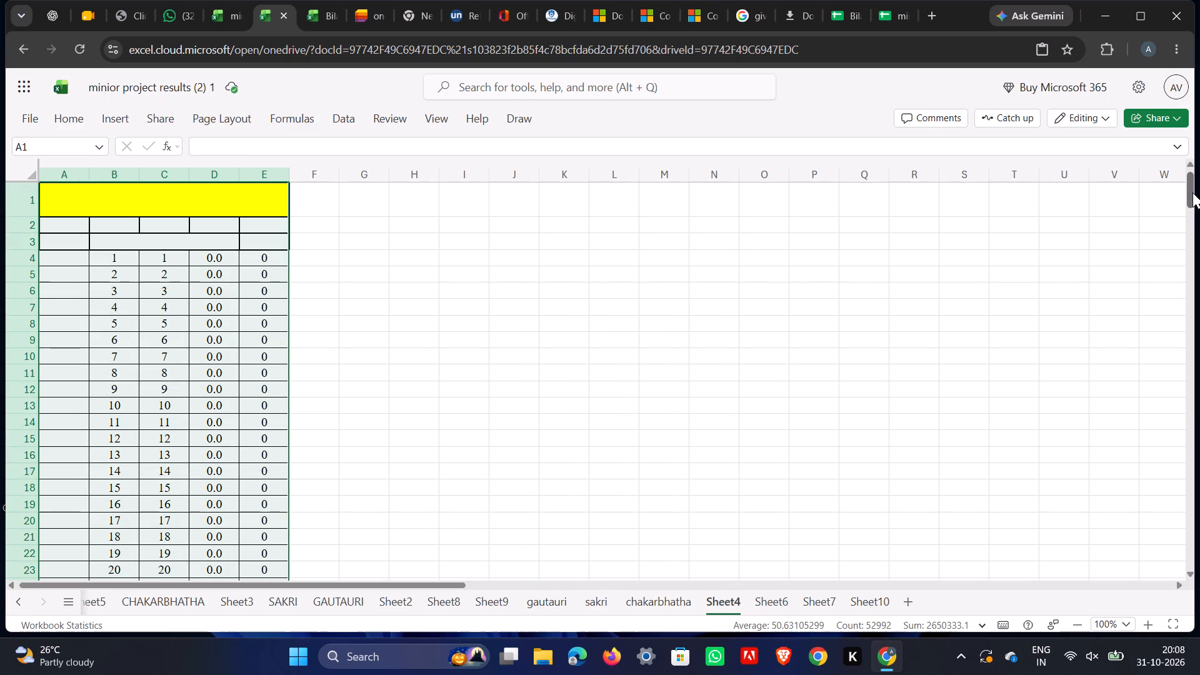
{"action": "left_click_drag", "start_coordinate": [1190, 192], "coordinate": [1199, 403]}
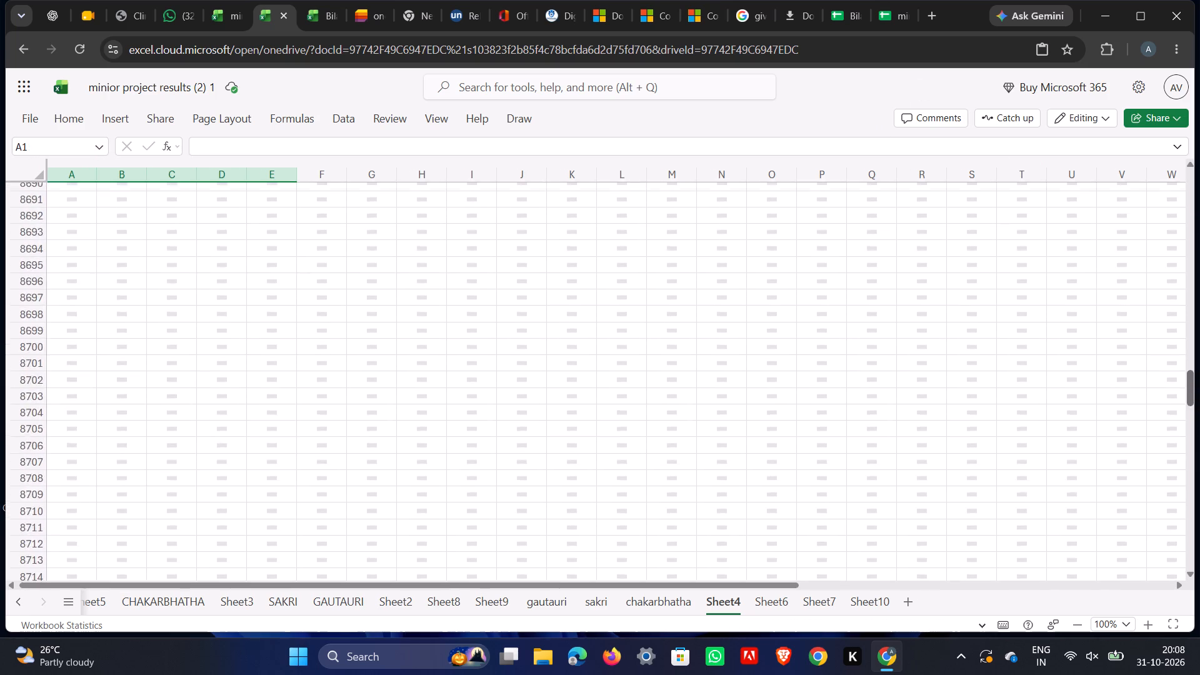
{"action": "left_click_drag", "start_coordinate": [1199, 403], "coordinate": [1199, 467]}
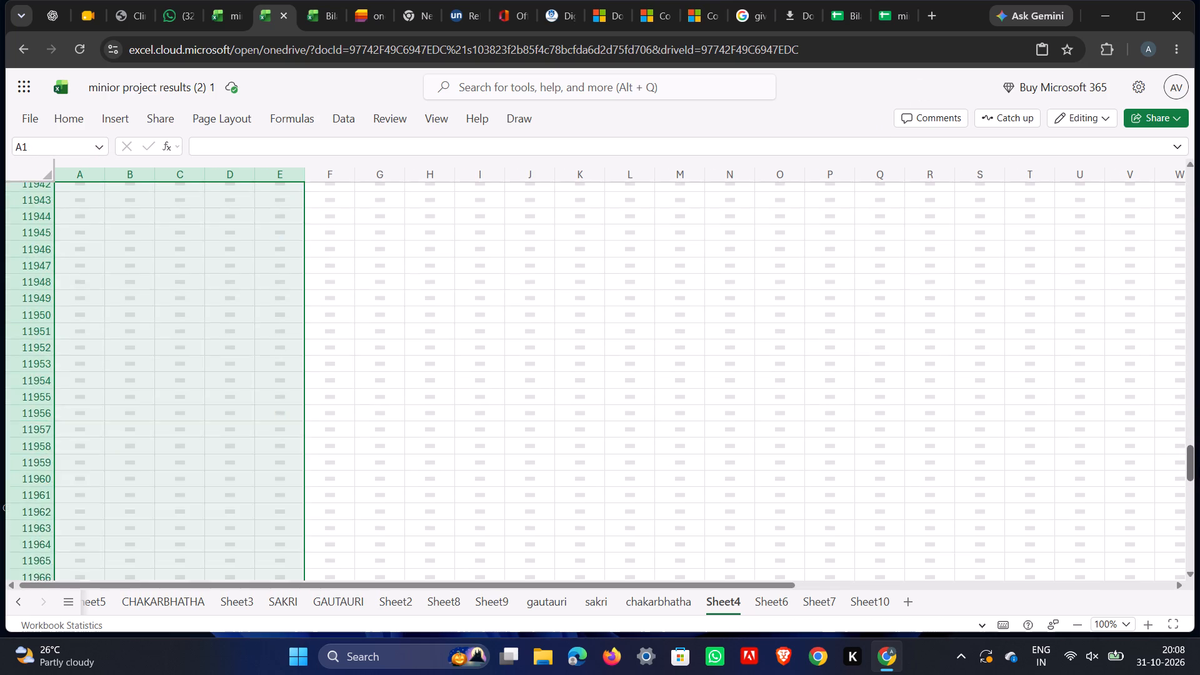
{"action": "left_click_drag", "start_coordinate": [1199, 467], "coordinate": [1199, 491]}
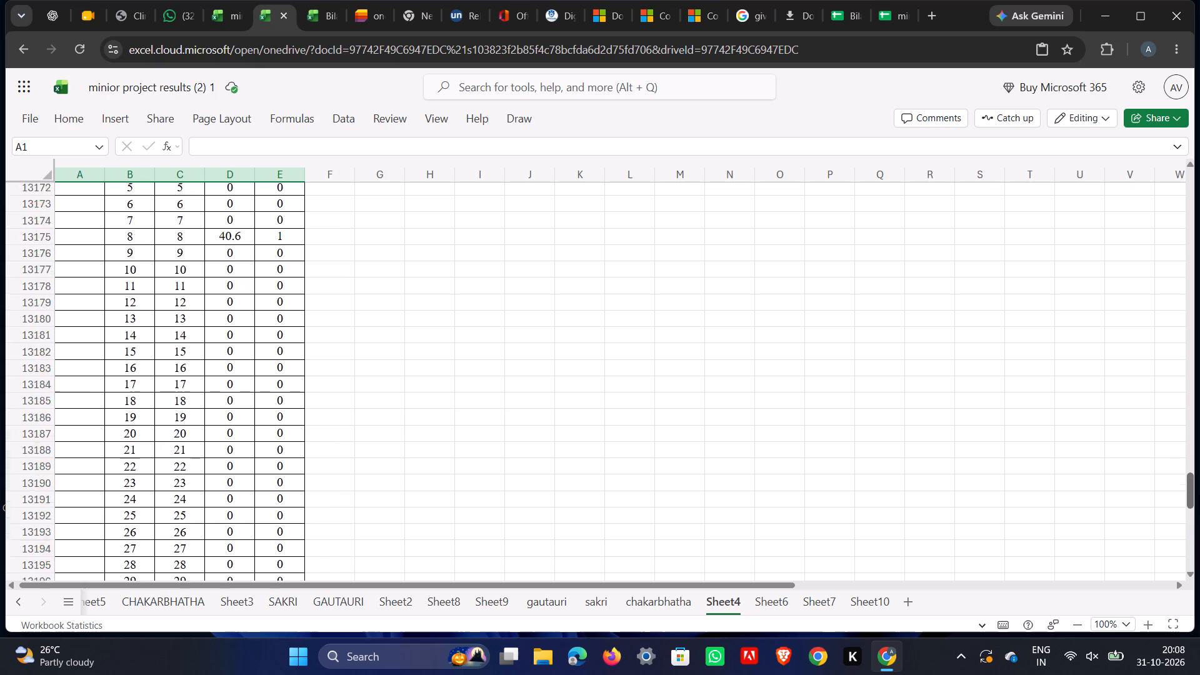
{"action": "left_click_drag", "start_coordinate": [1199, 491], "coordinate": [1199, 489]}
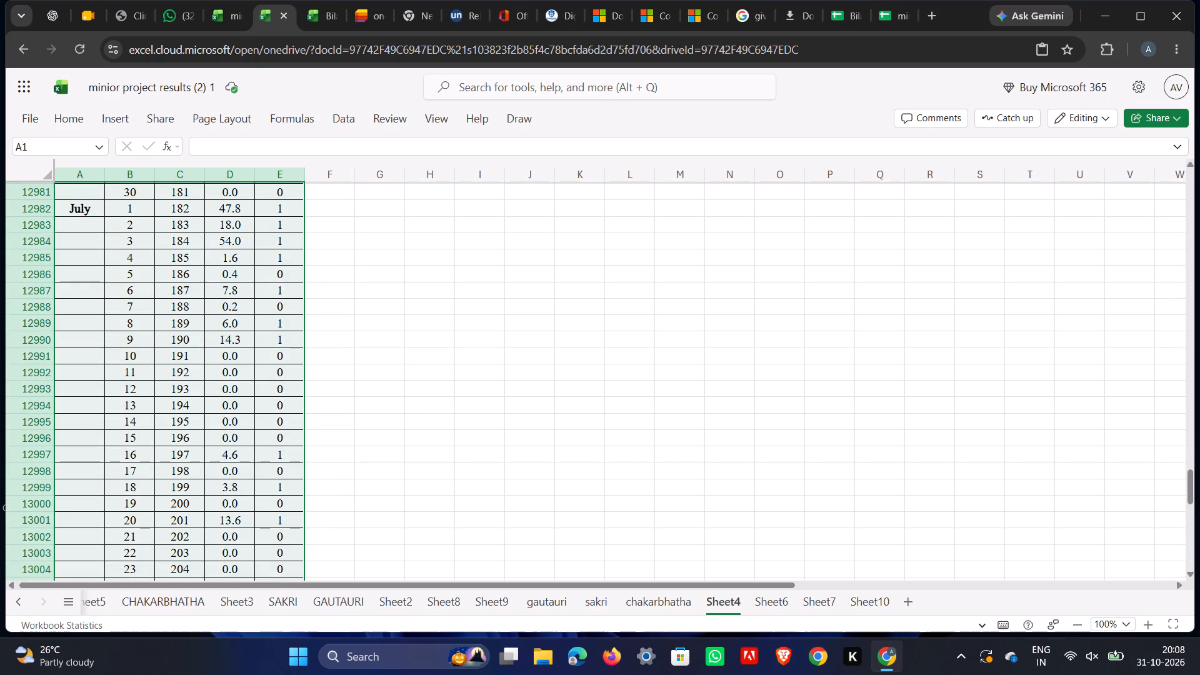
{"action": "scroll", "coordinate": [496, 407], "scroll_direction": "down", "scroll_amount": 20}
{"action": "scroll", "coordinate": [496, 407], "scroll_direction": "down", "scroll_amount": 11}
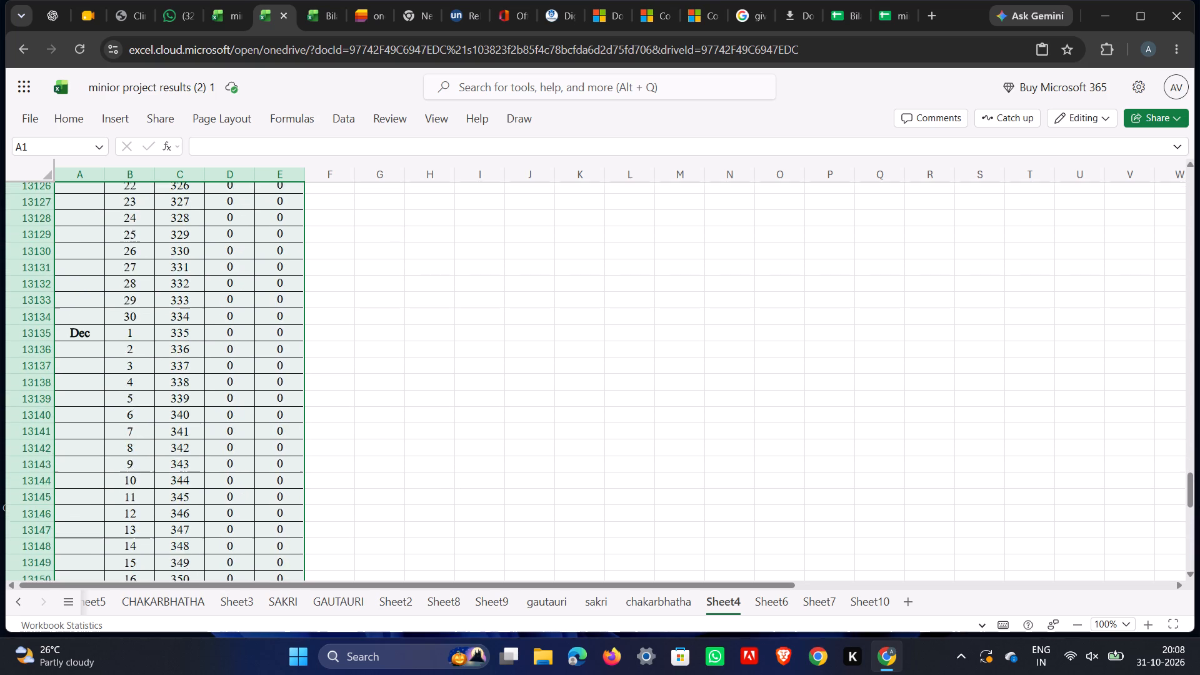
{"action": "scroll", "coordinate": [383, 395], "scroll_direction": "down", "scroll_amount": 6}
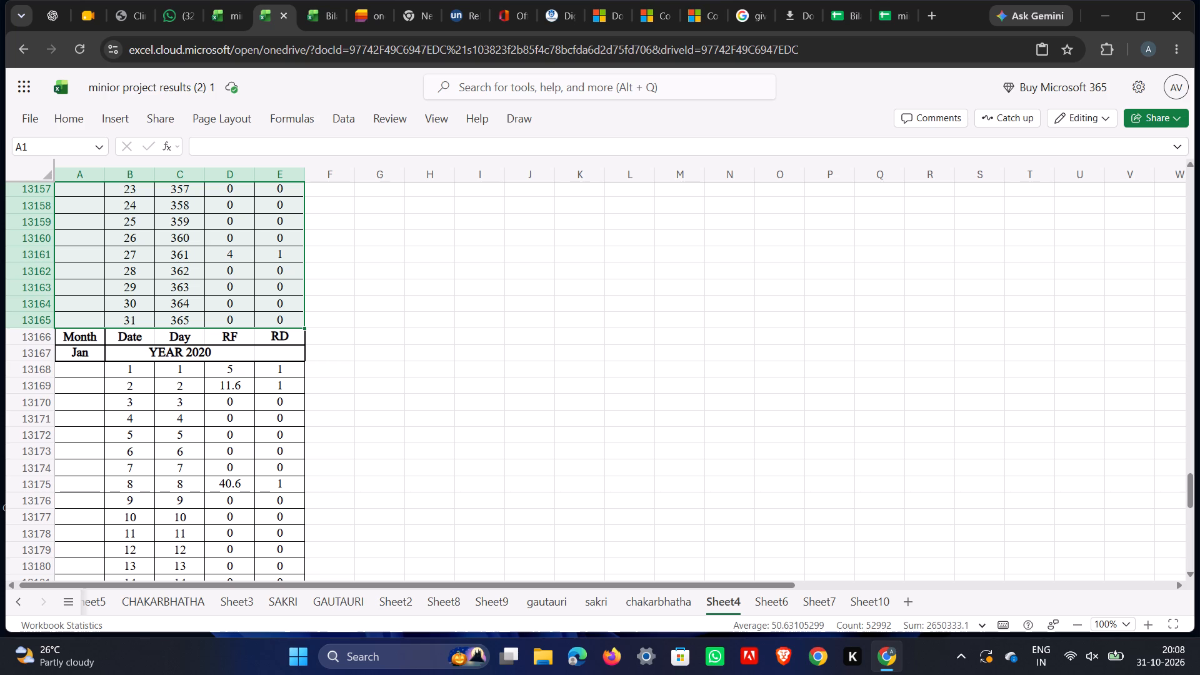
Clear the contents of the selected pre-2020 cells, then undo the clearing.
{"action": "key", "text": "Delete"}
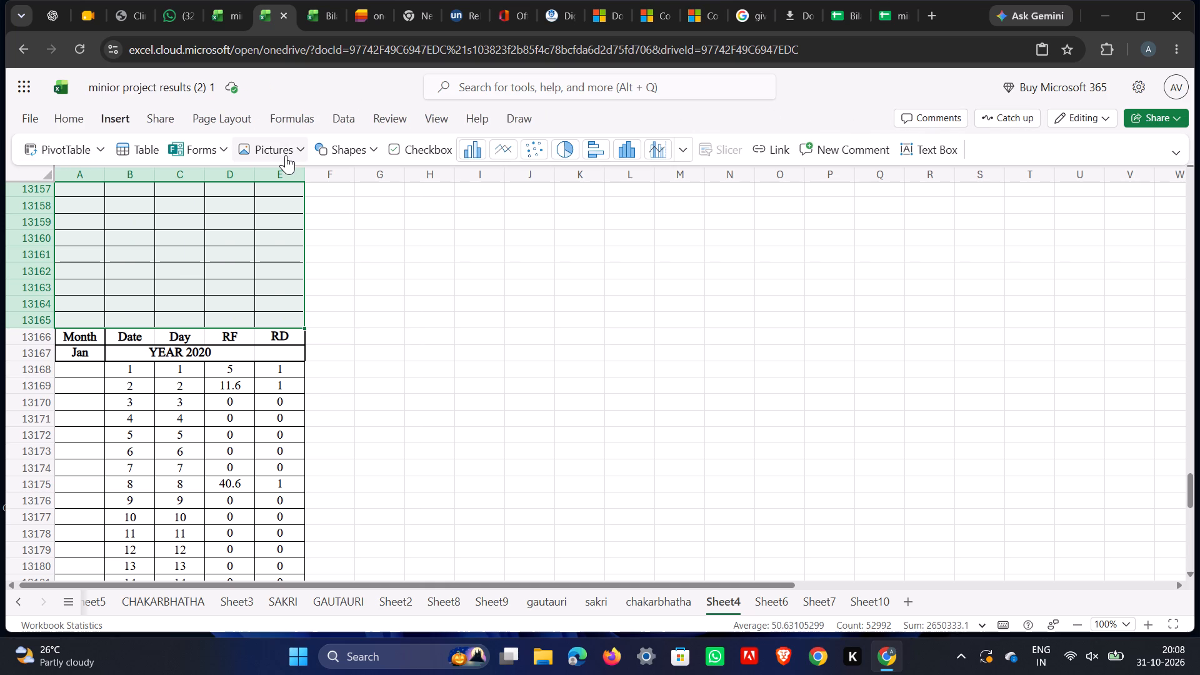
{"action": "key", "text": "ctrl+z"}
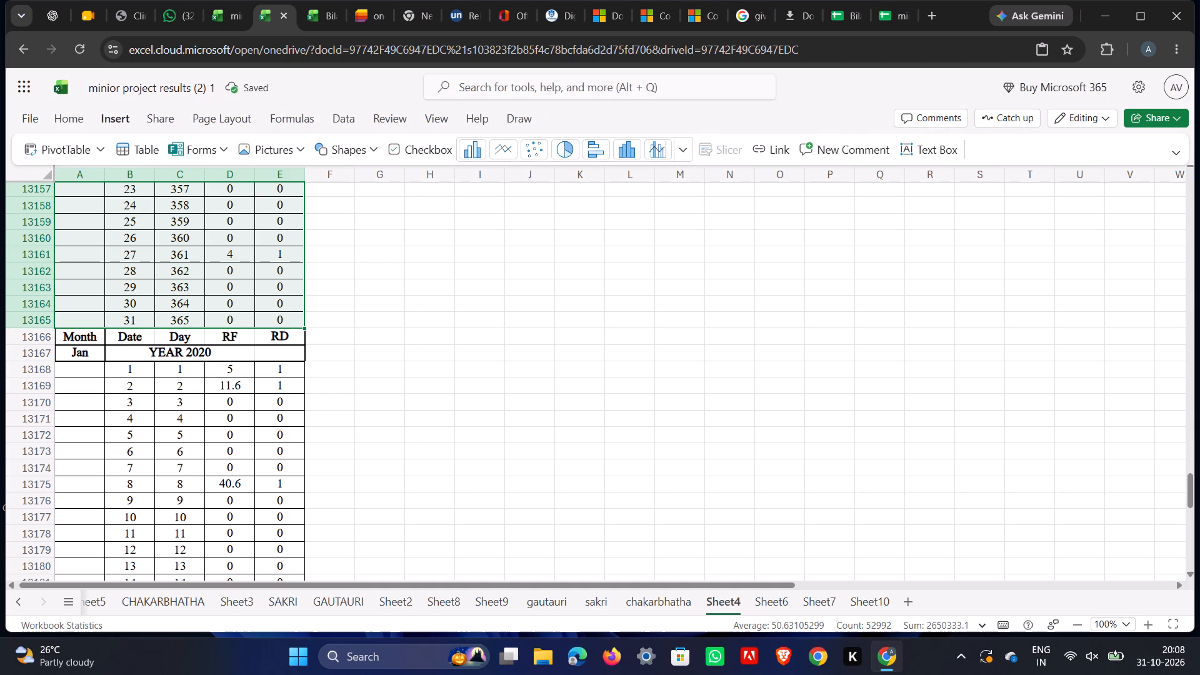
Delete the selected cells A1:E13165 from Sheet4, shifting the remaining cells up.
{"action": "right_click", "coordinate": [228, 232]}
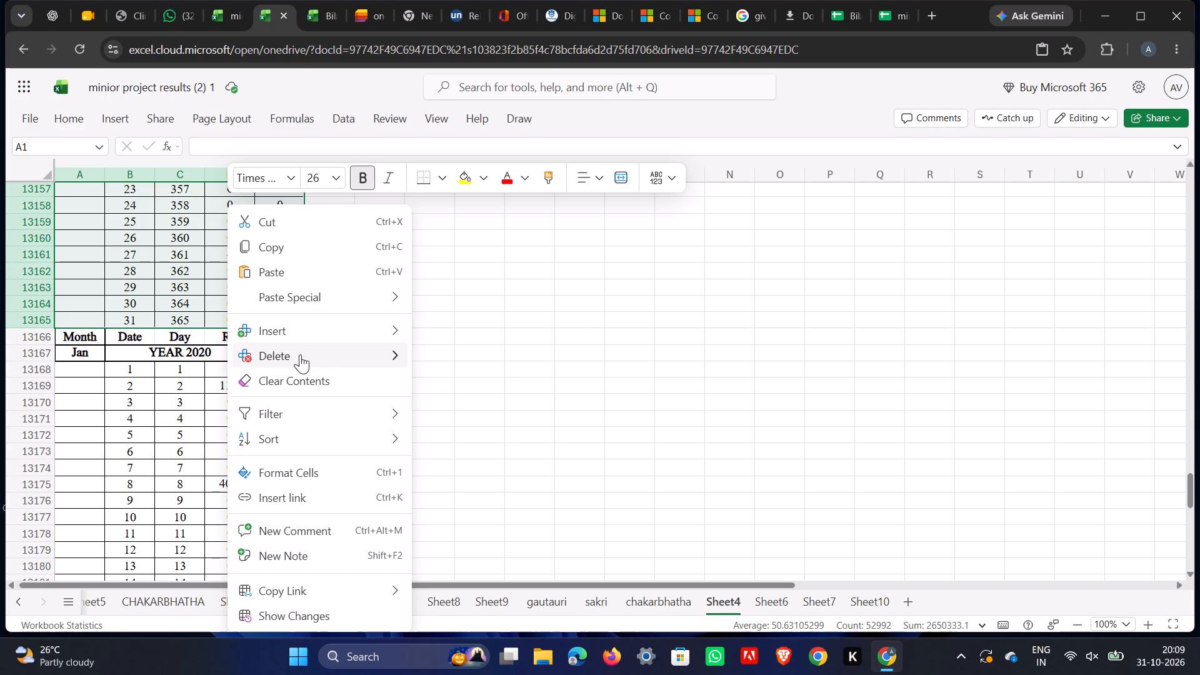
{"action": "left_click", "coordinate": [317, 352]}
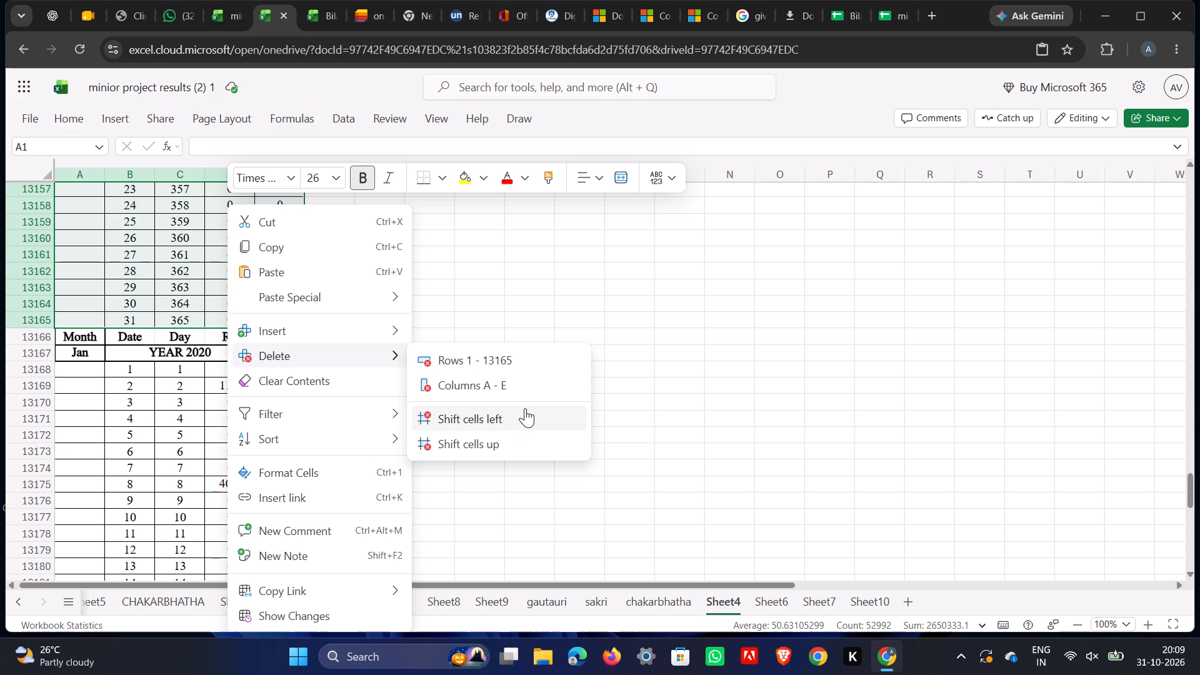
{"action": "left_click", "coordinate": [504, 443]}
Examine Sheet4 from around row 13125 up to row 1 to check which records remain and where they start.
{"action": "scroll", "coordinate": [291, 367], "scroll_direction": "up", "scroll_amount": 4}
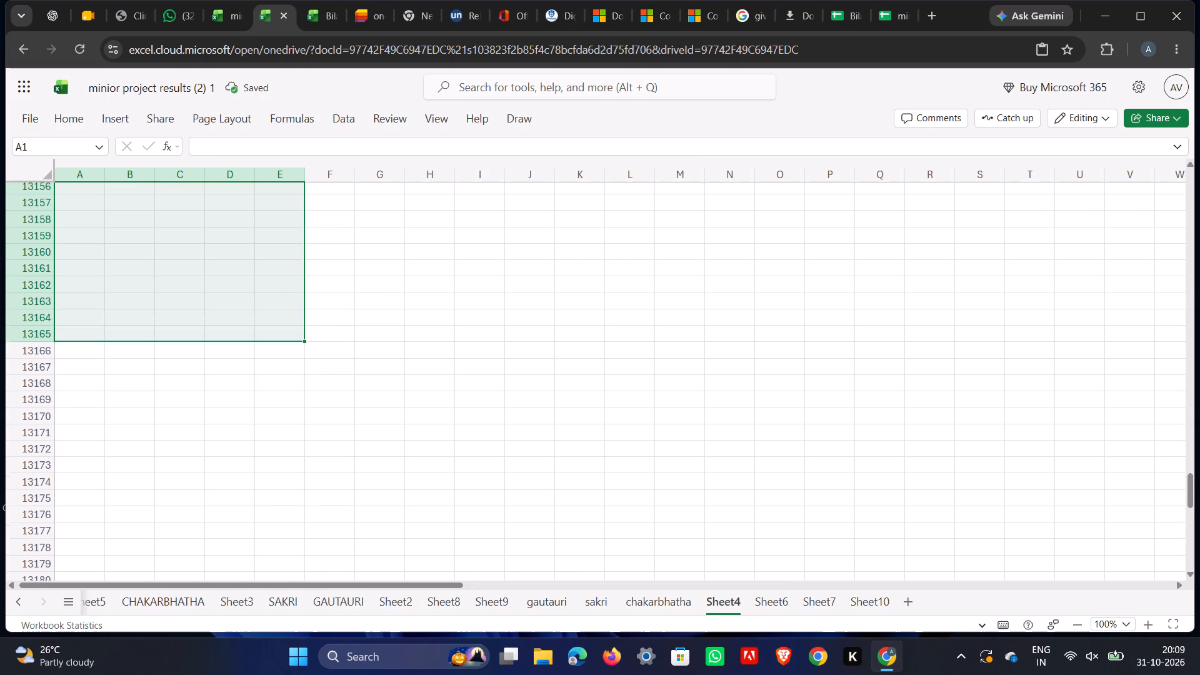
{"action": "scroll", "coordinate": [291, 367], "scroll_direction": "up", "scroll_amount": 6}
{"action": "scroll", "coordinate": [285, 359], "scroll_direction": "down", "scroll_amount": 1}
{"action": "left_click", "coordinate": [362, 365]}
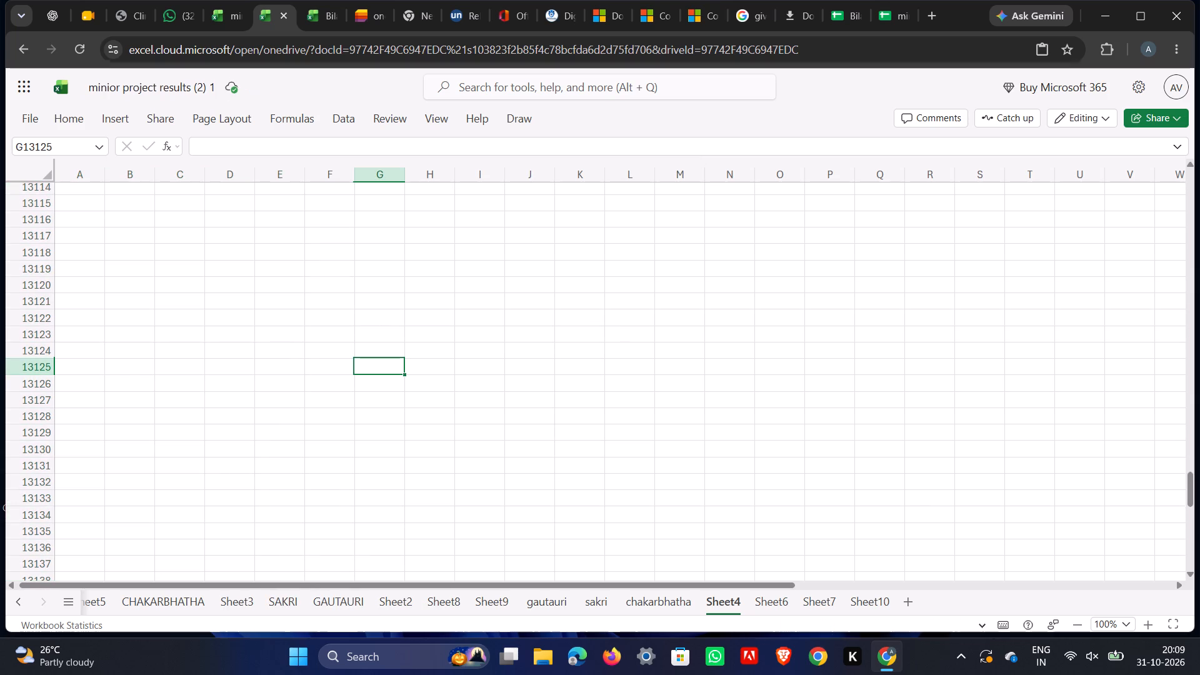
{"action": "left_click_drag", "start_coordinate": [1191, 488], "coordinate": [1196, 367]}
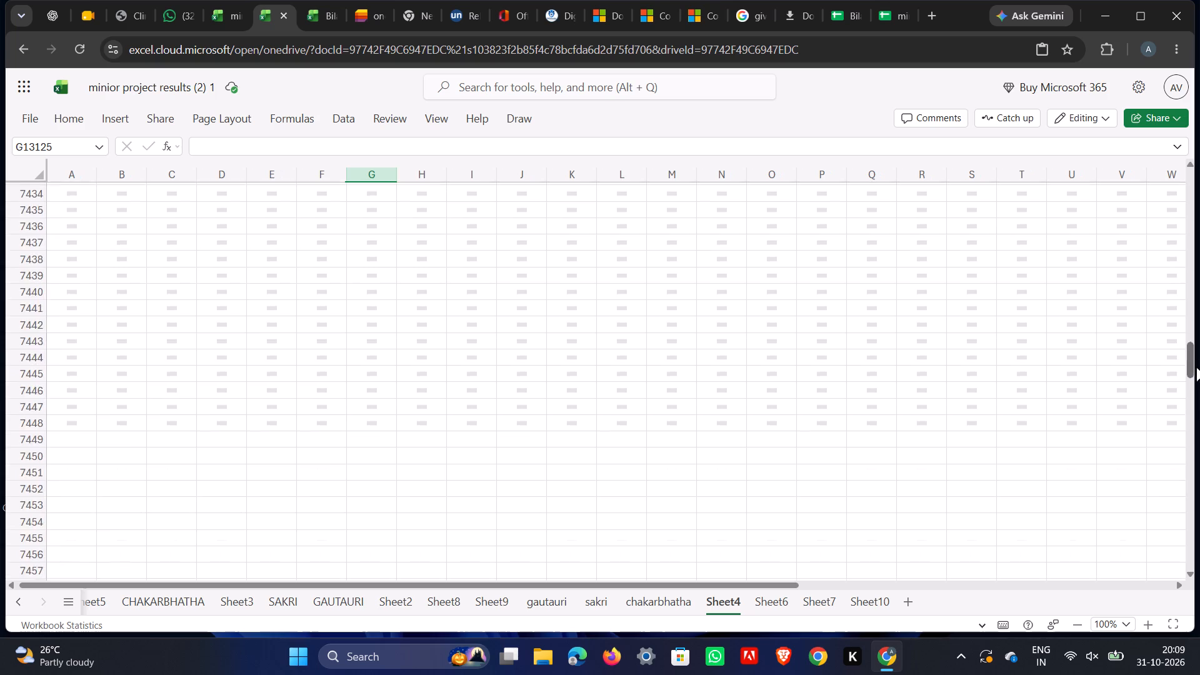
{"action": "left_click_drag", "start_coordinate": [1196, 367], "coordinate": [1197, 129]}
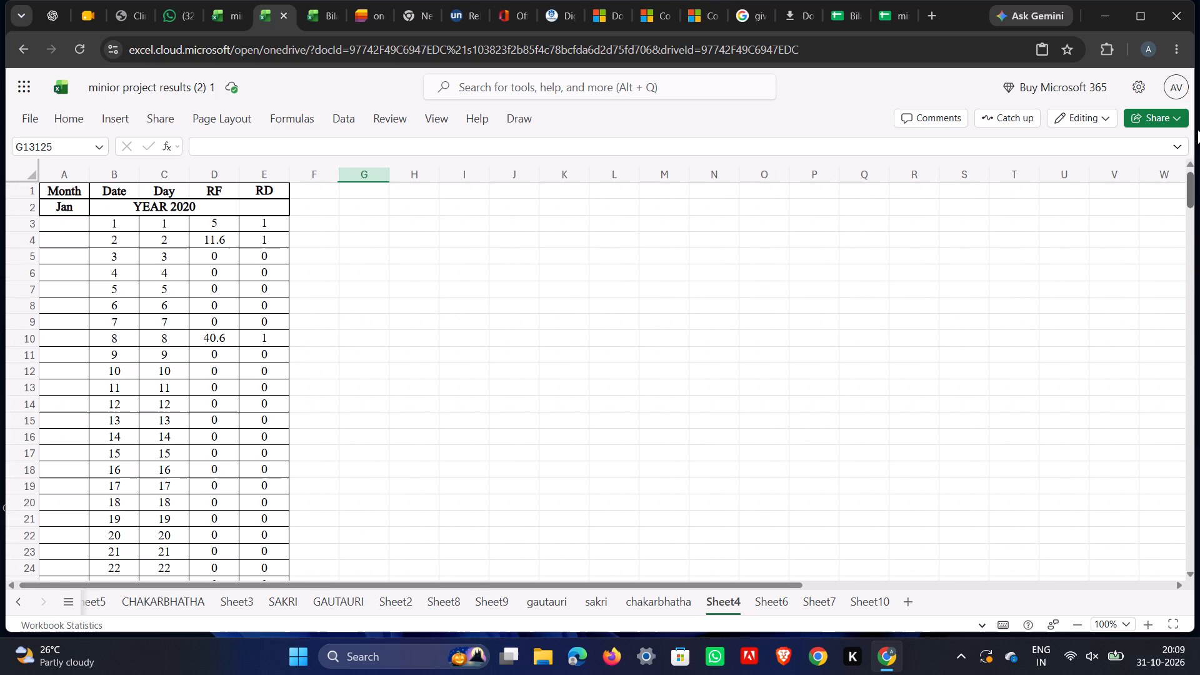
{"action": "left_click_drag", "start_coordinate": [1197, 129], "coordinate": [1186, 396]}
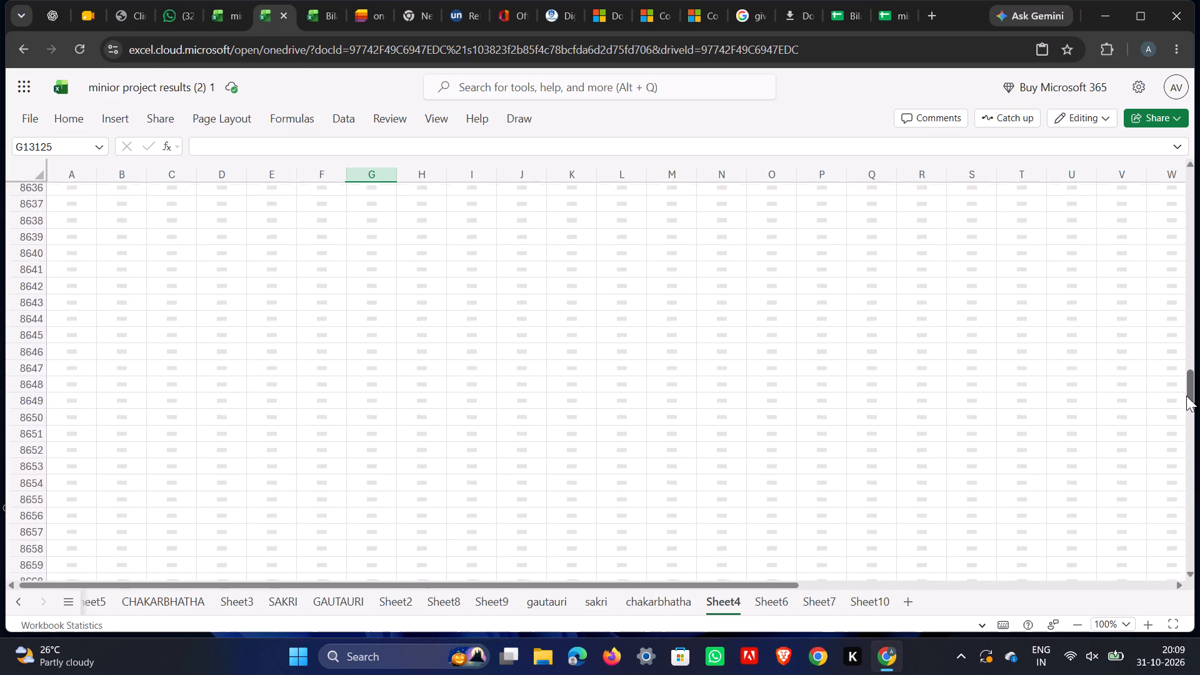
{"action": "left_click_drag", "start_coordinate": [1186, 396], "coordinate": [1184, 389]}
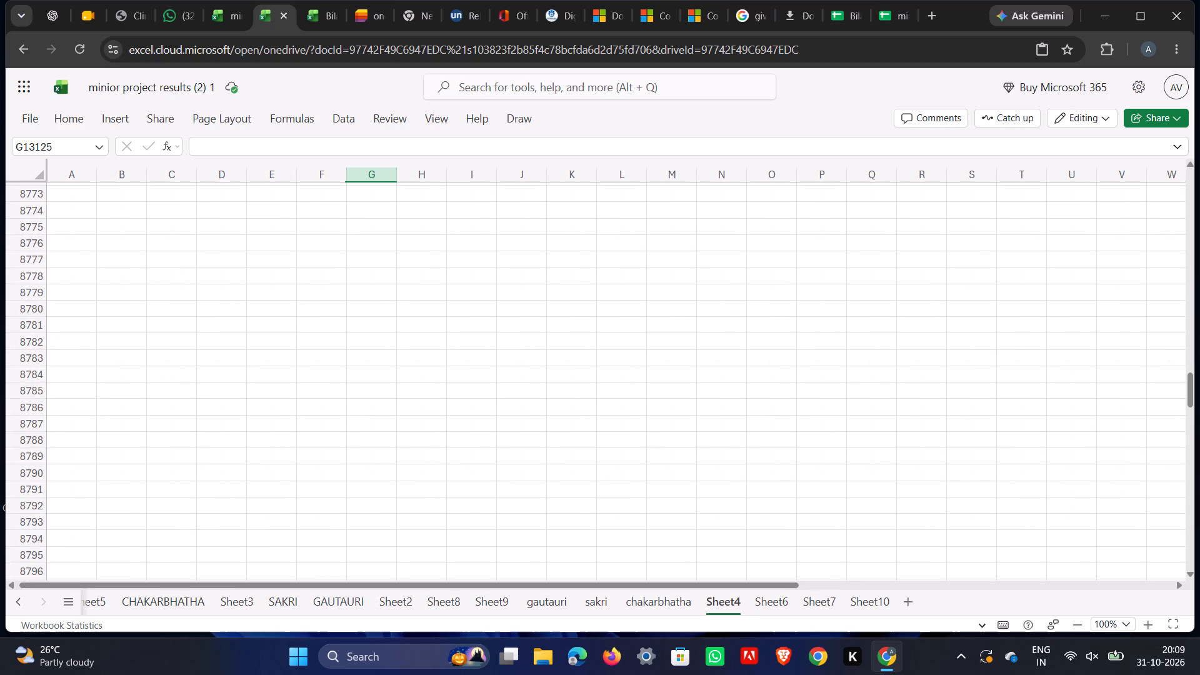
{"action": "scroll", "coordinate": [582, 358], "scroll_direction": "up", "scroll_amount": 20}
{"action": "scroll", "coordinate": [582, 358], "scroll_direction": "up", "scroll_amount": 4}
{"action": "scroll", "coordinate": [177, 291], "scroll_direction": "up", "scroll_amount": 19}
{"action": "scroll", "coordinate": [179, 285], "scroll_direction": "up", "scroll_amount": 13}
{"action": "scroll", "coordinate": [226, 265], "scroll_direction": "up", "scroll_amount": 9}
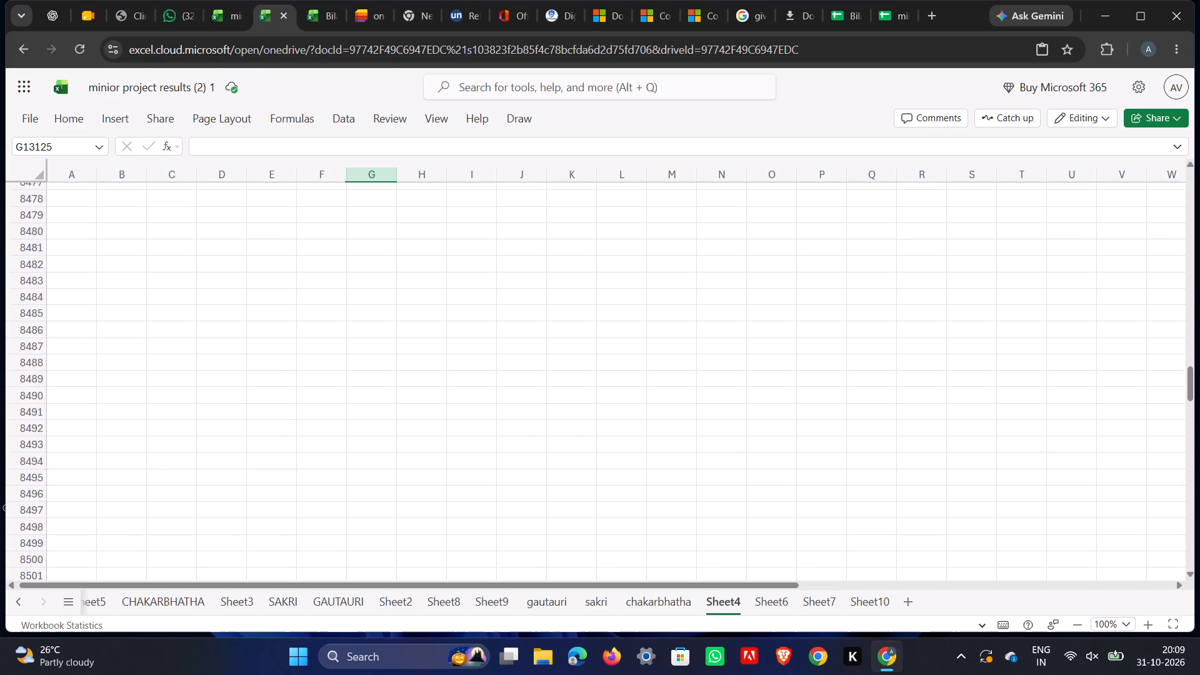
{"action": "scroll", "coordinate": [246, 268], "scroll_direction": "up", "scroll_amount": 3}
{"action": "left_click_drag", "start_coordinate": [1189, 386], "coordinate": [1189, 299]}
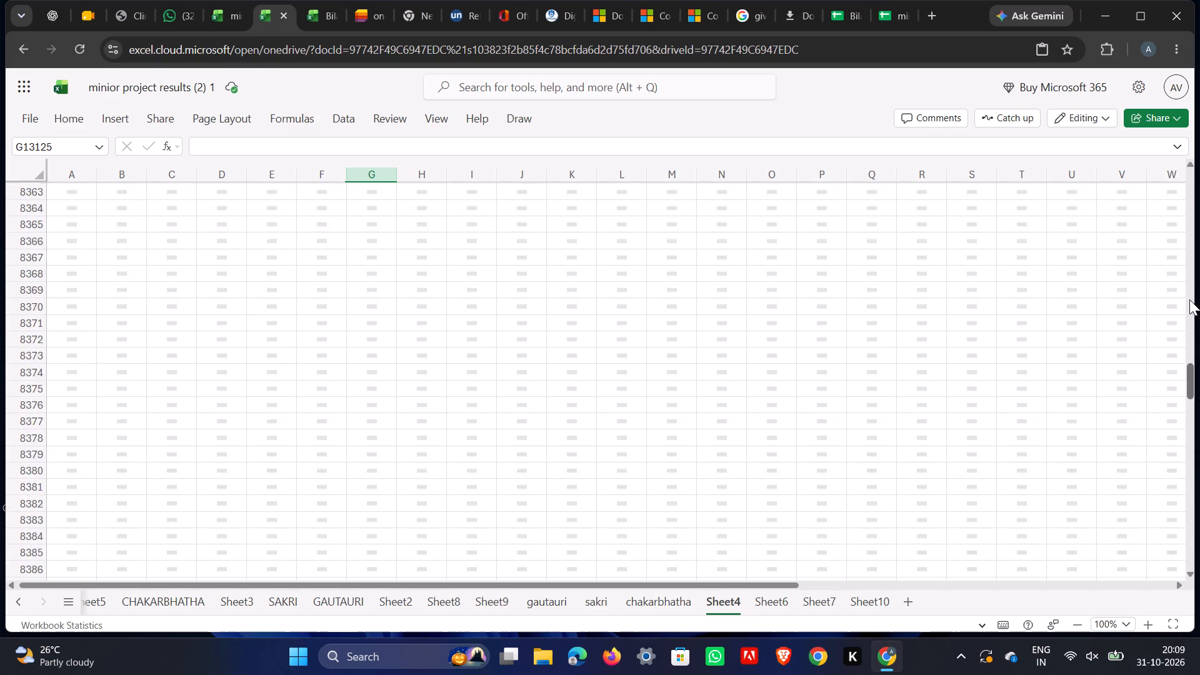
{"action": "left_click_drag", "start_coordinate": [1189, 299], "coordinate": [1196, 98]}
Locate the start of the May records in Sheet4's YEAR 2020 block and select row 122 just above it.
{"action": "scroll", "coordinate": [137, 227], "scroll_direction": "down", "scroll_amount": 1}
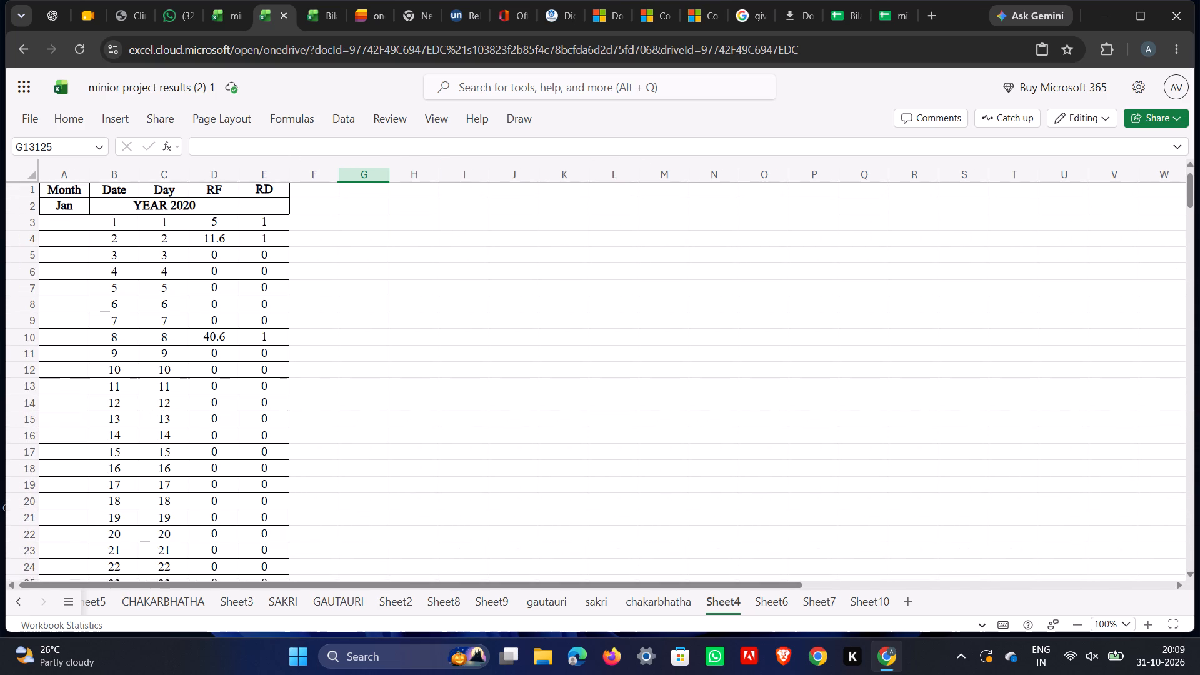
{"action": "scroll", "coordinate": [137, 229], "scroll_direction": "down", "scroll_amount": 17}
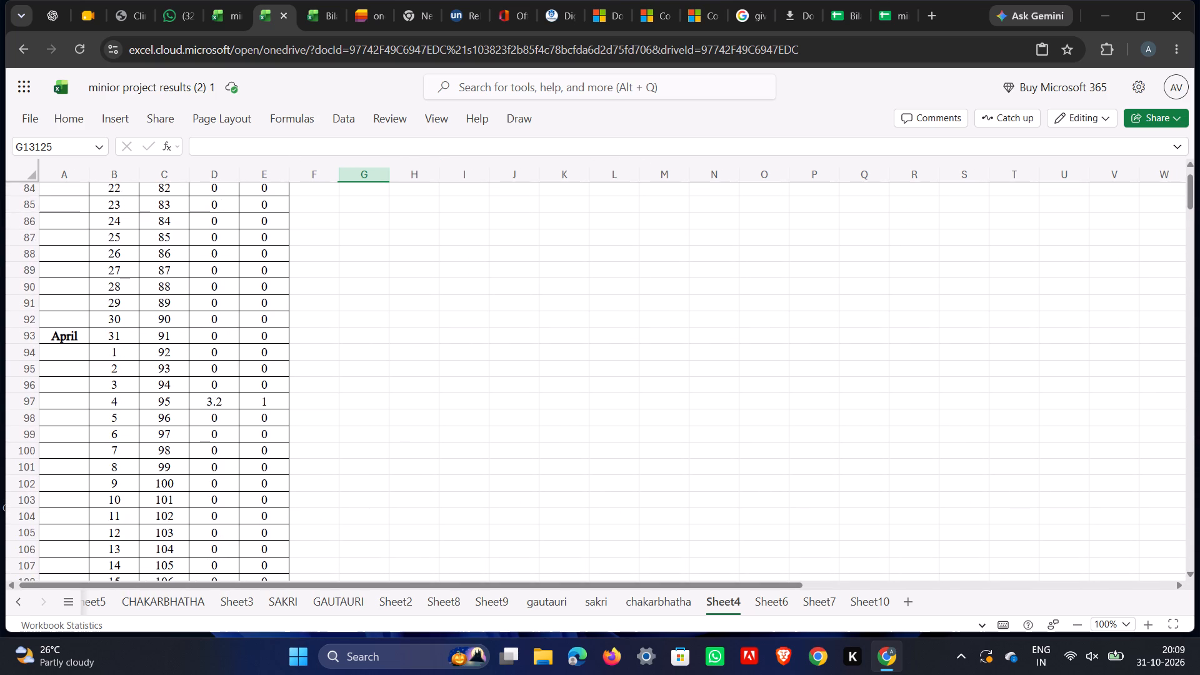
{"action": "scroll", "coordinate": [96, 297], "scroll_direction": "down", "scroll_amount": 4}
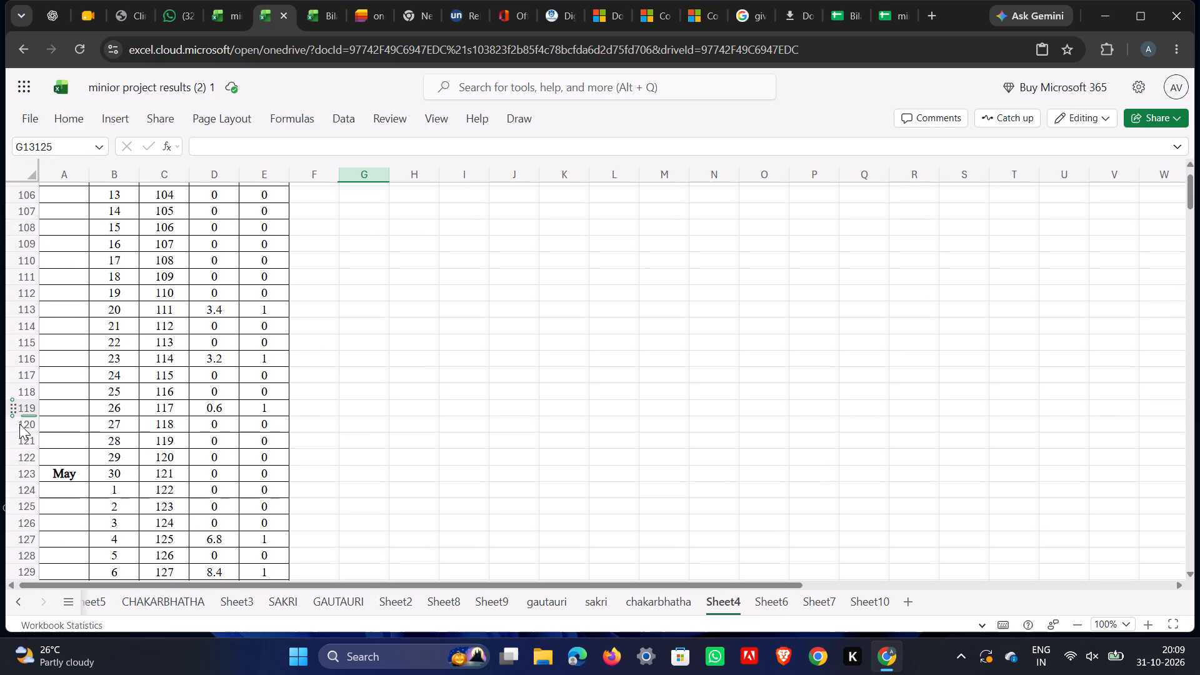
{"action": "left_click", "coordinate": [33, 457]}
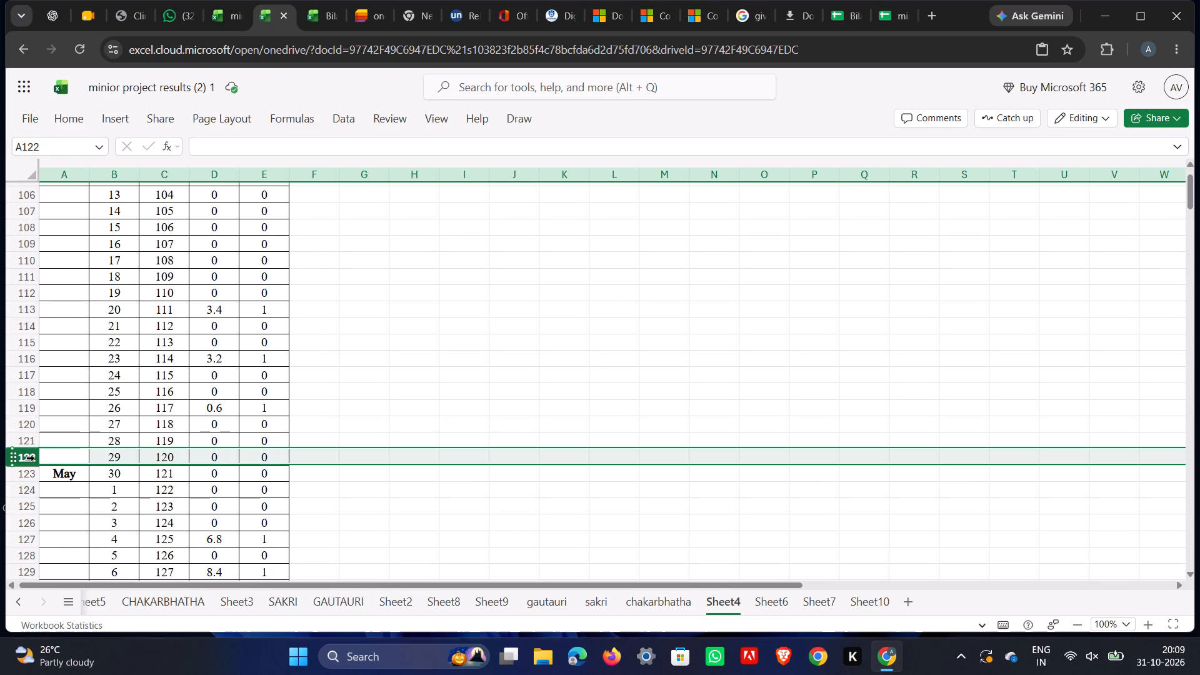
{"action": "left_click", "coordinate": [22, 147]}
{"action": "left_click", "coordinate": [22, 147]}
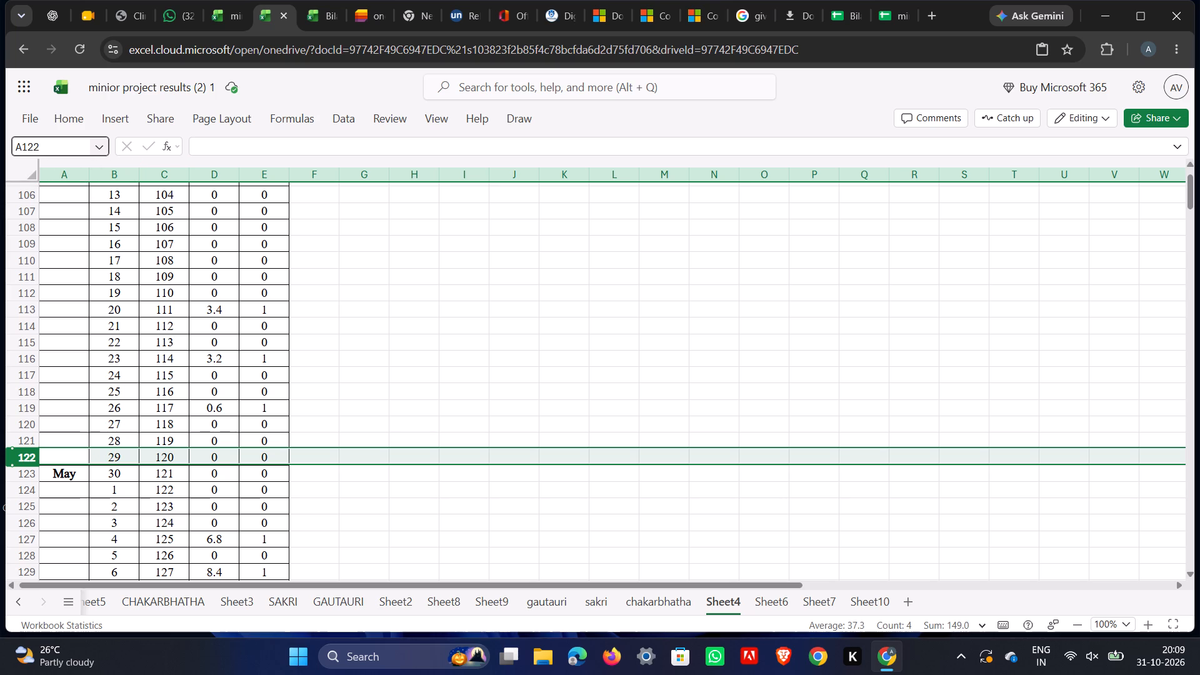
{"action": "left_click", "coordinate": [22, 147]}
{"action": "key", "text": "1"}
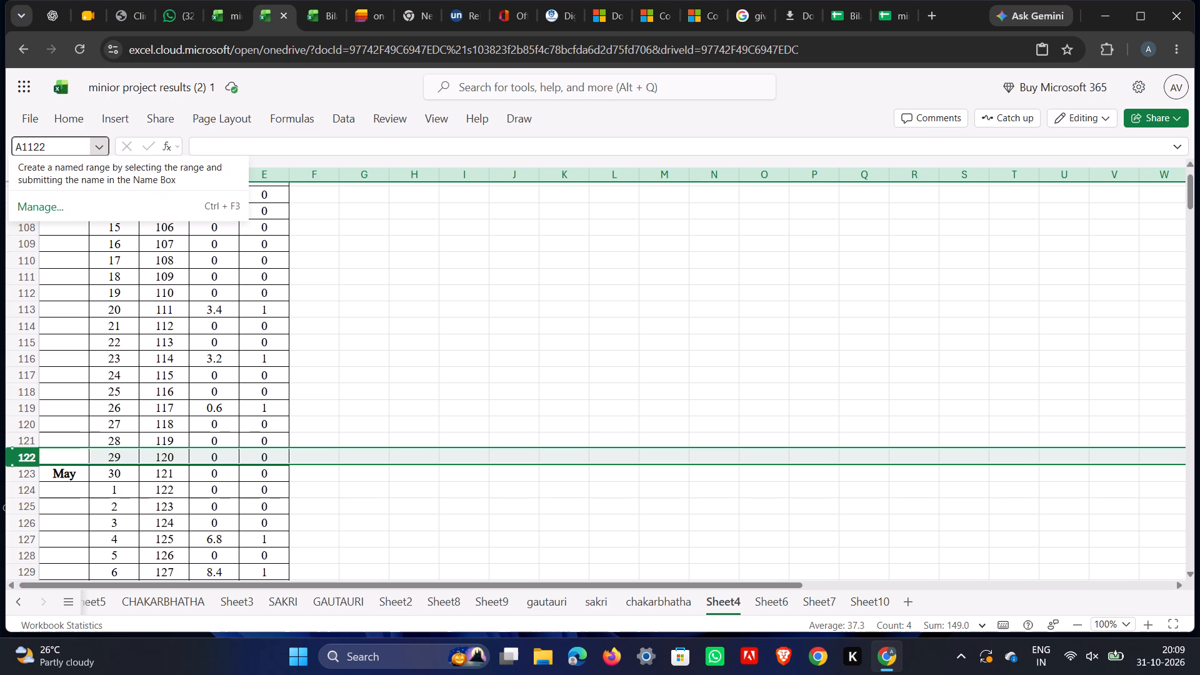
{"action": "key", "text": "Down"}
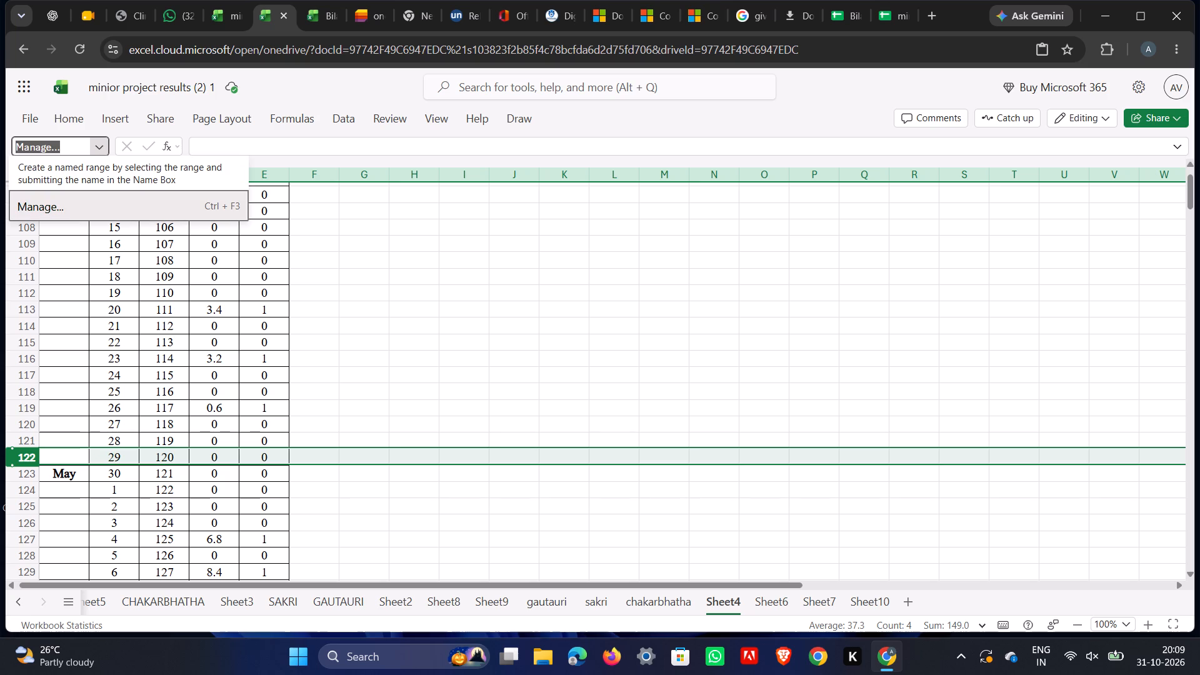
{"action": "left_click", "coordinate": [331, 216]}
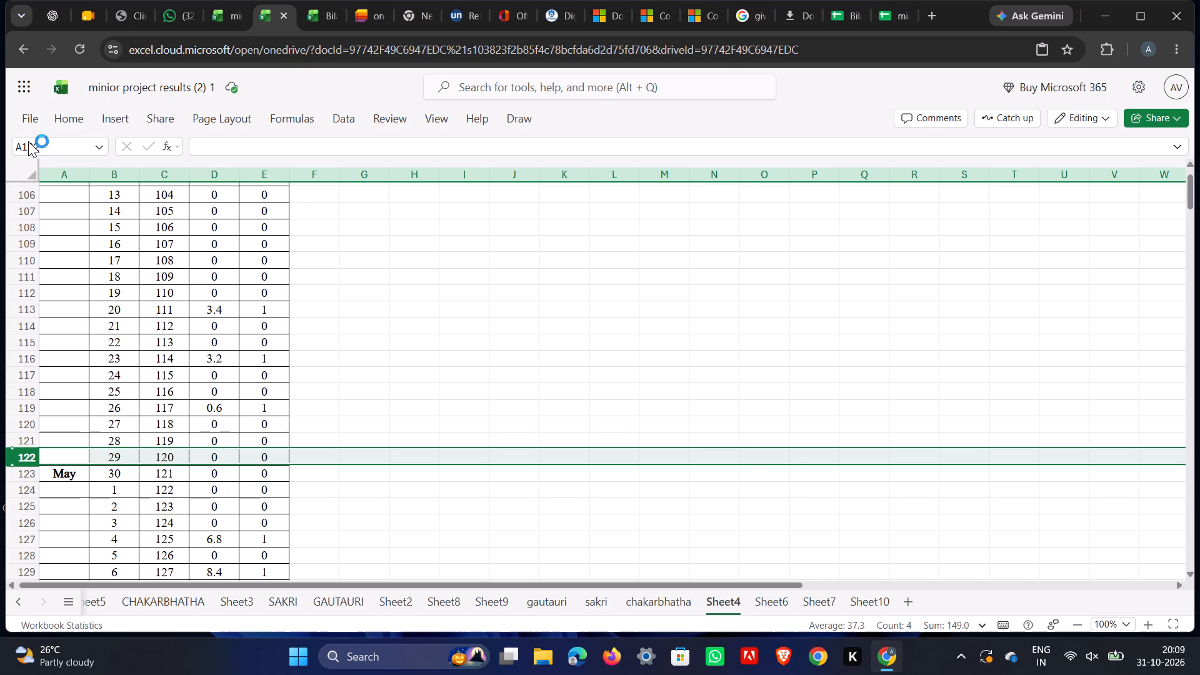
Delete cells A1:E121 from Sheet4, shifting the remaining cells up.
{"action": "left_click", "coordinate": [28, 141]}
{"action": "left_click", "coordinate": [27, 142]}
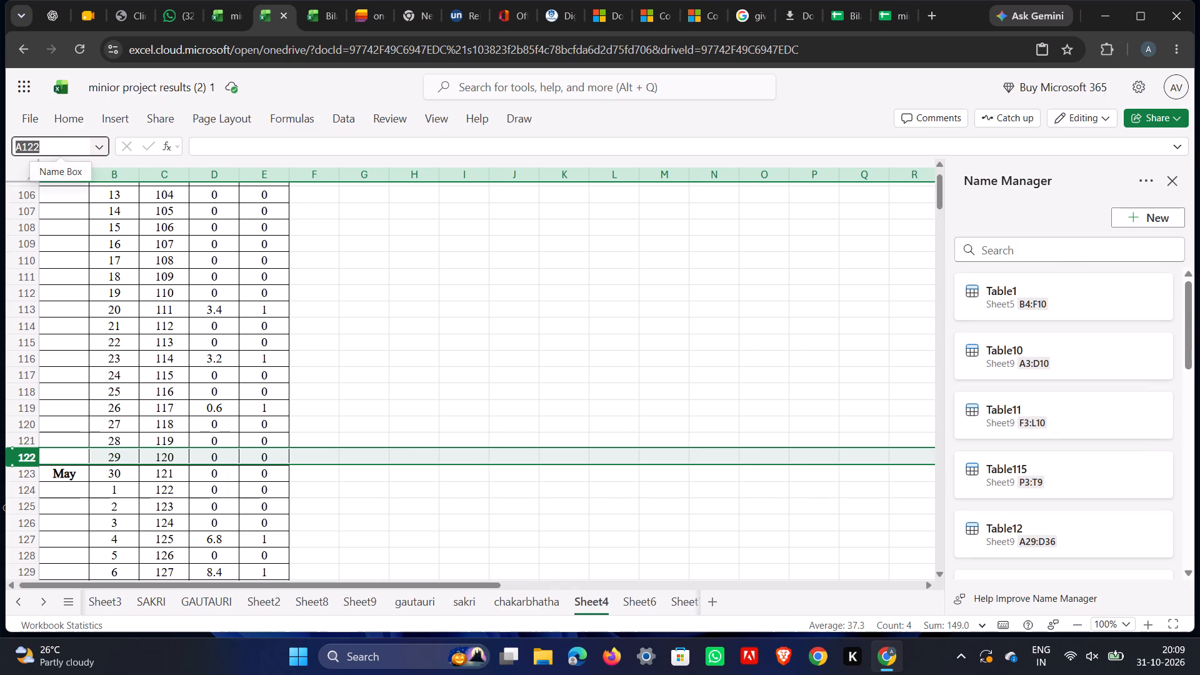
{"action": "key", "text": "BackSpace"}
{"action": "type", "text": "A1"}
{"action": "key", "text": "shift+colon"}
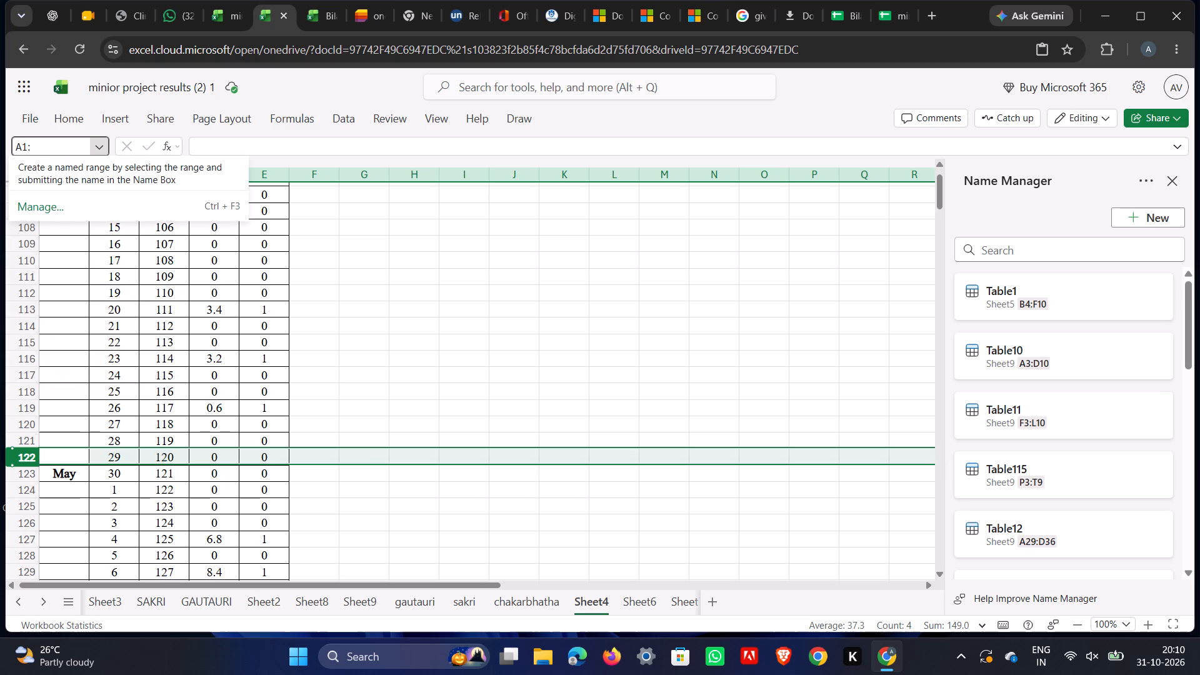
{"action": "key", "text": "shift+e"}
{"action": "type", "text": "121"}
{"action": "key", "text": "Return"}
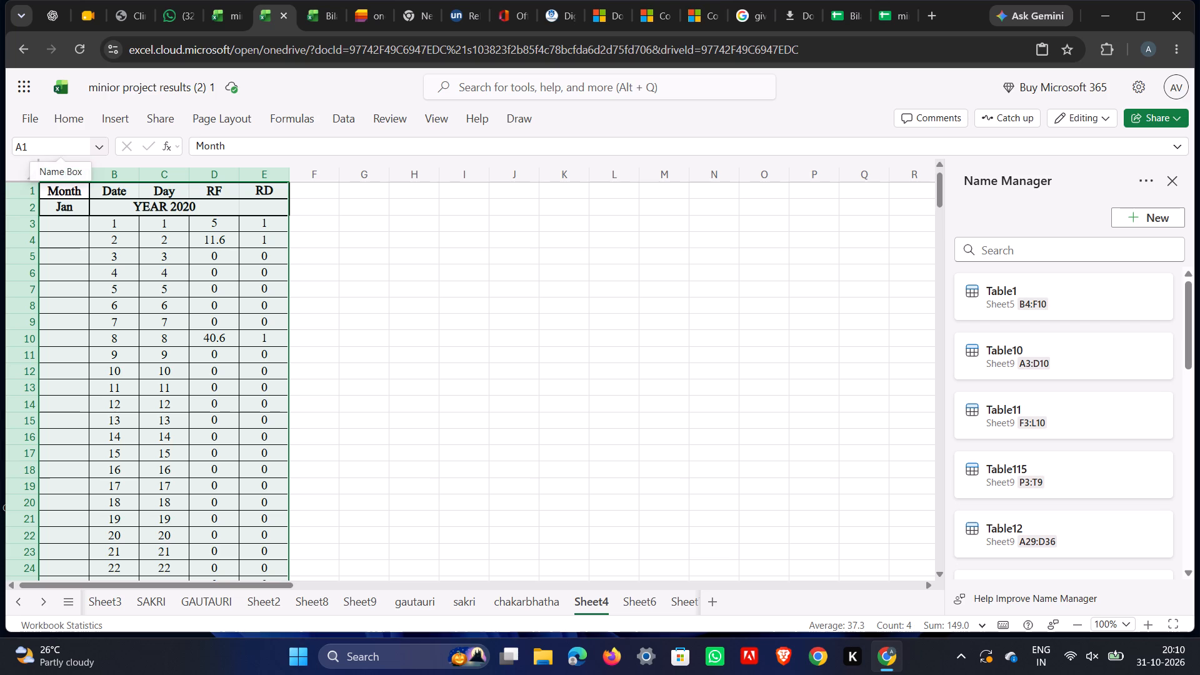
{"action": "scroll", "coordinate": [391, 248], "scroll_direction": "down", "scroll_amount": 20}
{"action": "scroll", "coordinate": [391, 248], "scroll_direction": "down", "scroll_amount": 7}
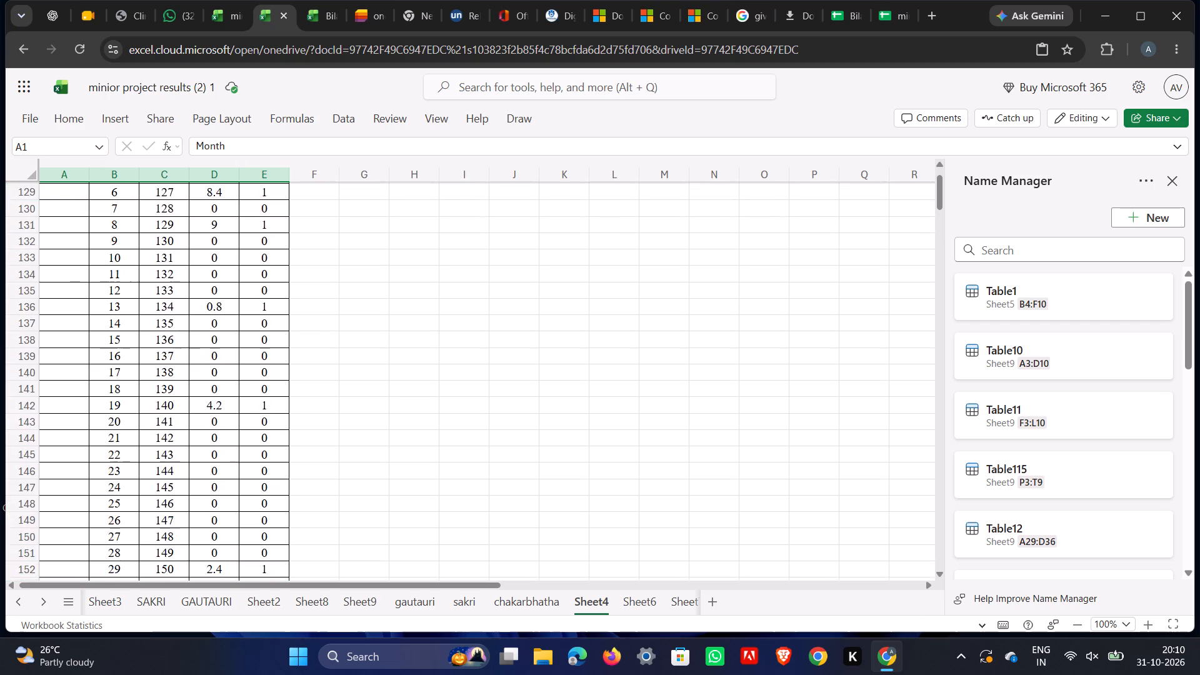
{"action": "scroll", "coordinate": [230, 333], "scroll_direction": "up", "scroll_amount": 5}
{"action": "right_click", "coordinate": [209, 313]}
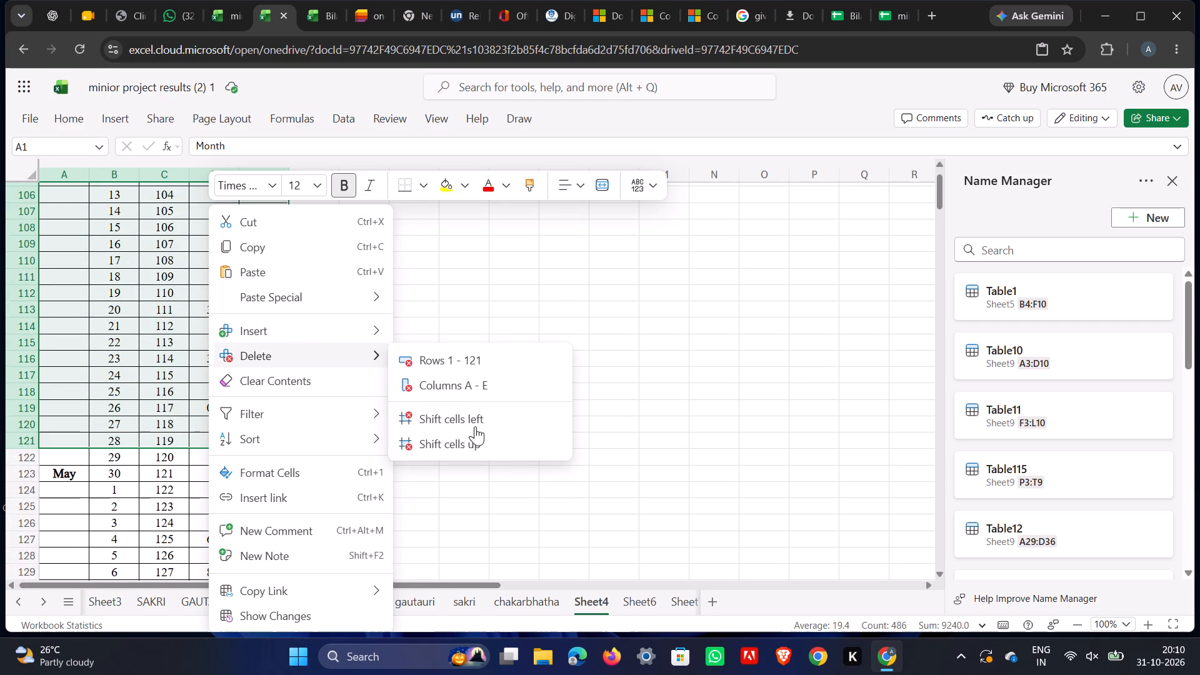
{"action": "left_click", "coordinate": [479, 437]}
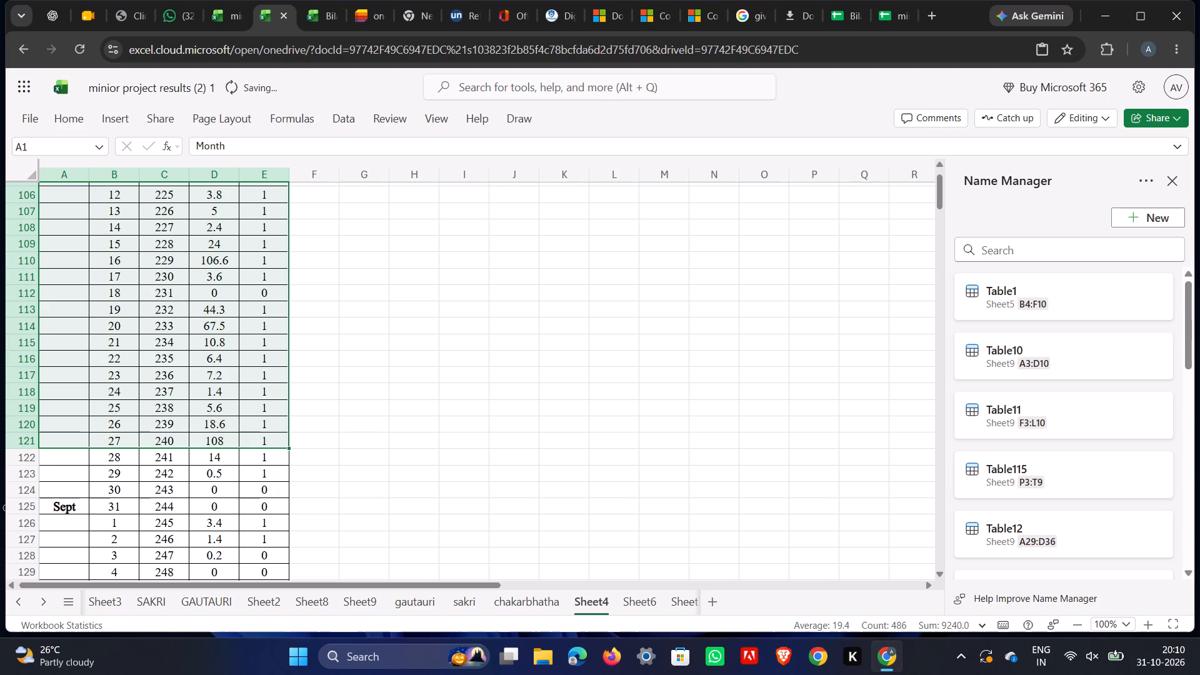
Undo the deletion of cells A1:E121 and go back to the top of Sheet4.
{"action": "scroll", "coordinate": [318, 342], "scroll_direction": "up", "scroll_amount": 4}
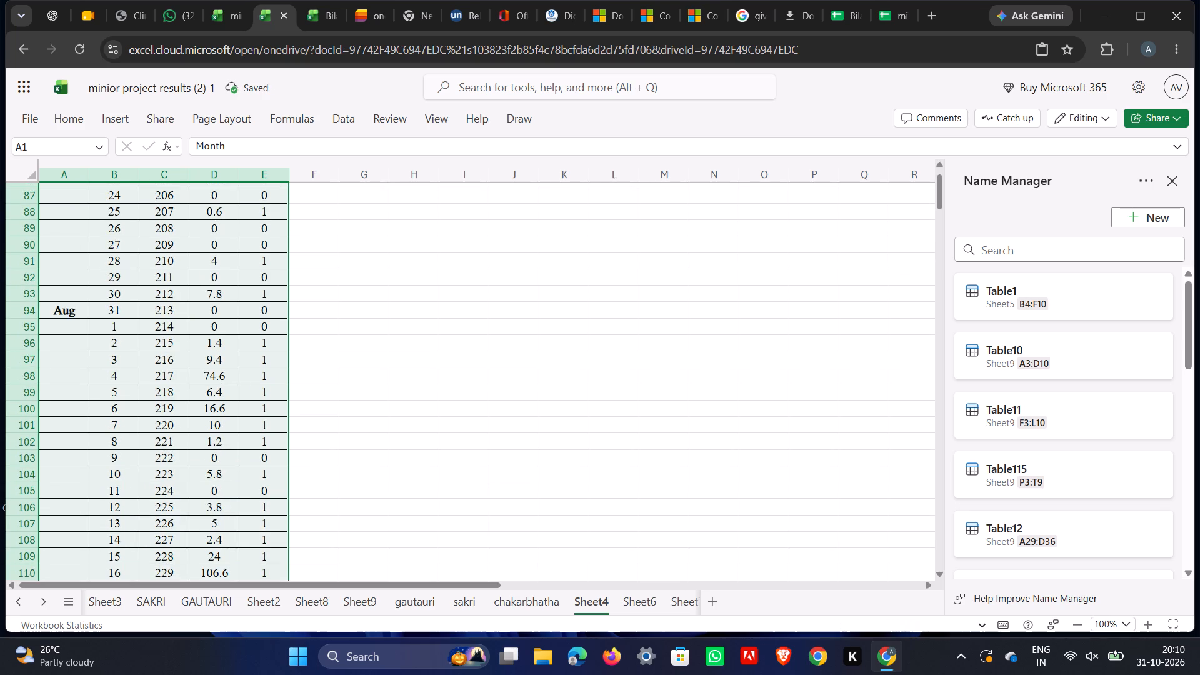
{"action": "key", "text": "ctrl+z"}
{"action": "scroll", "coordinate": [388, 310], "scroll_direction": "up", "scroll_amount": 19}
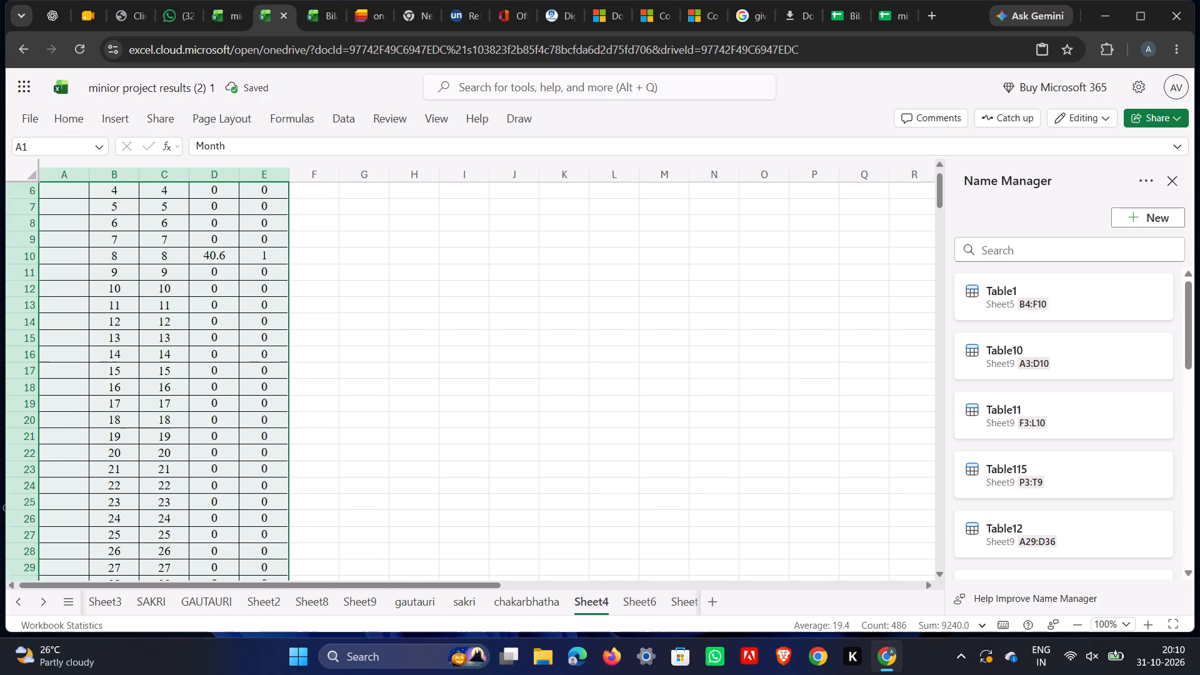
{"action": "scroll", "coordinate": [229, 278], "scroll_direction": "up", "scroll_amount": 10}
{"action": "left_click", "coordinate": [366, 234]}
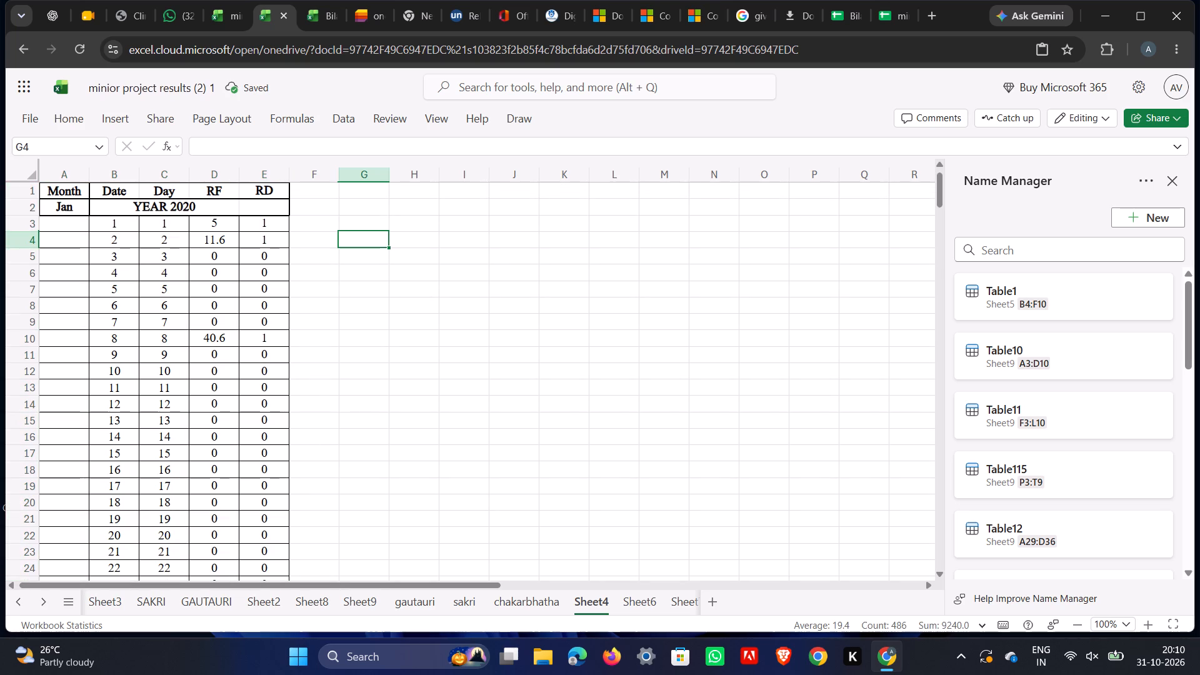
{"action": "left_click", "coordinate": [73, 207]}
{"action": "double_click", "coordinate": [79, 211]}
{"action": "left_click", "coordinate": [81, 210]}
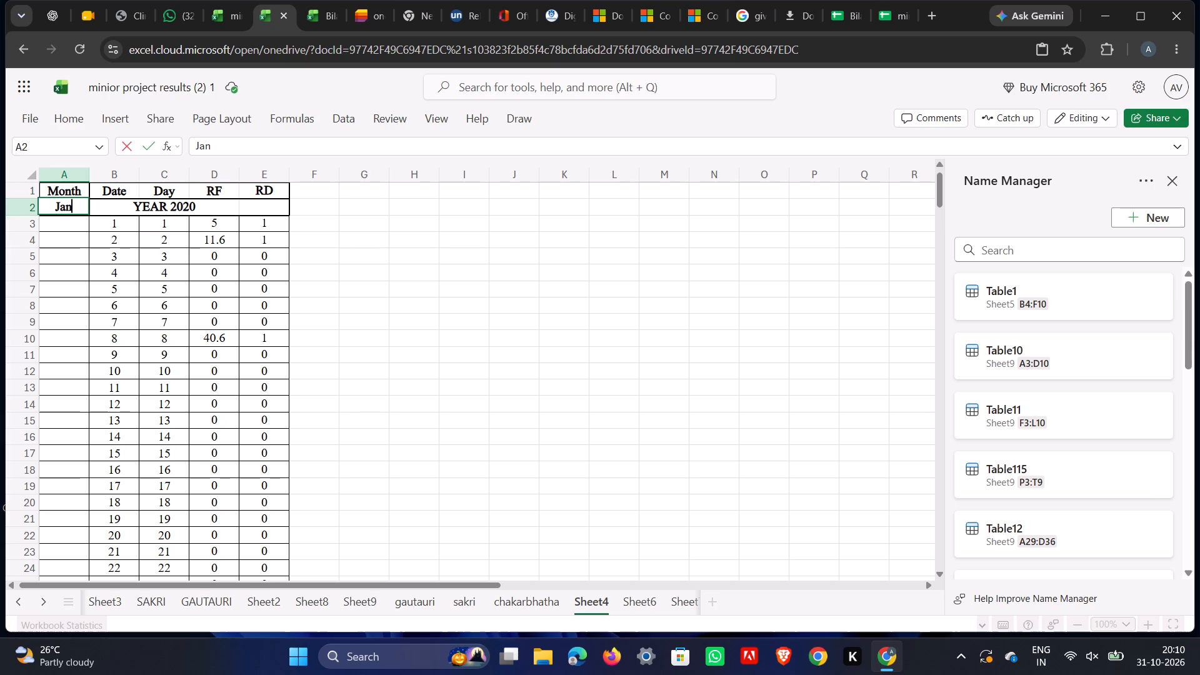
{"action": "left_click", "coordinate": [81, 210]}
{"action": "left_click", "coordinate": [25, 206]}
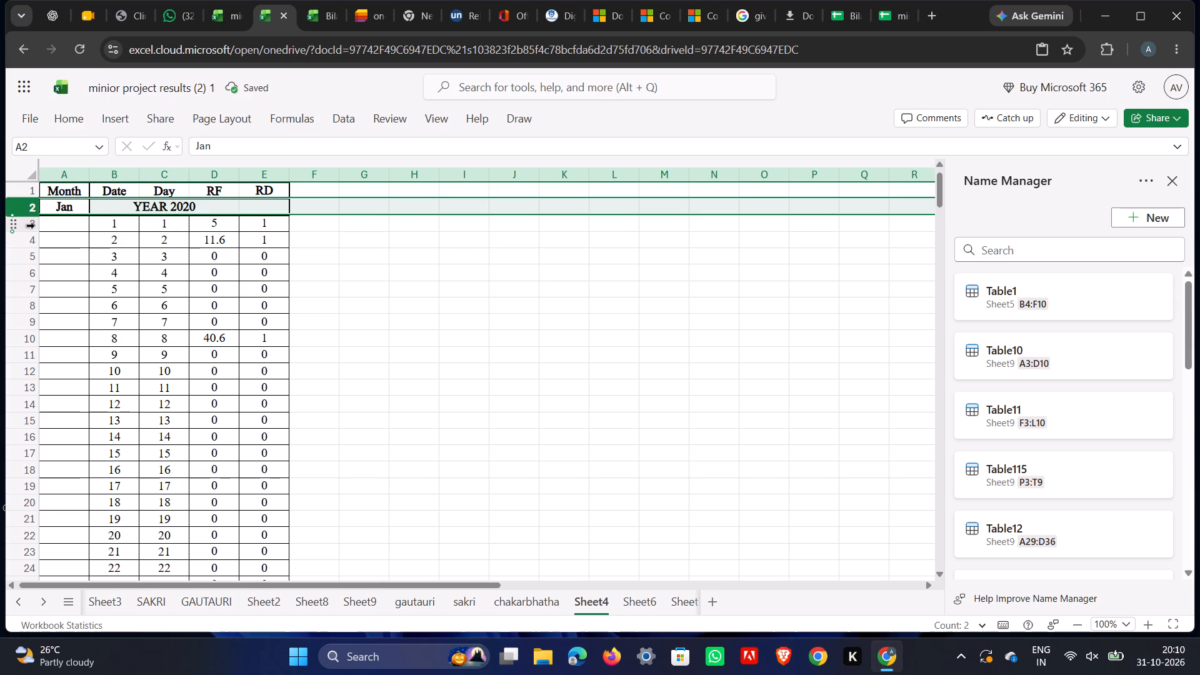
Delete cells A3:E121 below the header and YEAR 2020 rows in Sheet4, shifting the remaining cells up.
{"action": "left_click", "coordinate": [34, 224]}
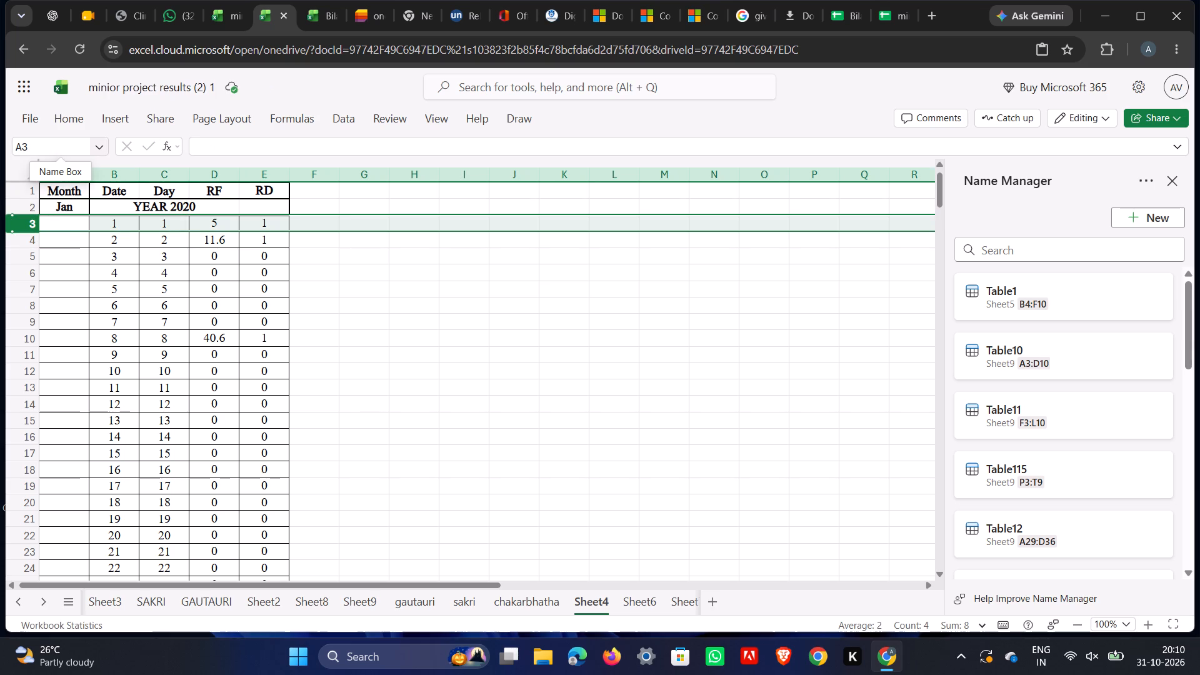
{"action": "left_click", "coordinate": [60, 150]}
{"action": "left_click", "coordinate": [60, 150]}
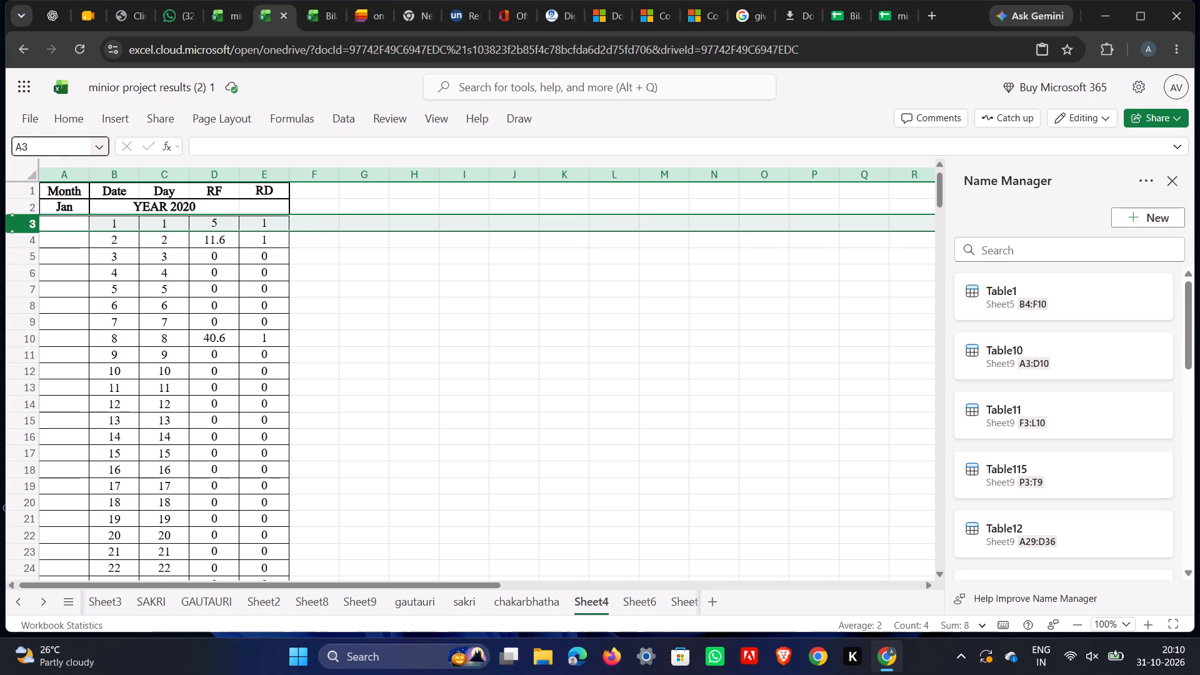
{"action": "key", "text": "shift+colon"}
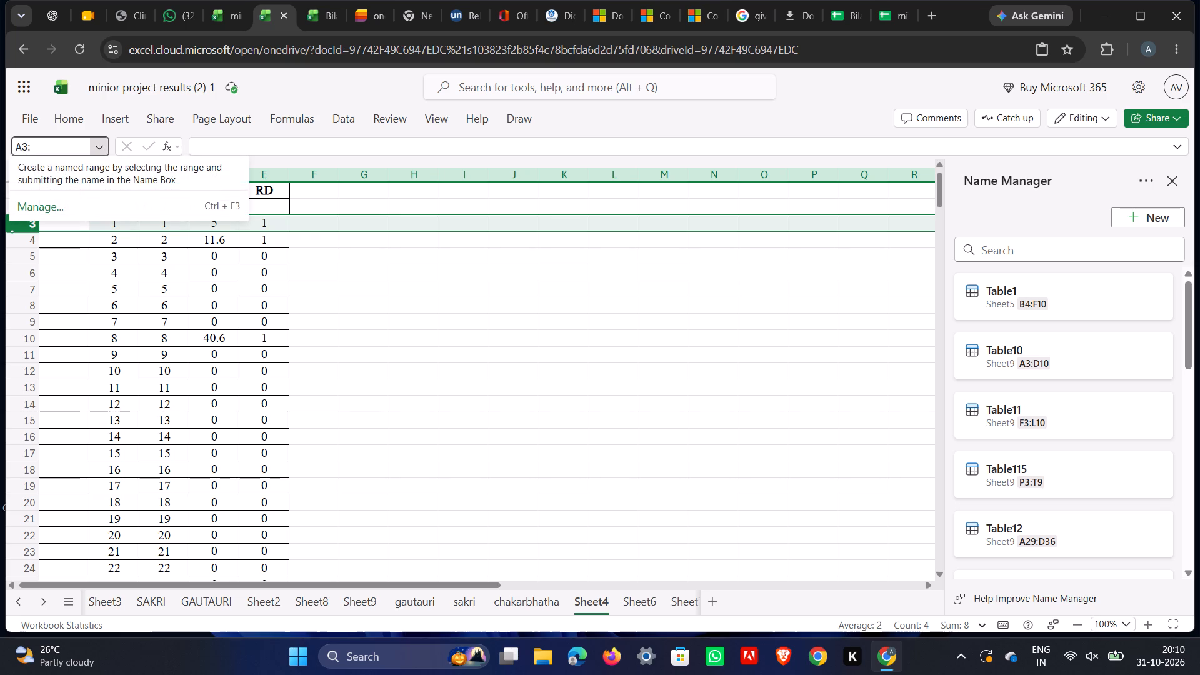
{"action": "type", "text": "E121"}
{"action": "key", "text": "Return"}
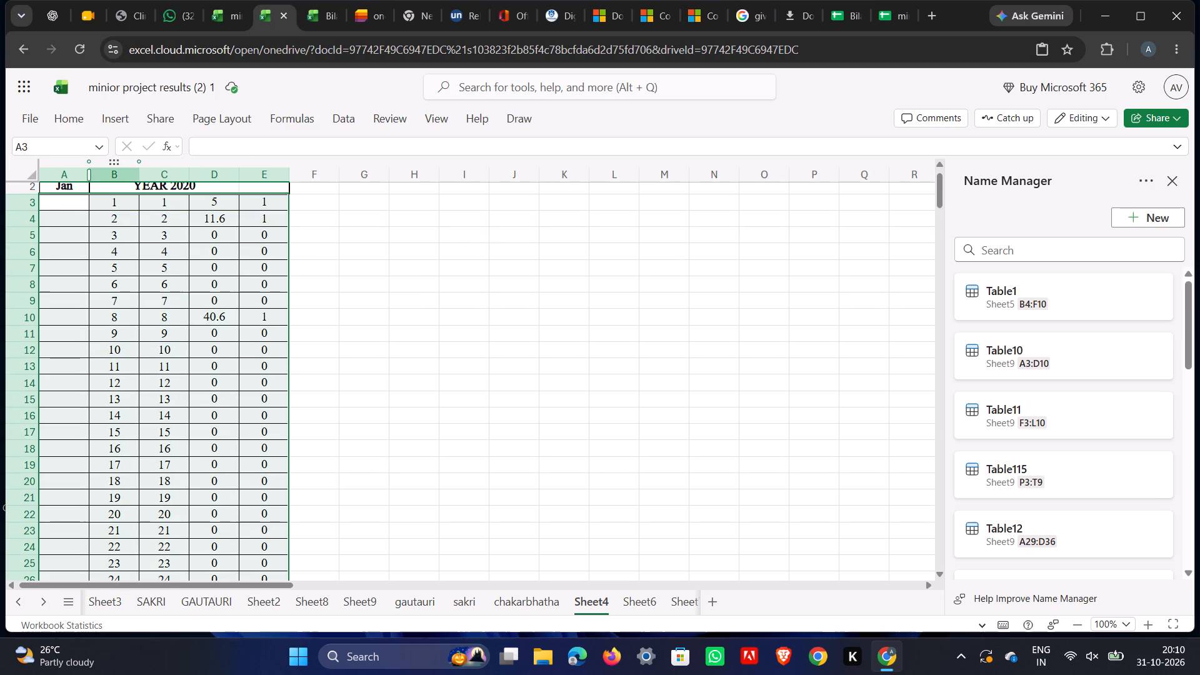
{"action": "scroll", "coordinate": [322, 251], "scroll_direction": "down", "scroll_amount": 20}
{"action": "scroll", "coordinate": [322, 251], "scroll_direction": "down", "scroll_amount": 3}
{"action": "scroll", "coordinate": [299, 368], "scroll_direction": "up", "scroll_amount": 1}
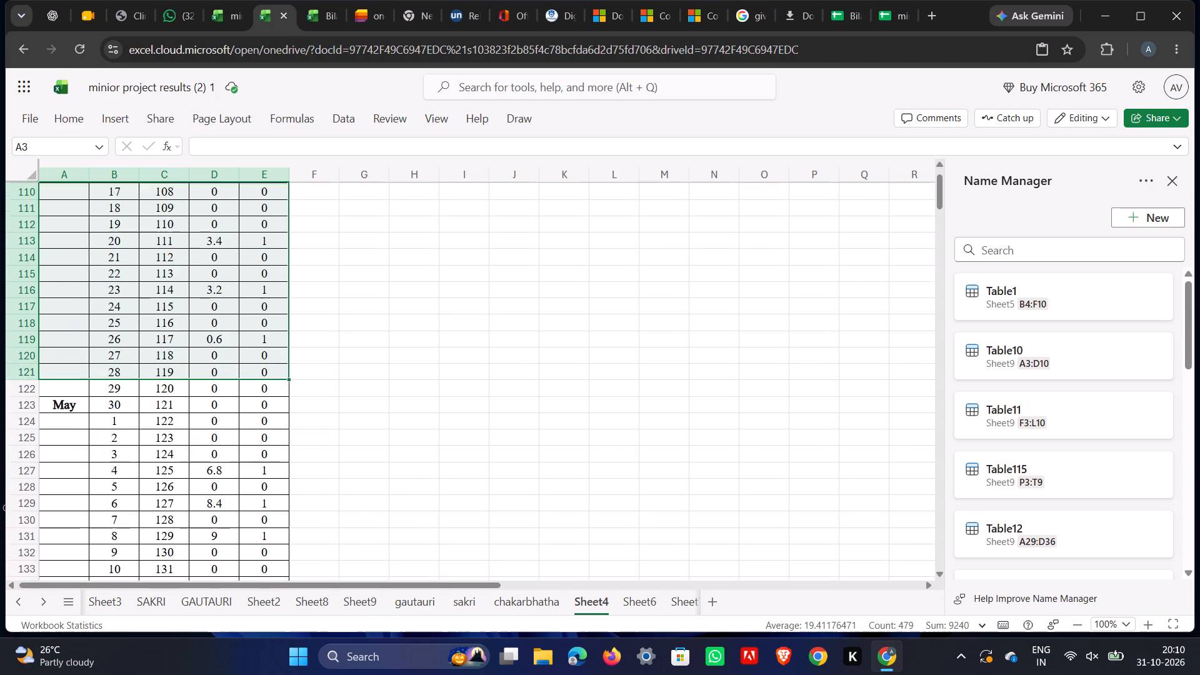
{"action": "right_click", "coordinate": [219, 276]}
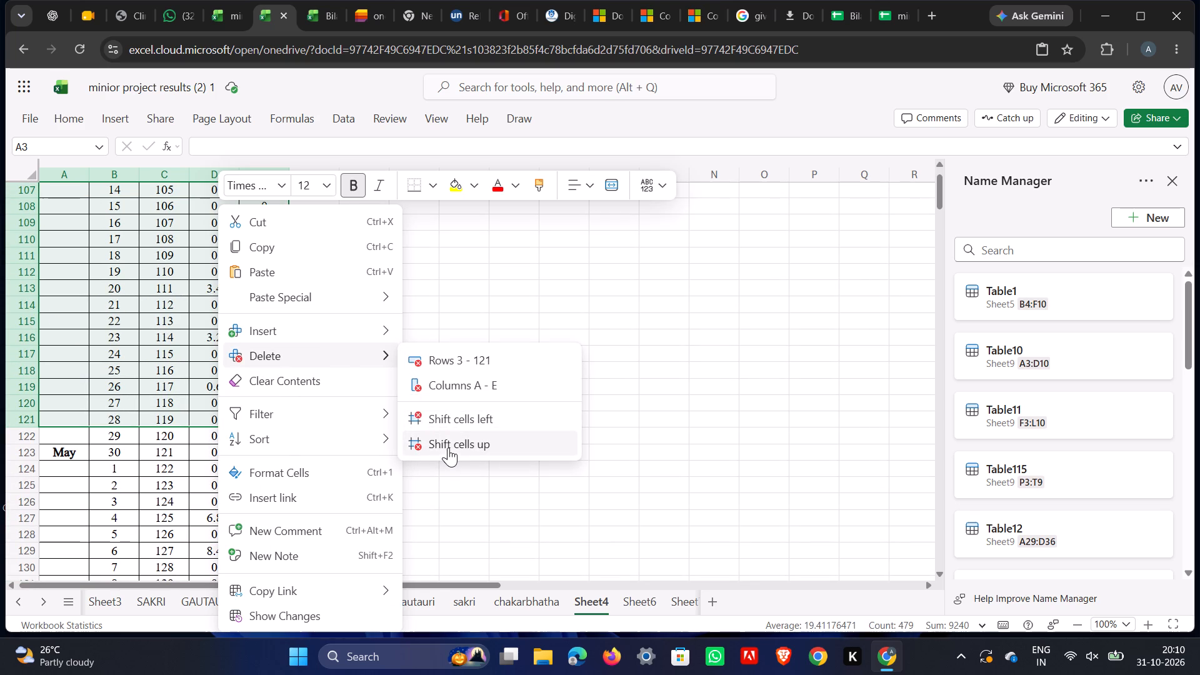
{"action": "left_click", "coordinate": [448, 446]}
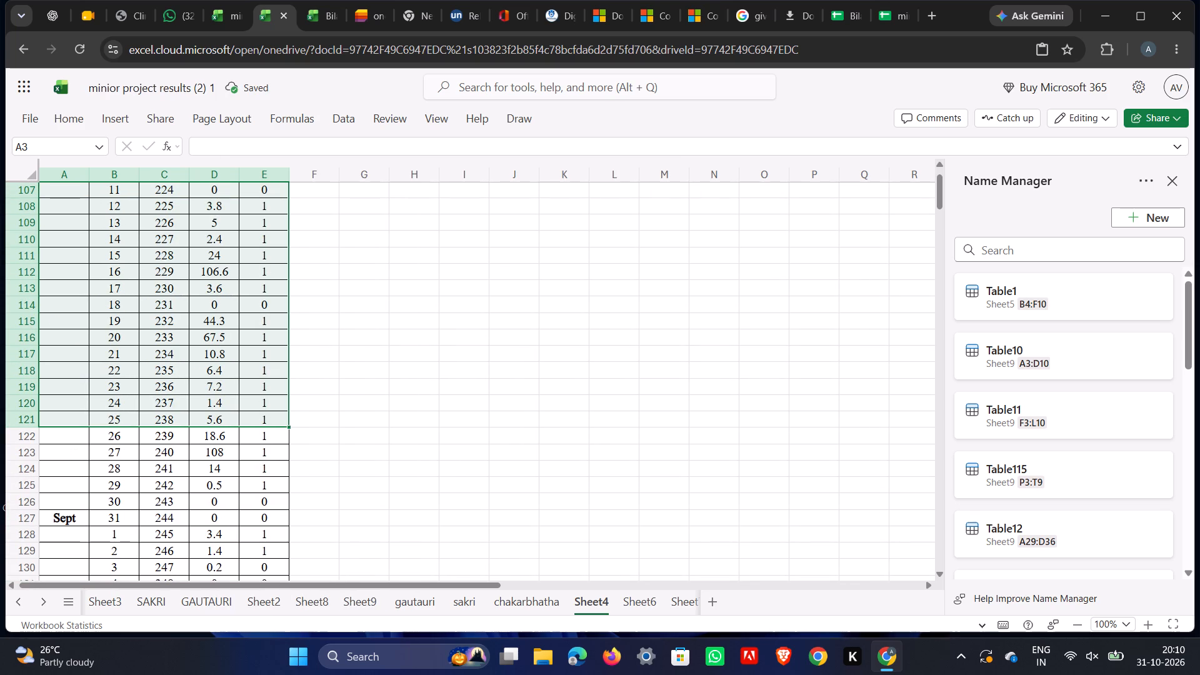
Examine the remaining 2020 records in Sheet4 up to row 1 to check where they start under the headers.
{"action": "scroll", "coordinate": [236, 377], "scroll_direction": "up", "scroll_amount": 2}
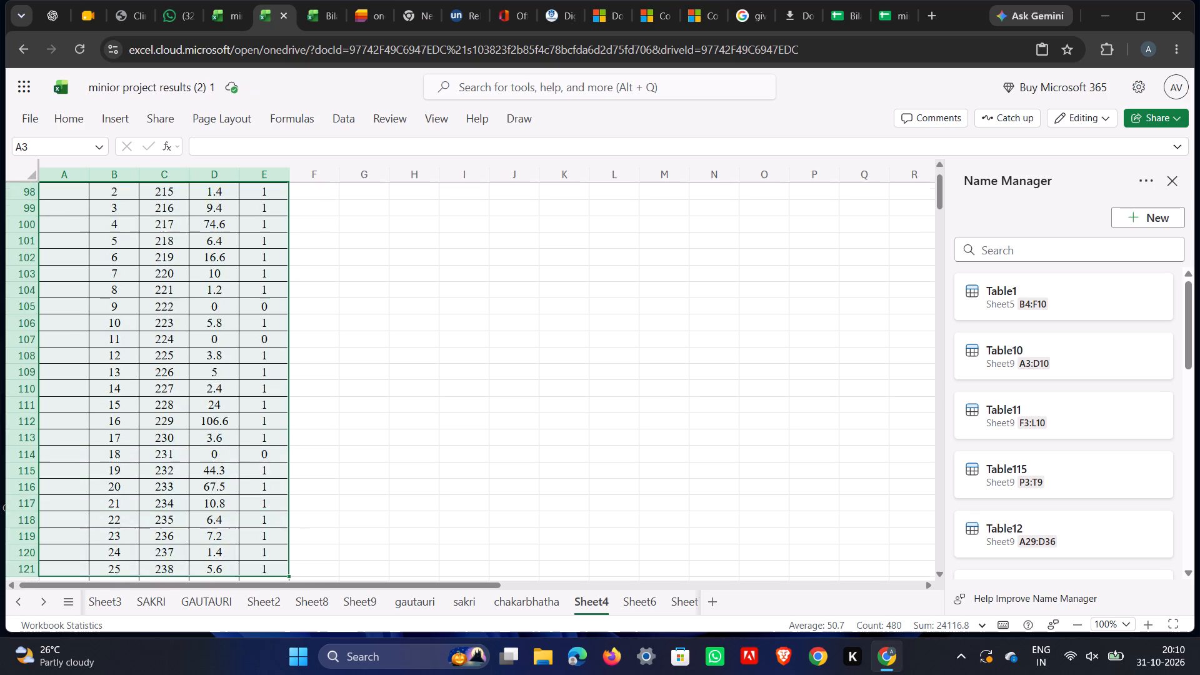
{"action": "scroll", "coordinate": [216, 371], "scroll_direction": "up", "scroll_amount": 7}
{"action": "scroll", "coordinate": [212, 370], "scroll_direction": "down", "scroll_amount": 4}
{"action": "scroll", "coordinate": [211, 379], "scroll_direction": "up", "scroll_amount": 10}
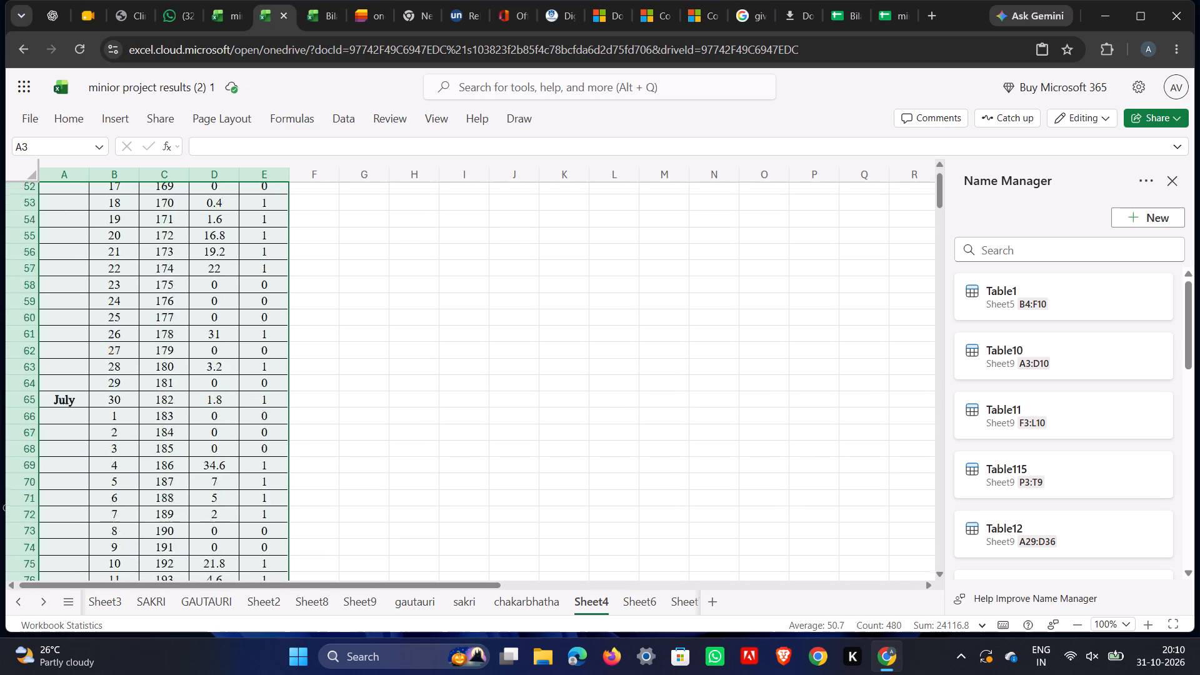
{"action": "left_click_drag", "start_coordinate": [566, 308], "coordinate": [542, 316]}
{"action": "scroll", "coordinate": [299, 346], "scroll_direction": "up", "scroll_amount": 18}
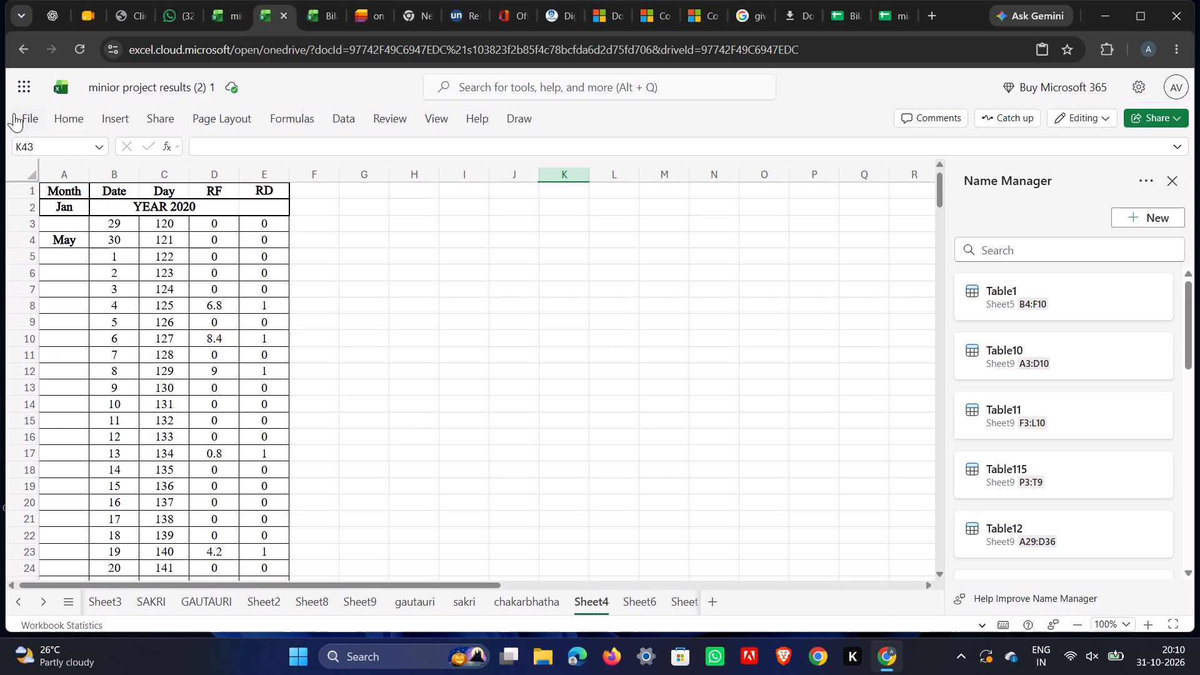
Switch to the Bilaspur rainfall and groundwater workbook and examine which dates BTC_Daily covers from its first 2020 record into 2021.
{"action": "scroll", "coordinate": [168, 248], "scroll_direction": "up", "scroll_amount": 3}
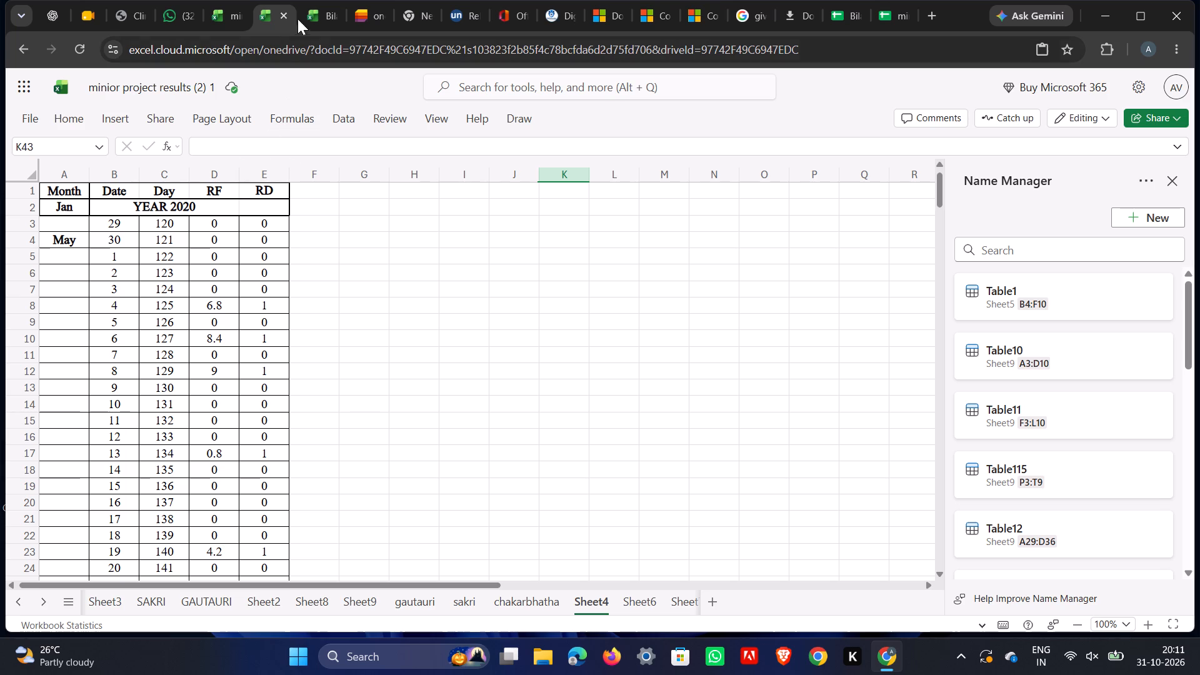
{"action": "left_click", "coordinate": [328, 13]}
{"action": "scroll", "coordinate": [259, 294], "scroll_direction": "up", "scroll_amount": 9}
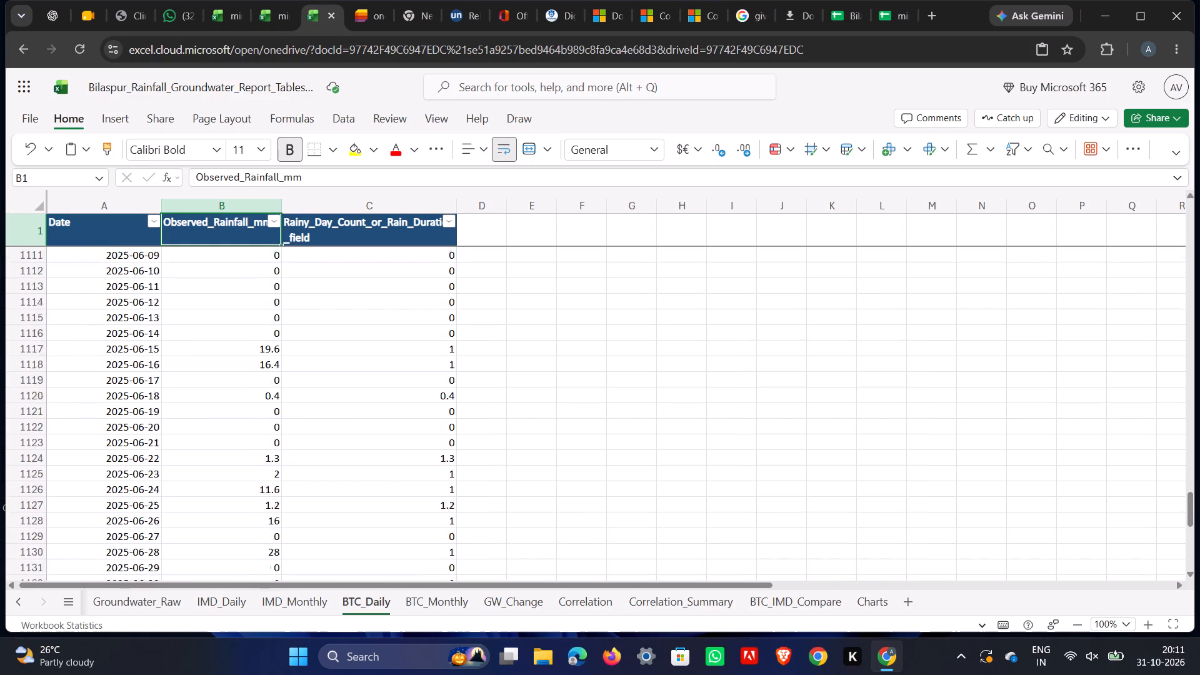
{"action": "scroll", "coordinate": [246, 294], "scroll_direction": "up", "scroll_amount": 20}
{"action": "scroll", "coordinate": [246, 294], "scroll_direction": "up", "scroll_amount": 20}
{"action": "scroll", "coordinate": [246, 294], "scroll_direction": "up", "scroll_amount": 8}
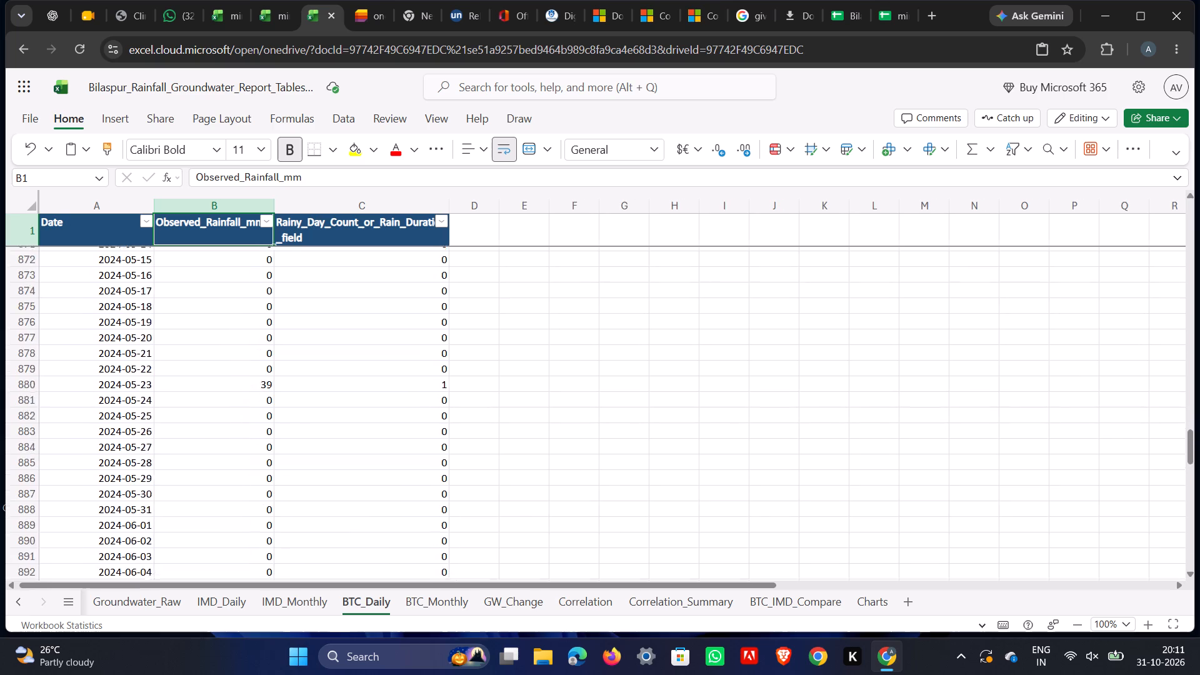
{"action": "scroll", "coordinate": [240, 302], "scroll_direction": "up", "scroll_amount": 14}
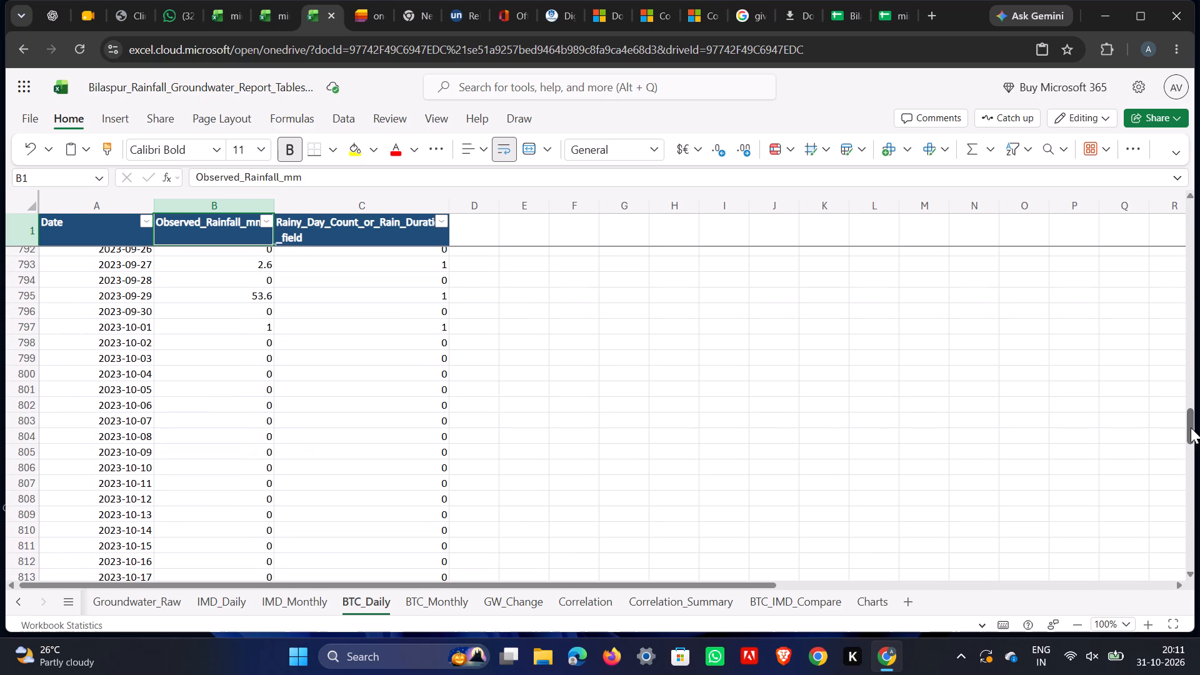
{"action": "left_click_drag", "start_coordinate": [1189, 427], "coordinate": [1199, 176]}
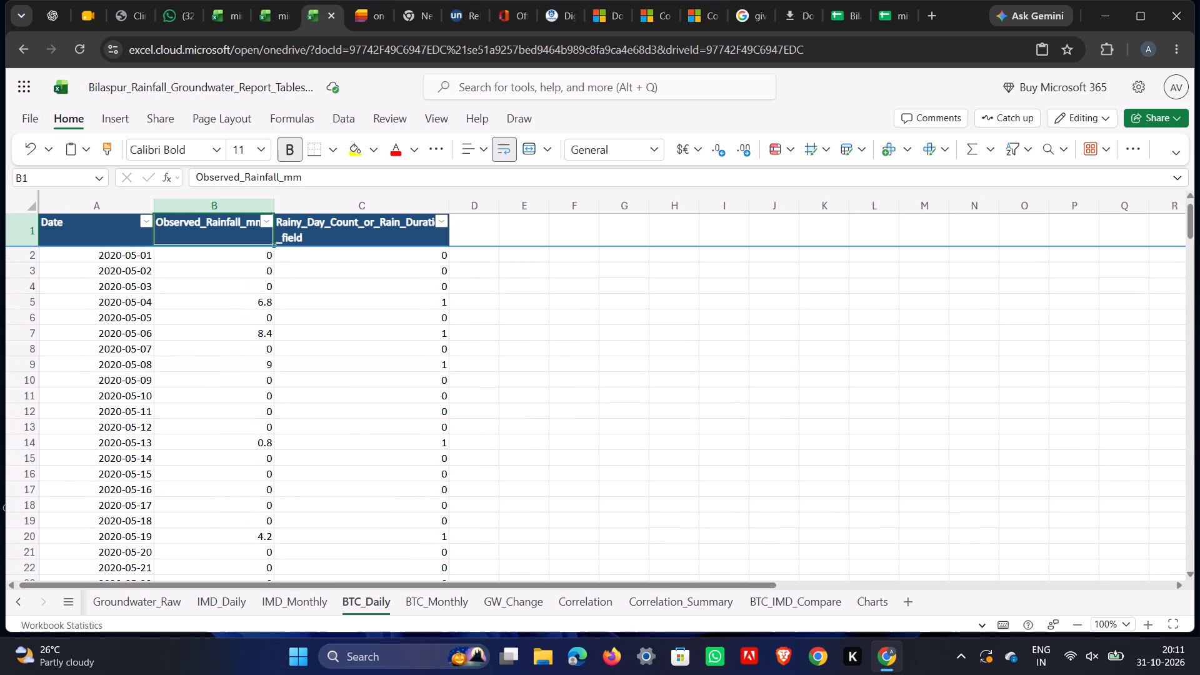
{"action": "scroll", "coordinate": [316, 349], "scroll_direction": "down", "scroll_amount": 6}
{"action": "scroll", "coordinate": [186, 433], "scroll_direction": "down", "scroll_amount": 19}
{"action": "scroll", "coordinate": [177, 464], "scroll_direction": "down", "scroll_amount": 5}
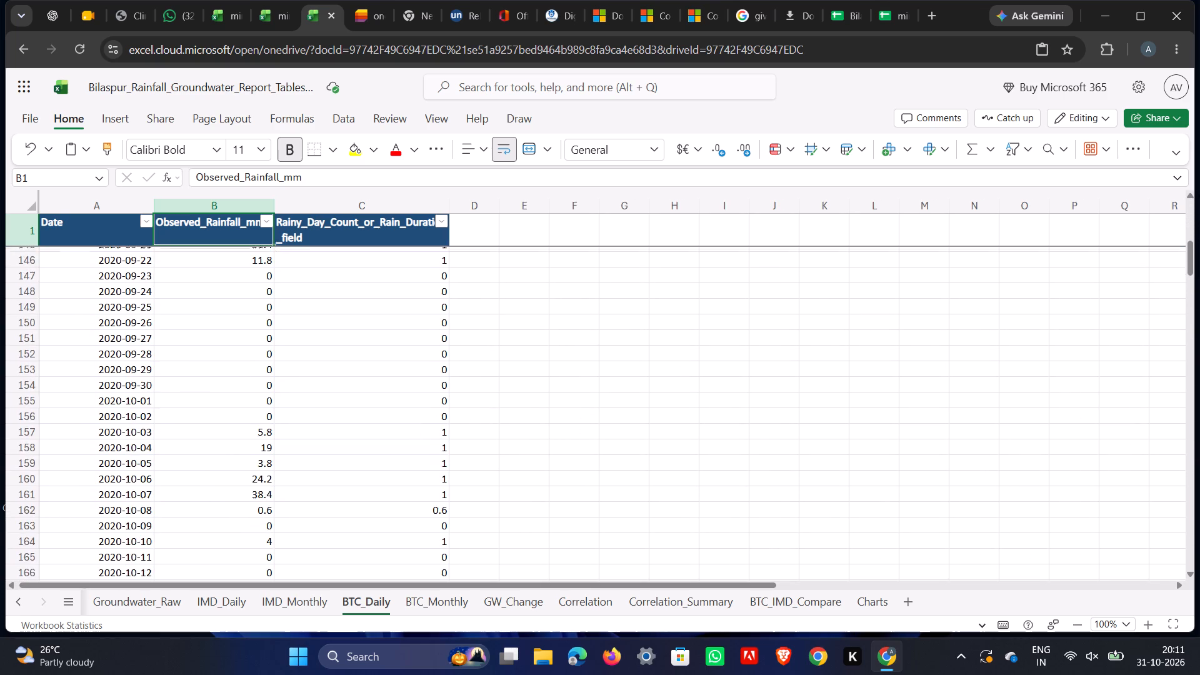
{"action": "scroll", "coordinate": [179, 471], "scroll_direction": "down", "scroll_amount": 18}
{"action": "scroll", "coordinate": [174, 493], "scroll_direction": "up", "scroll_amount": 6}
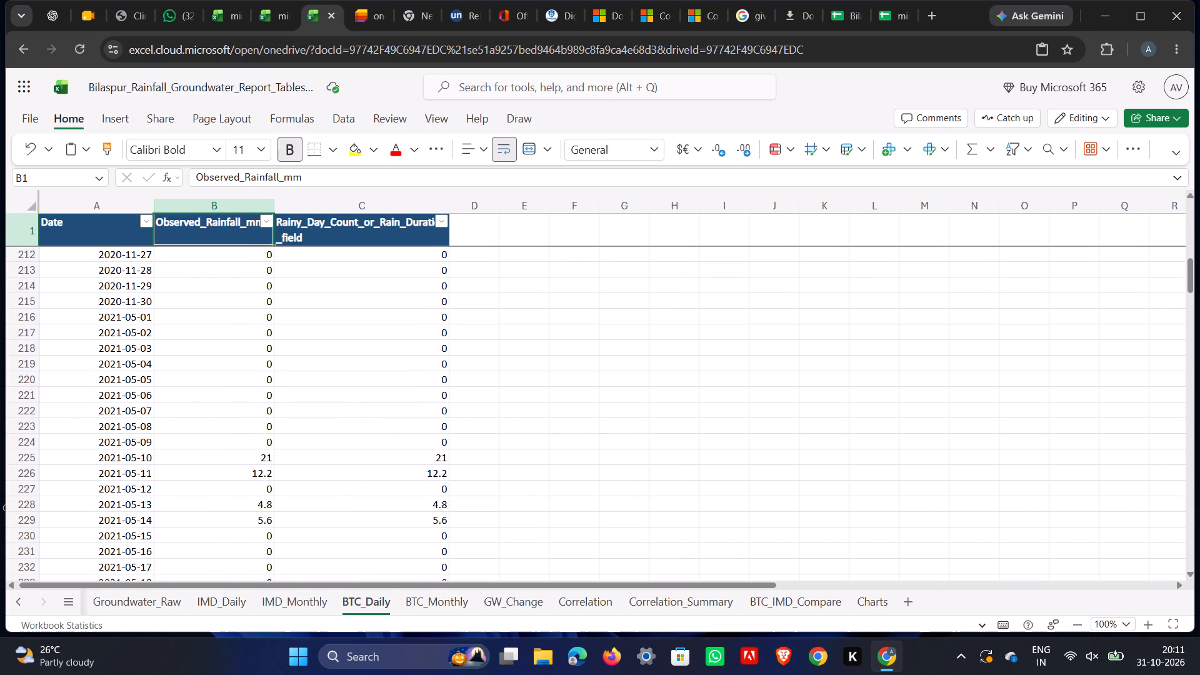
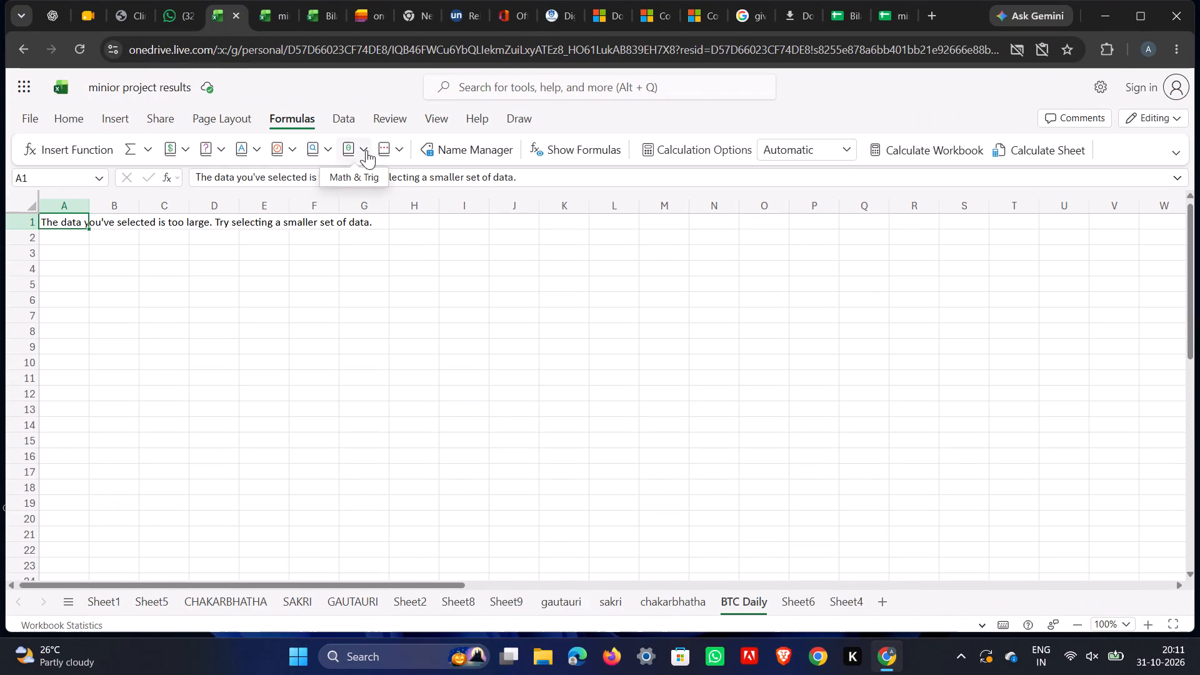
Switch back to the "minior project results (2) 1" workbook with the 2020 daily rainfall records in Sheet4.
{"action": "left_click", "coordinate": [277, 13]}
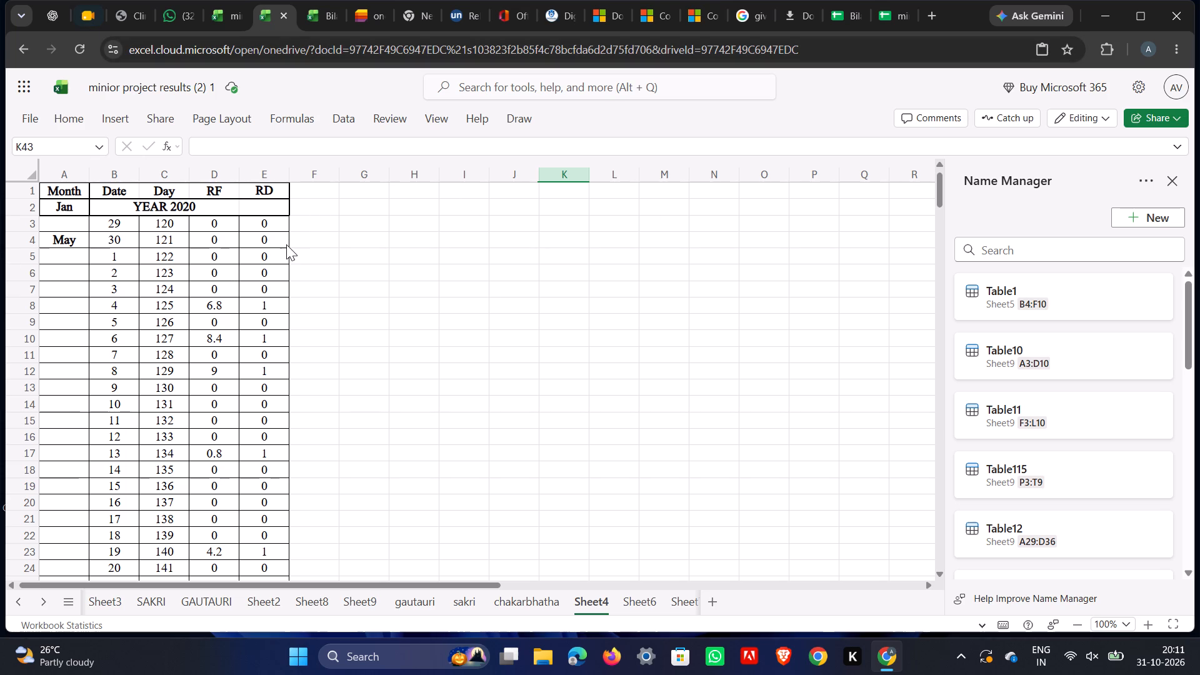
Delete cells A3:E4 holding days 120 and 121 under YEAR 2020 in Sheet4, shifting the remaining cells up.
{"action": "left_click_drag", "start_coordinate": [286, 244], "coordinate": [108, 239]}
{"action": "left_click_drag", "start_coordinate": [45, 223], "coordinate": [267, 249]}
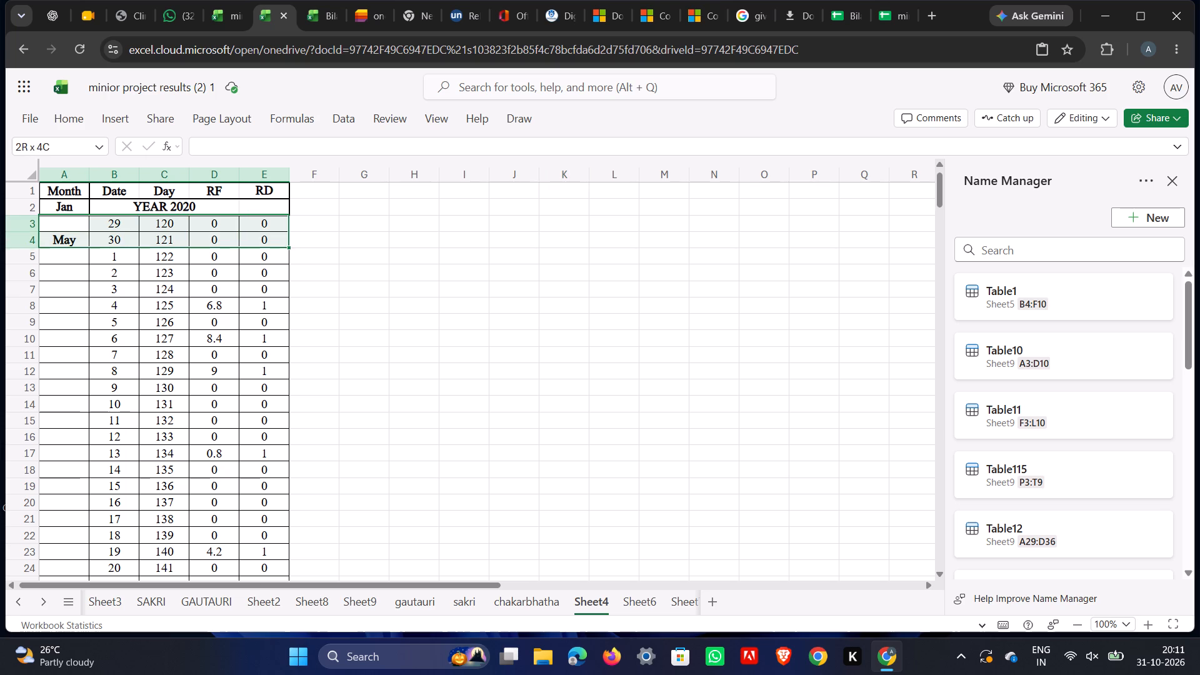
{"action": "left_click_drag", "start_coordinate": [267, 249], "coordinate": [287, 241]}
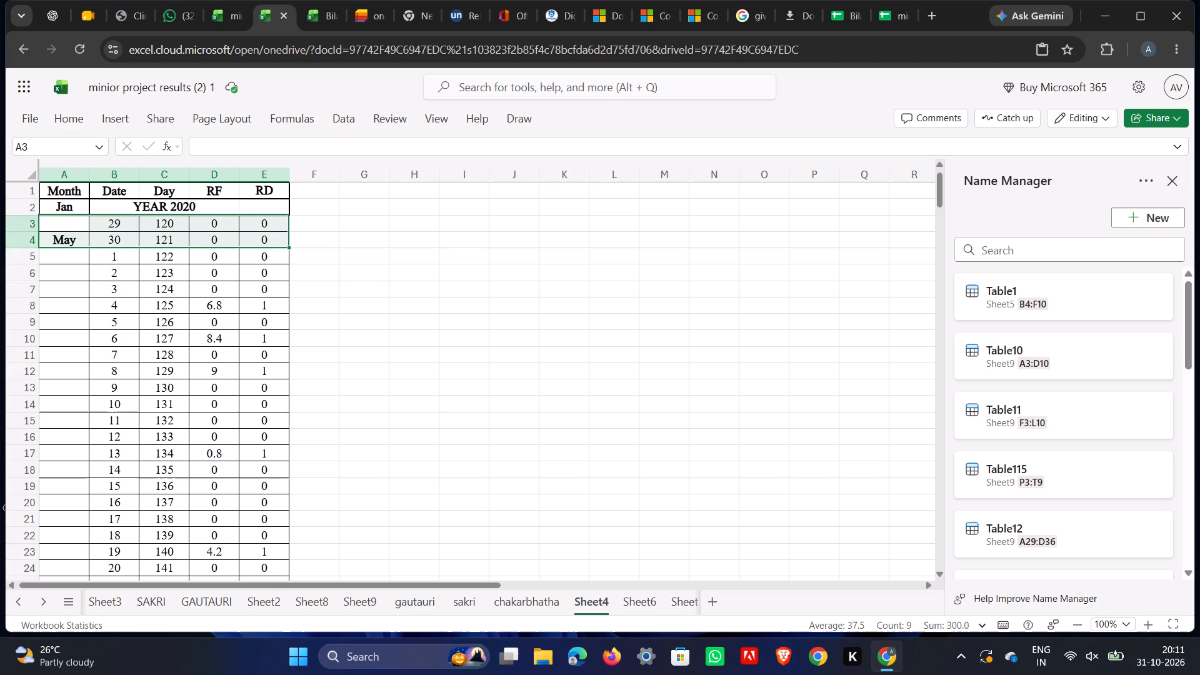
{"action": "key", "text": "Delete"}
{"action": "key", "text": "Delete"}
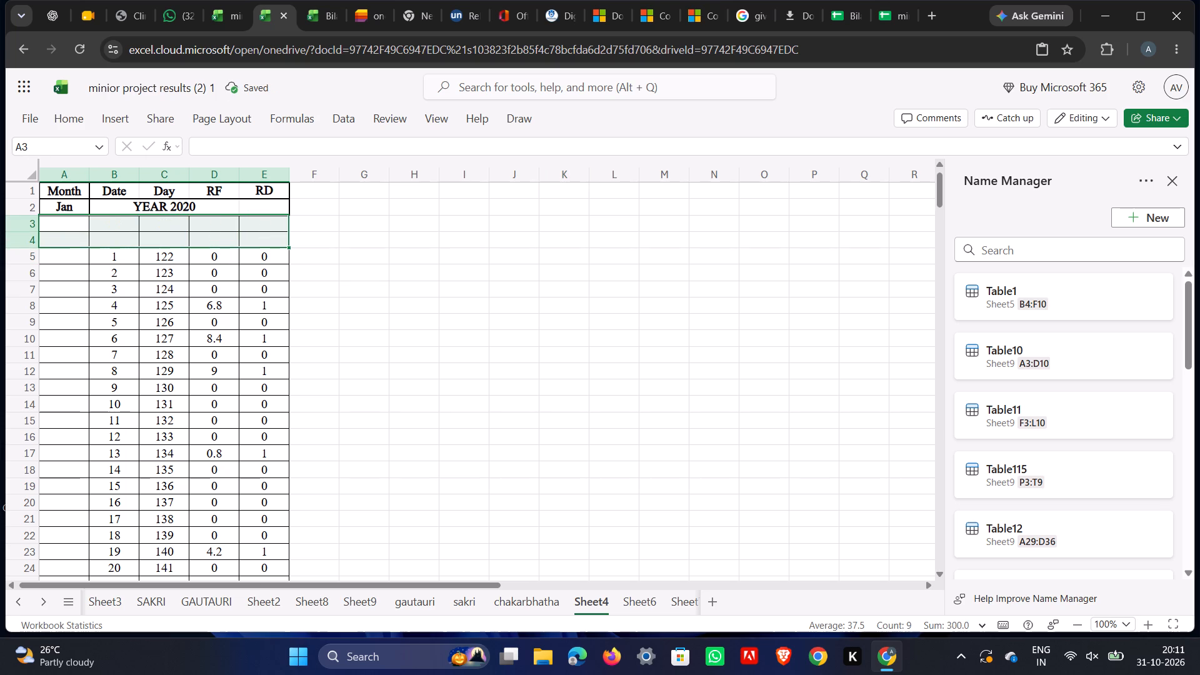
{"action": "right_click", "coordinate": [151, 238]}
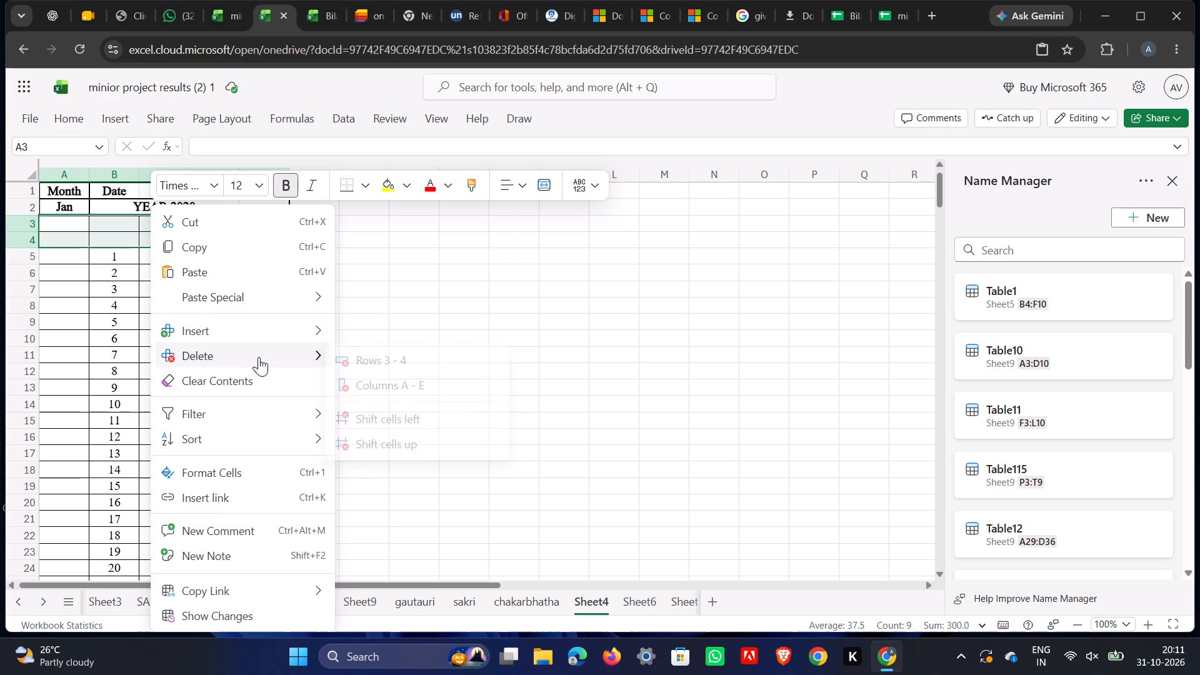
{"action": "left_click", "coordinate": [416, 436]}
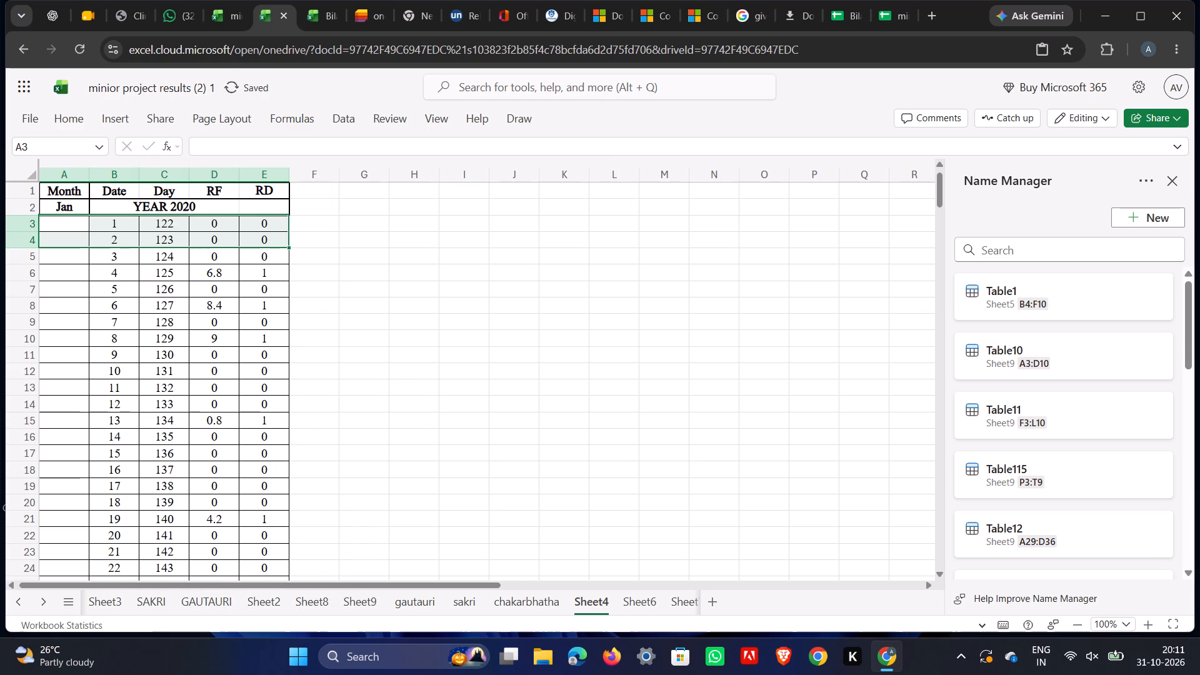
Enter May as the month label in cell A3, beside the first remaining 2020 record.
{"action": "left_click", "coordinate": [54, 229]}
{"action": "left_click", "coordinate": [54, 229]}
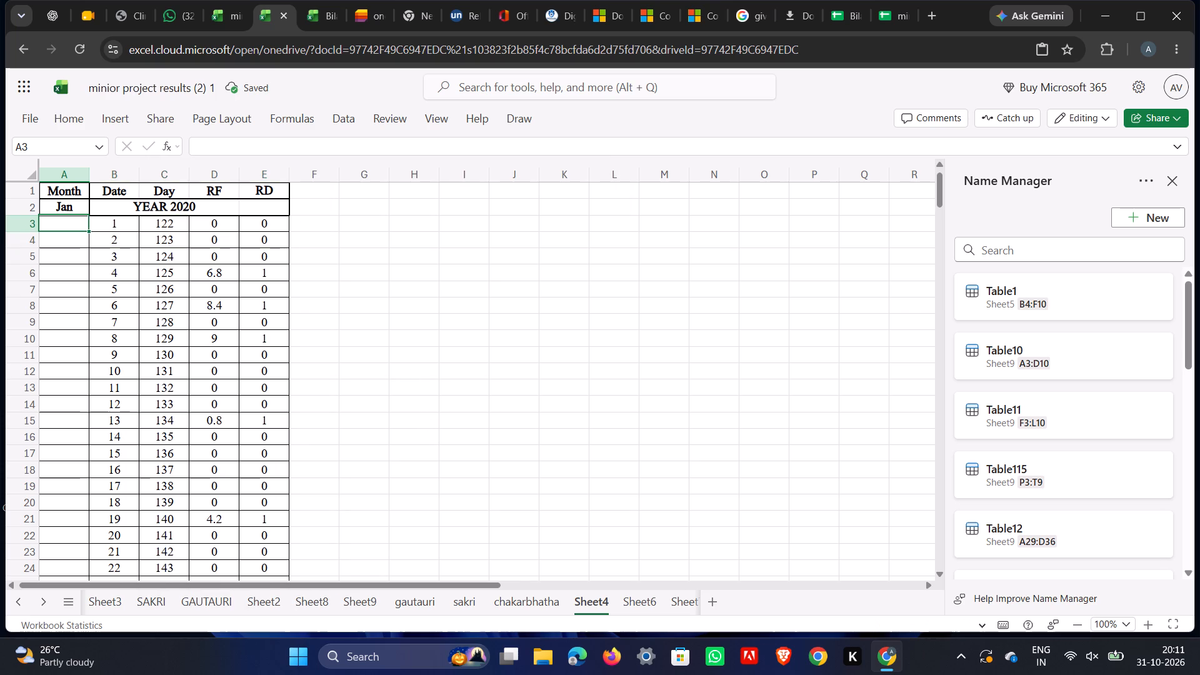
{"action": "key", "text": "shift+m"}
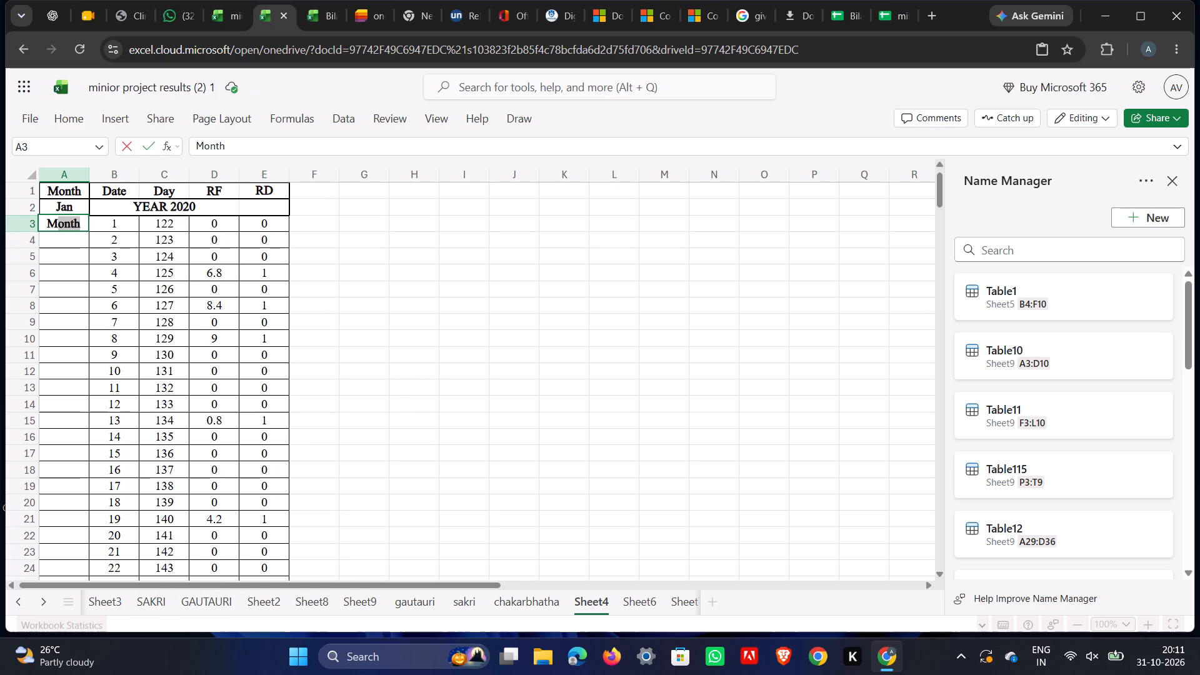
{"action": "type", "text": "AY"}
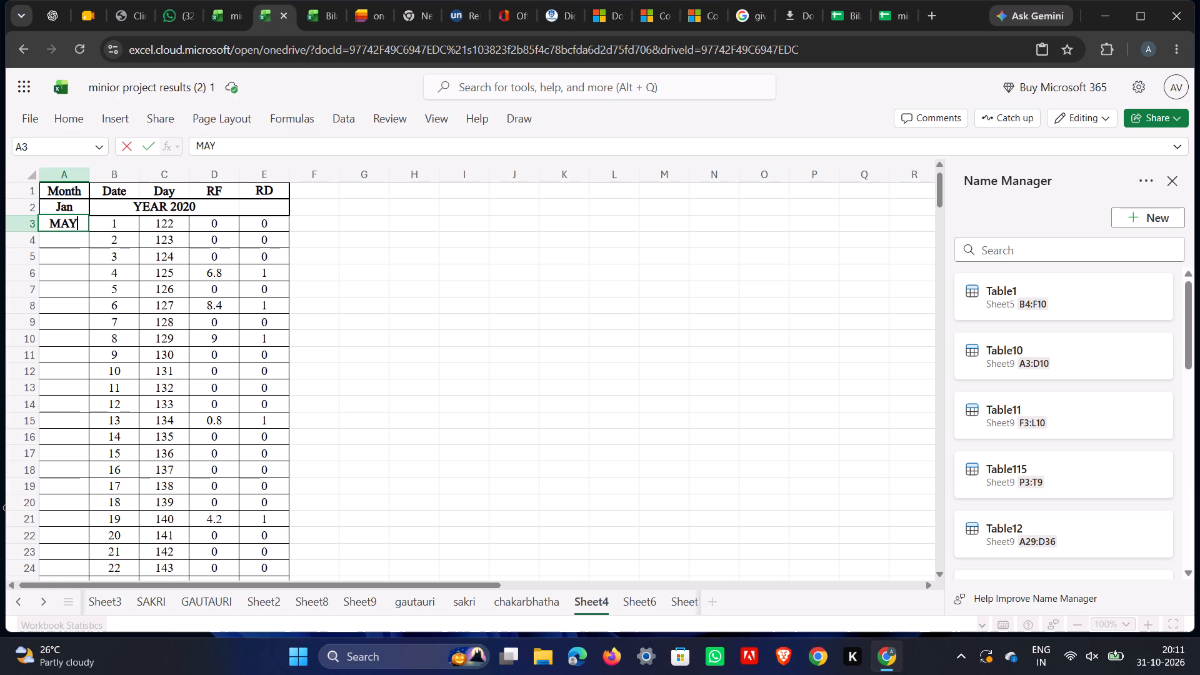
{"action": "key", "text": "BackSpace"}
{"action": "key", "text": "BackSpace"}
{"action": "type", "text": "ay"}
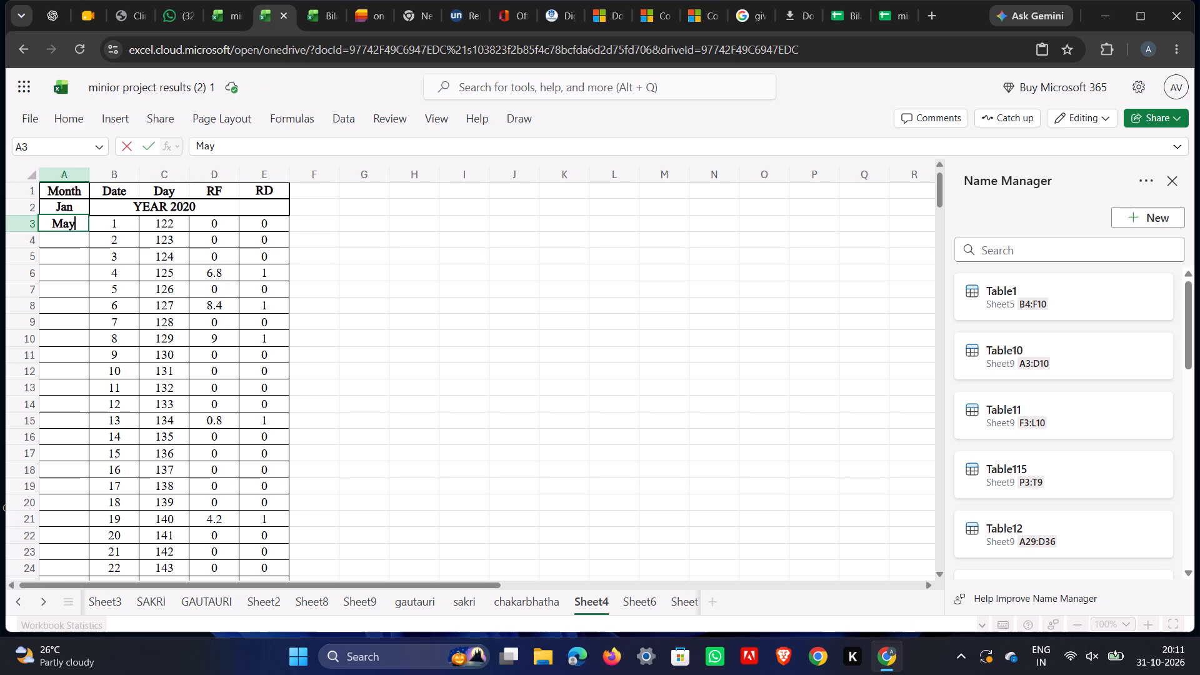
Clear the Jan label from cell A2 in the YEAR 2020 row.
{"action": "left_click", "coordinate": [77, 206]}
{"action": "double_click", "coordinate": [79, 208]}
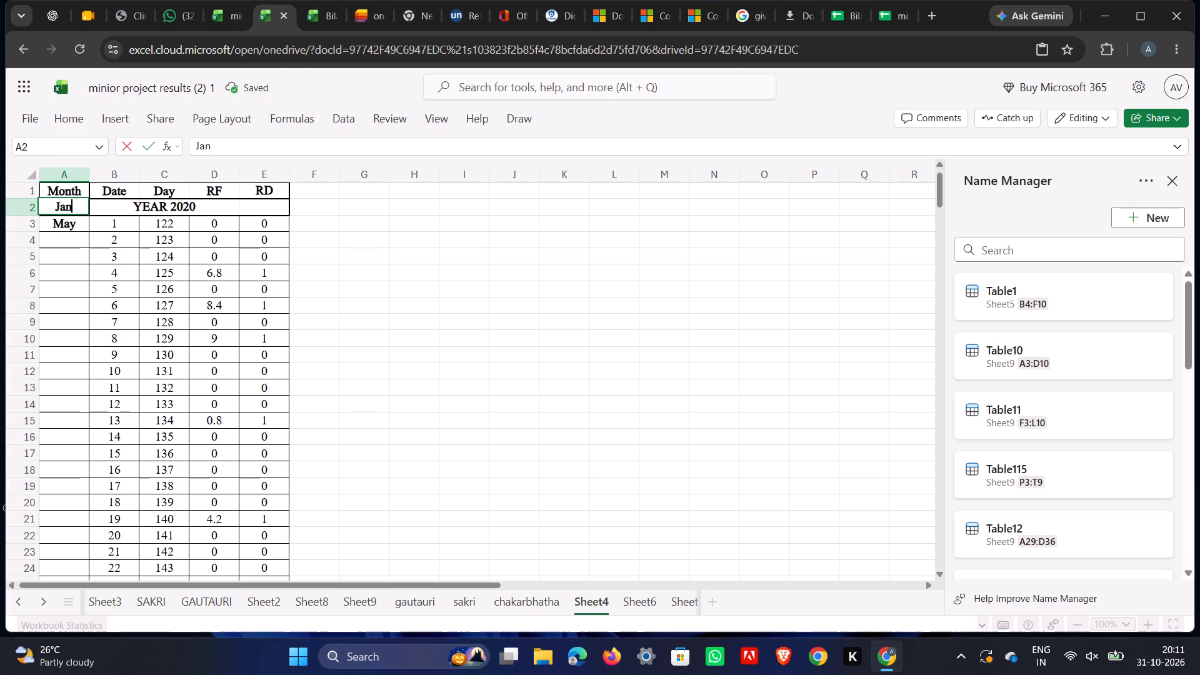
{"action": "key", "text": "BackSpace"}
{"action": "key", "text": "BackSpace"}
{"action": "key", "text": "BackSpace"}
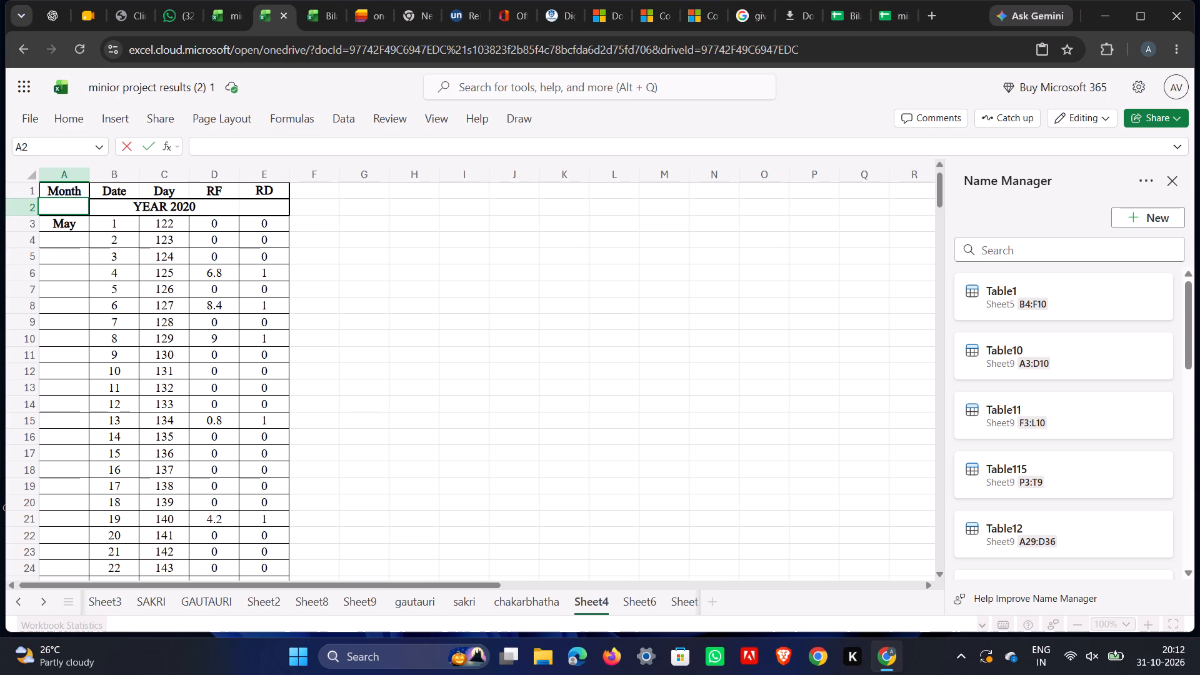
{"action": "left_click", "coordinate": [496, 305]}
Delete cells A216:E247, from the Dec label row to the end of 2020, shifting the remaining cells up.
{"action": "left_click", "coordinate": [347, 343]}
{"action": "scroll", "coordinate": [344, 344], "scroll_direction": "down", "scroll_amount": 4}
{"action": "scroll", "coordinate": [267, 372], "scroll_direction": "down", "scroll_amount": 20}
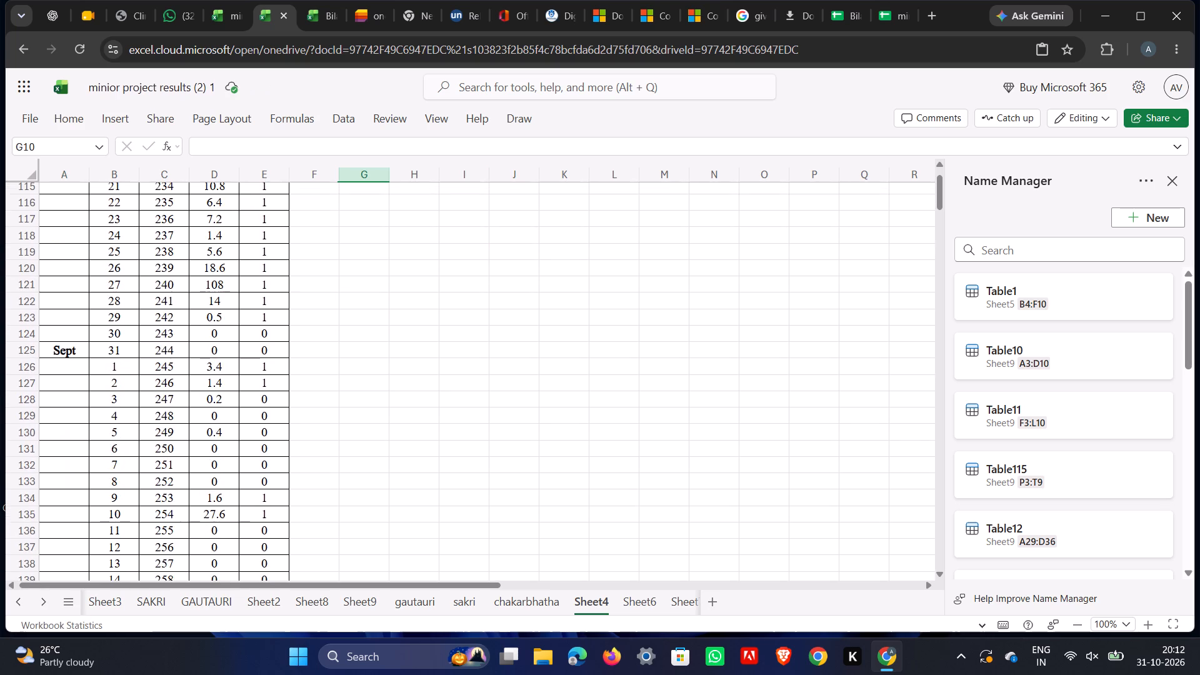
{"action": "scroll", "coordinate": [279, 397], "scroll_direction": "down", "scroll_amount": 18}
{"action": "scroll", "coordinate": [276, 401], "scroll_direction": "down", "scroll_amount": 4}
{"action": "scroll", "coordinate": [272, 393], "scroll_direction": "up", "scroll_amount": 4}
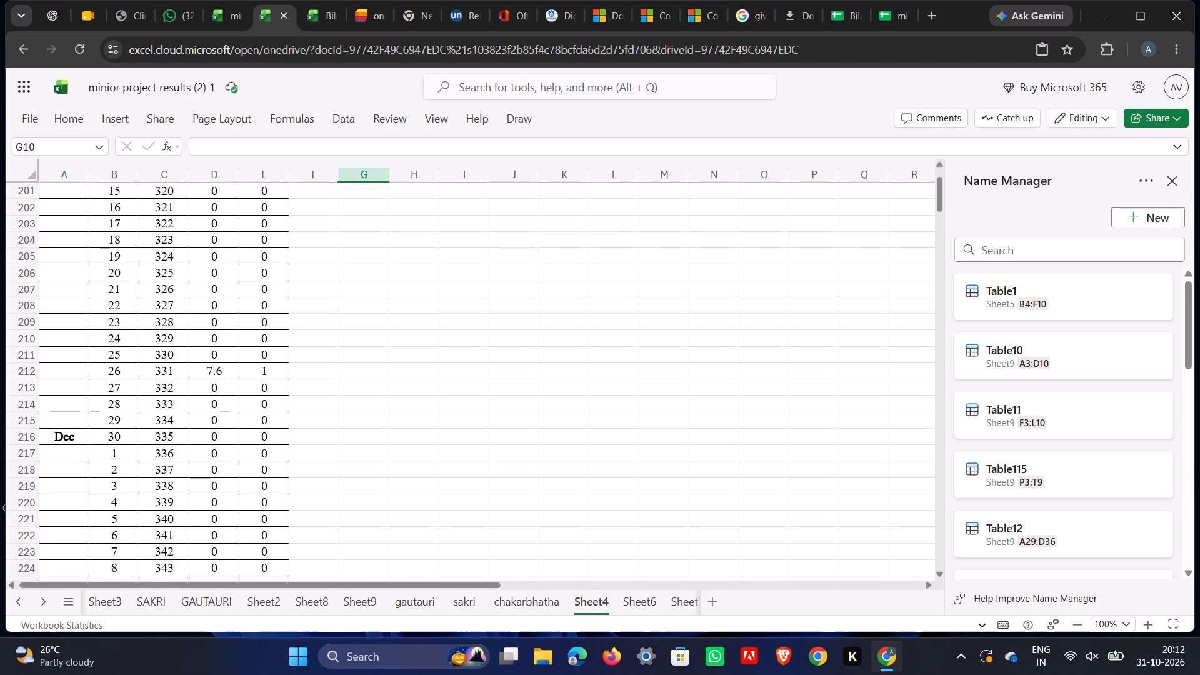
{"action": "left_click_drag", "start_coordinate": [41, 430], "coordinate": [231, 556]}
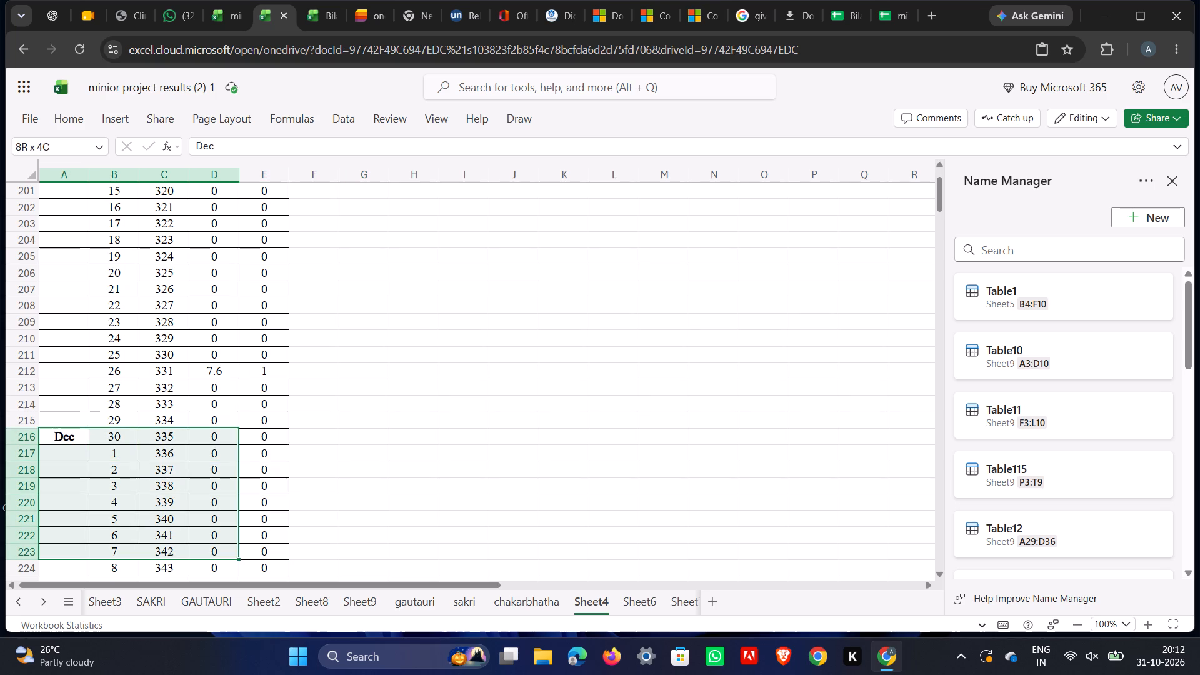
{"action": "left_click_drag", "start_coordinate": [231, 556], "coordinate": [255, 475]}
{"action": "scroll", "coordinate": [249, 562], "scroll_direction": "down", "scroll_amount": 4}
{"action": "scroll", "coordinate": [247, 510], "scroll_direction": "down", "scroll_amount": 3}
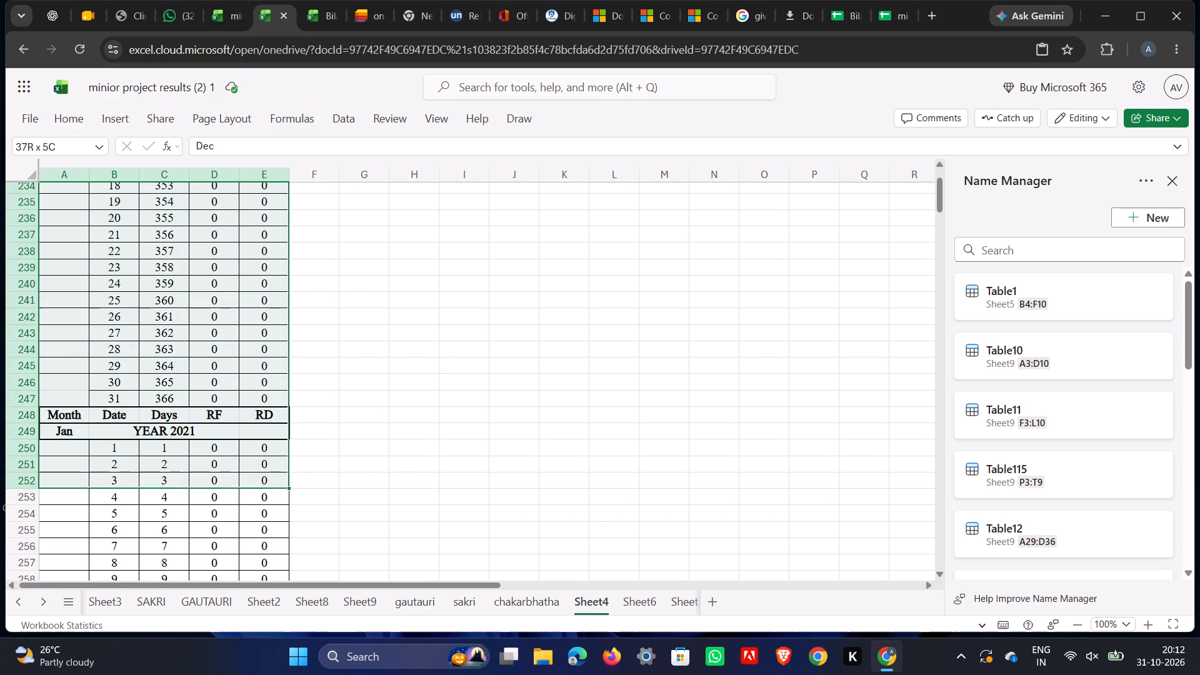
{"action": "left_click_drag", "start_coordinate": [255, 475], "coordinate": [288, 334]}
{"action": "scroll", "coordinate": [255, 474], "scroll_direction": "down", "scroll_amount": 1}
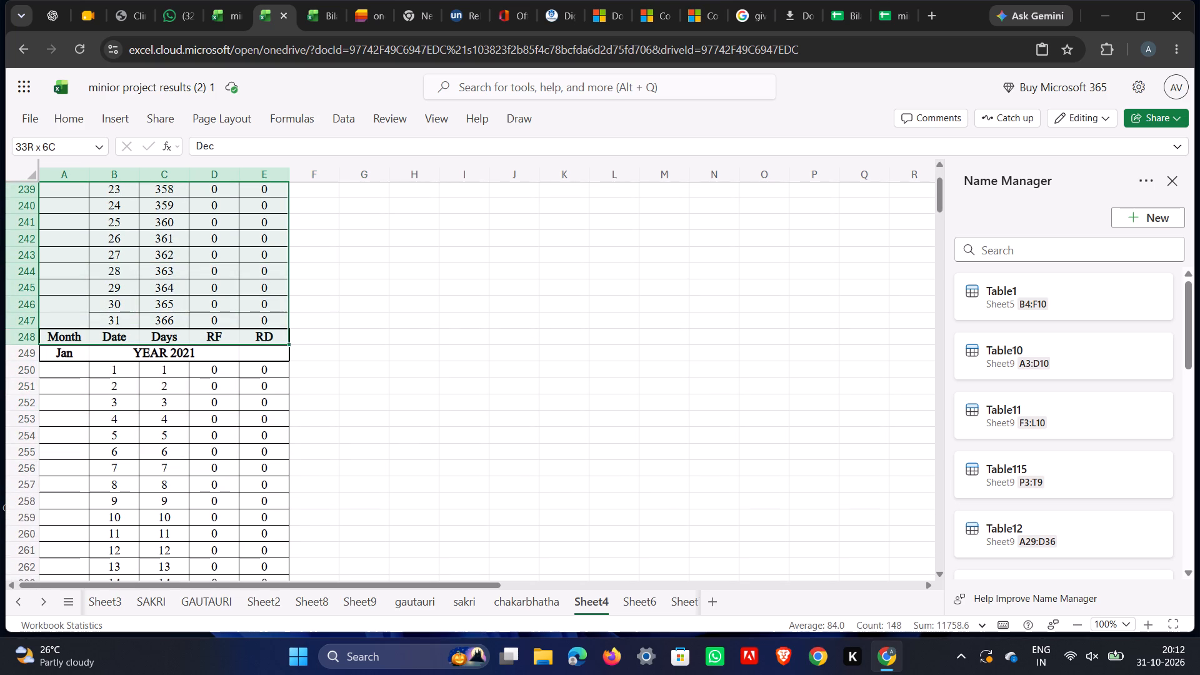
{"action": "left_click_drag", "start_coordinate": [288, 334], "coordinate": [286, 324]}
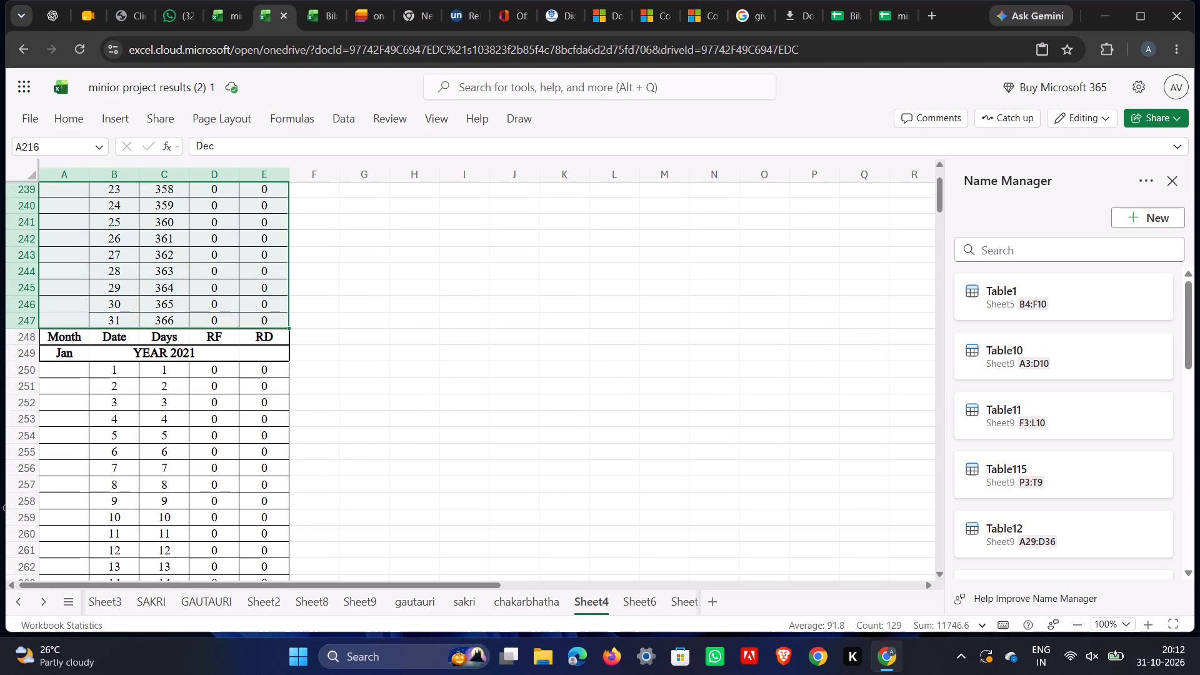
{"action": "right_click", "coordinate": [286, 324]}
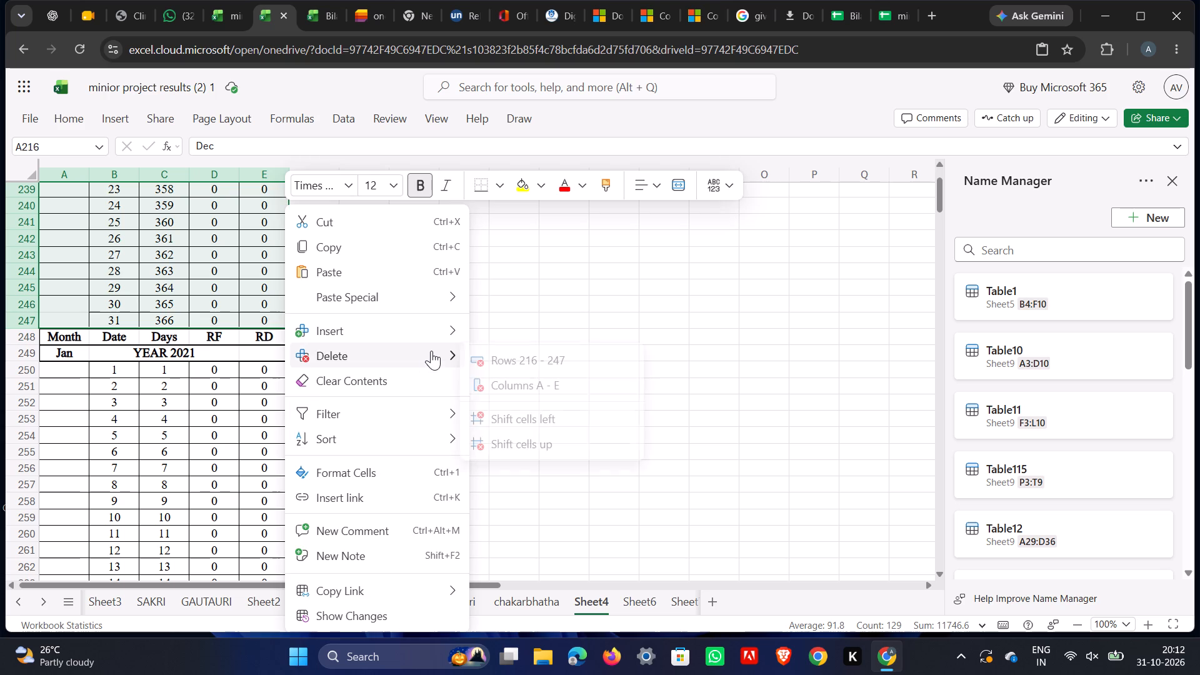
{"action": "left_click", "coordinate": [554, 435]}
Delete cells A218:E337, the January to April 2021 records below the YEAR 2021 row, shifting the remaining cells up.
{"action": "scroll", "coordinate": [239, 356], "scroll_direction": "up", "scroll_amount": 5}
{"action": "scroll", "coordinate": [310, 317], "scroll_direction": "up", "scroll_amount": 2}
{"action": "left_click", "coordinate": [347, 343]}
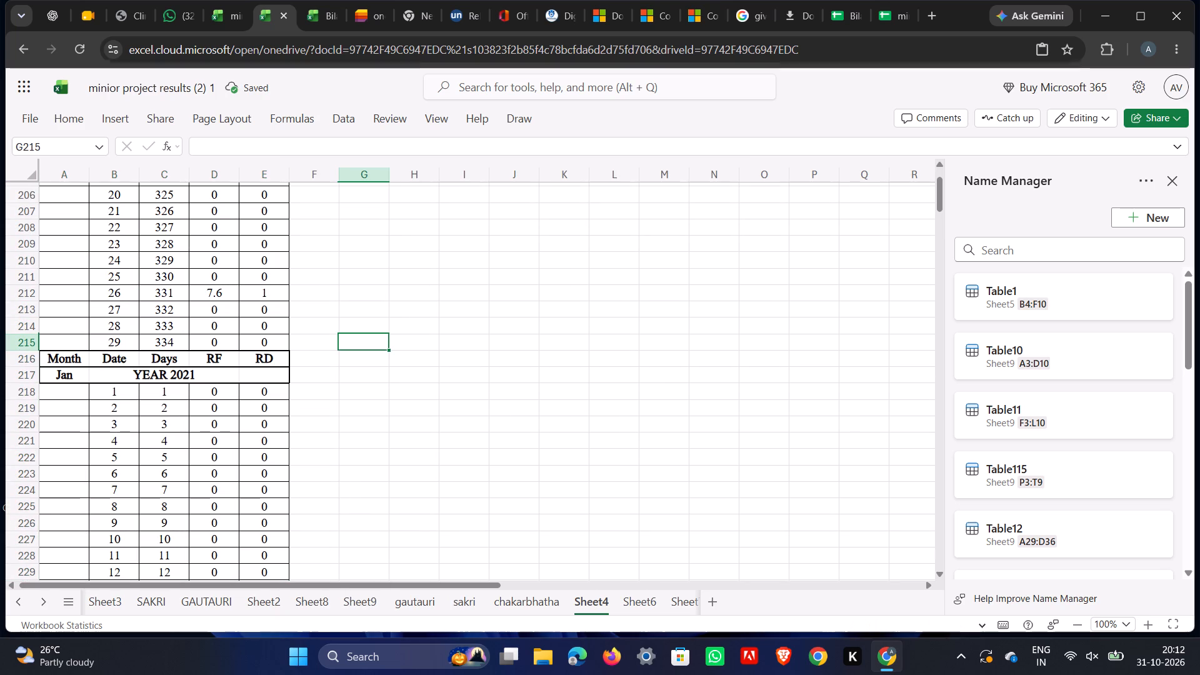
{"action": "left_click_drag", "start_coordinate": [44, 387], "coordinate": [147, 426]}
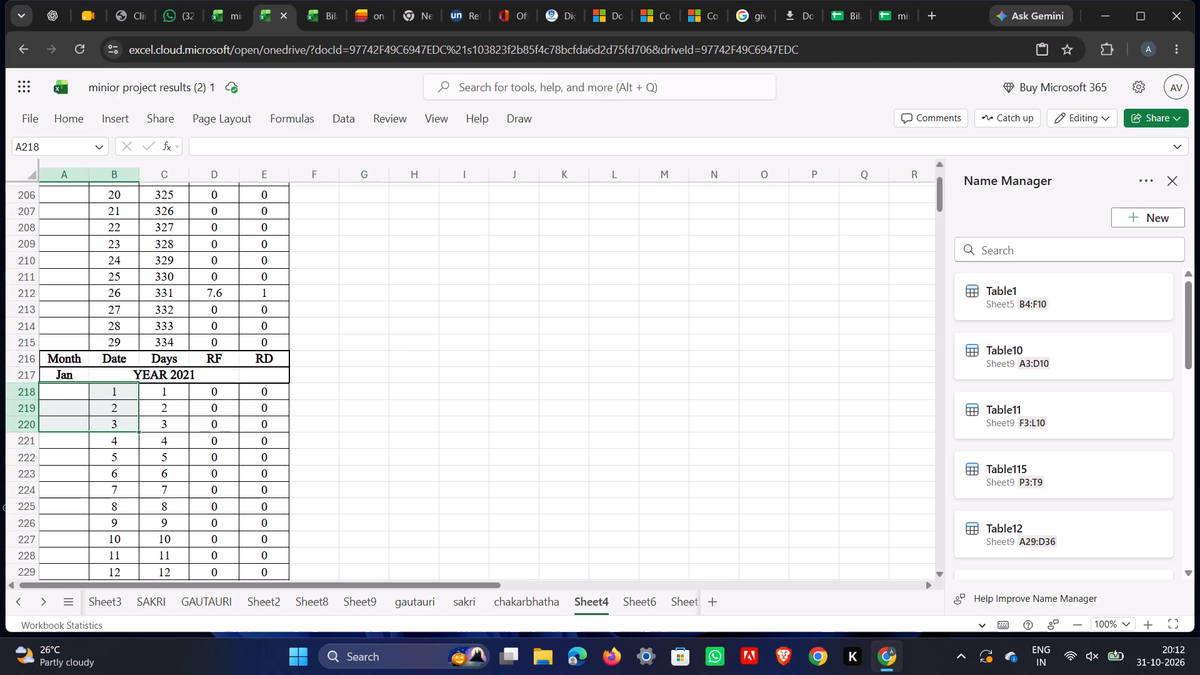
{"action": "left_click_drag", "start_coordinate": [147, 426], "coordinate": [316, 489]}
{"action": "scroll", "coordinate": [221, 489], "scroll_direction": "down", "scroll_amount": 13}
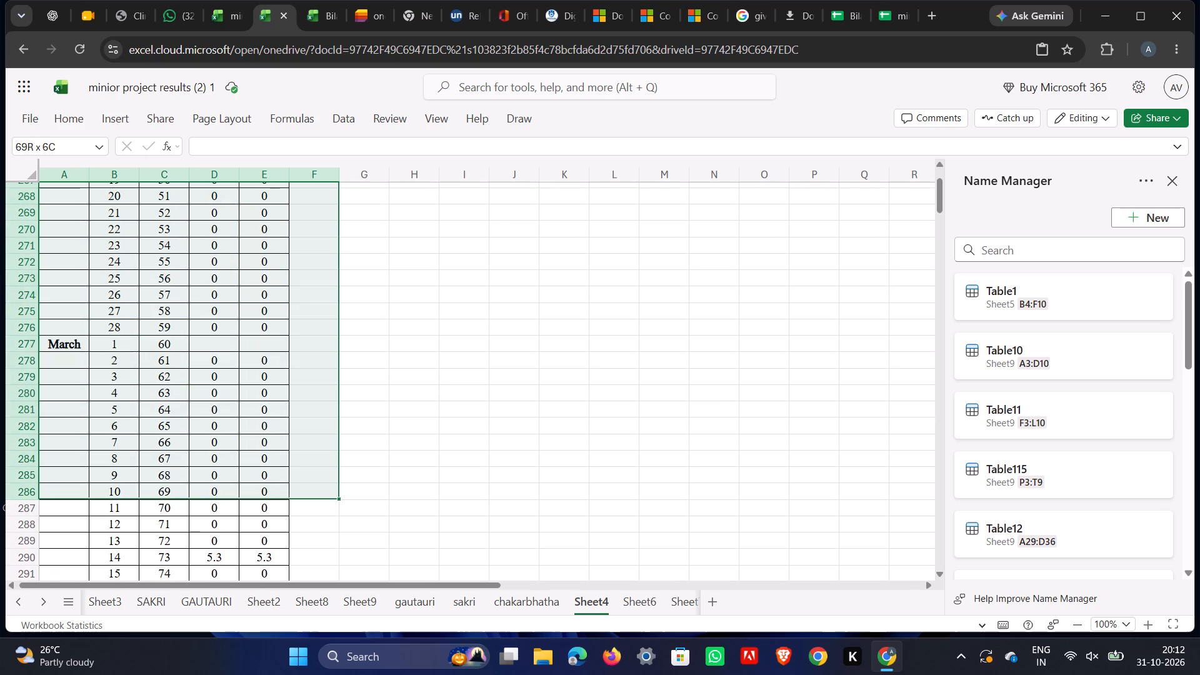
{"action": "left_click_drag", "start_coordinate": [316, 489], "coordinate": [272, 499]}
{"action": "scroll", "coordinate": [312, 492], "scroll_direction": "down", "scroll_amount": 4}
{"action": "scroll", "coordinate": [241, 513], "scroll_direction": "down", "scroll_amount": 10}
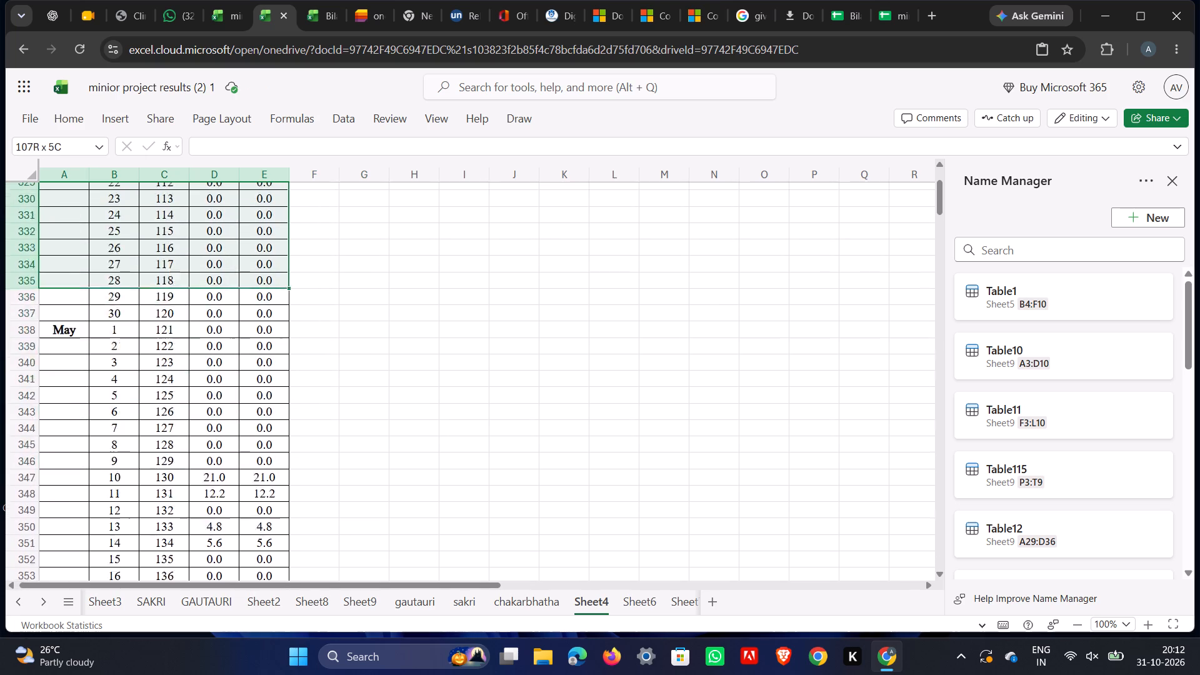
{"action": "left_click_drag", "start_coordinate": [272, 499], "coordinate": [274, 240]}
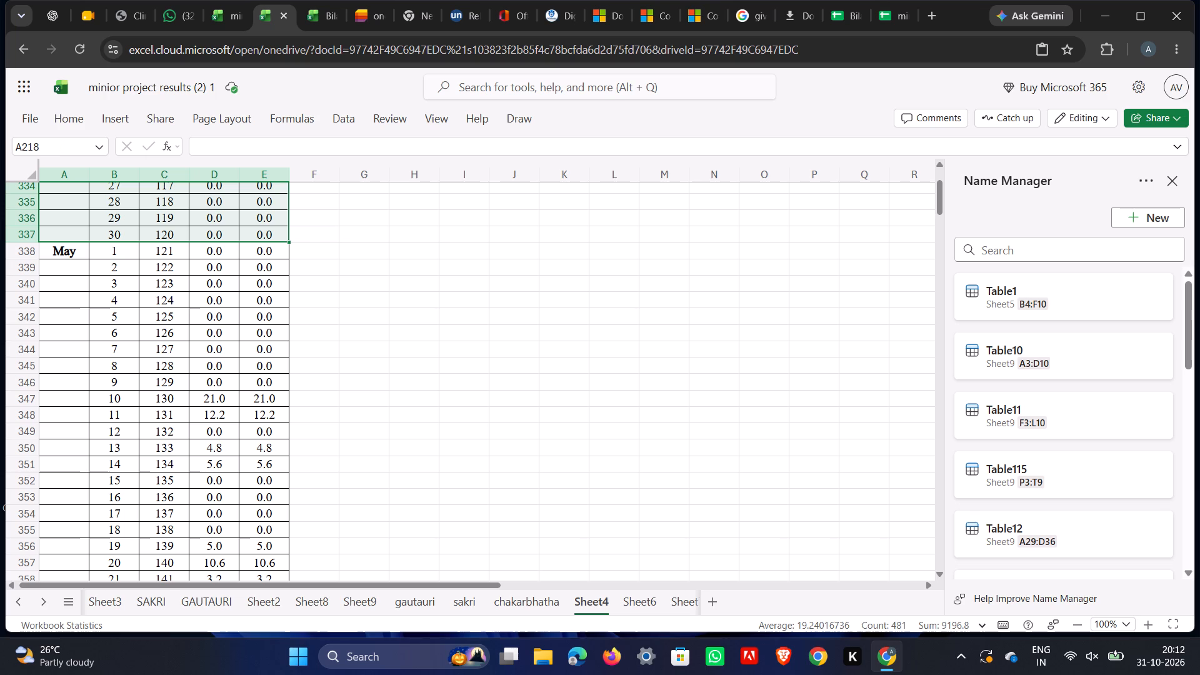
{"action": "right_click", "coordinate": [255, 213]}
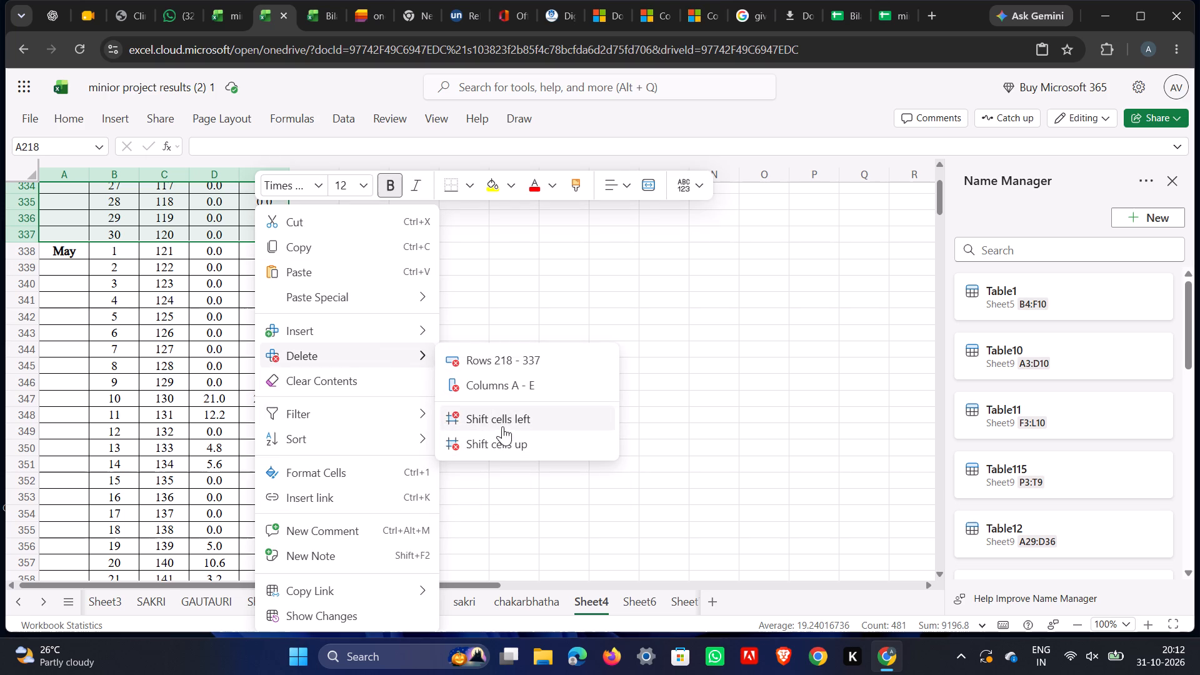
{"action": "left_click", "coordinate": [509, 442]}
Clear the Jan label from cell A217 in the YEAR 2021 row.
{"action": "scroll", "coordinate": [257, 379], "scroll_direction": "up", "scroll_amount": 4}
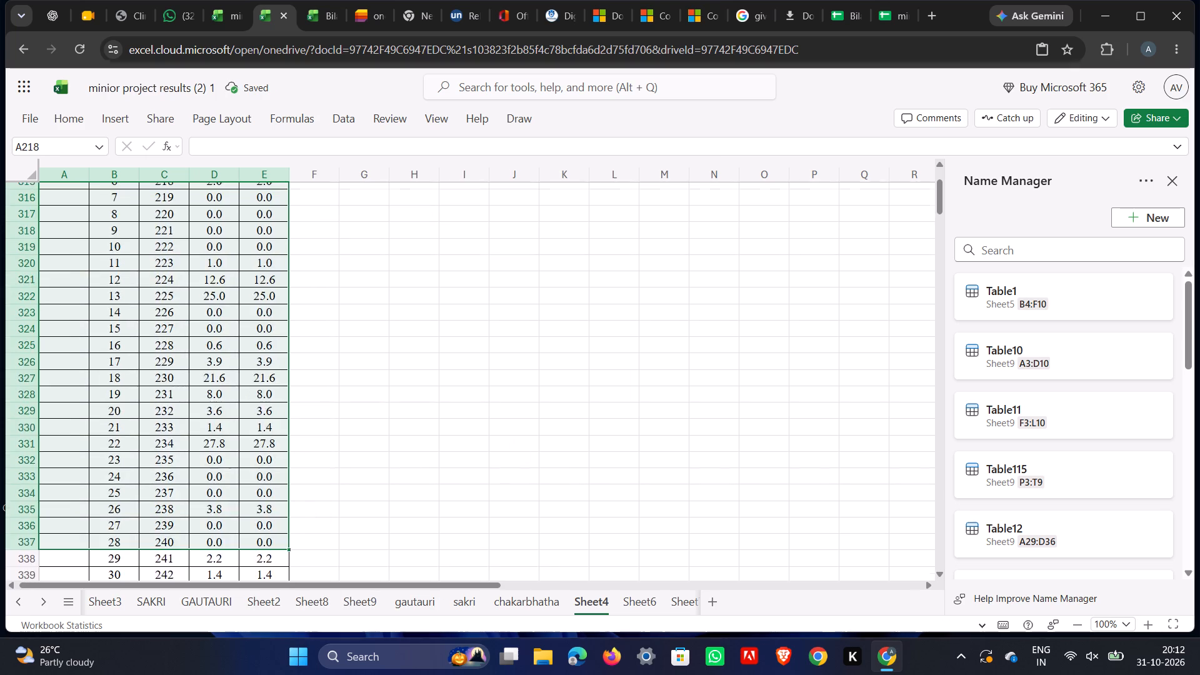
{"action": "scroll", "coordinate": [254, 372], "scroll_direction": "up", "scroll_amount": 17}
{"action": "scroll", "coordinate": [246, 371], "scroll_direction": "up", "scroll_amount": 6}
{"action": "left_click", "coordinate": [447, 369]}
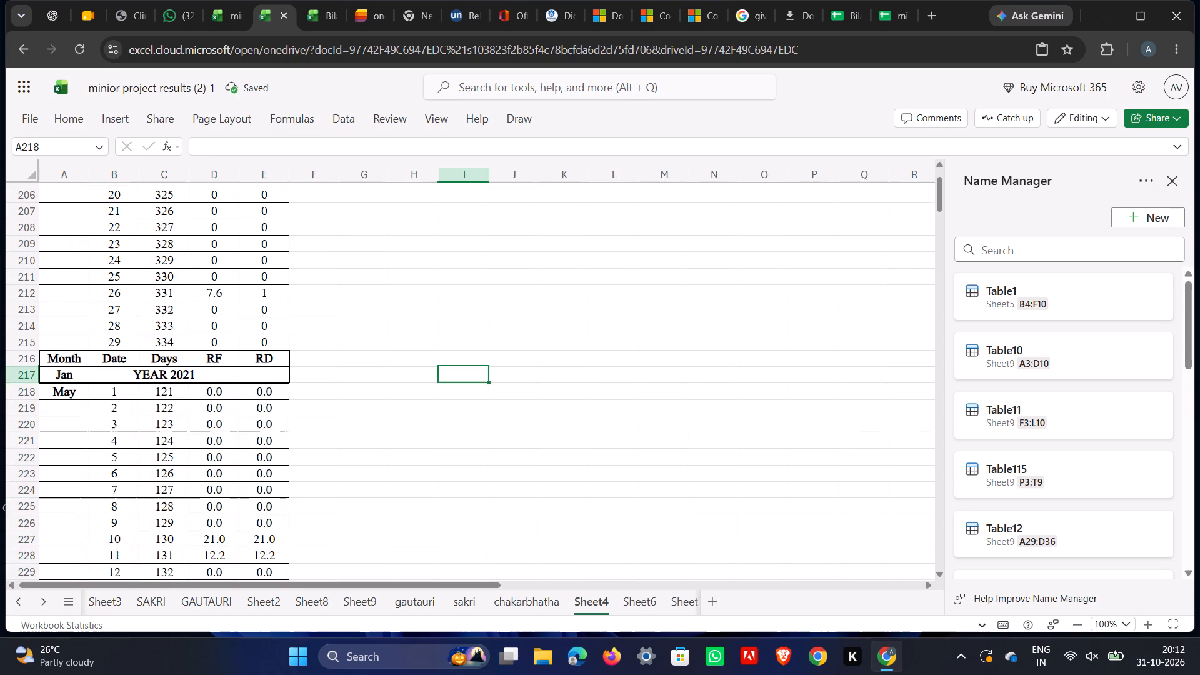
{"action": "double_click", "coordinate": [76, 376]}
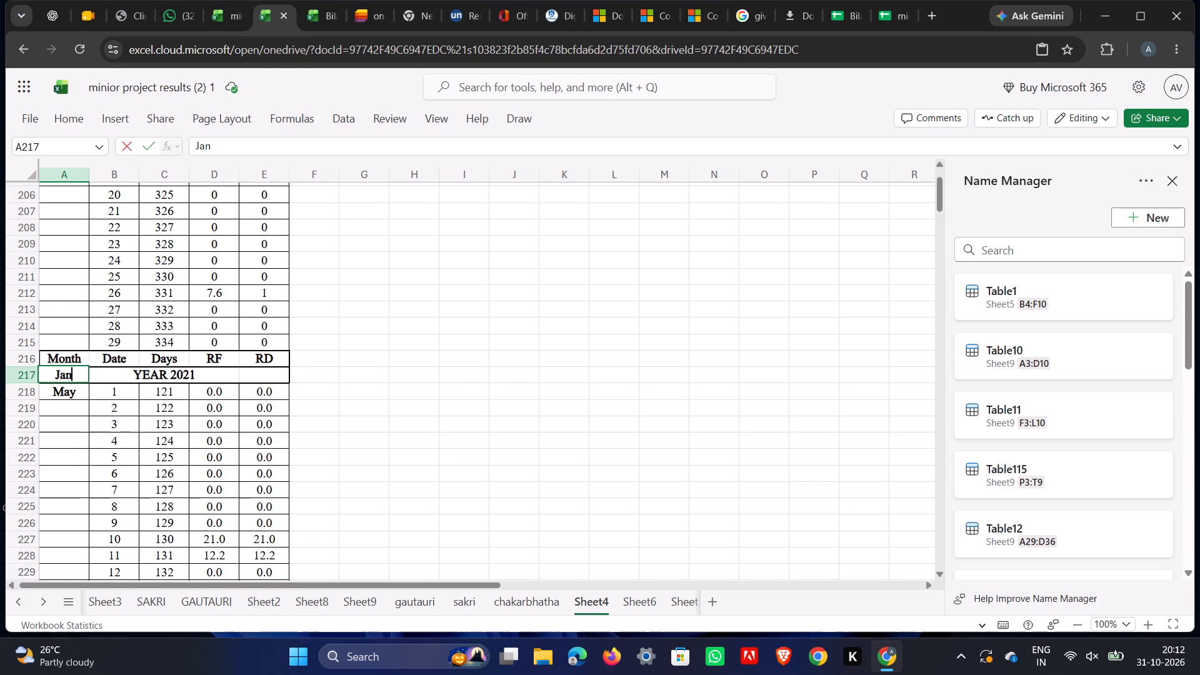
{"action": "key", "text": "BackSpace"}
{"action": "key", "text": "BackSpace"}
{"action": "key", "text": "BackSpace"}
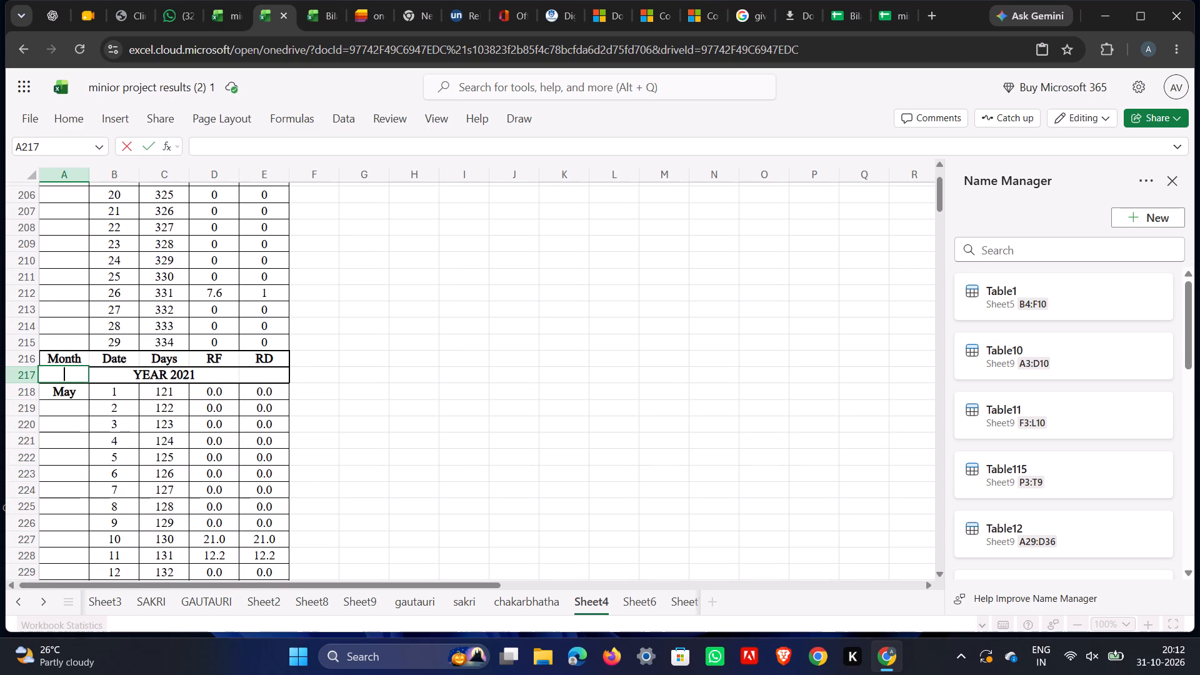
{"action": "left_click", "coordinate": [395, 366]}
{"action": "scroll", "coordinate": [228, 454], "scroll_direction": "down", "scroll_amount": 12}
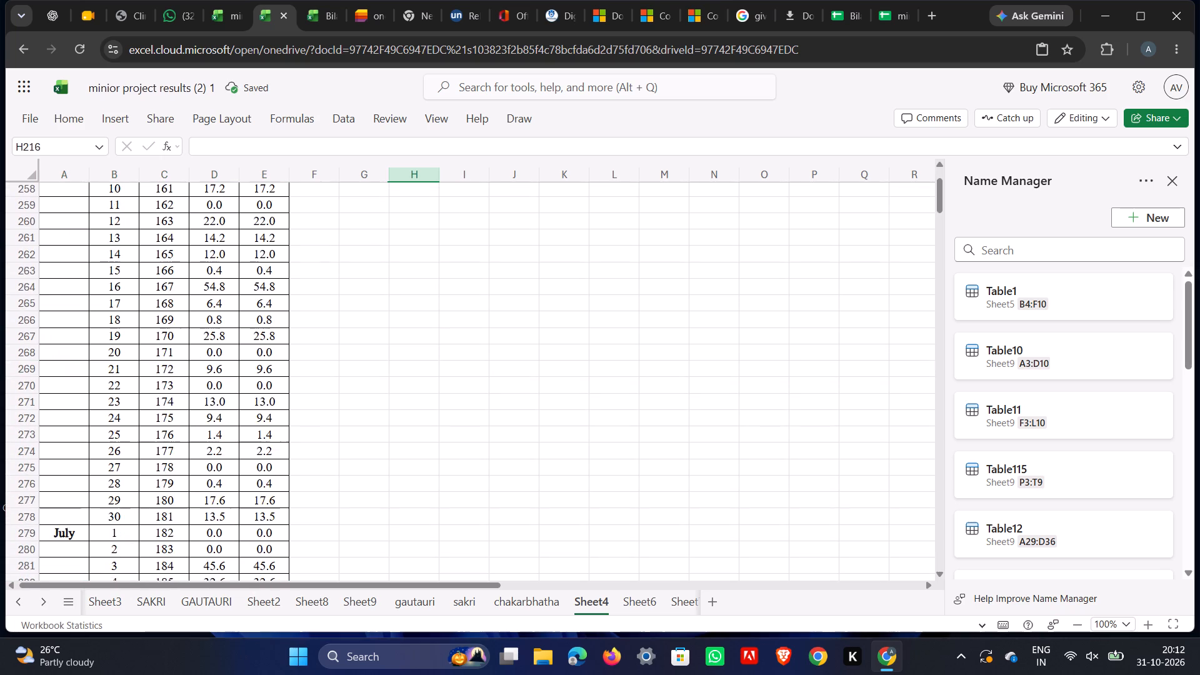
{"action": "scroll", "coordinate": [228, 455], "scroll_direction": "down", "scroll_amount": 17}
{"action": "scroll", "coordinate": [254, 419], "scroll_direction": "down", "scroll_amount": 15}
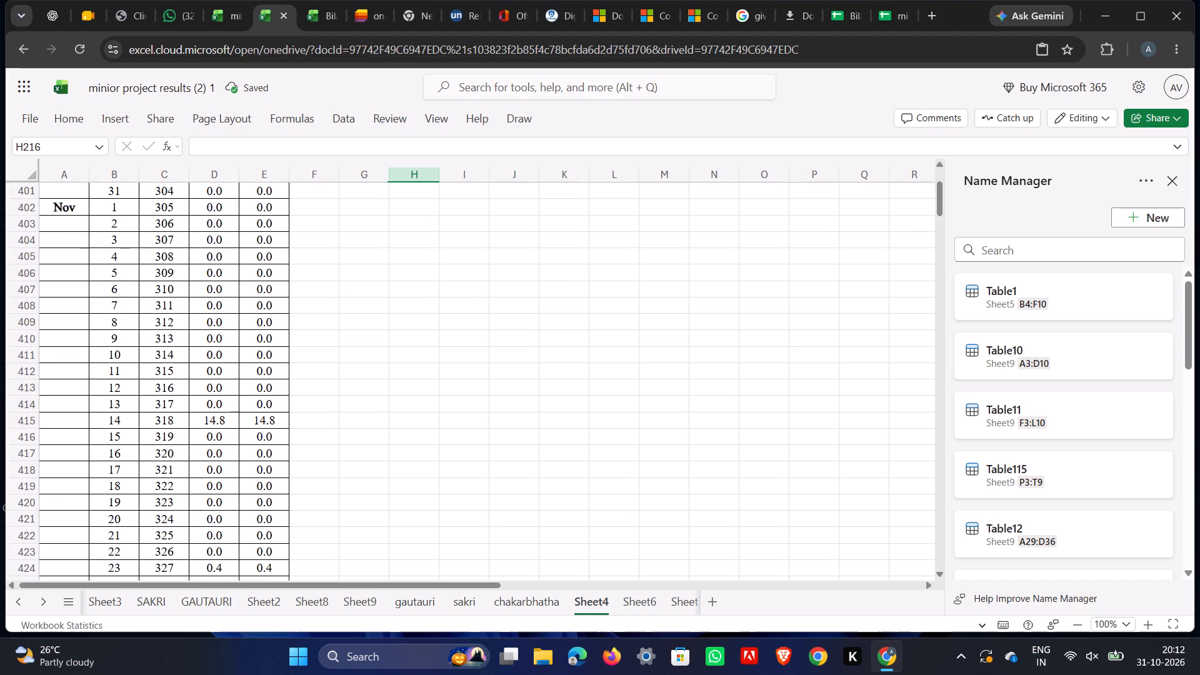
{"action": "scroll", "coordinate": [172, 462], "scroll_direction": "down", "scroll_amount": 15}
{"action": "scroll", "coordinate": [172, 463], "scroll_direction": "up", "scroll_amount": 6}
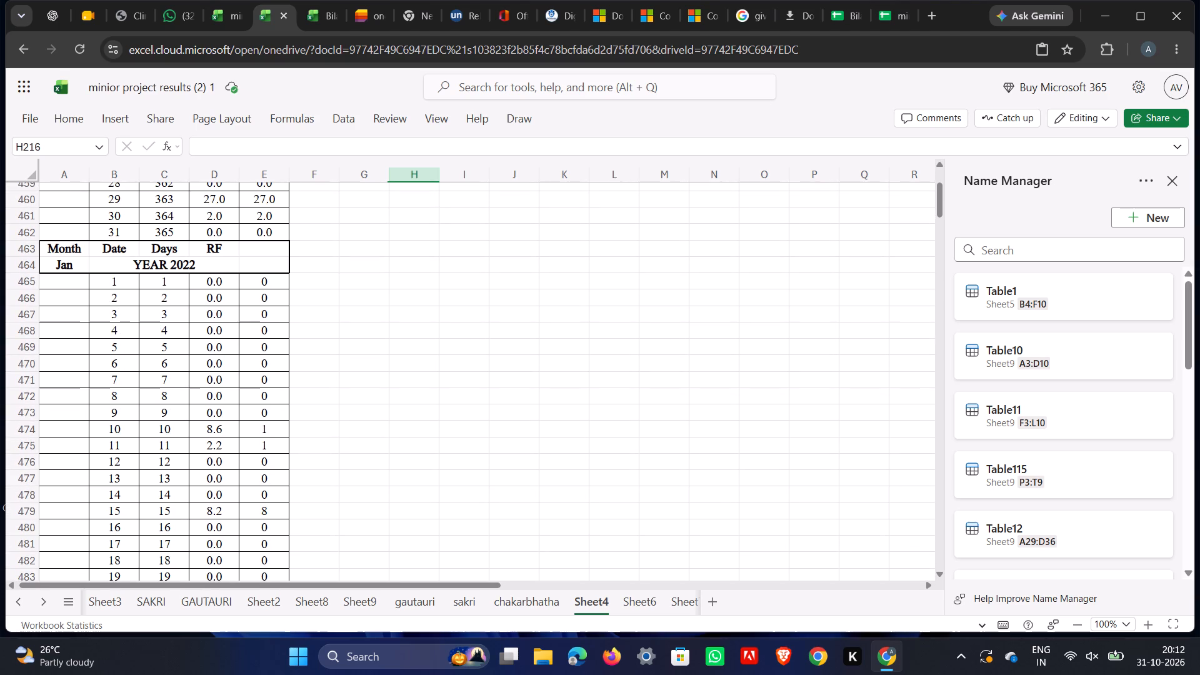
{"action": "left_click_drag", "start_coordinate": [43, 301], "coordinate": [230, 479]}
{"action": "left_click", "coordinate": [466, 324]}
Review the remaining 2021 records month by month, from the YEAR 2021 header through May to November, checking month labels and day sequence.
{"action": "scroll", "coordinate": [335, 317], "scroll_direction": "up", "scroll_amount": 12}
{"action": "scroll", "coordinate": [159, 346], "scroll_direction": "down", "scroll_amount": 1}
{"action": "scroll", "coordinate": [153, 348], "scroll_direction": "up", "scroll_amount": 1}
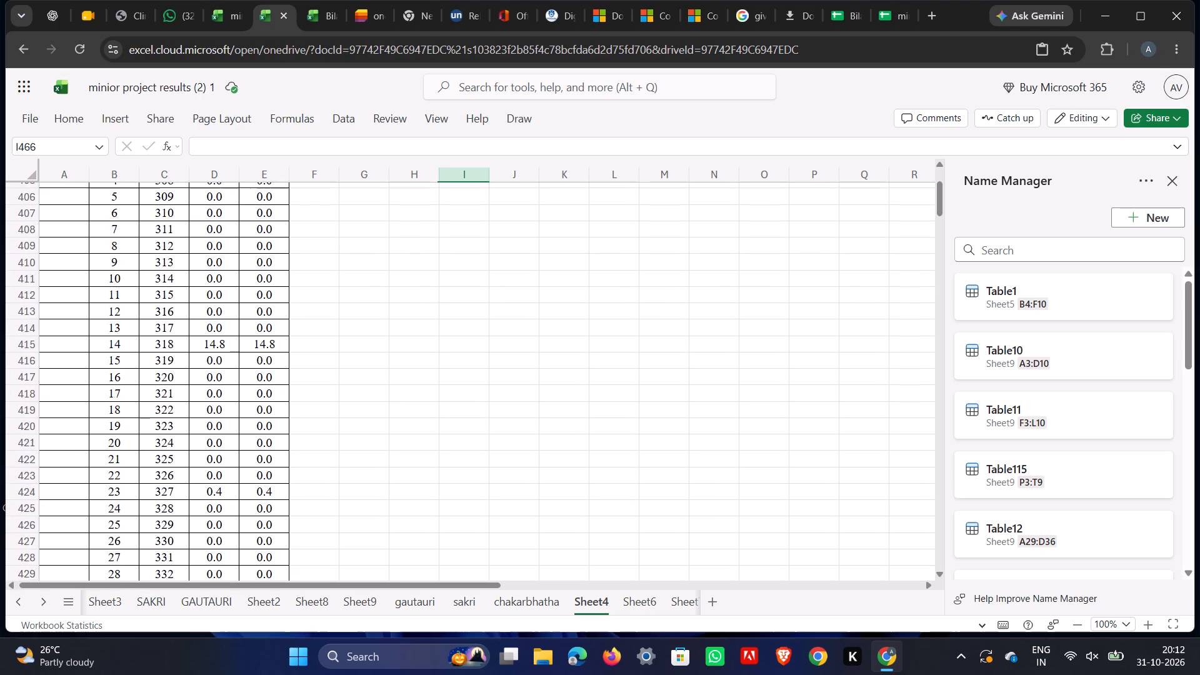
{"action": "scroll", "coordinate": [153, 348], "scroll_direction": "up", "scroll_amount": 1}
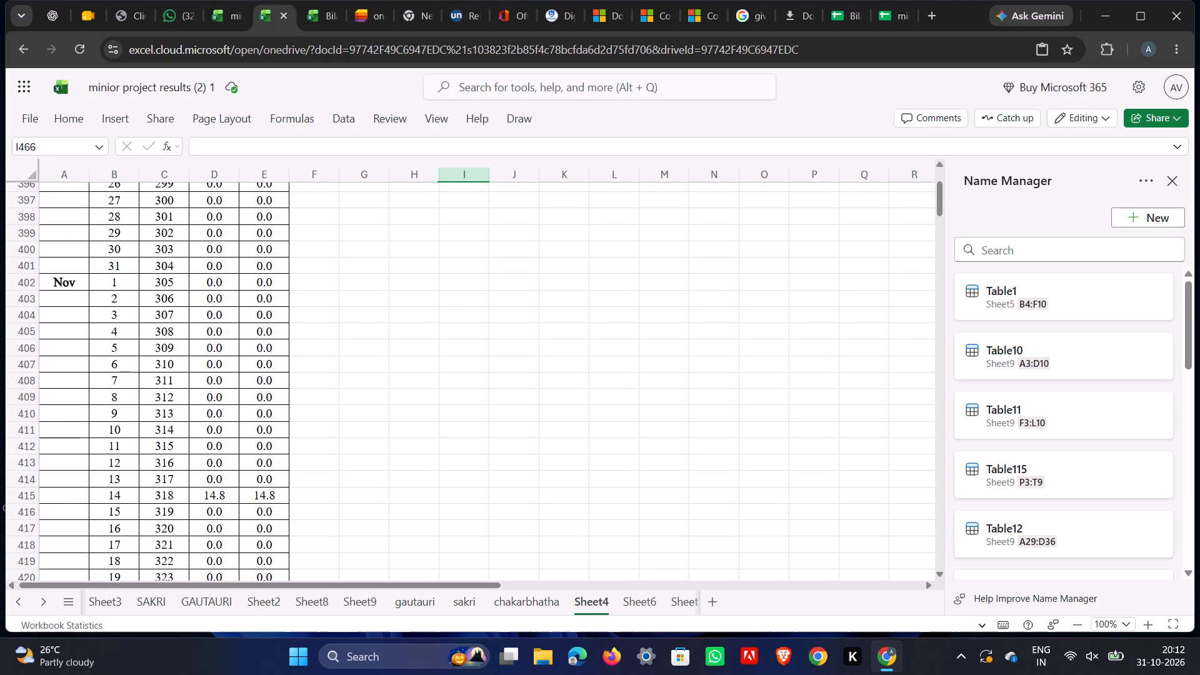
{"action": "scroll", "coordinate": [74, 271], "scroll_direction": "up", "scroll_amount": 11}
{"action": "scroll", "coordinate": [73, 307], "scroll_direction": "down", "scroll_amount": 4}
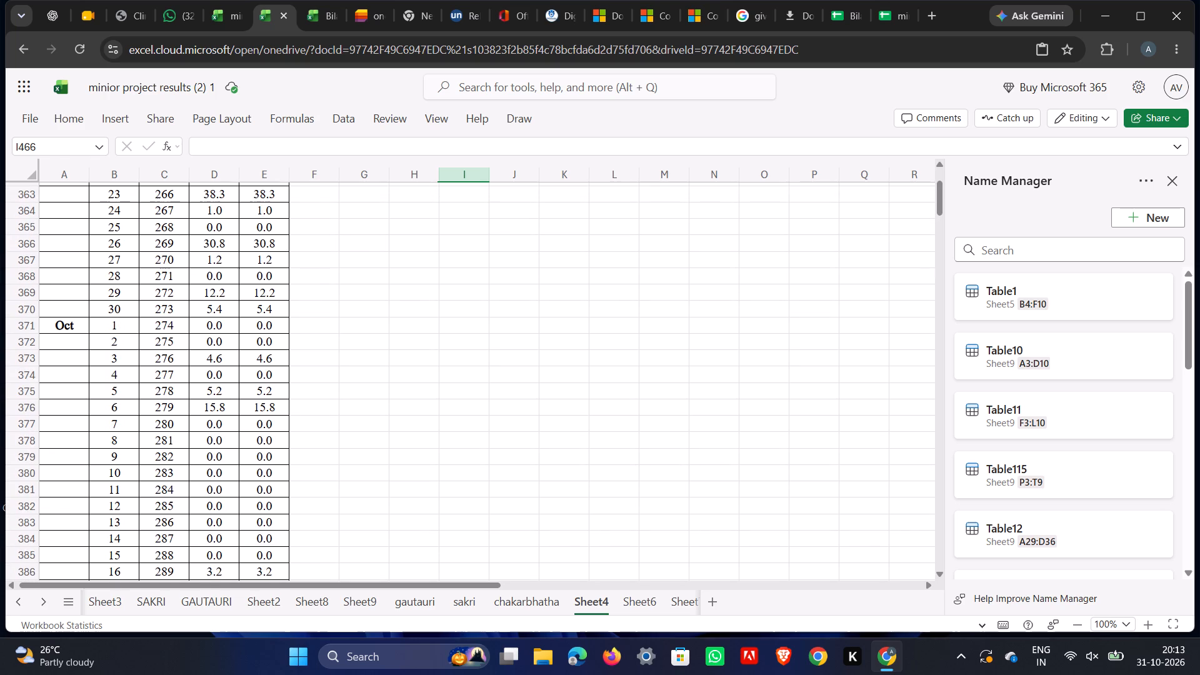
{"action": "scroll", "coordinate": [71, 323], "scroll_direction": "up", "scroll_amount": 11}
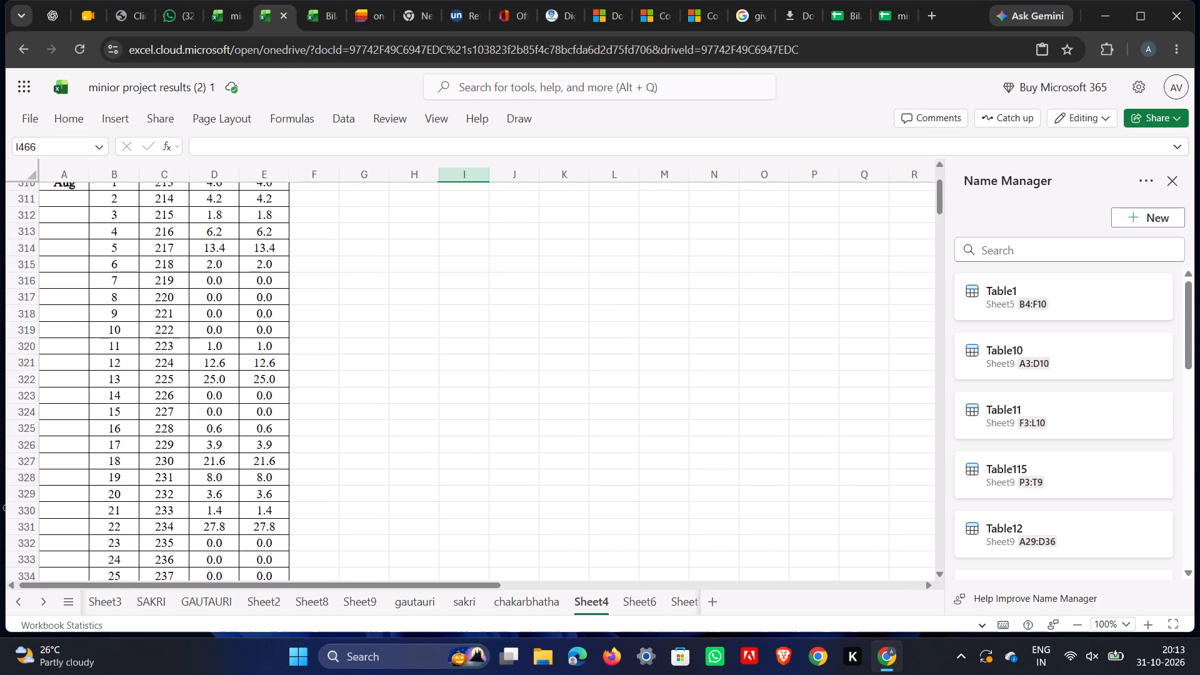
{"action": "scroll", "coordinate": [71, 323], "scroll_direction": "up", "scroll_amount": 17}
{"action": "scroll", "coordinate": [71, 323], "scroll_direction": "up", "scroll_amount": 6}
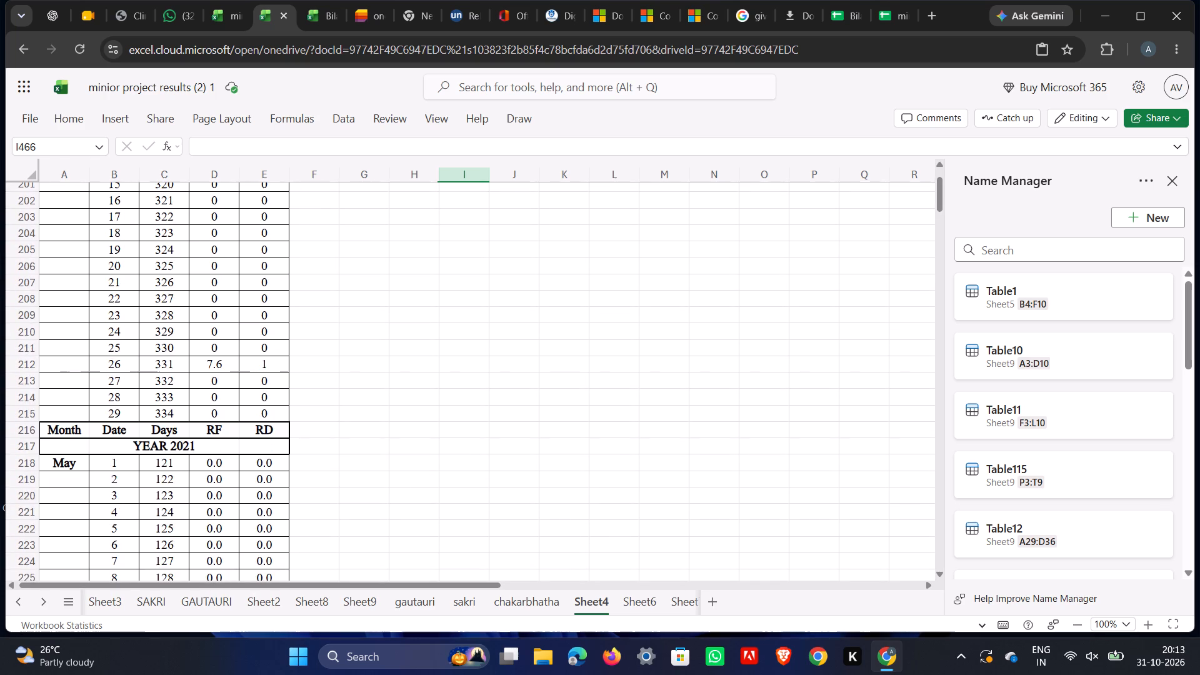
{"action": "scroll", "coordinate": [71, 323], "scroll_direction": "up", "scroll_amount": 1}
{"action": "scroll", "coordinate": [71, 323], "scroll_direction": "down", "scroll_amount": 12}
{"action": "scroll", "coordinate": [71, 324], "scroll_direction": "up", "scroll_amount": 5}
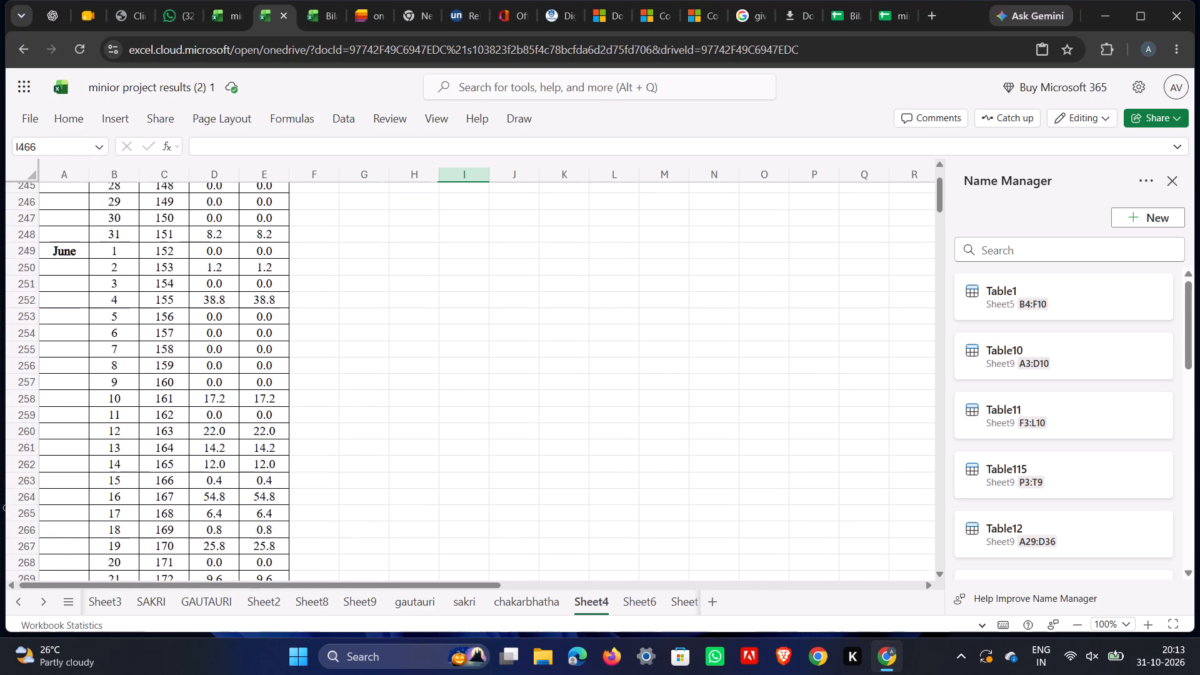
{"action": "scroll", "coordinate": [71, 416], "scroll_direction": "down", "scroll_amount": 8}
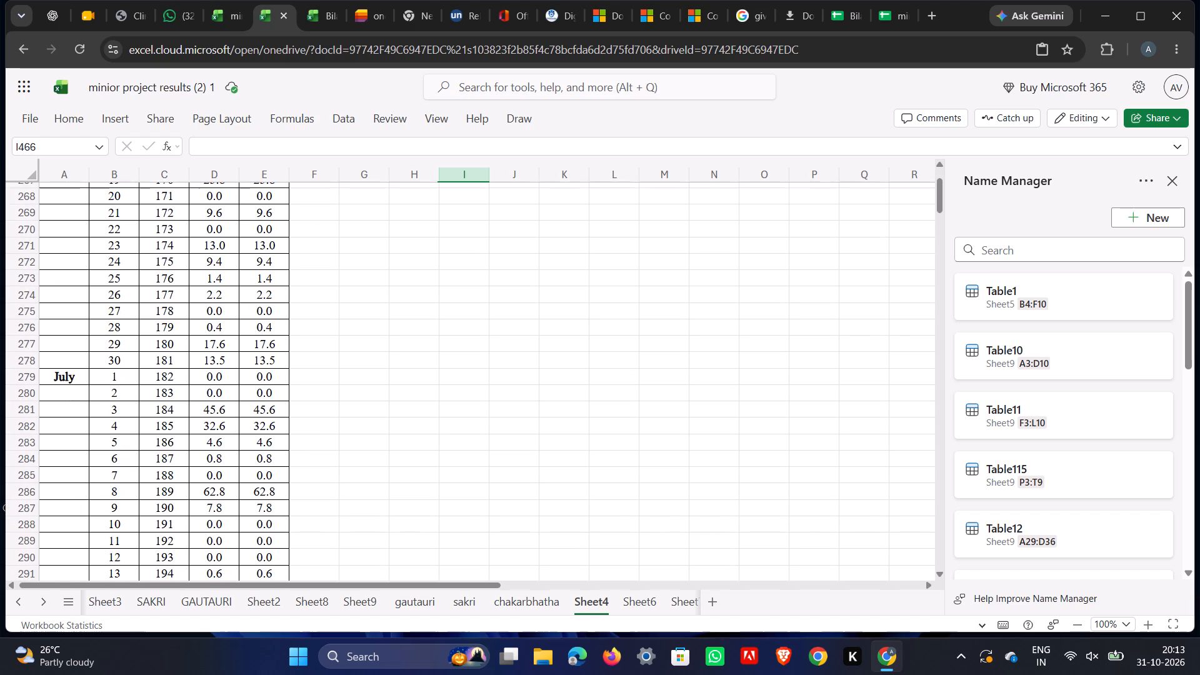
{"action": "scroll", "coordinate": [75, 392], "scroll_direction": "down", "scroll_amount": 7}
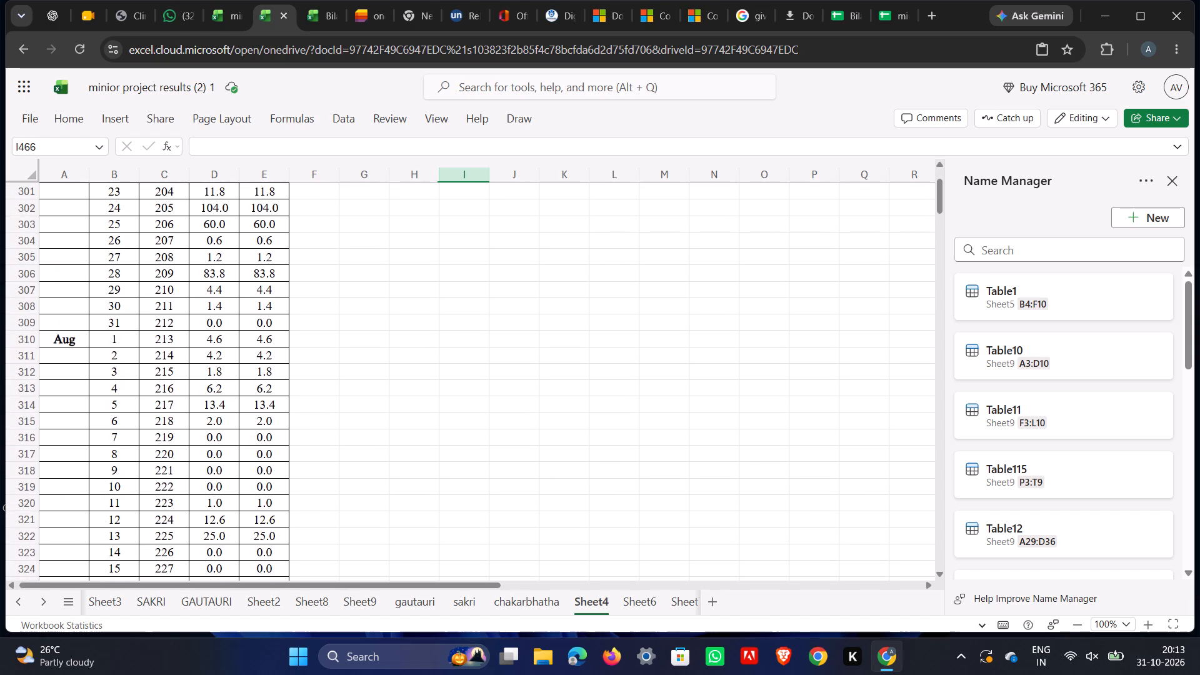
{"action": "scroll", "coordinate": [81, 384], "scroll_direction": "down", "scroll_amount": 8}
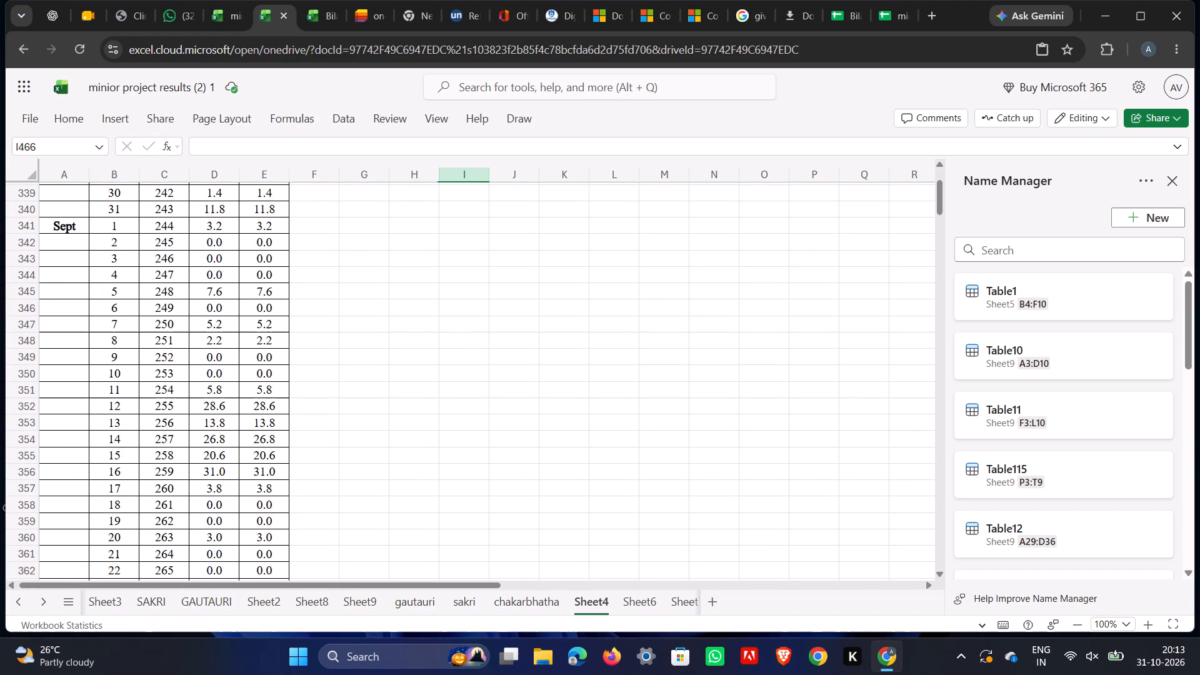
{"action": "scroll", "coordinate": [87, 390], "scroll_direction": "down", "scroll_amount": 7}
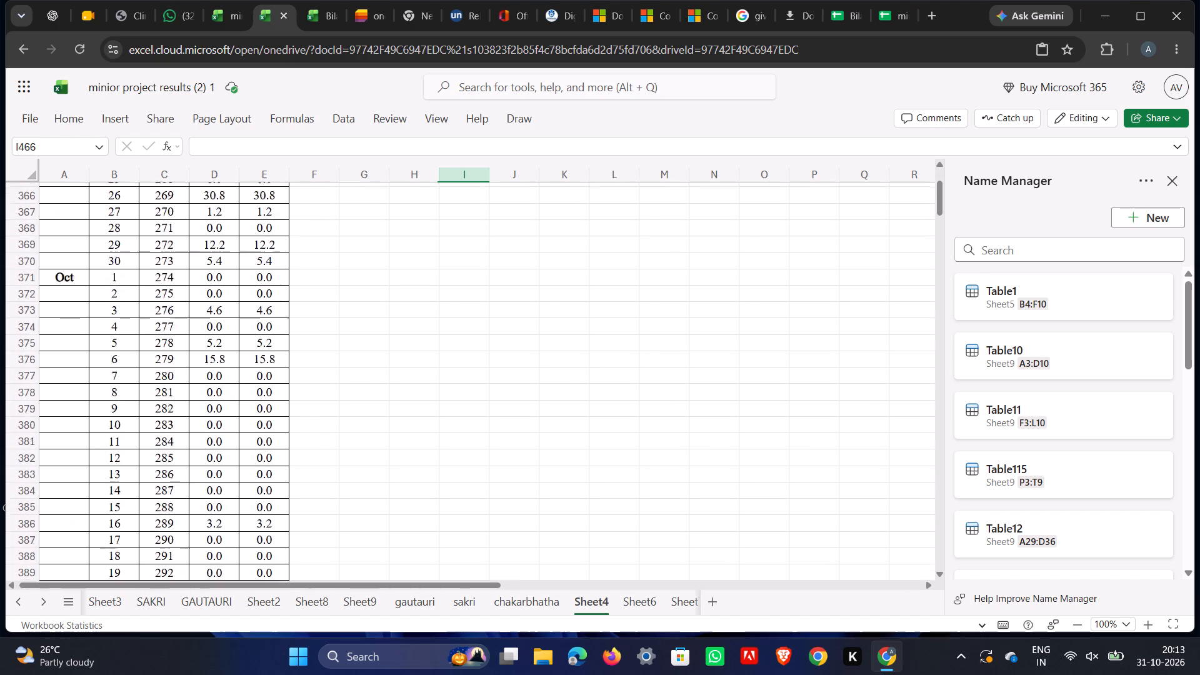
{"action": "scroll", "coordinate": [87, 403], "scroll_direction": "down", "scroll_amount": 4}
Delete cells A432:E462, the December 2021 records above the YEAR 2022 header, shifting the remaining cells up.
{"action": "scroll", "coordinate": [89, 391], "scroll_direction": "down", "scroll_amount": 4}
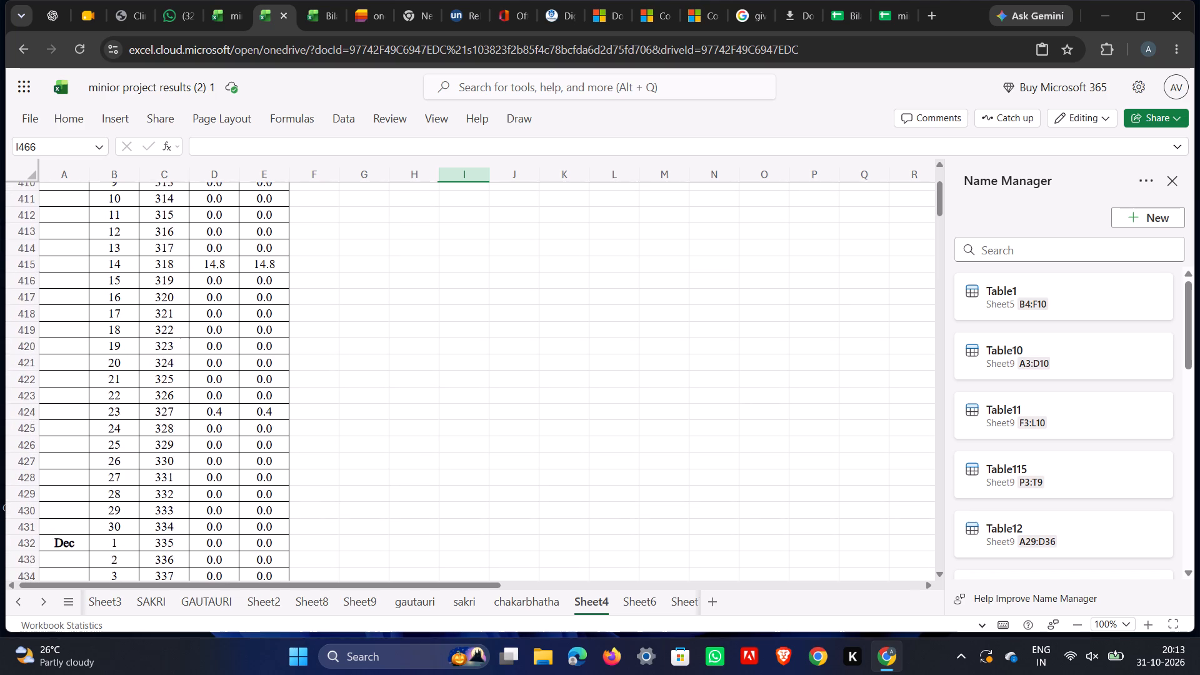
{"action": "scroll", "coordinate": [89, 392], "scroll_direction": "down", "scroll_amount": 1}
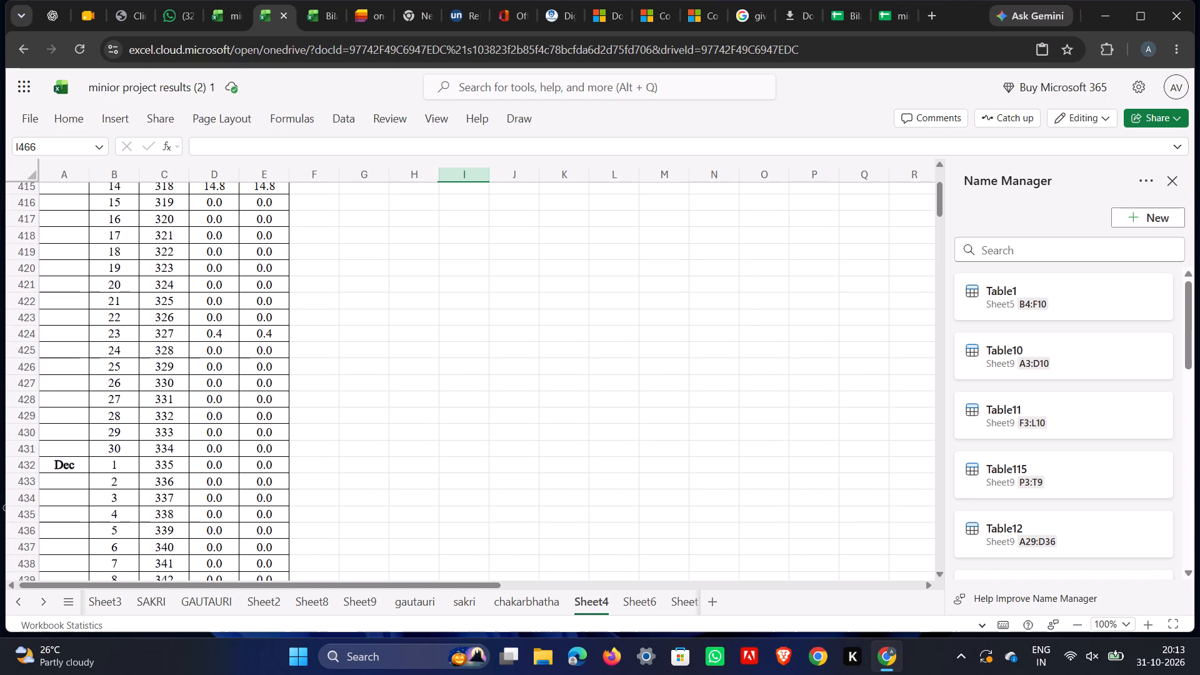
{"action": "left_click_drag", "start_coordinate": [39, 461], "coordinate": [251, 556]}
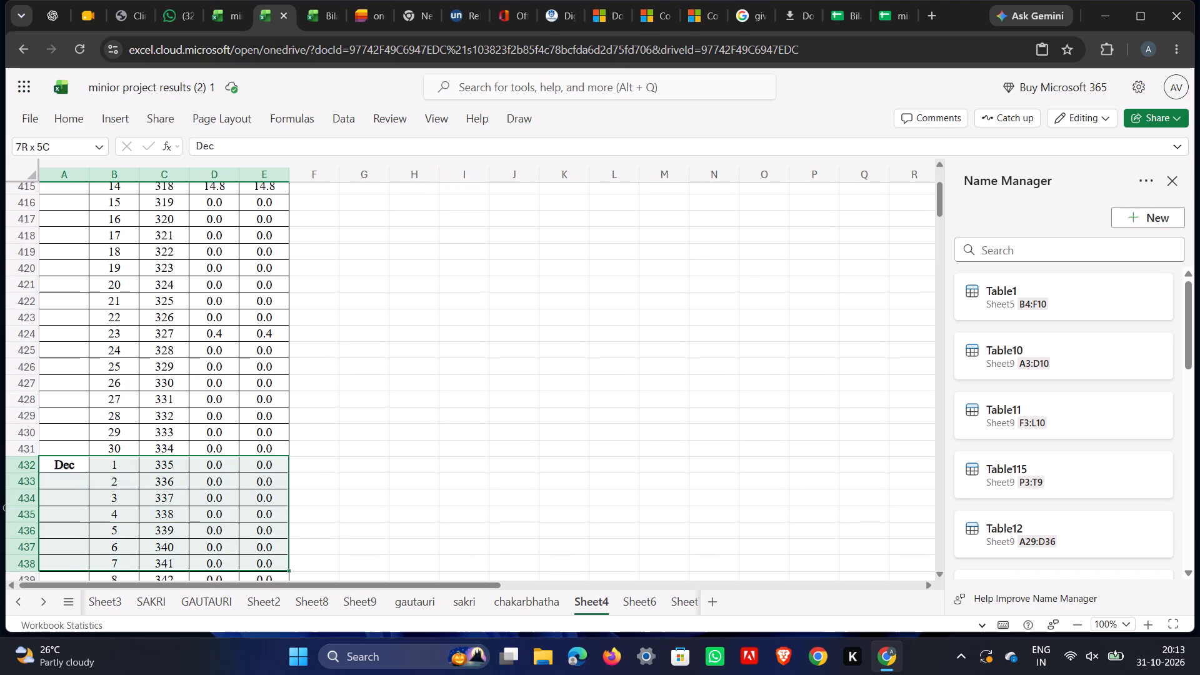
{"action": "left_click_drag", "start_coordinate": [251, 556], "coordinate": [237, 522]}
{"action": "scroll", "coordinate": [251, 556], "scroll_direction": "down", "scroll_amount": 7}
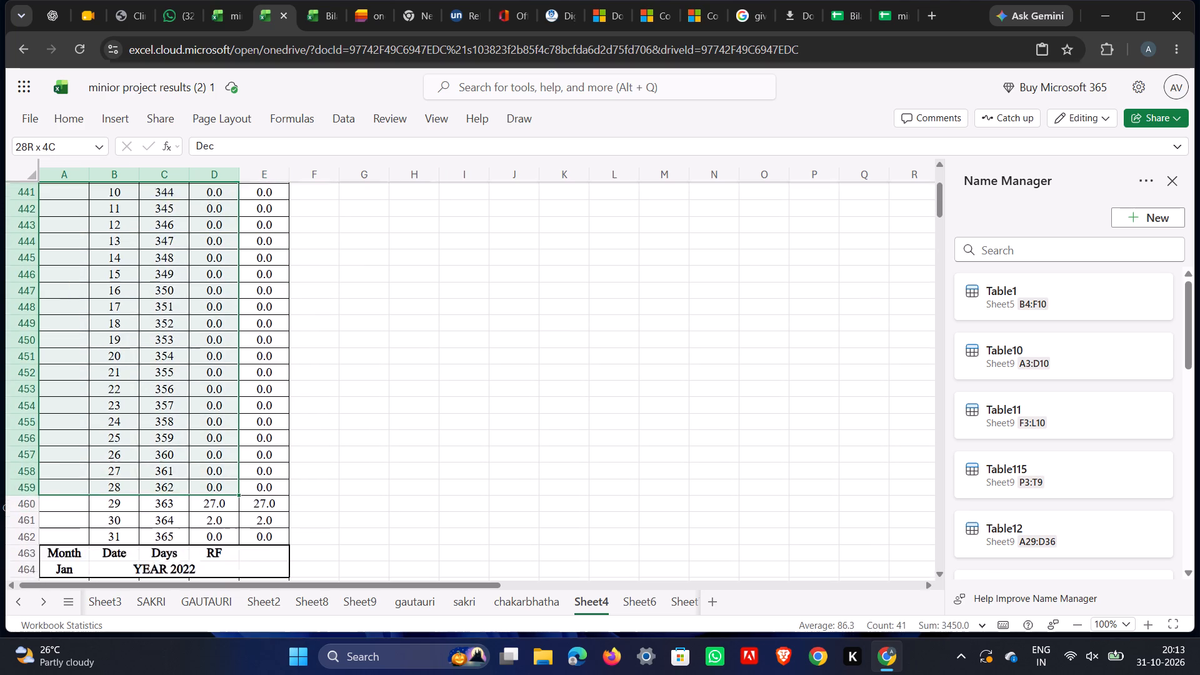
{"action": "scroll", "coordinate": [237, 522], "scroll_direction": "down", "scroll_amount": 1}
{"action": "left_click_drag", "start_coordinate": [237, 522], "coordinate": [282, 331]}
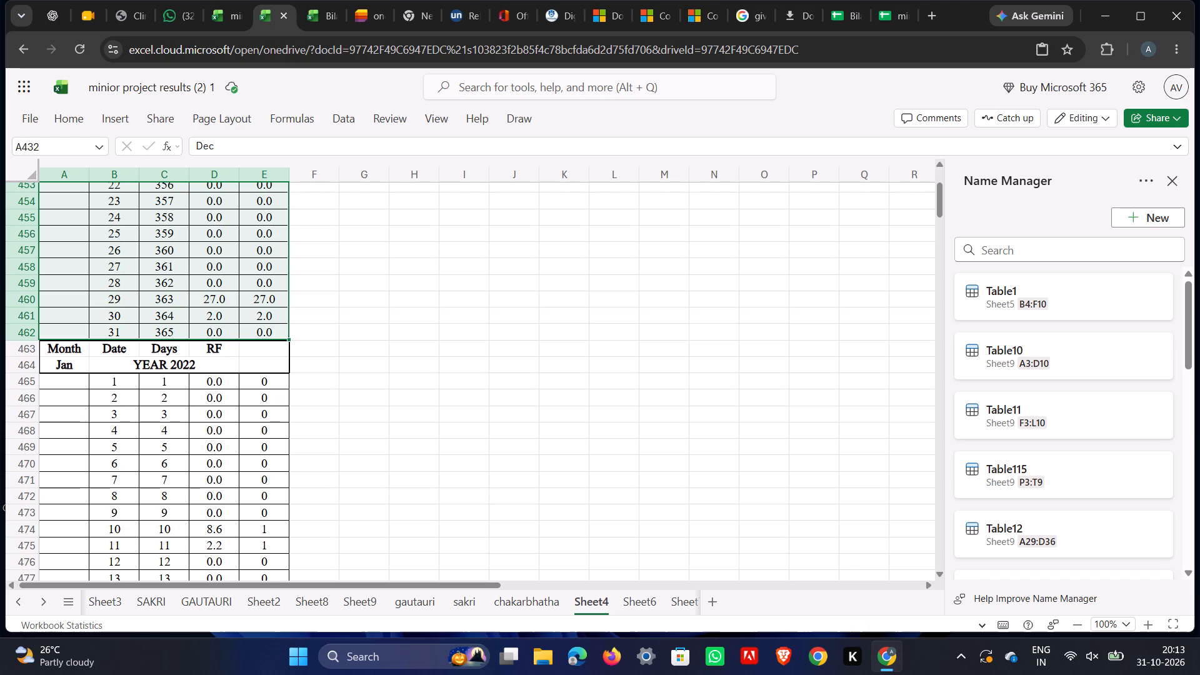
{"action": "right_click", "coordinate": [256, 302]}
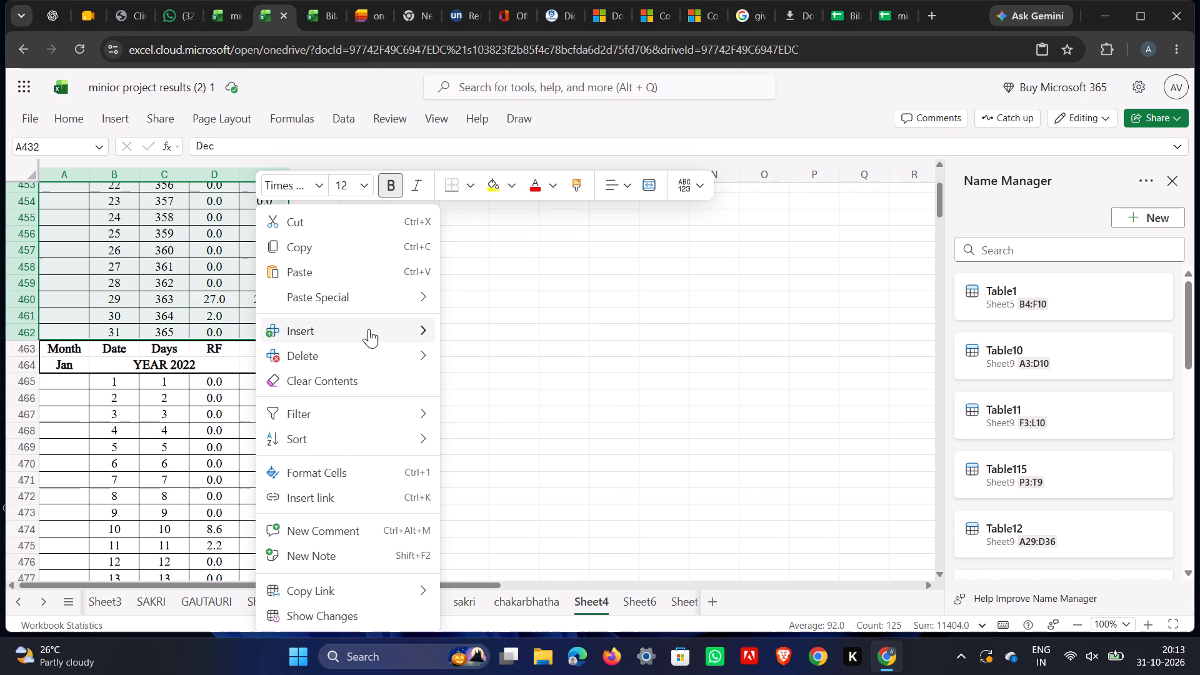
{"action": "left_click", "coordinate": [516, 436]}
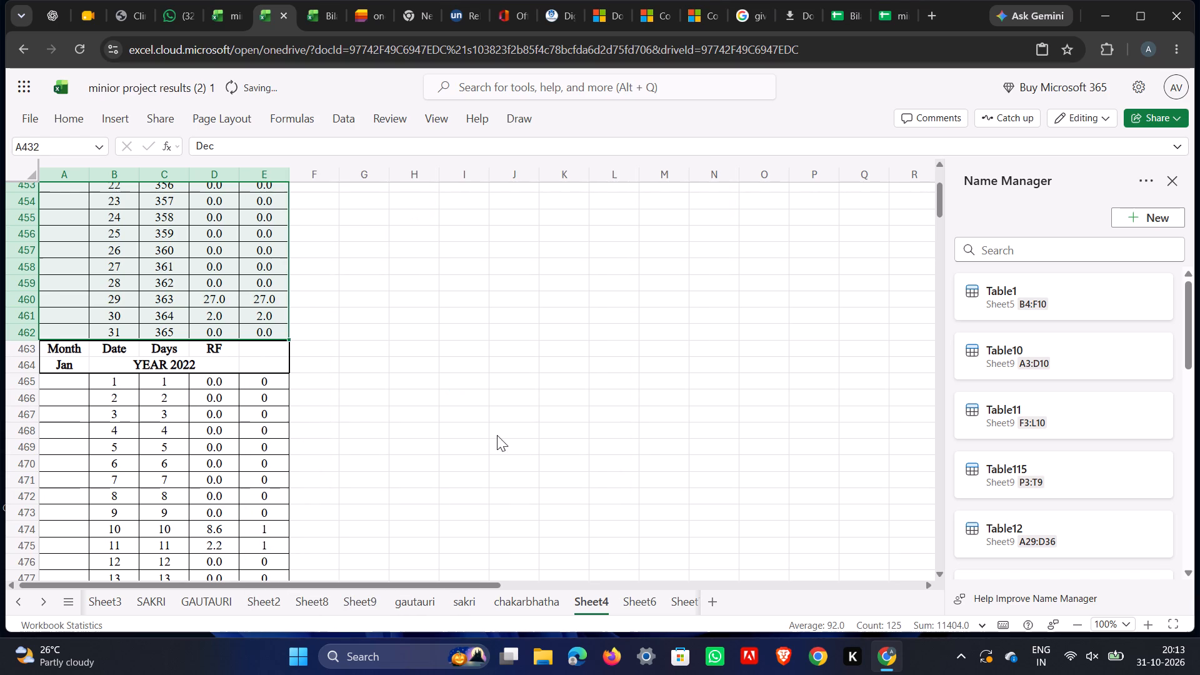
{"action": "scroll", "coordinate": [168, 381], "scroll_direction": "up", "scroll_amount": 5}
{"action": "left_click", "coordinate": [366, 319]}
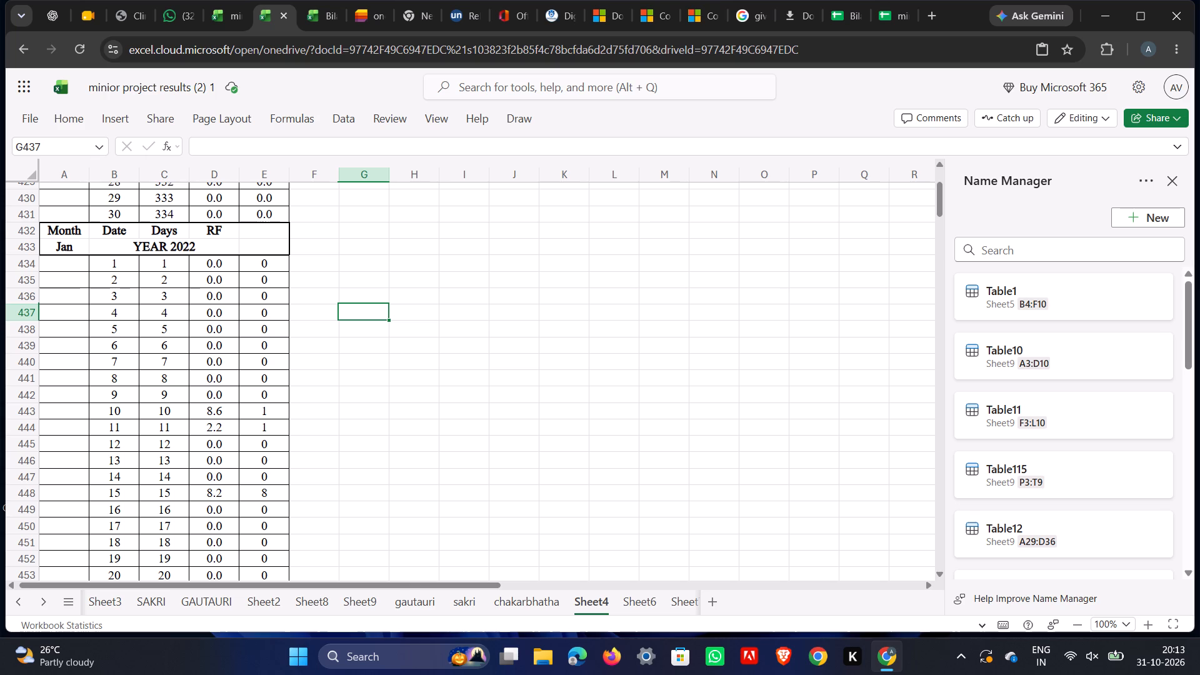
Delete cells A434:E553, the January to April 2022 records below the YEAR 2022 row, shifting the remaining cells up.
{"action": "left_click_drag", "start_coordinate": [41, 260], "coordinate": [260, 485]}
{"action": "scroll", "coordinate": [255, 484], "scroll_direction": "down", "scroll_amount": 8}
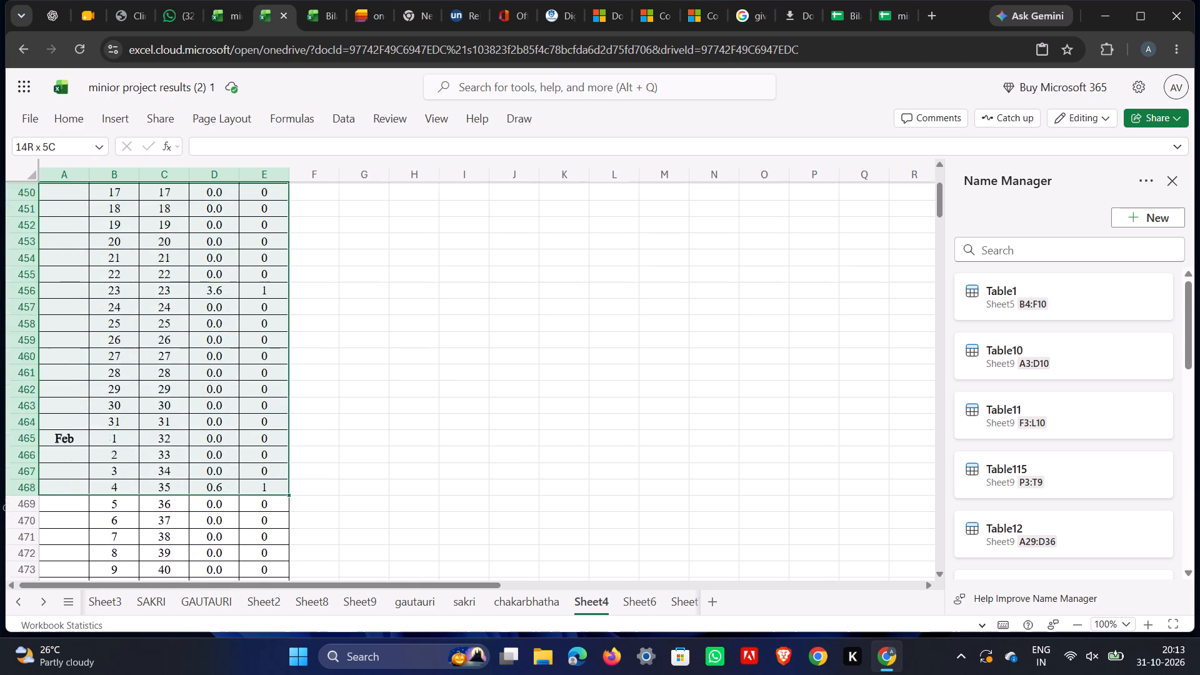
{"action": "scroll", "coordinate": [260, 485], "scroll_direction": "down", "scroll_amount": 2}
{"action": "left_click_drag", "start_coordinate": [260, 485], "coordinate": [260, 421]}
{"action": "scroll", "coordinate": [260, 485], "scroll_direction": "down", "scroll_amount": 9}
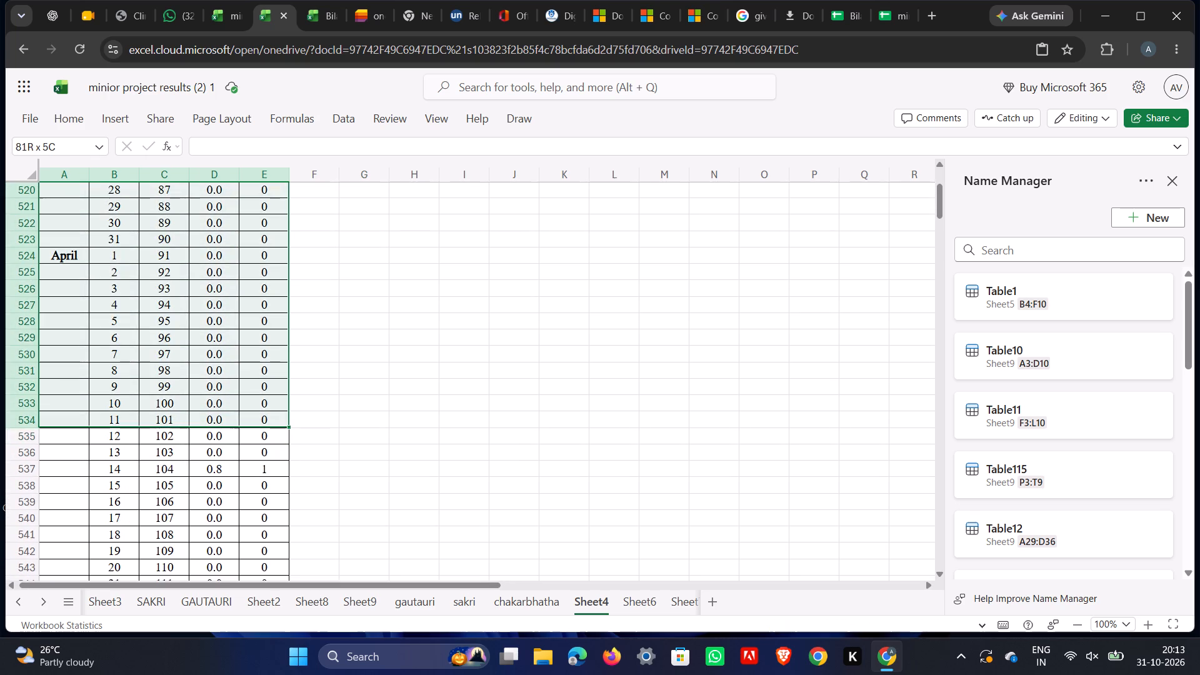
{"action": "left_click_drag", "start_coordinate": [260, 421], "coordinate": [304, 487]}
{"action": "scroll", "coordinate": [260, 421], "scroll_direction": "down", "scroll_amount": 3}
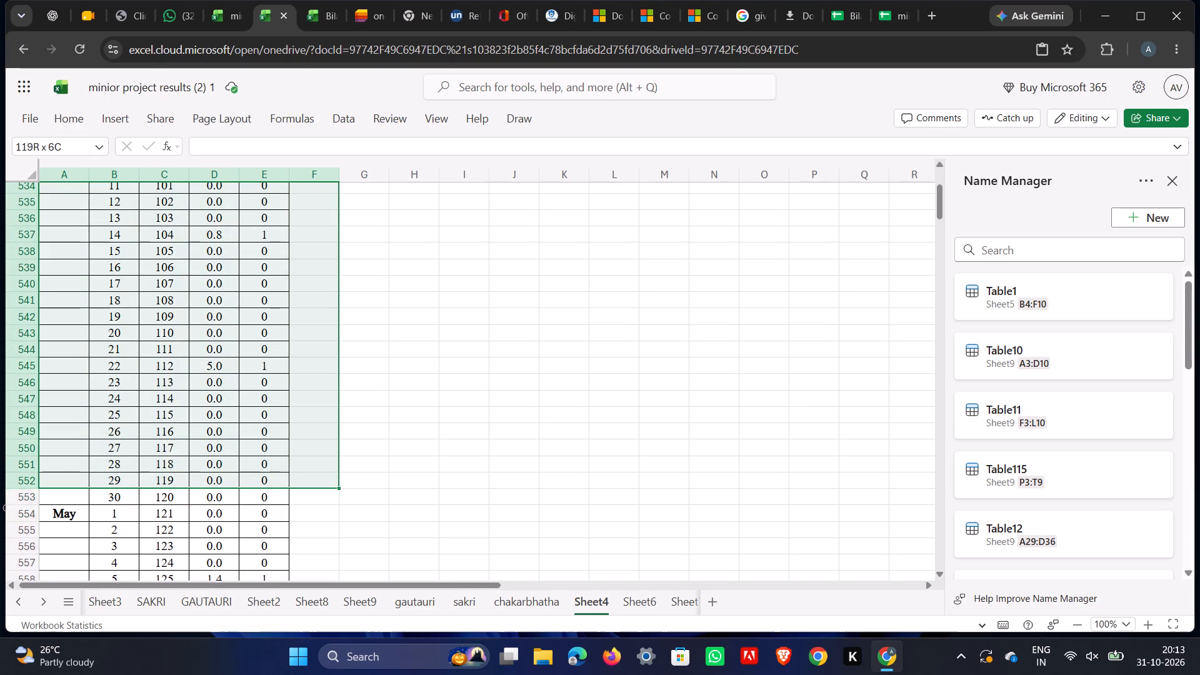
{"action": "left_click_drag", "start_coordinate": [304, 487], "coordinate": [287, 497]}
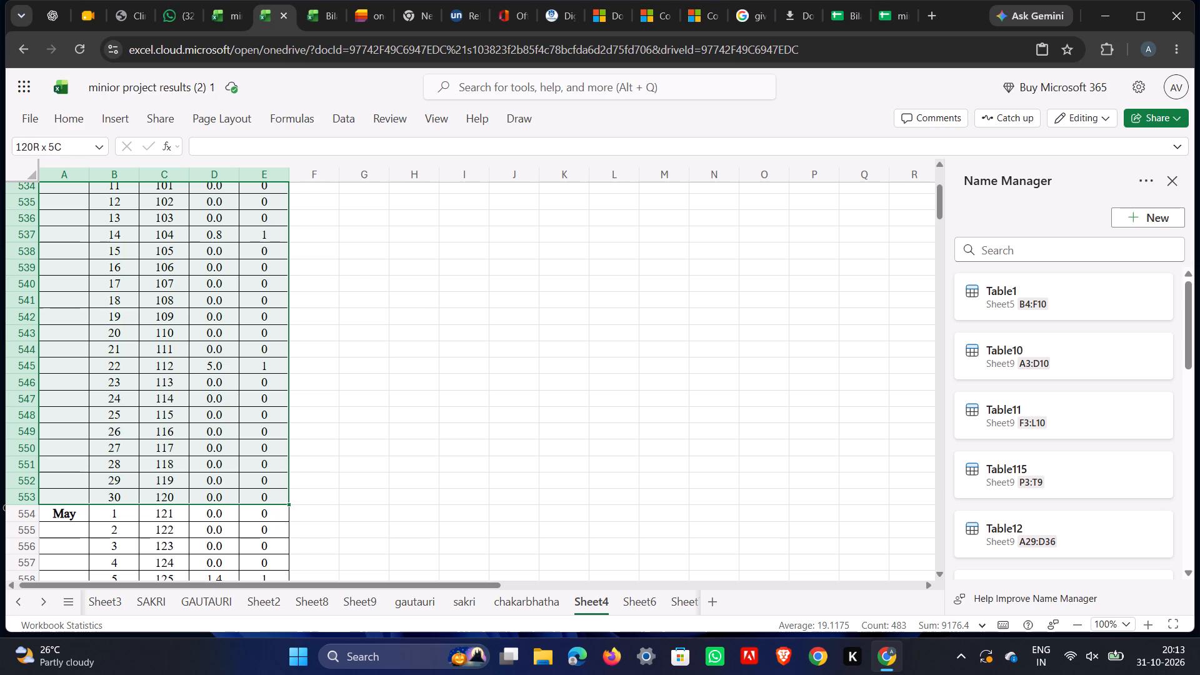
{"action": "right_click", "coordinate": [237, 446]}
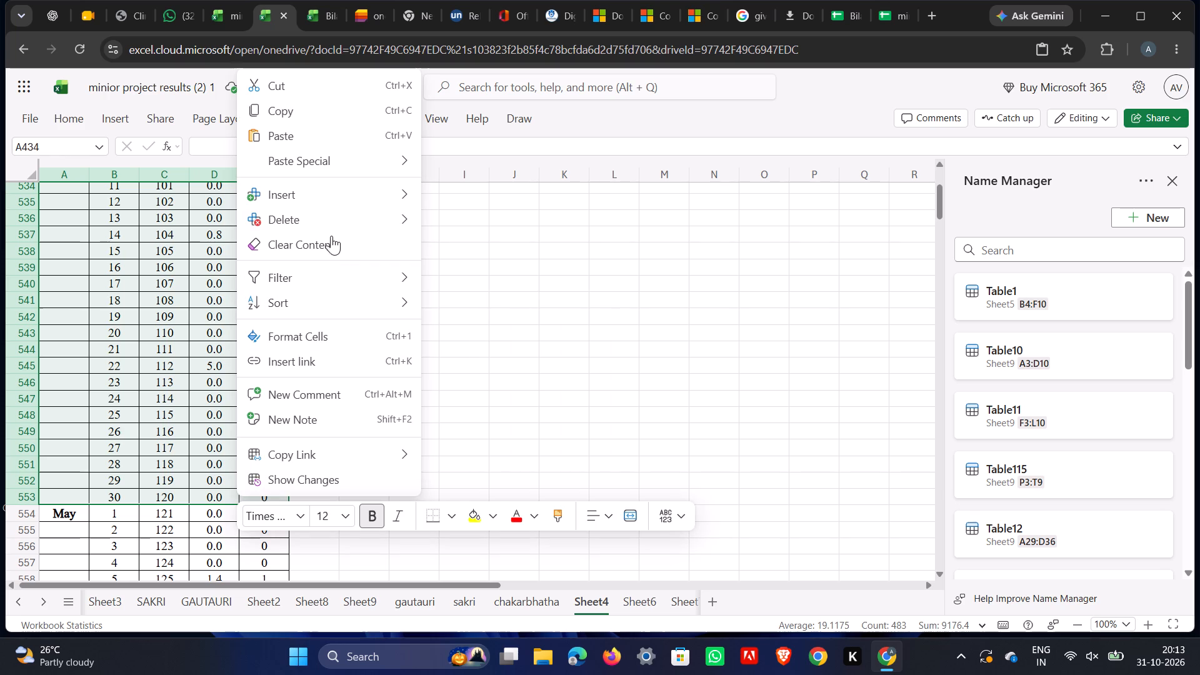
{"action": "left_click", "coordinate": [517, 306]}
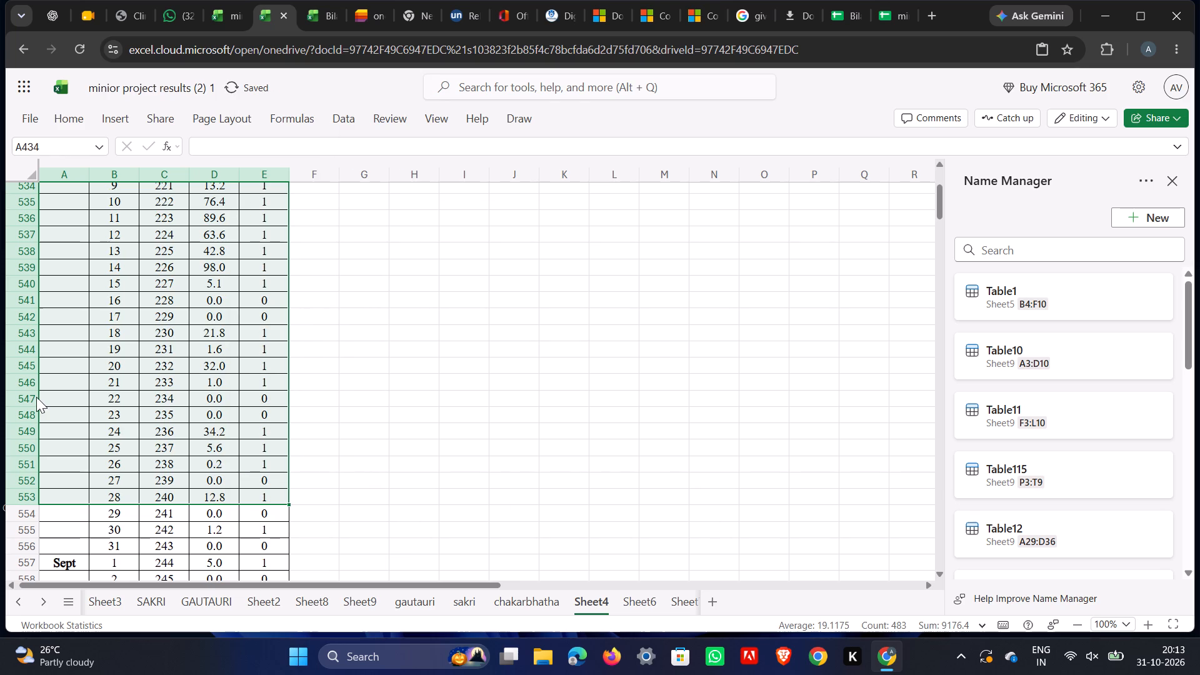
{"action": "left_click", "coordinate": [388, 329]}
Clear the Jan label from cell A433 in the YEAR 2022 row.
{"action": "scroll", "coordinate": [154, 394], "scroll_direction": "up", "scroll_amount": 12}
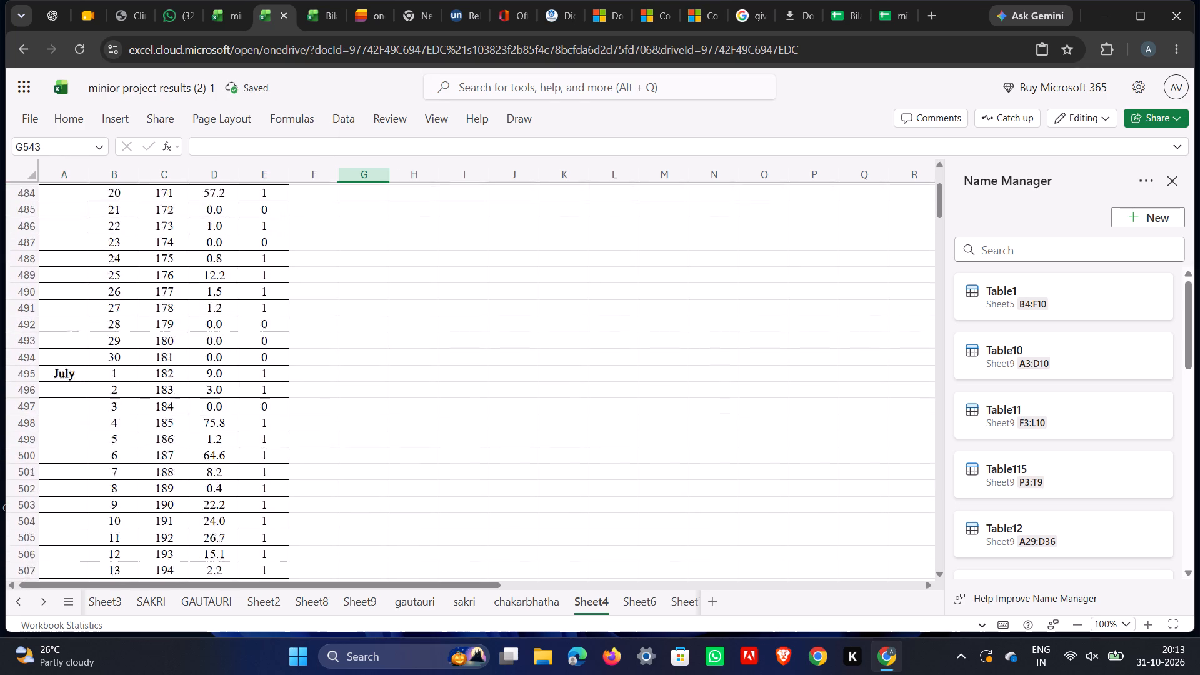
{"action": "scroll", "coordinate": [154, 384], "scroll_direction": "up", "scroll_amount": 15}
{"action": "scroll", "coordinate": [154, 384], "scroll_direction": "down", "scroll_amount": 4}
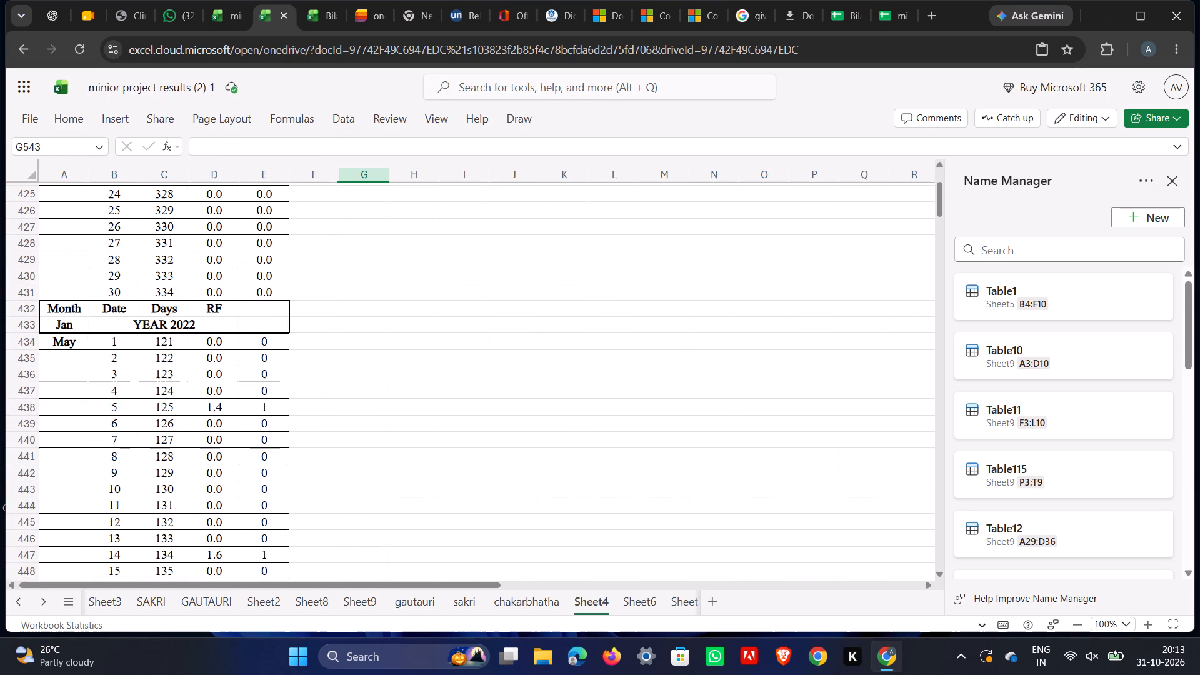
{"action": "left_click", "coordinate": [81, 330]}
{"action": "left_click", "coordinate": [81, 330]}
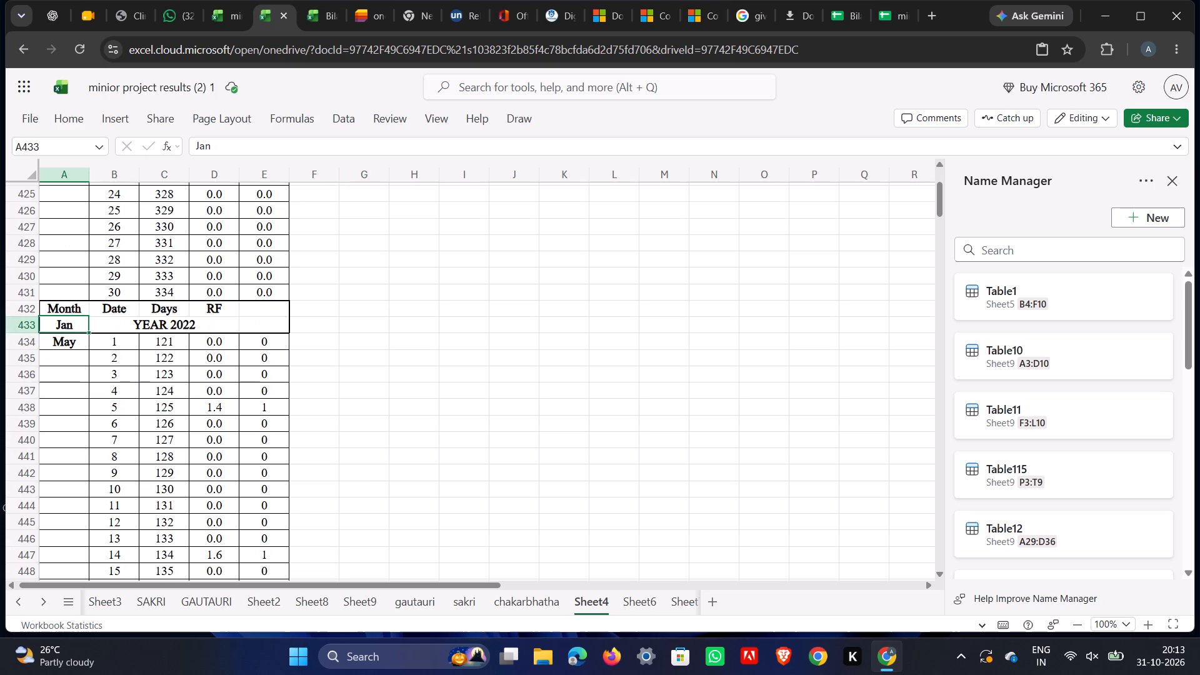
{"action": "key", "text": "BackSpace"}
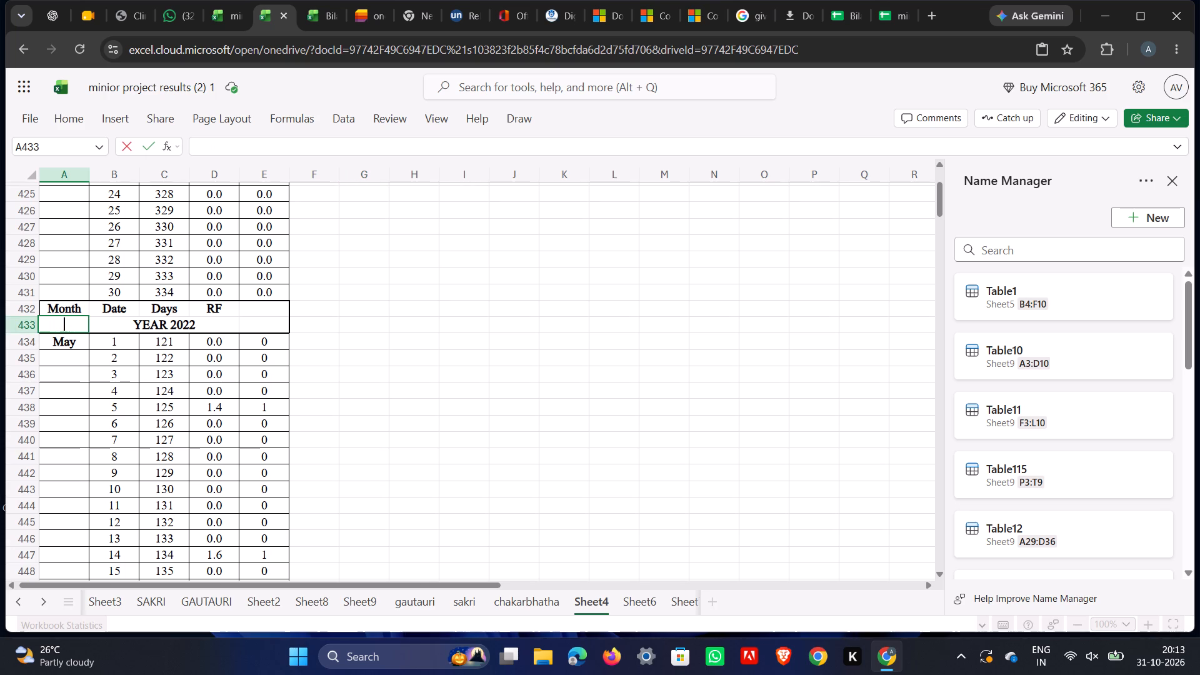
{"action": "left_click", "coordinate": [560, 327]}
Delete cells A648:E678, the December 2022 records above the YEAR 2023 header, shifting the remaining cells up.
{"action": "scroll", "coordinate": [346, 369], "scroll_direction": "down", "scroll_amount": 3}
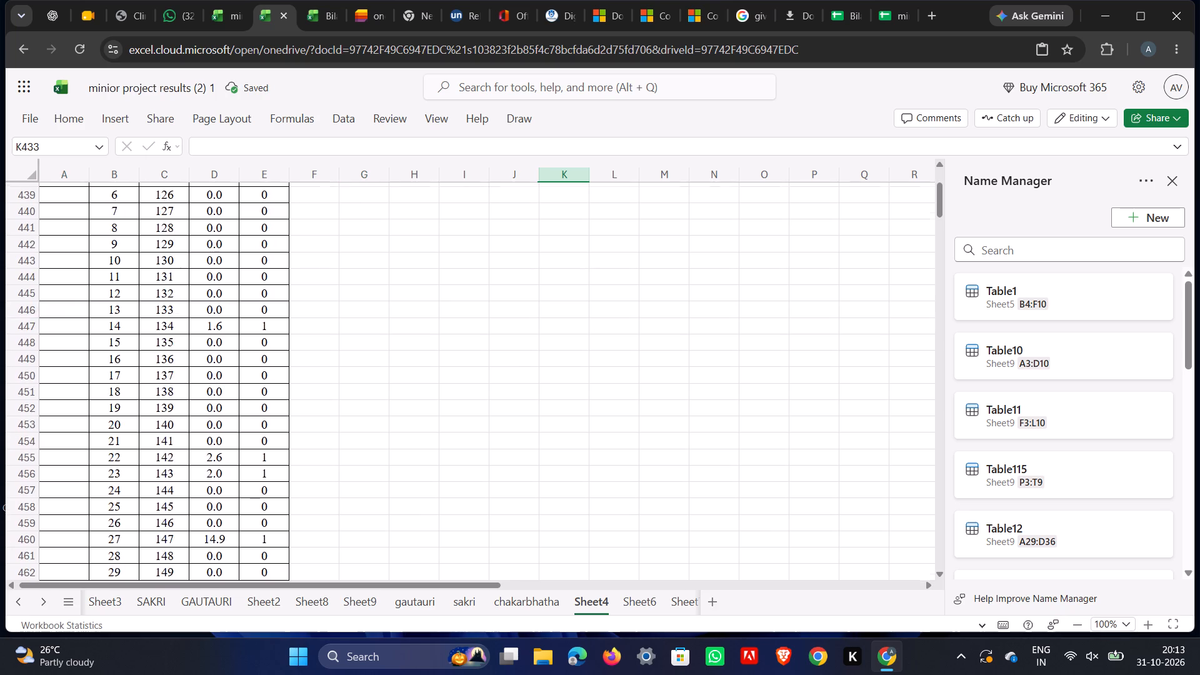
{"action": "scroll", "coordinate": [316, 366], "scroll_direction": "down", "scroll_amount": 12}
{"action": "scroll", "coordinate": [275, 373], "scroll_direction": "down", "scroll_amount": 18}
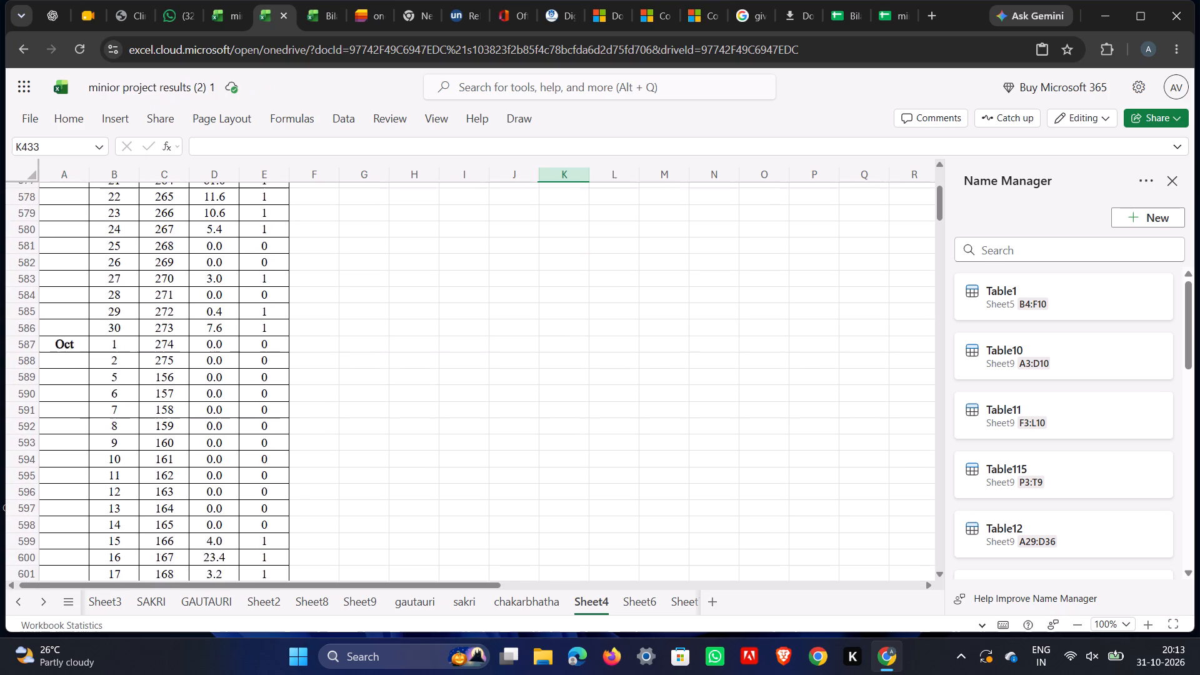
{"action": "scroll", "coordinate": [261, 339], "scroll_direction": "down", "scroll_amount": 9}
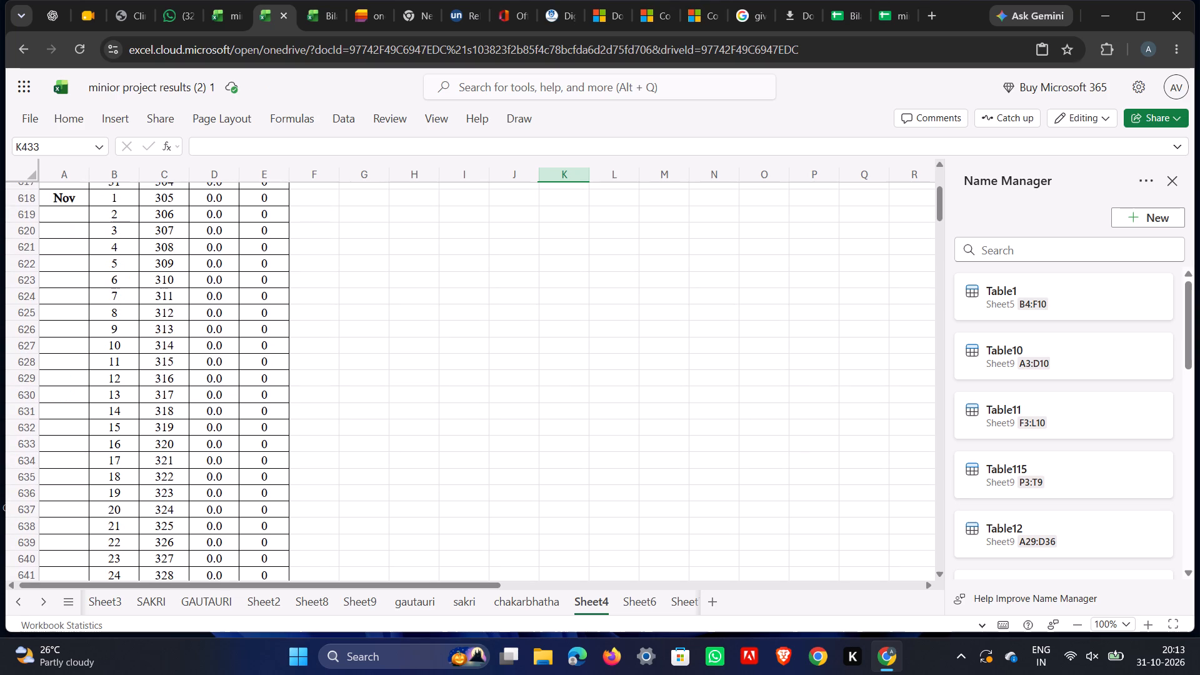
{"action": "scroll", "coordinate": [259, 340], "scroll_direction": "down", "scroll_amount": 3}
{"action": "left_click_drag", "start_coordinate": [42, 331], "coordinate": [257, 543]}
{"action": "scroll", "coordinate": [251, 543], "scroll_direction": "down", "scroll_amount": 5}
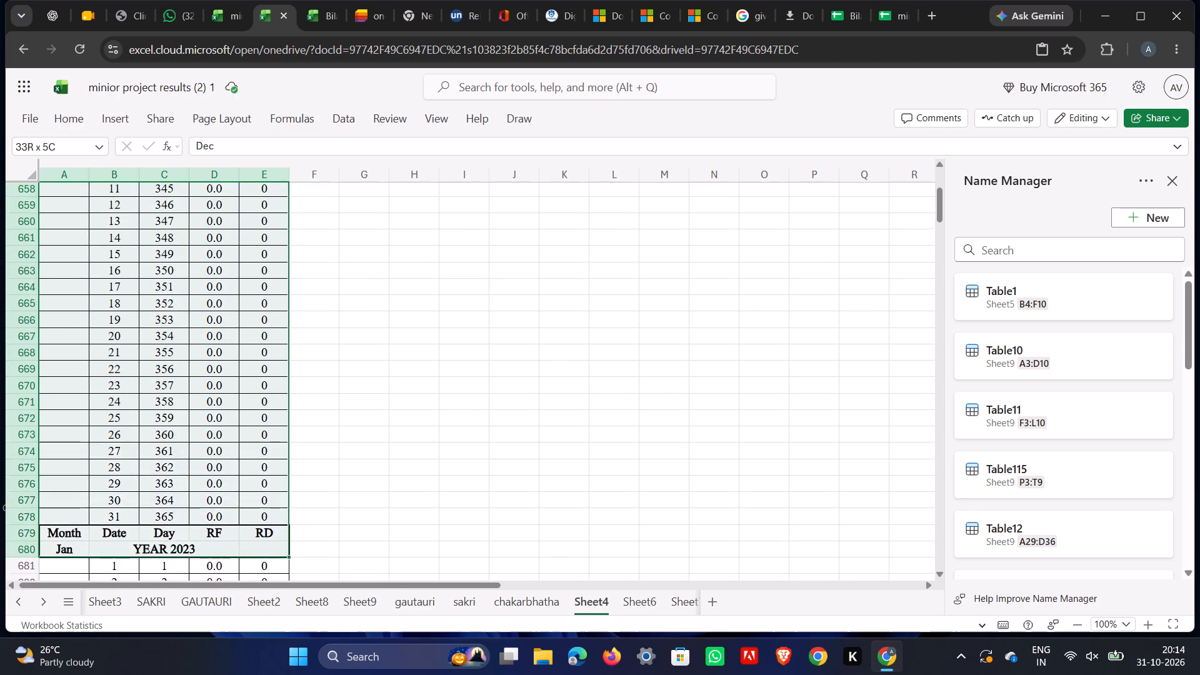
{"action": "left_click_drag", "start_coordinate": [257, 543], "coordinate": [283, 444]}
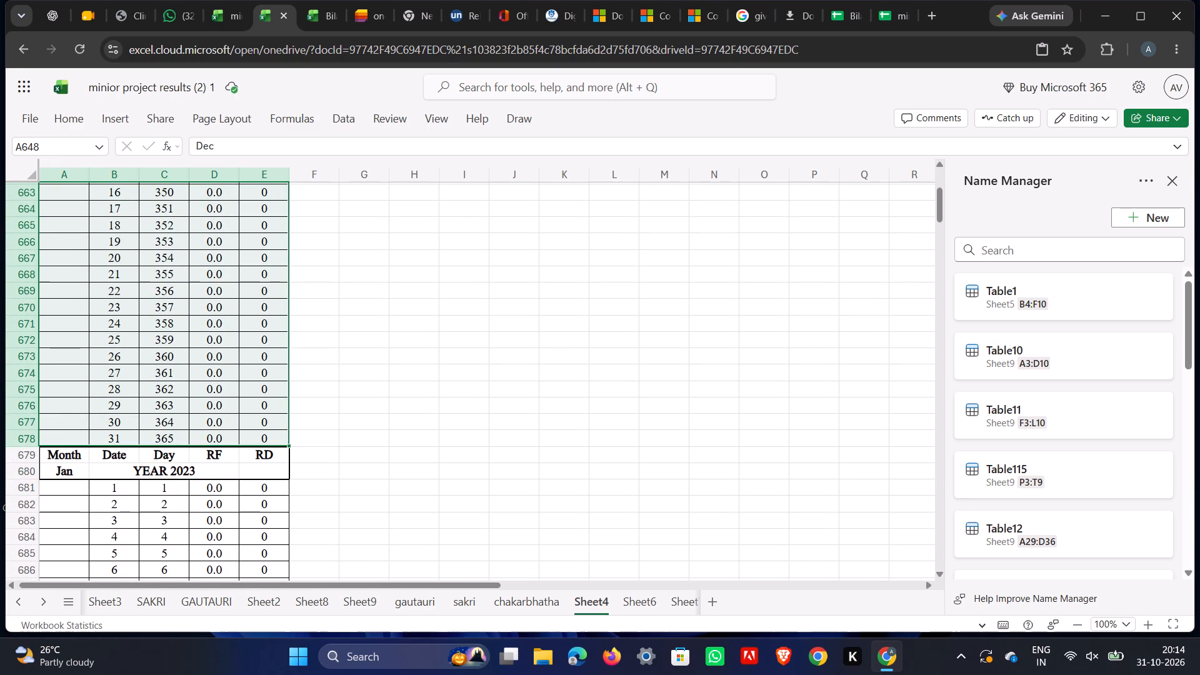
{"action": "right_click", "coordinate": [269, 421]}
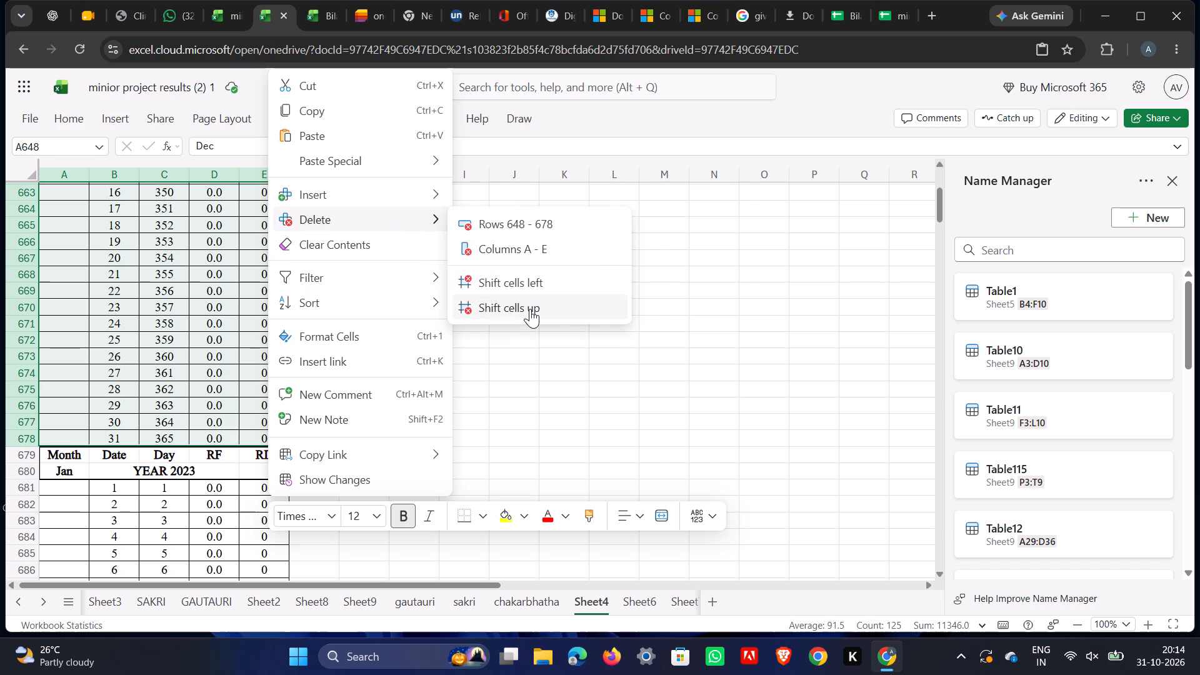
{"action": "left_click", "coordinate": [530, 309]}
{"action": "left_click", "coordinate": [432, 387]}
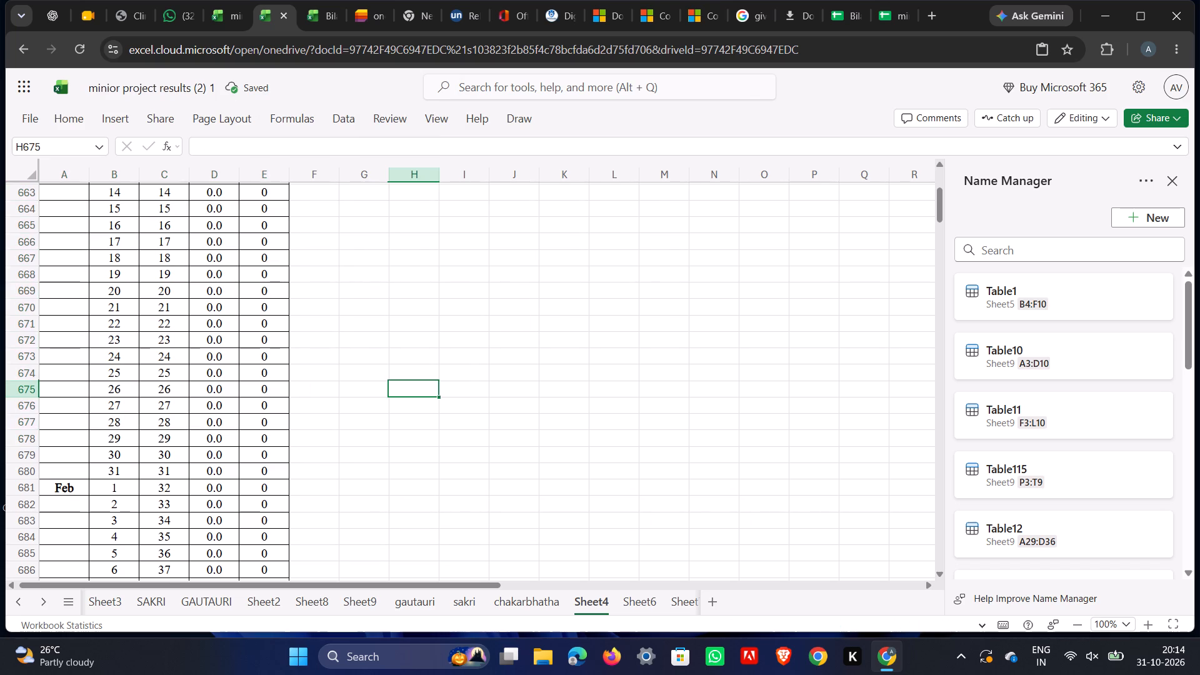
Delete cells A650:E769, the January to April 2023 records below the YEAR 2023 row, shifting the remaining cells up.
{"action": "scroll", "coordinate": [174, 327], "scroll_direction": "up", "scroll_amount": 4}
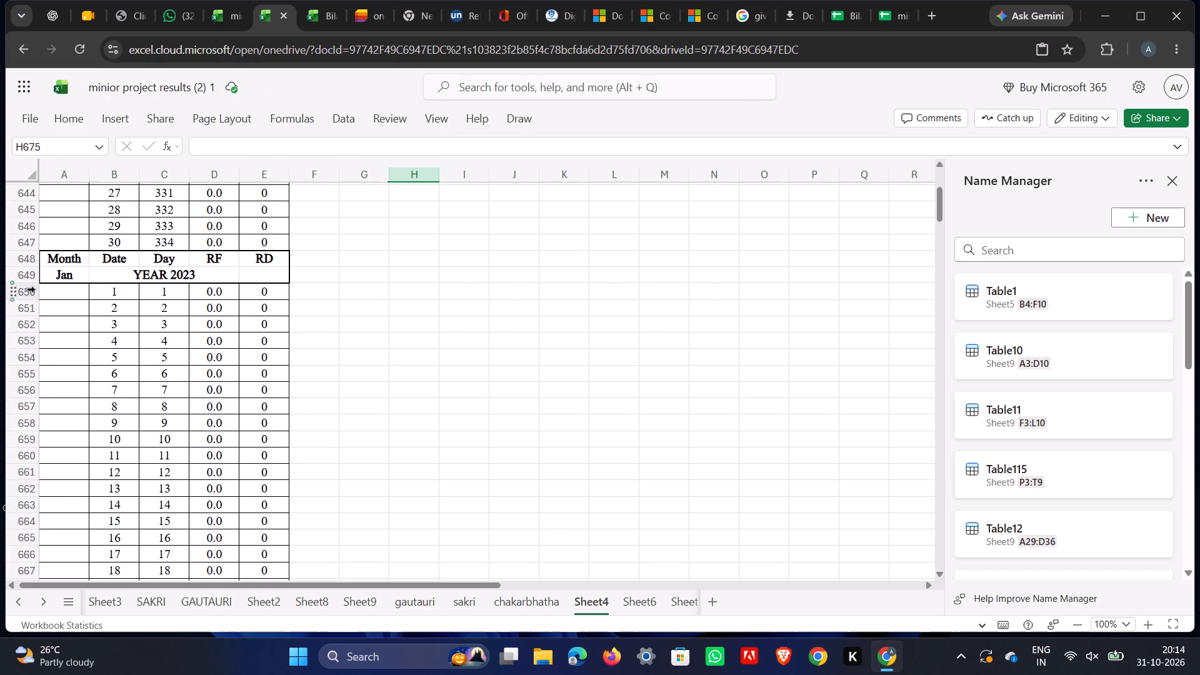
{"action": "left_click_drag", "start_coordinate": [42, 287], "coordinate": [249, 449]}
{"action": "scroll", "coordinate": [243, 393], "scroll_direction": "down", "scroll_amount": 4}
{"action": "scroll", "coordinate": [250, 449], "scroll_direction": "down", "scroll_amount": 4}
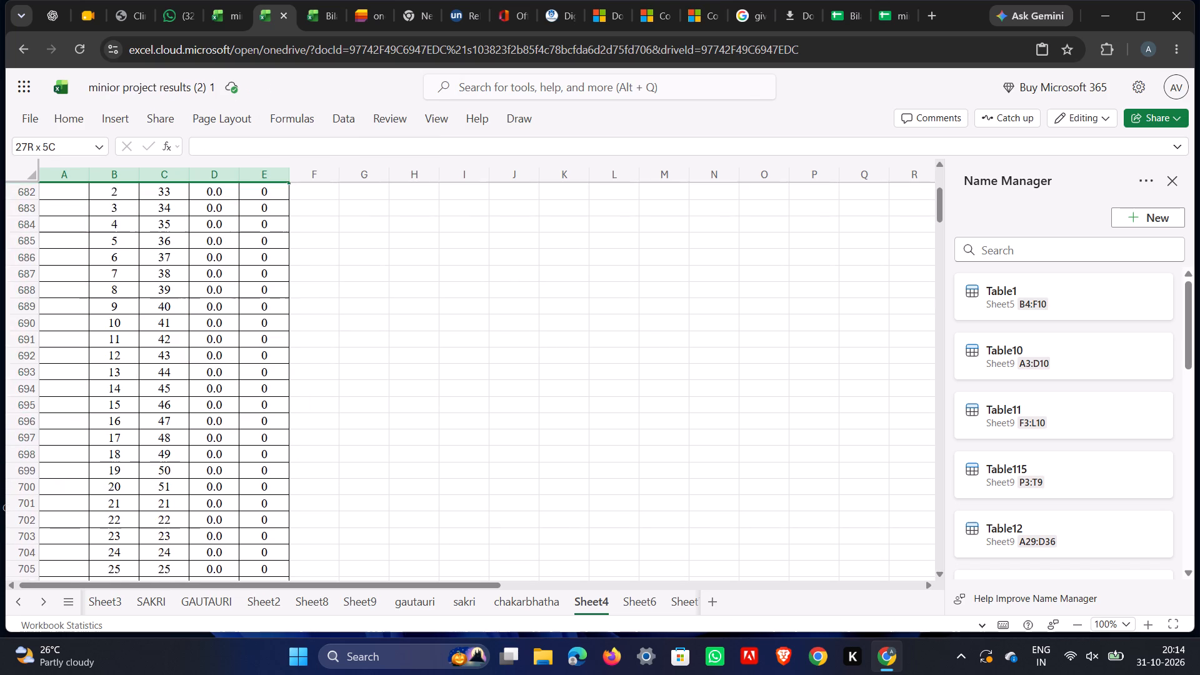
{"action": "left_click_drag", "start_coordinate": [249, 449], "coordinate": [253, 499]}
{"action": "scroll", "coordinate": [249, 449], "scroll_direction": "down", "scroll_amount": 16}
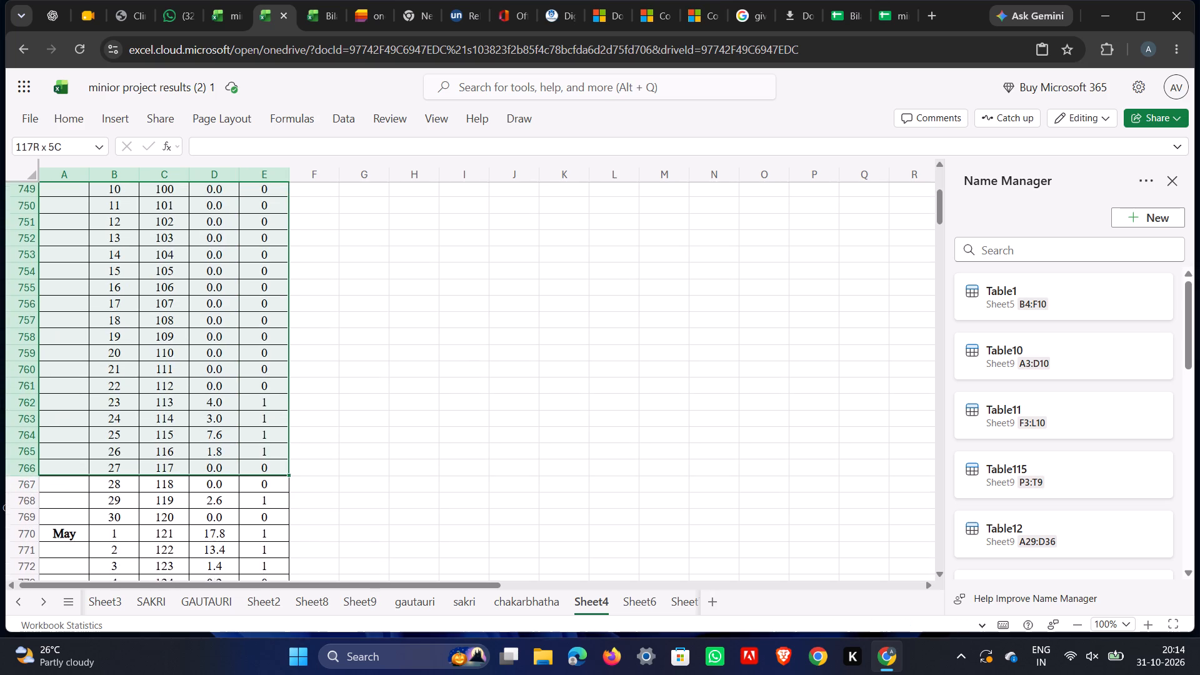
{"action": "scroll", "coordinate": [253, 499], "scroll_direction": "down", "scroll_amount": 2}
{"action": "left_click_drag", "start_coordinate": [253, 499], "coordinate": [257, 504]}
{"action": "scroll", "coordinate": [253, 499], "scroll_direction": "down", "scroll_amount": 7}
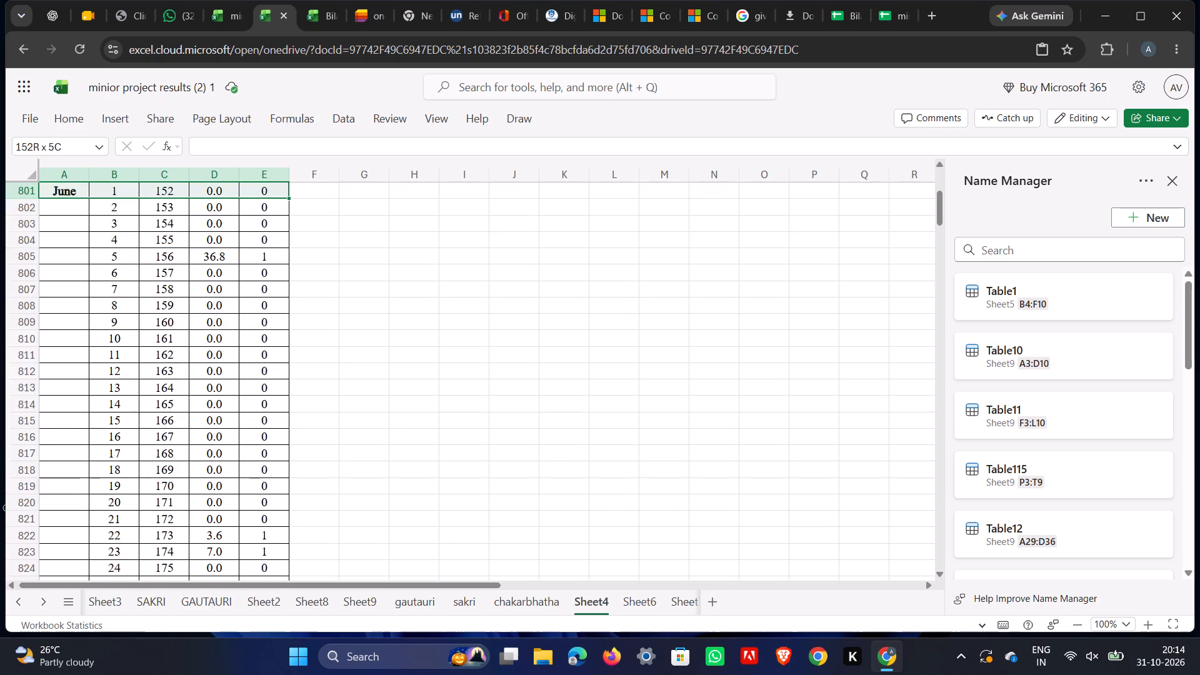
{"action": "left_click_drag", "start_coordinate": [257, 504], "coordinate": [271, 450]}
{"action": "scroll", "coordinate": [257, 504], "scroll_direction": "up", "scroll_amount": 10}
{"action": "right_click", "coordinate": [247, 413]}
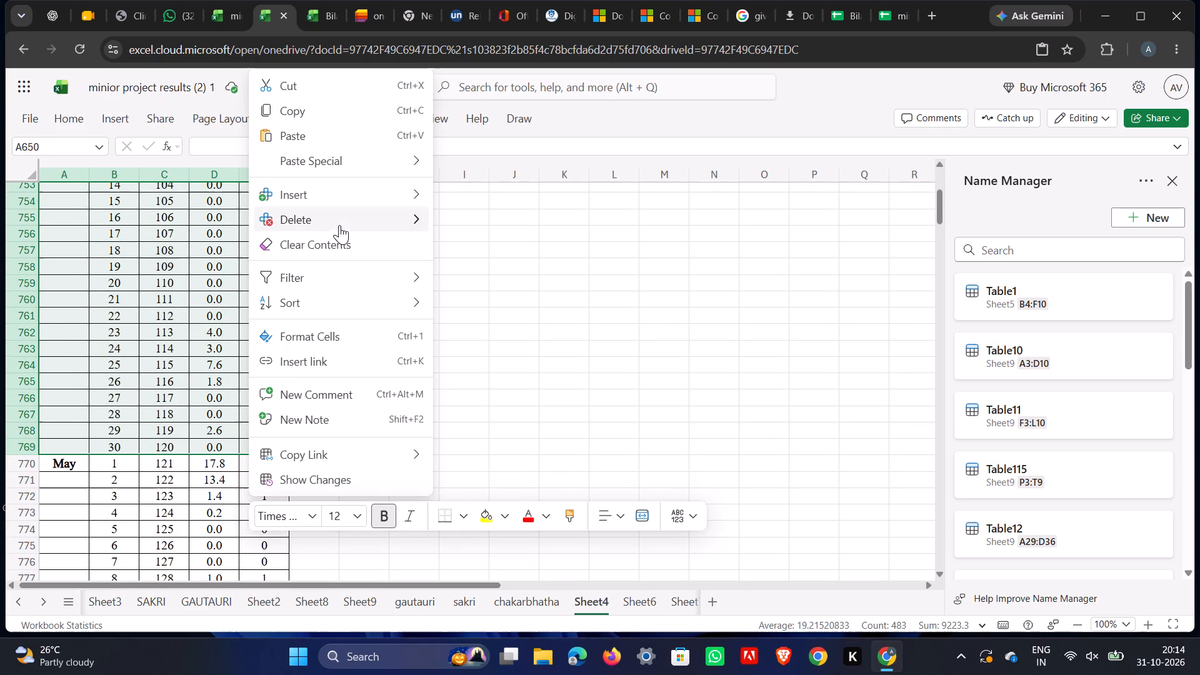
{"action": "left_click", "coordinate": [509, 303]}
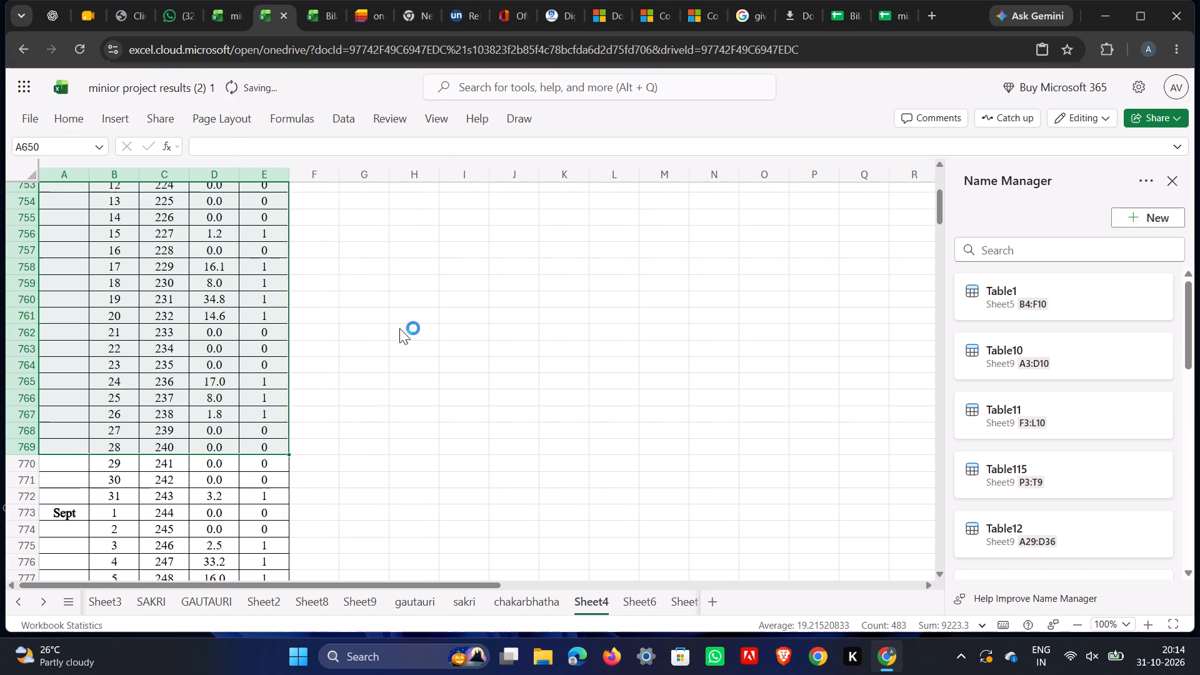
{"action": "left_click", "coordinate": [422, 349]}
Clear the Jan label from cell A649 in the YEAR 2023 row.
{"action": "scroll", "coordinate": [230, 337], "scroll_direction": "up", "scroll_amount": 13}
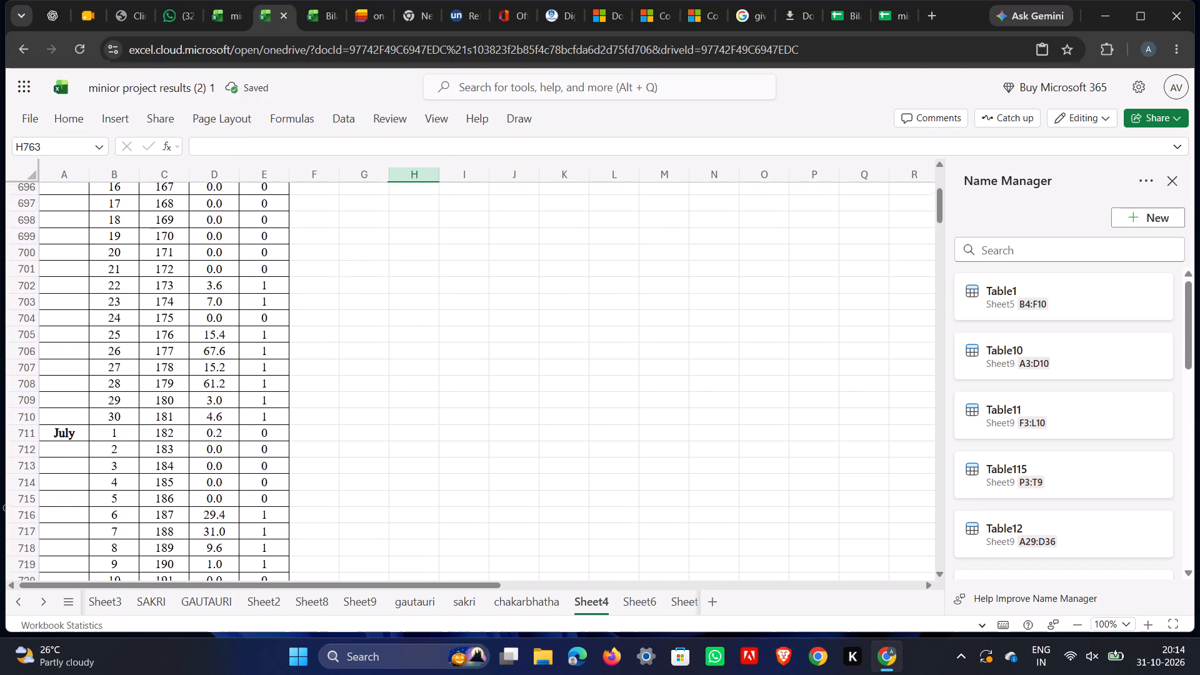
{"action": "scroll", "coordinate": [224, 339], "scroll_direction": "up", "scroll_amount": 14}
{"action": "scroll", "coordinate": [211, 350], "scroll_direction": "down", "scroll_amount": 4}
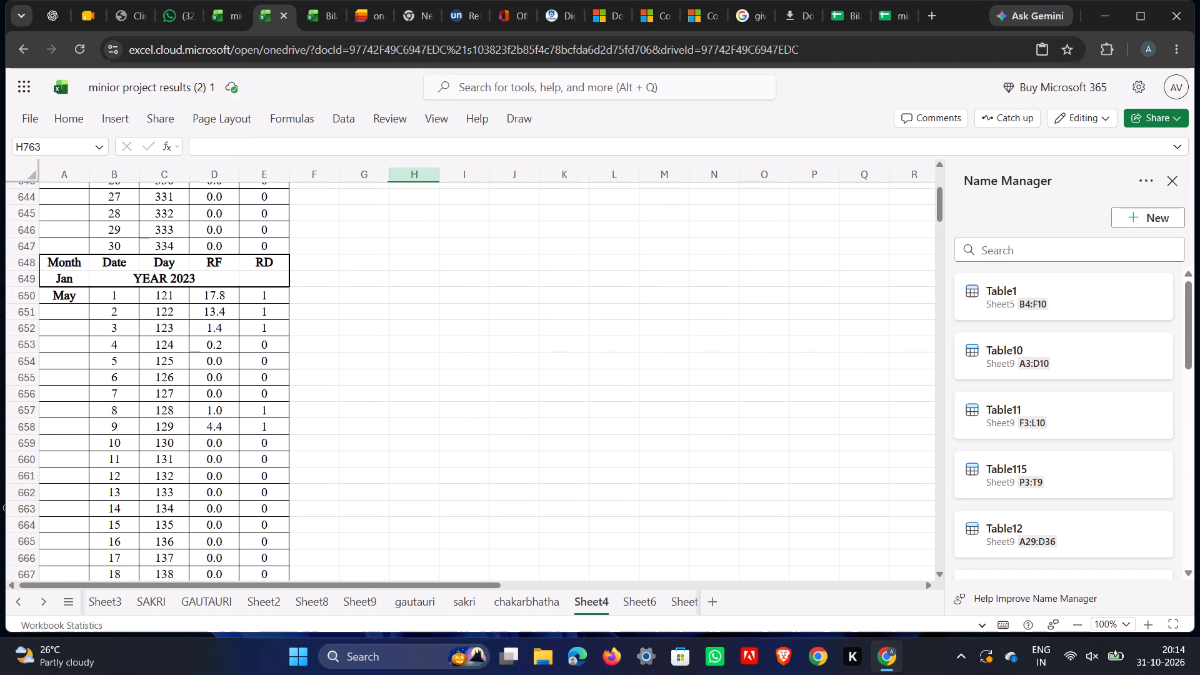
{"action": "left_click", "coordinate": [76, 276]}
{"action": "left_click", "coordinate": [76, 276]}
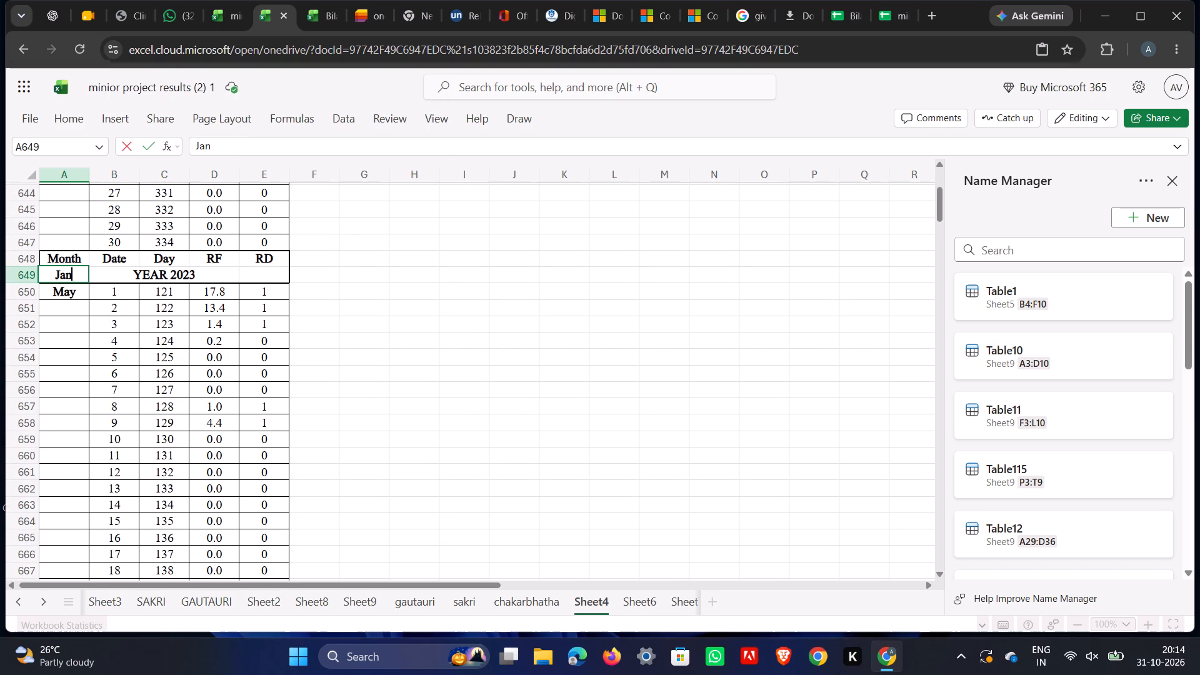
{"action": "key", "text": "BackSpace"}
{"action": "key", "text": "BackSpace"}
{"action": "key", "text": "BackSpace"}
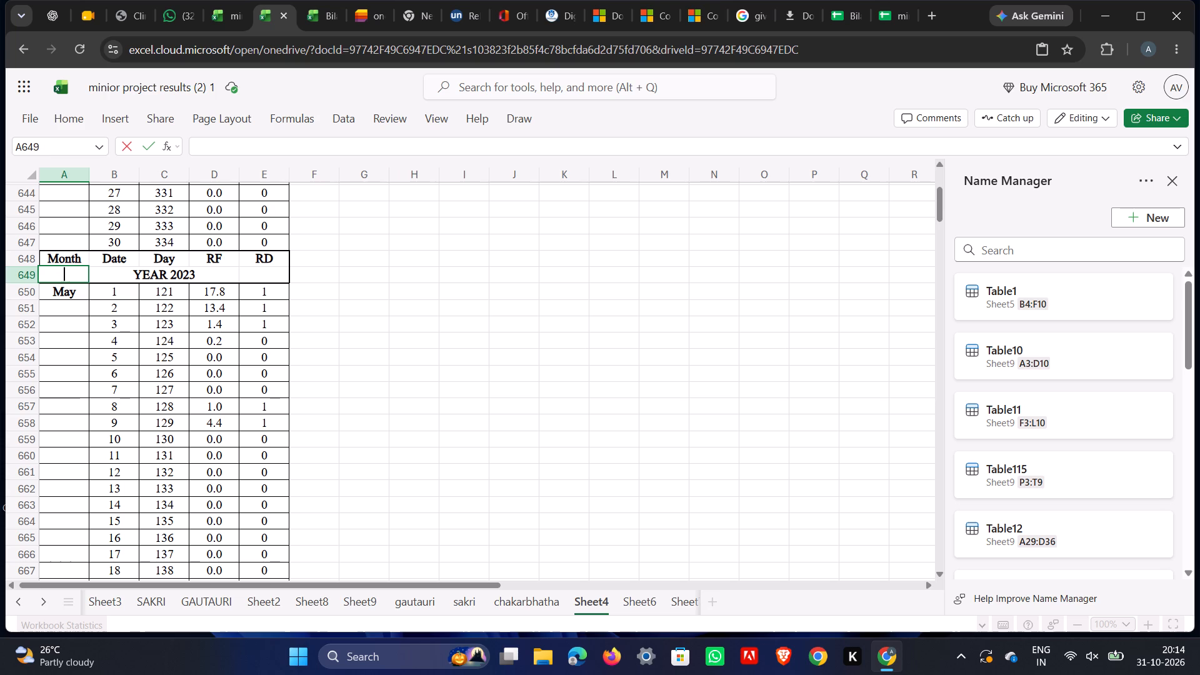
{"action": "left_click", "coordinate": [362, 276]}
Delete cells A864:E894, the December 2023 records above the YEAR 2024 header, shifting the remaining cells up.
{"action": "scroll", "coordinate": [42, 357], "scroll_direction": "down", "scroll_amount": 15}
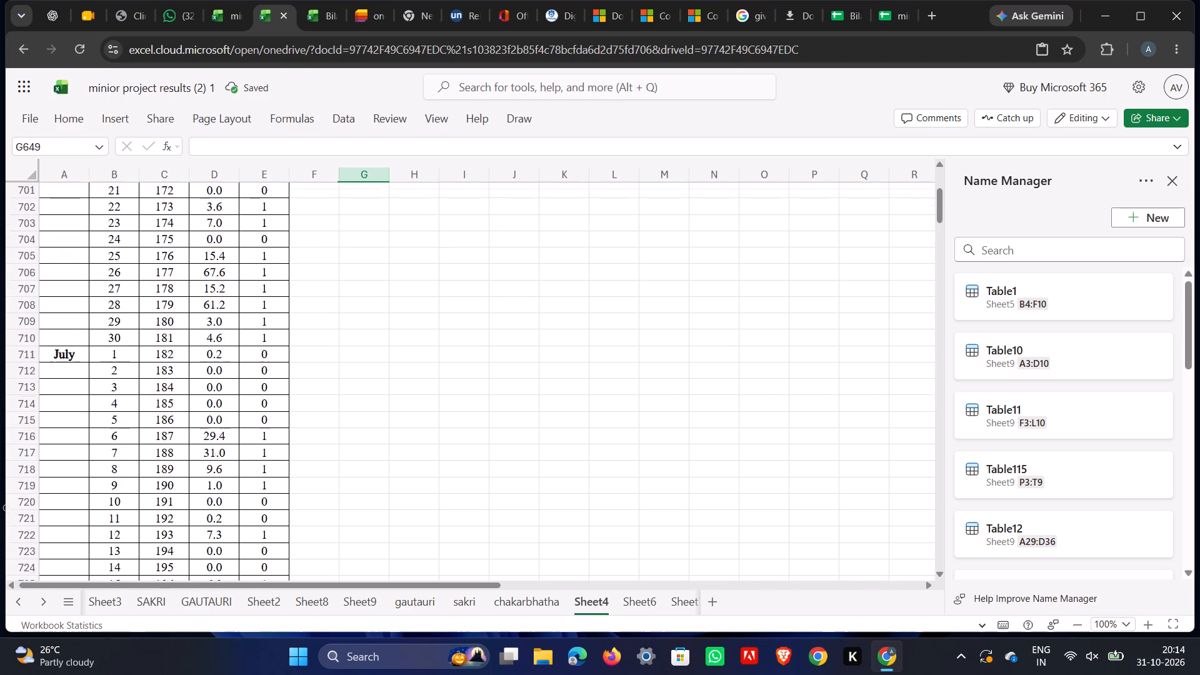
{"action": "scroll", "coordinate": [176, 329], "scroll_direction": "down", "scroll_amount": 19}
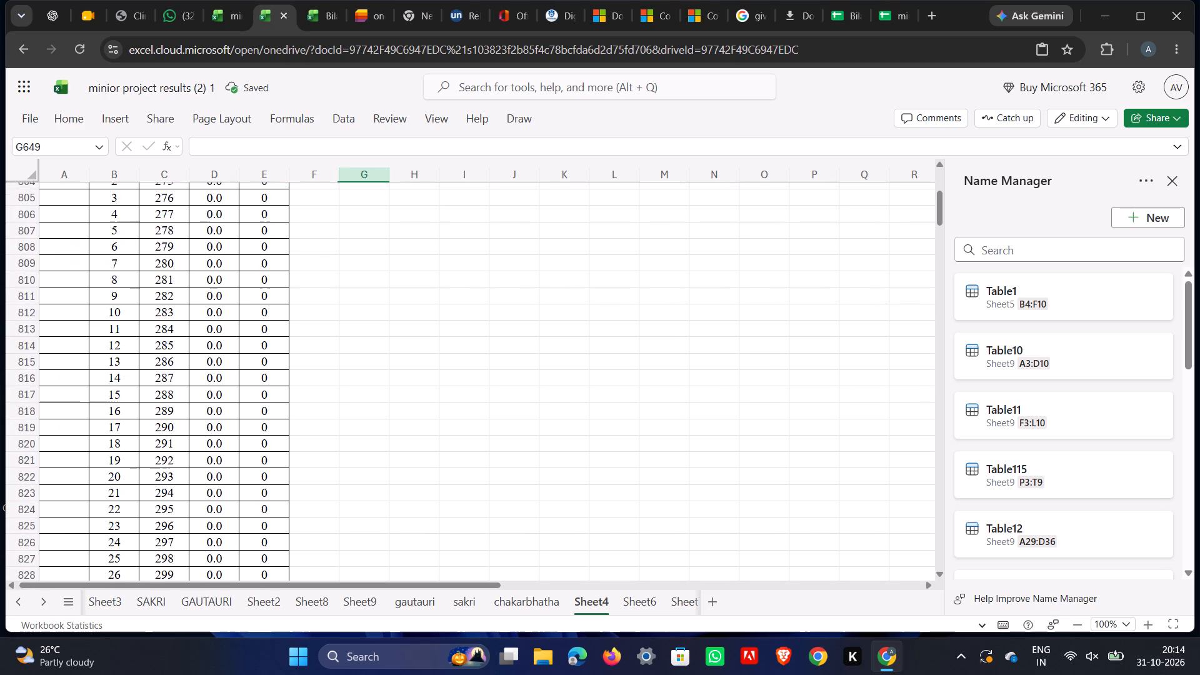
{"action": "scroll", "coordinate": [176, 332], "scroll_direction": "down", "scroll_amount": 6}
{"action": "scroll", "coordinate": [179, 319], "scroll_direction": "up", "scroll_amount": 2}
{"action": "scroll", "coordinate": [179, 319], "scroll_direction": "down", "scroll_amount": 8}
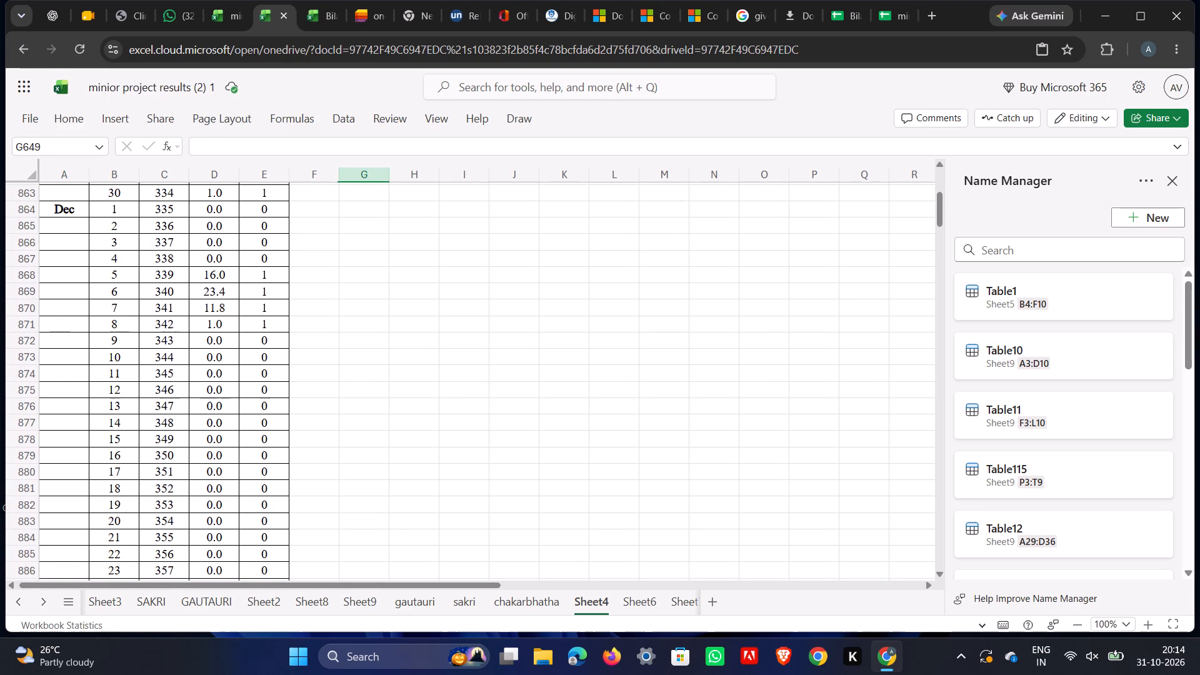
{"action": "scroll", "coordinate": [177, 318], "scroll_direction": "up", "scroll_amount": 2}
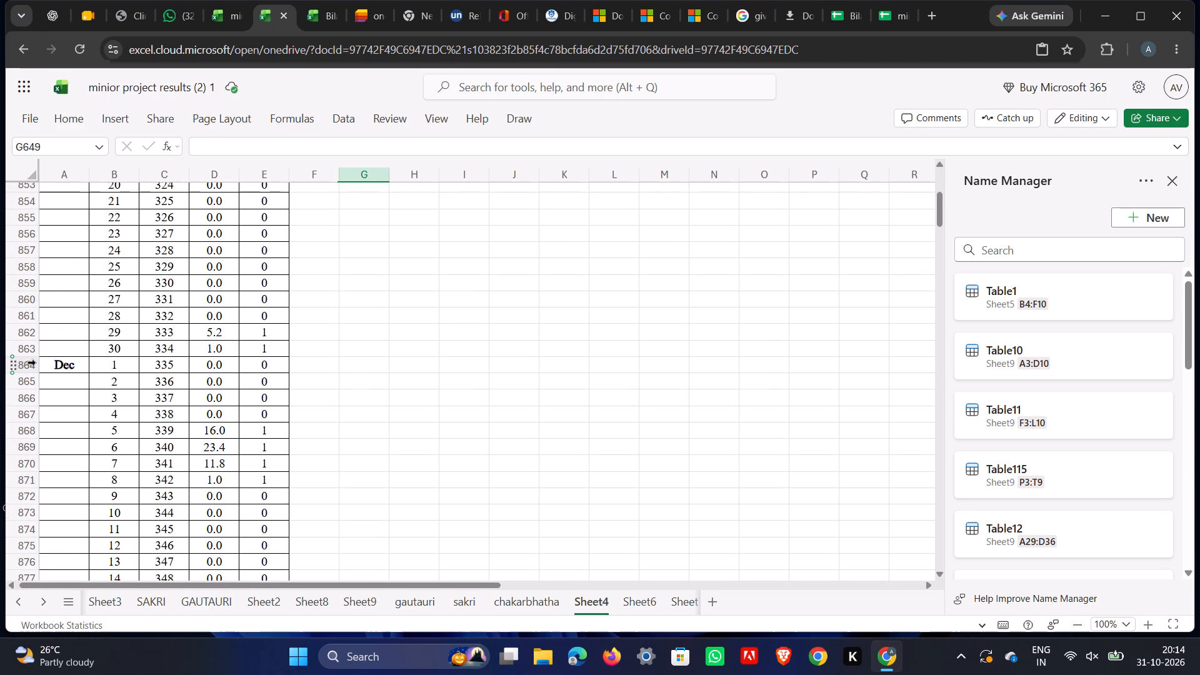
{"action": "left_click_drag", "start_coordinate": [42, 358], "coordinate": [219, 506]}
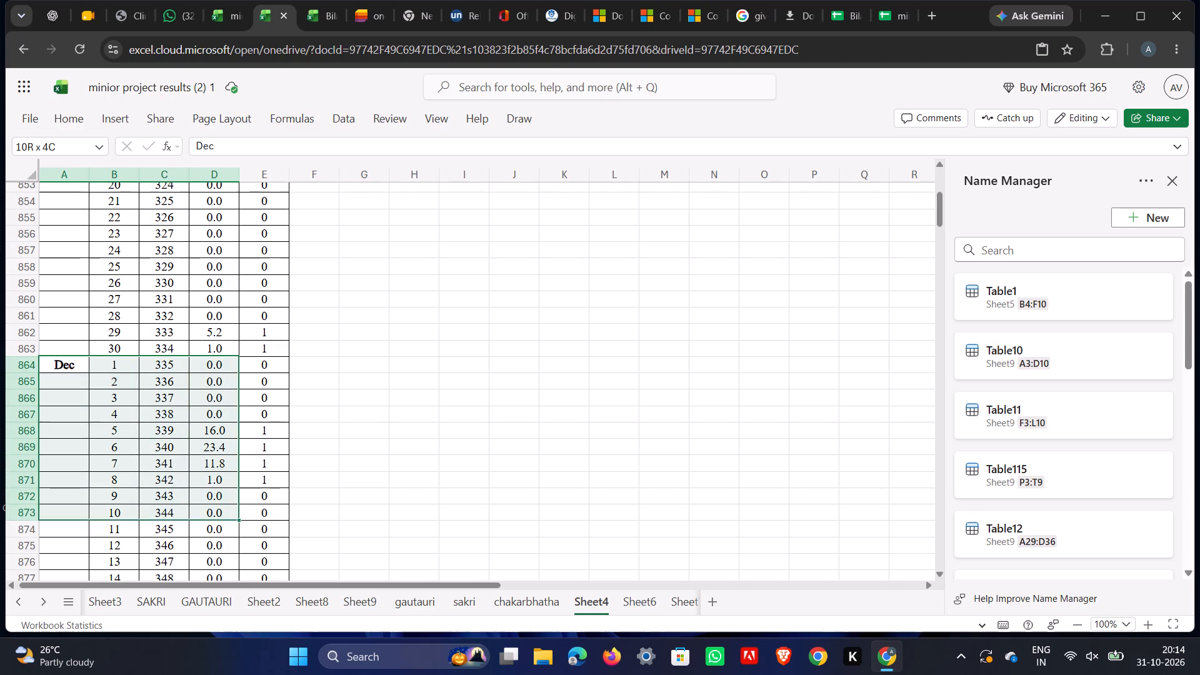
{"action": "left_click_drag", "start_coordinate": [219, 506], "coordinate": [284, 318]}
{"action": "scroll", "coordinate": [261, 544], "scroll_direction": "down", "scroll_amount": 7}
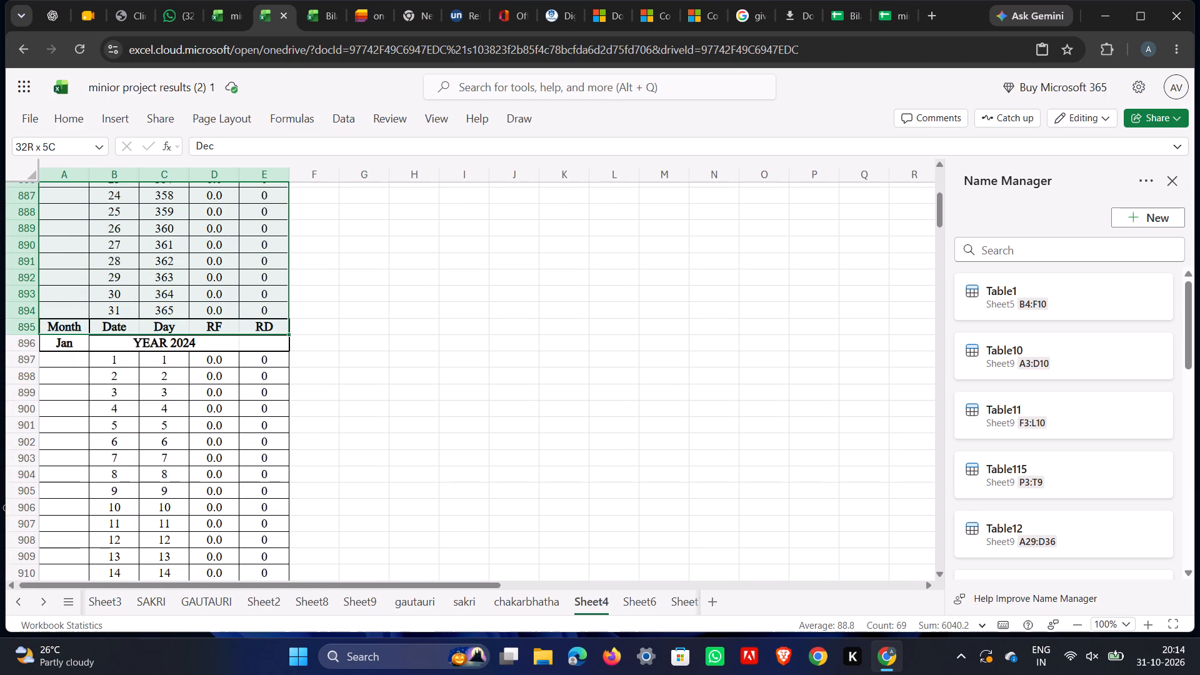
{"action": "left_click_drag", "start_coordinate": [284, 318], "coordinate": [286, 313]}
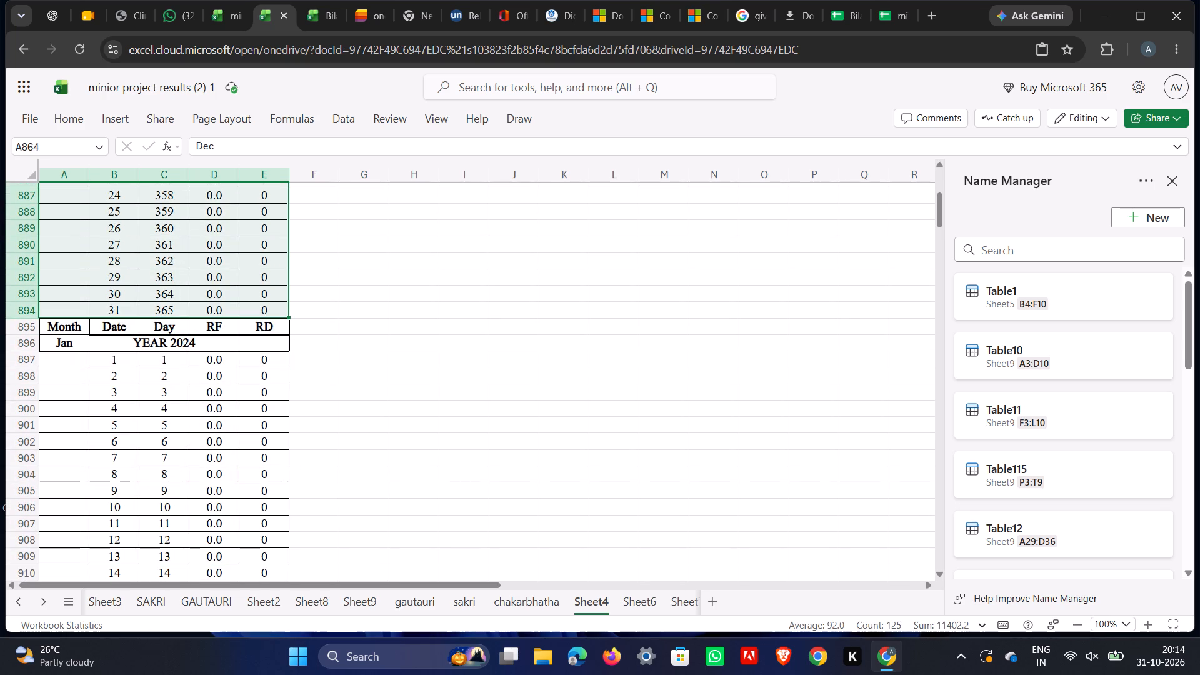
{"action": "right_click", "coordinate": [224, 286]}
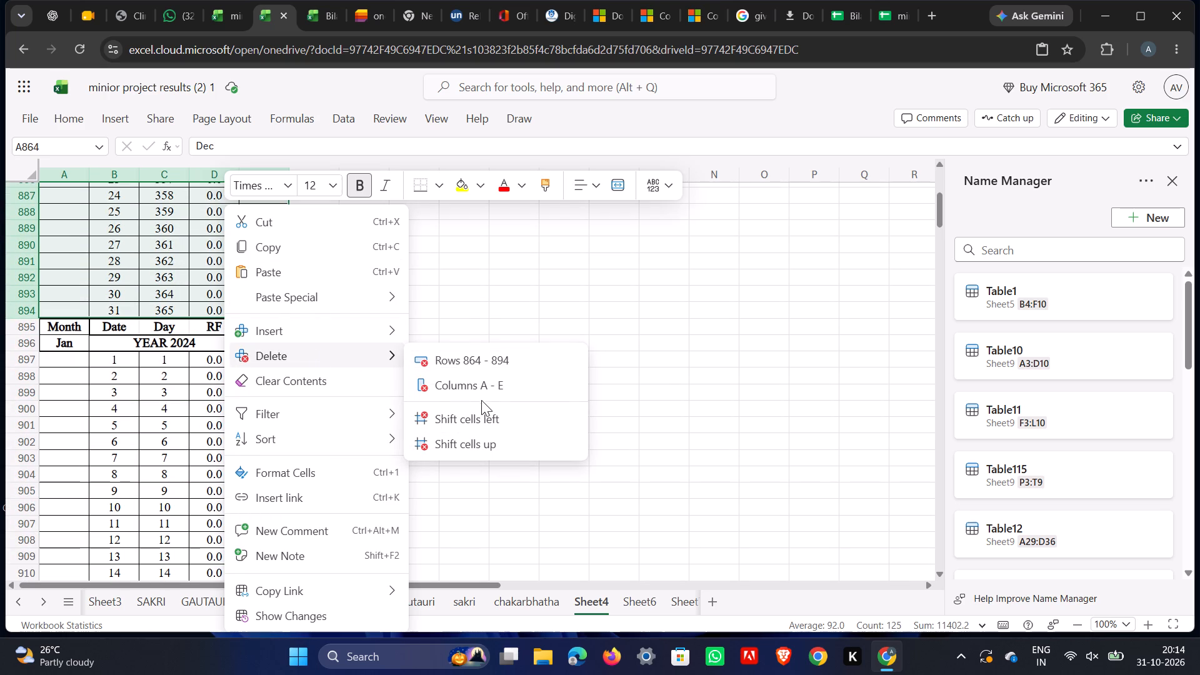
{"action": "left_click", "coordinate": [492, 439]}
Clear the Jan label from cell A865 in the YEAR 2024 row.
{"action": "scroll", "coordinate": [177, 335], "scroll_direction": "up", "scroll_amount": 4}
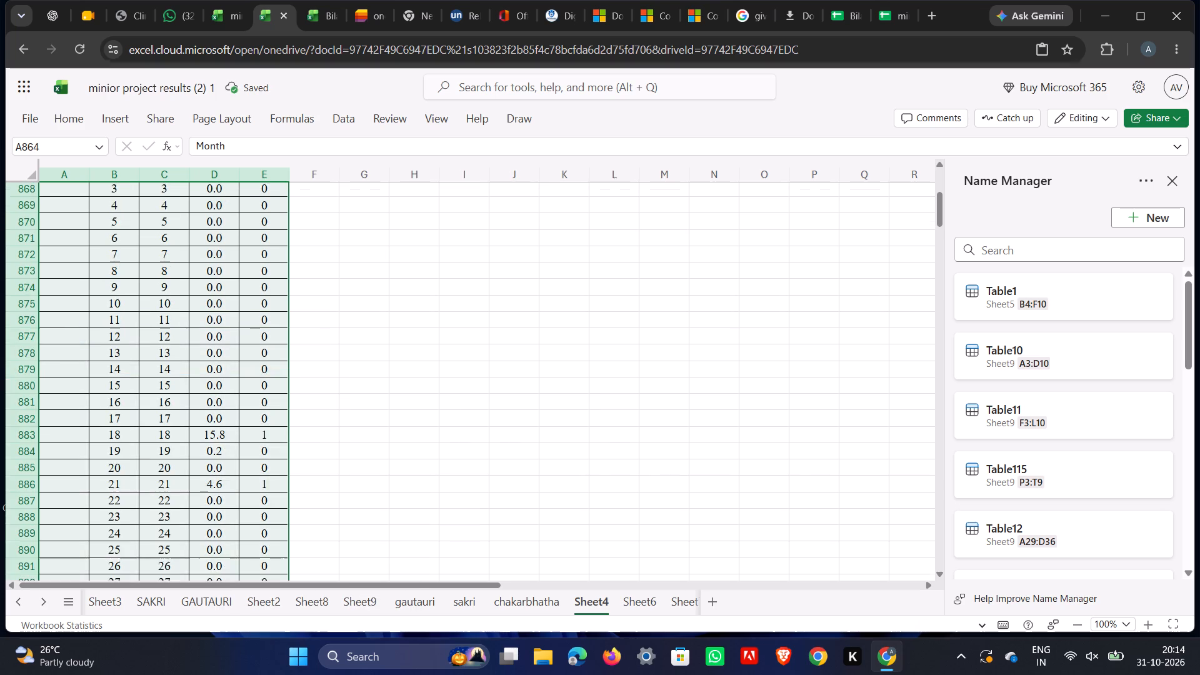
{"action": "scroll", "coordinate": [177, 334], "scroll_direction": "up", "scroll_amount": 3}
{"action": "left_click", "coordinate": [383, 307]}
{"action": "left_click", "coordinate": [85, 380]}
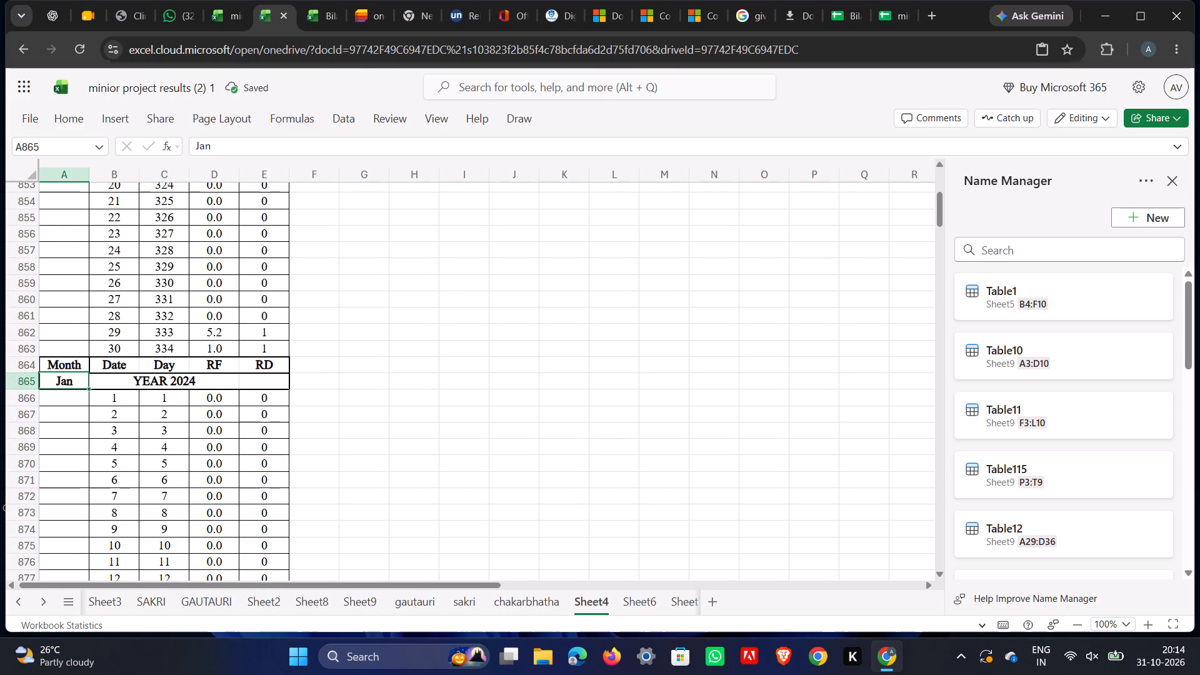
{"action": "left_click", "coordinate": [84, 382]}
{"action": "triple_click", "coordinate": [84, 385]}
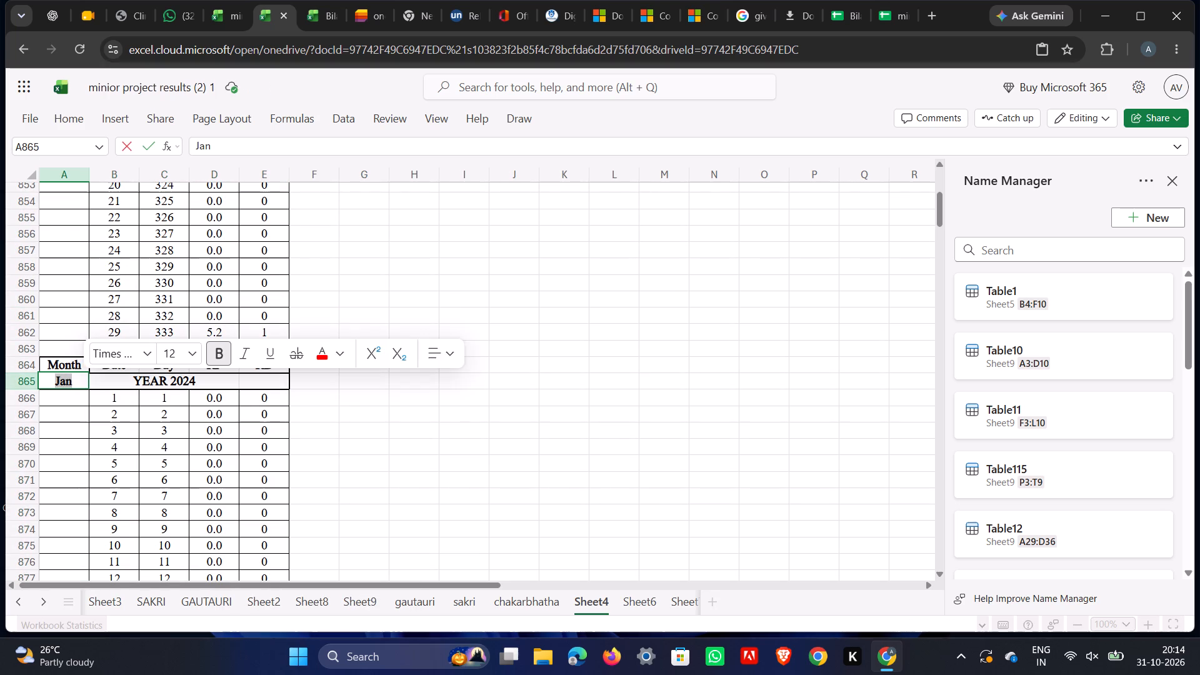
{"action": "key", "text": "BackSpace"}
{"action": "left_click", "coordinate": [486, 400]}
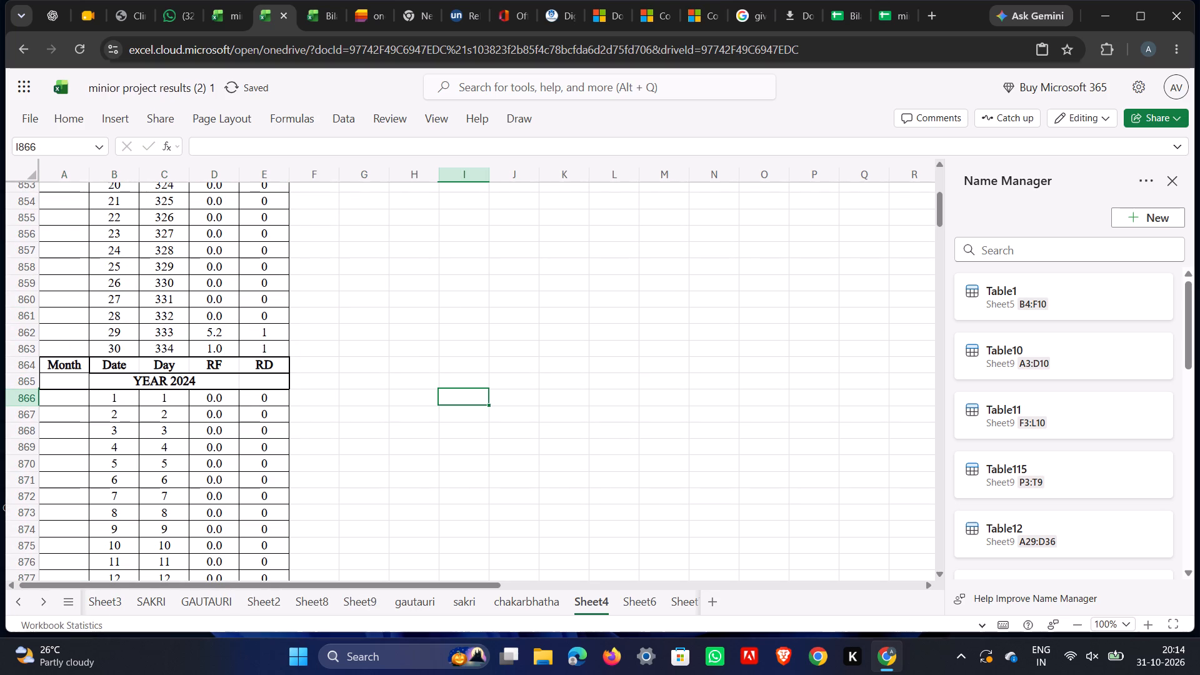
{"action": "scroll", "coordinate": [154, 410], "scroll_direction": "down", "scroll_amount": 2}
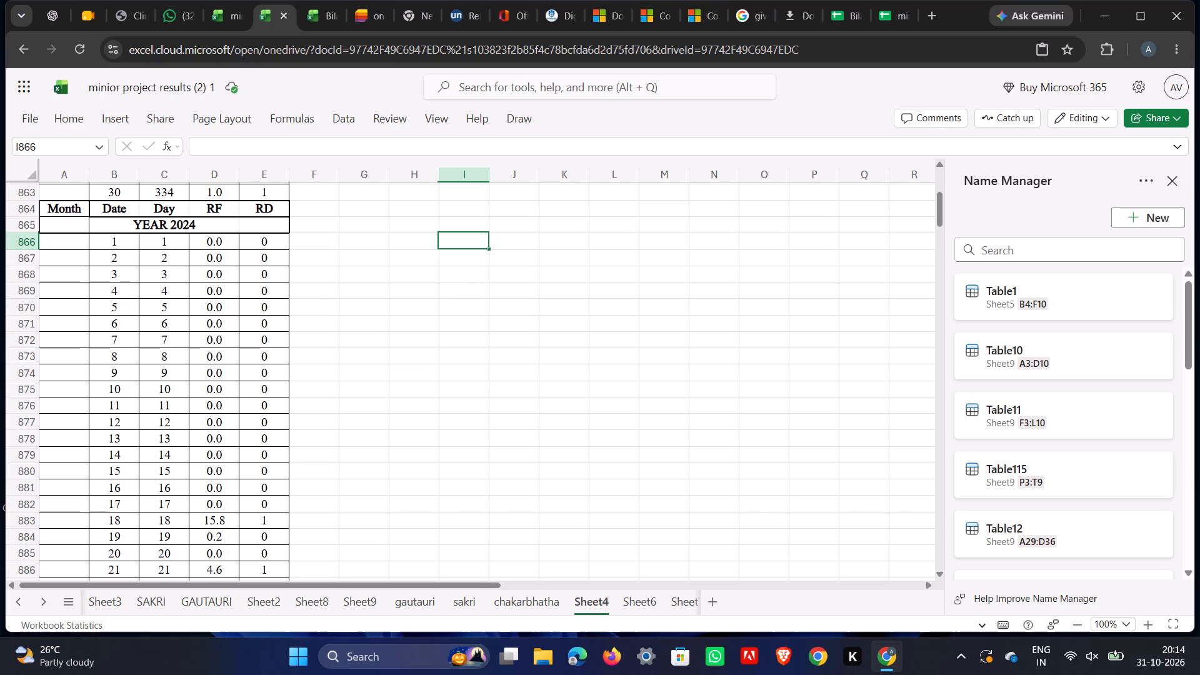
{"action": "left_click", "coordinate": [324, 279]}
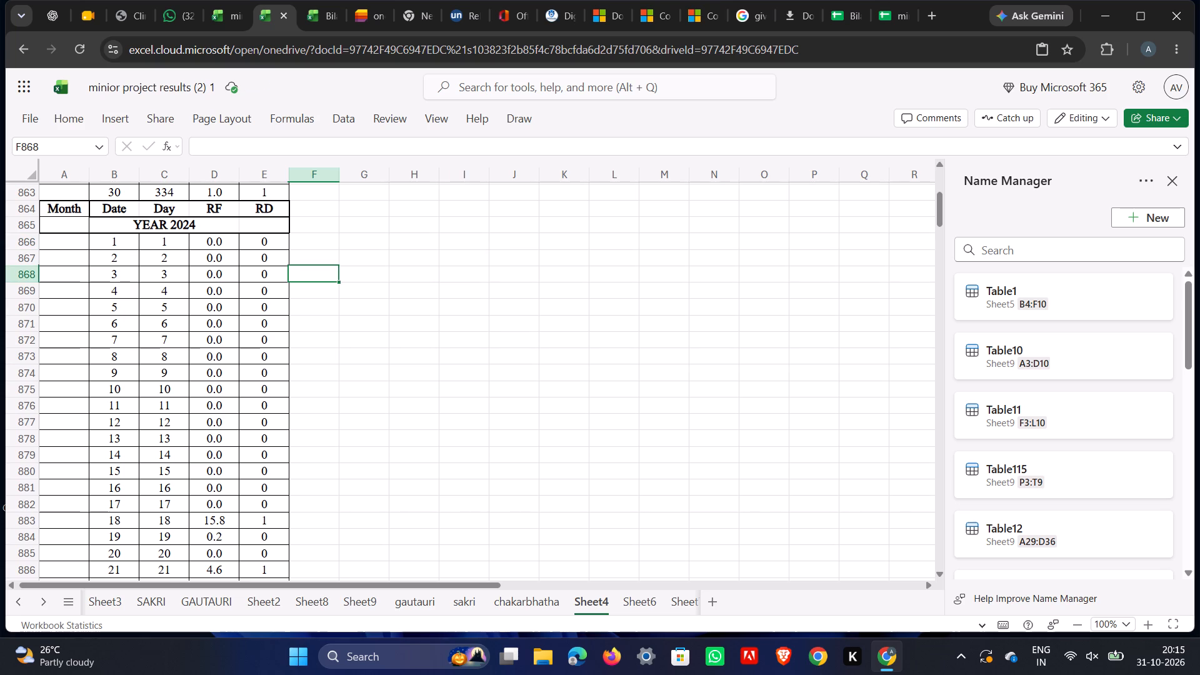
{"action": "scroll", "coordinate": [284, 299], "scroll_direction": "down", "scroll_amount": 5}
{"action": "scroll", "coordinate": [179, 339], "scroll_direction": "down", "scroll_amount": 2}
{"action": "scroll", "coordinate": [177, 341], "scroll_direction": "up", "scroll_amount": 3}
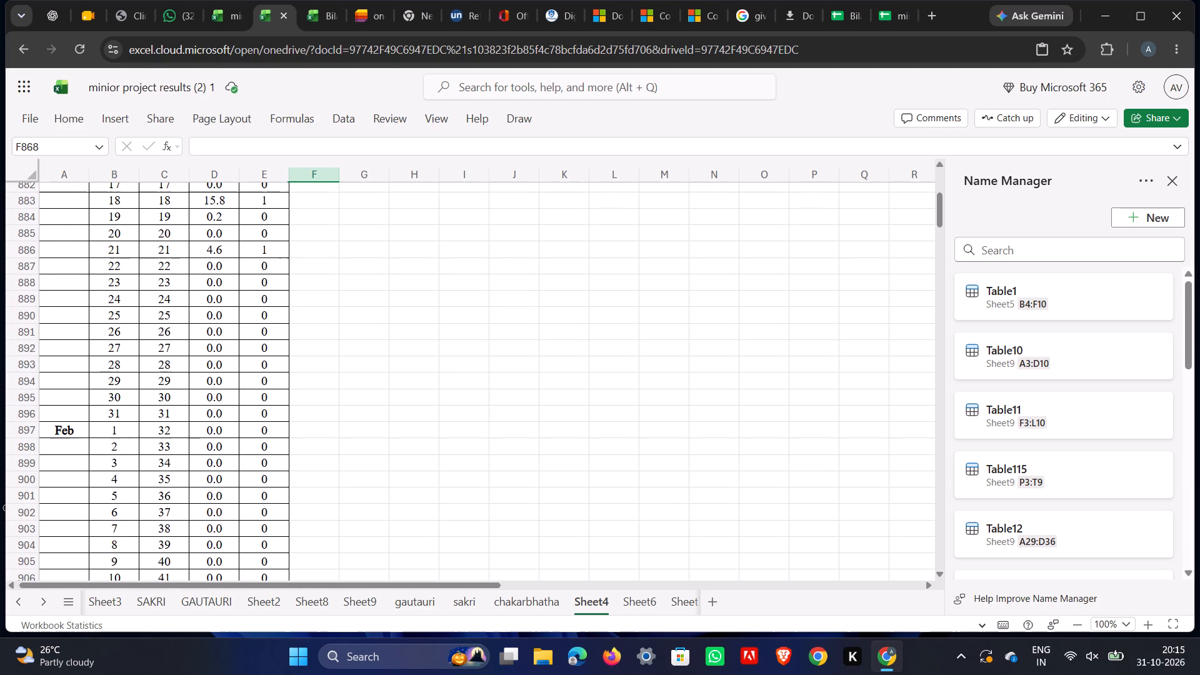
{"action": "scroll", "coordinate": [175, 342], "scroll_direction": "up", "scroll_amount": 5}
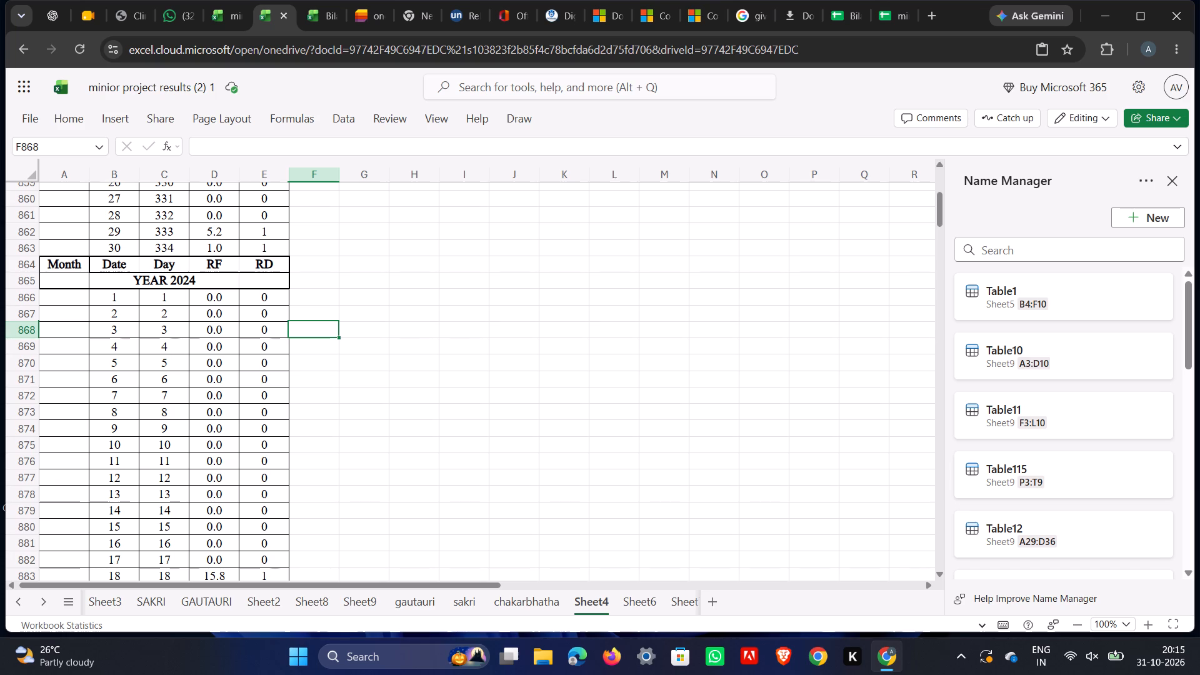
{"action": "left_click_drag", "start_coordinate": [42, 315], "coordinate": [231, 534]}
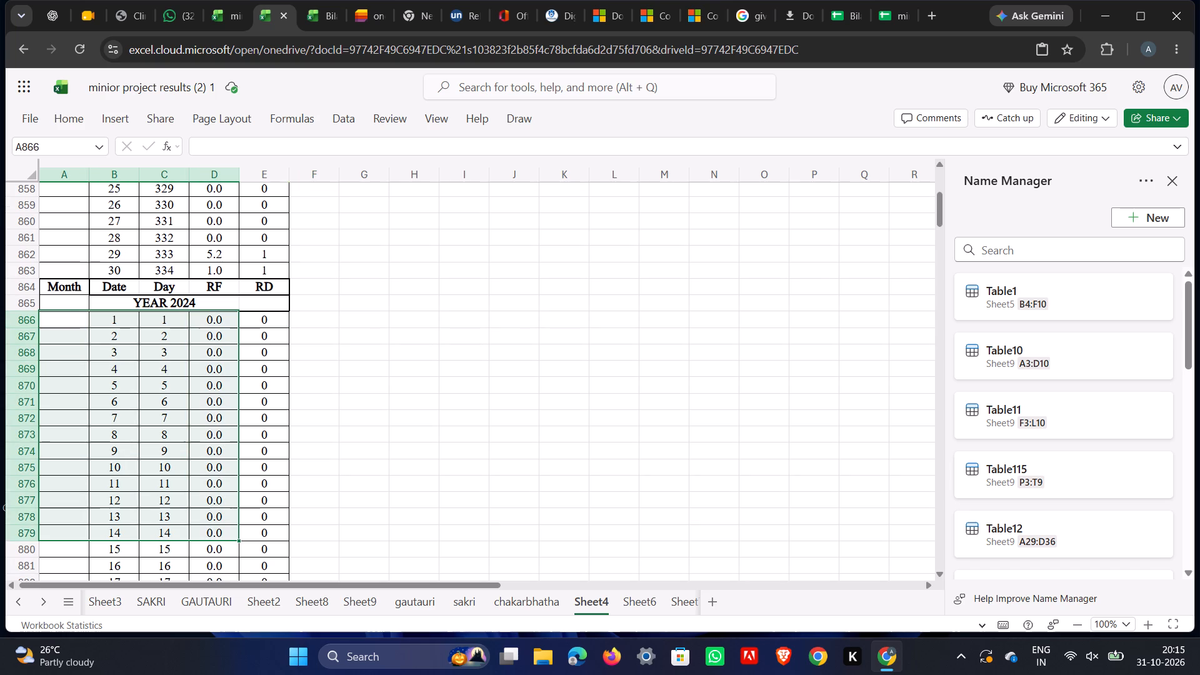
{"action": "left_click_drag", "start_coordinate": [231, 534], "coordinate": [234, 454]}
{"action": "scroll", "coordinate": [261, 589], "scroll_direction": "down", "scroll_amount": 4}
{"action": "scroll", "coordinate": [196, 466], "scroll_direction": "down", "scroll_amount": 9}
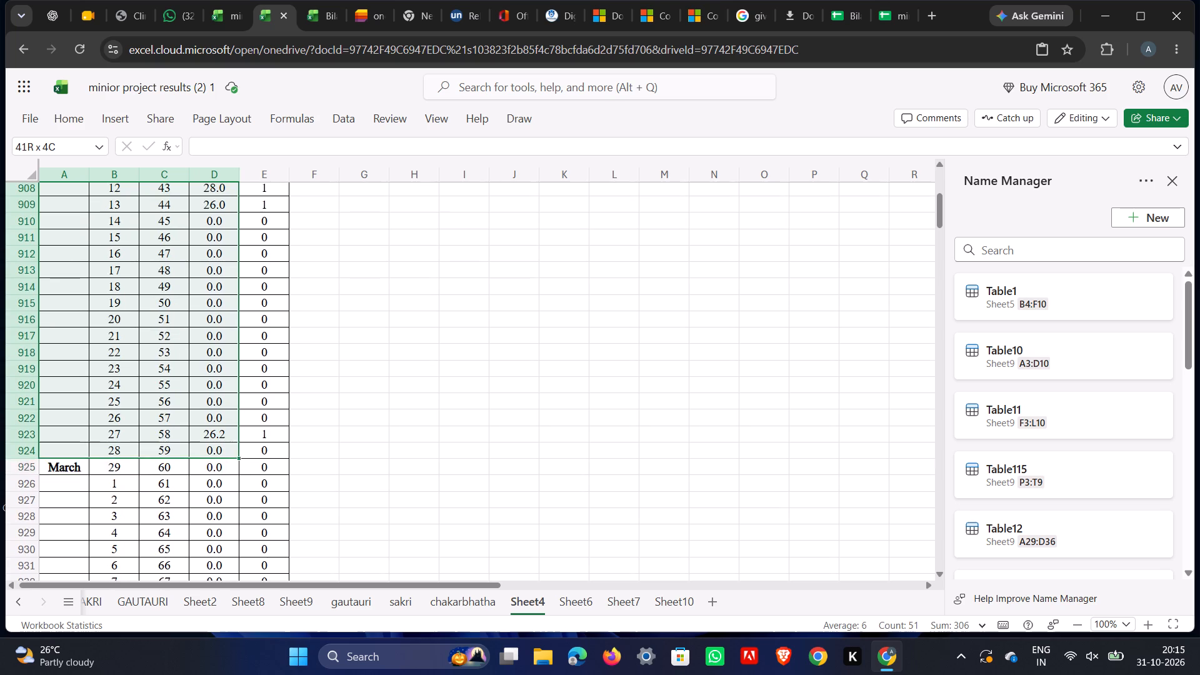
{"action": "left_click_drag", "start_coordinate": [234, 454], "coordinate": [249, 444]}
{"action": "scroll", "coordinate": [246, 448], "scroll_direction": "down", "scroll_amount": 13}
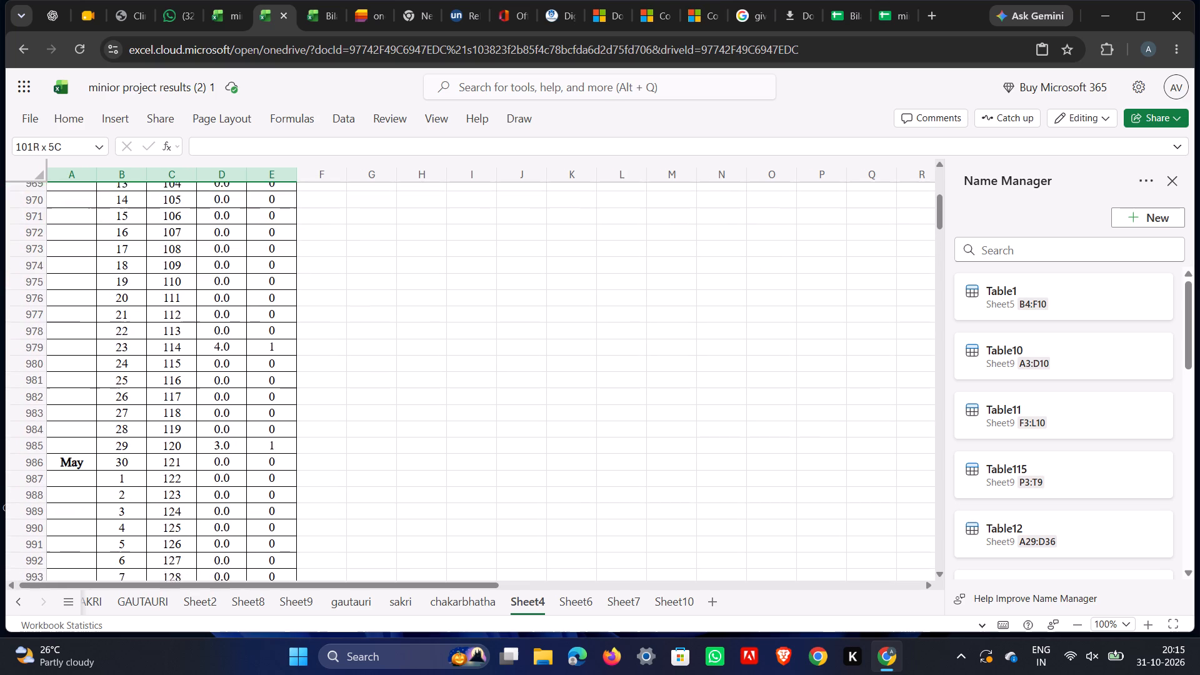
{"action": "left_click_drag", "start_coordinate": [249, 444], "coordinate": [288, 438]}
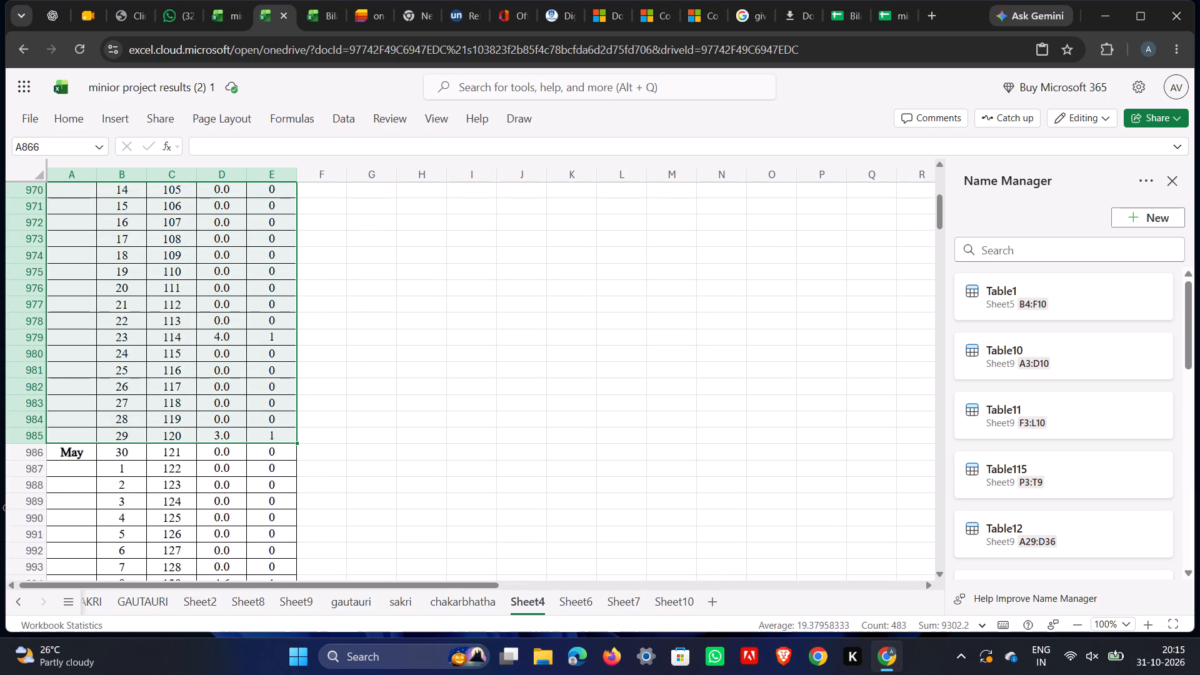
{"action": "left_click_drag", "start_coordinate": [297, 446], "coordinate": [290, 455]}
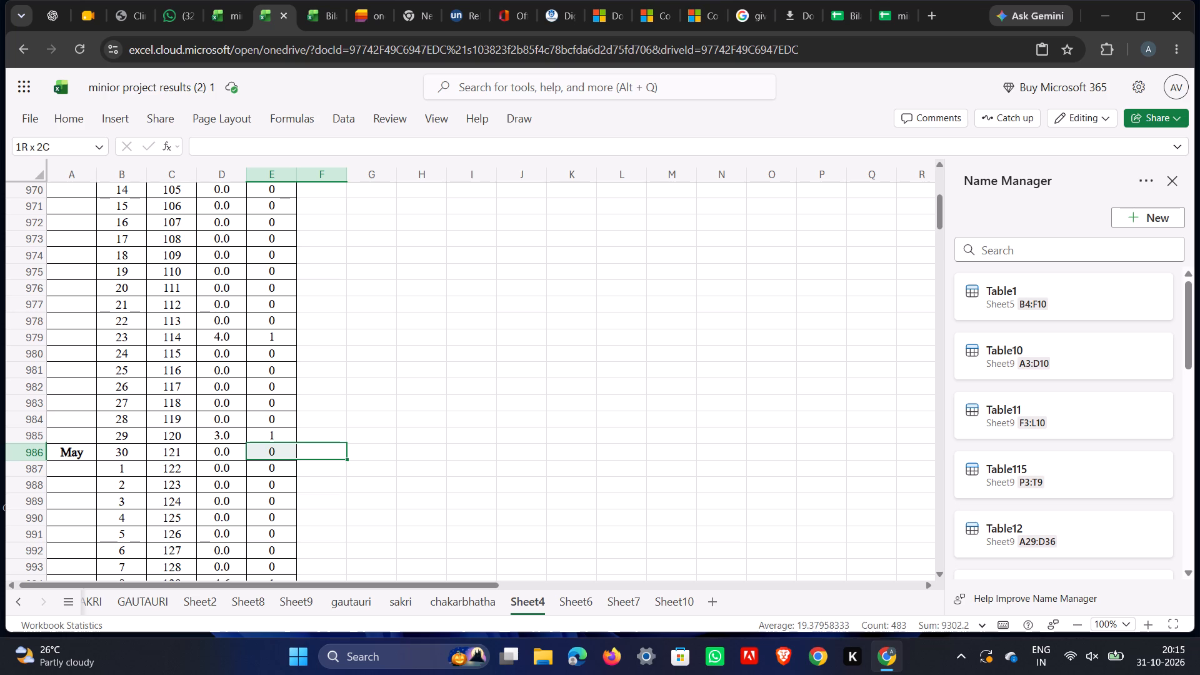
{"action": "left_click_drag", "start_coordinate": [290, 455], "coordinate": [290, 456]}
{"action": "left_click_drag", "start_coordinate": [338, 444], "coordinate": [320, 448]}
Enter the label May in cell A987, beside the 1 May record of 2024.
{"action": "double_click", "coordinate": [66, 472]}
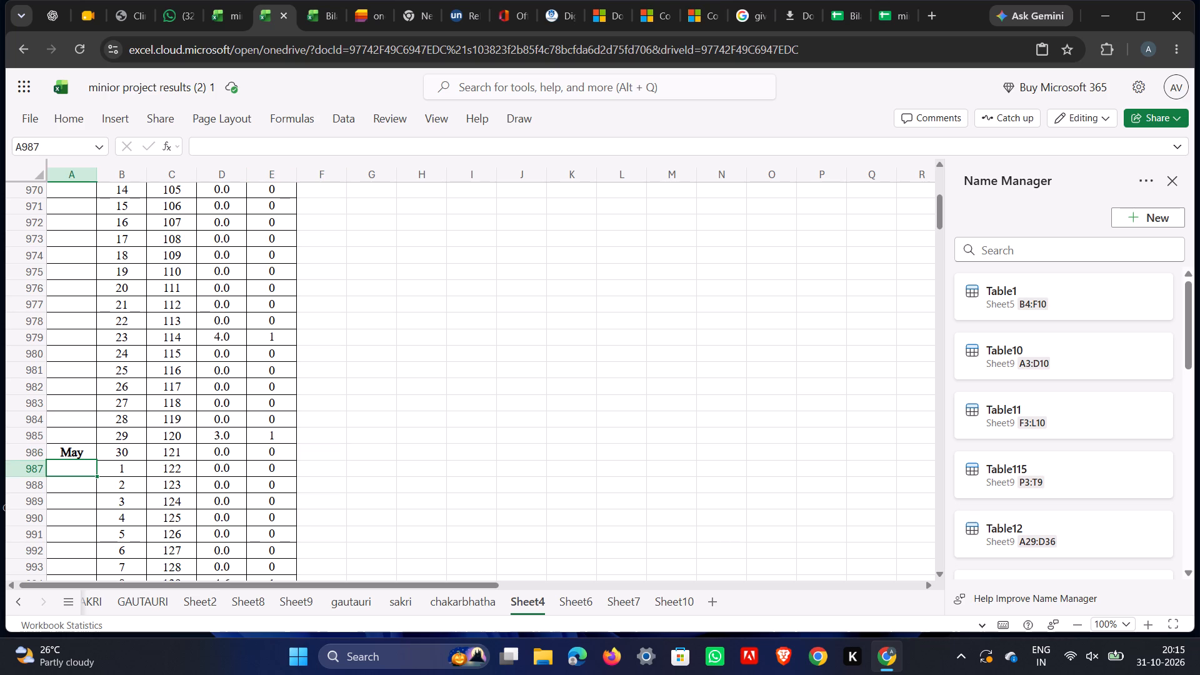
{"action": "type", "text": "mm"}
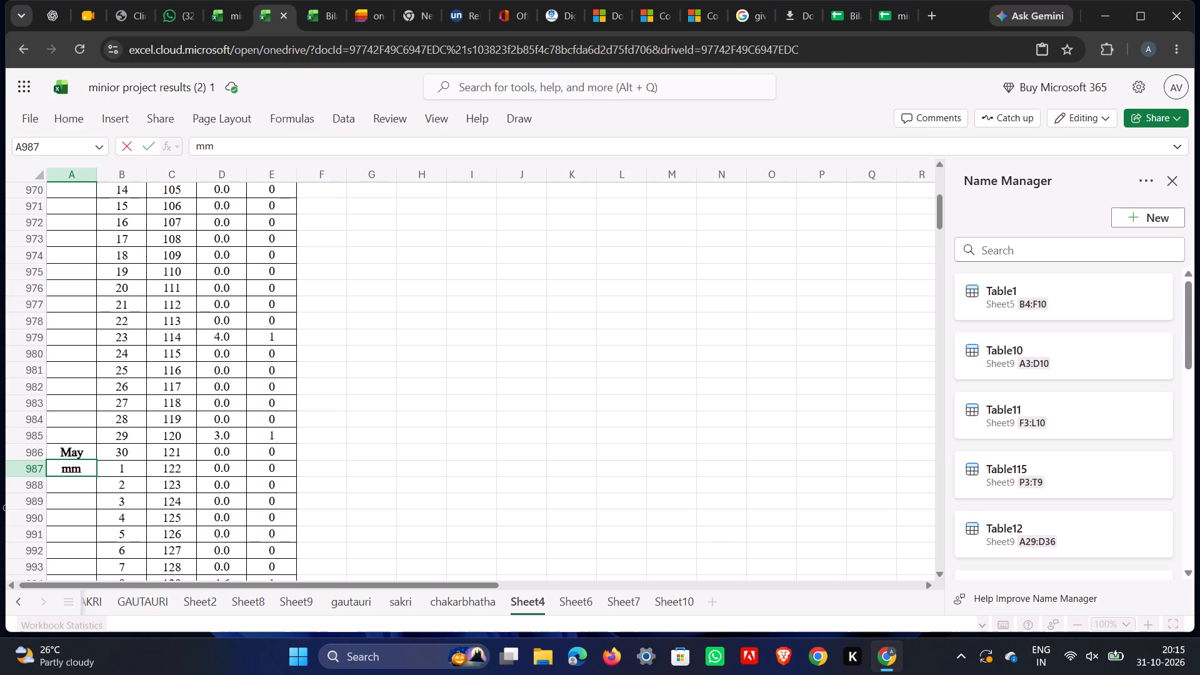
{"action": "key", "text": "BackSpace"}
{"action": "key", "text": "BackSpace"}
{"action": "type", "text": "May"}
{"action": "left_click", "coordinate": [442, 429]}
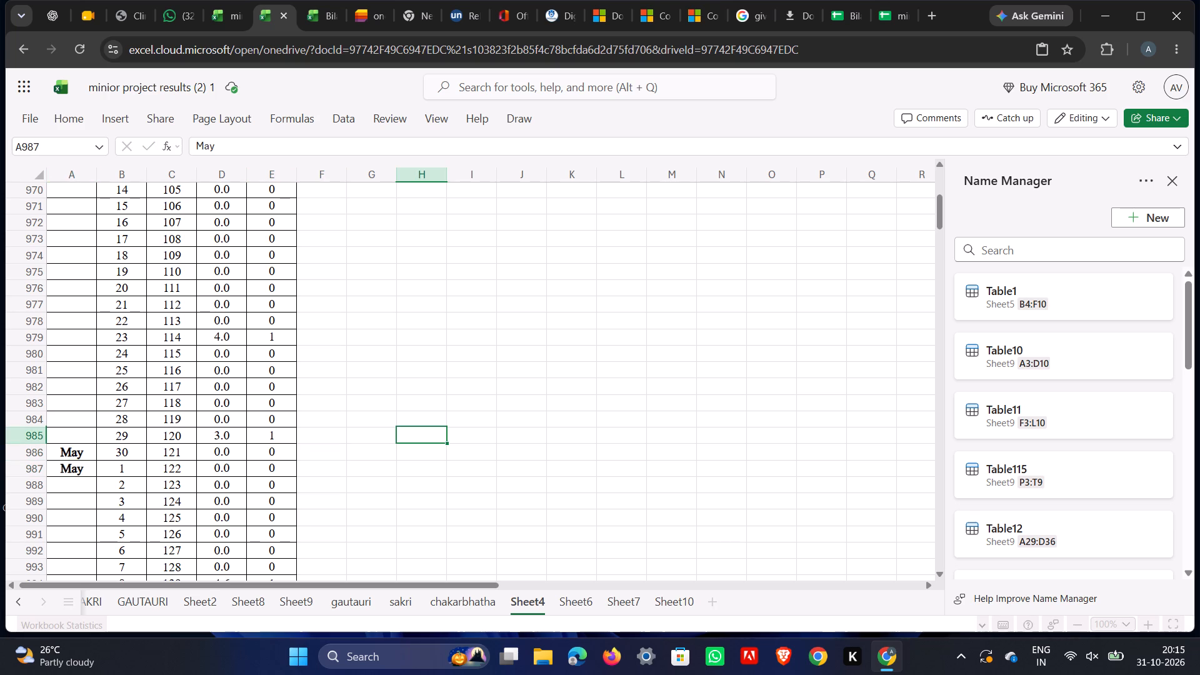
Delete cells A866:E986, the January to April 2024 records below the YEAR 2024 row, shifting the remaining cells up.
{"action": "left_click_drag", "start_coordinate": [296, 457], "coordinate": [134, 332]}
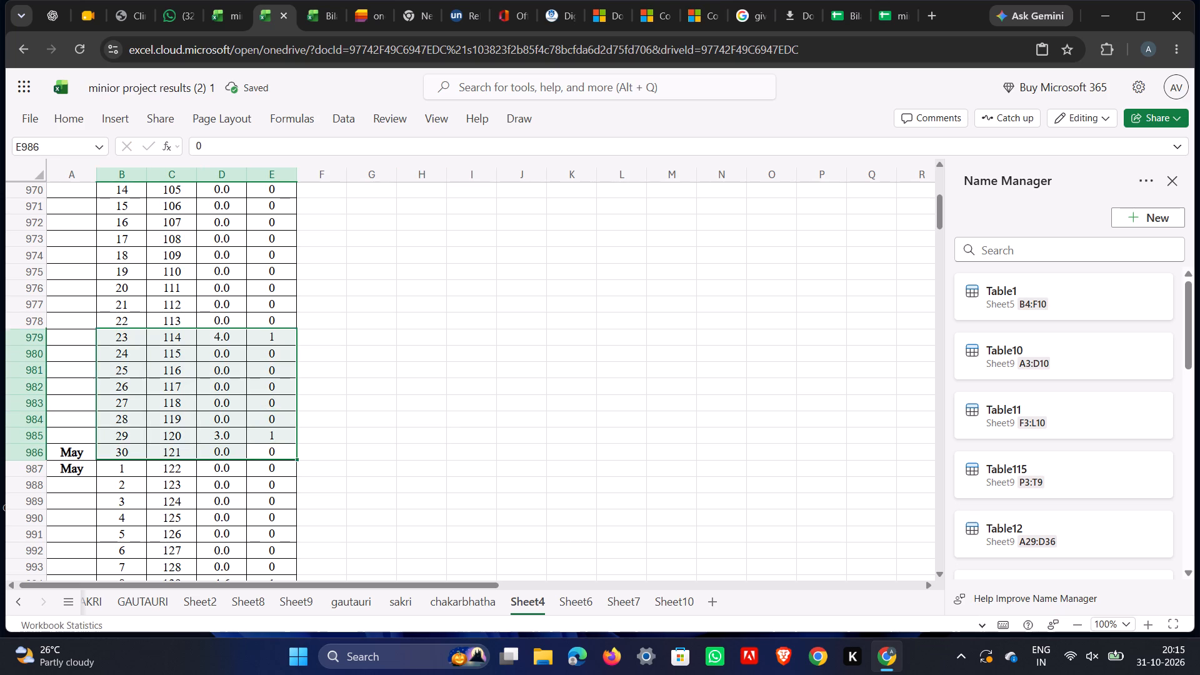
{"action": "left_click_drag", "start_coordinate": [134, 332], "coordinate": [94, 247]}
{"action": "scroll", "coordinate": [65, 216], "scroll_direction": "up", "scroll_amount": 3}
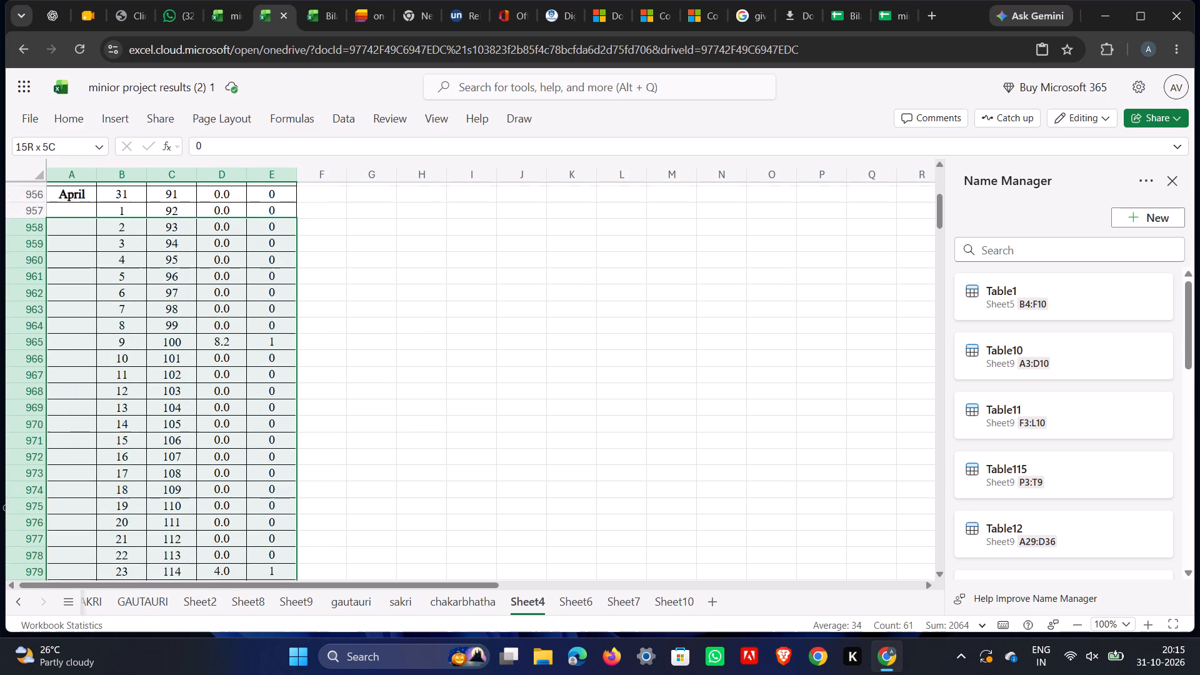
{"action": "left_click_drag", "start_coordinate": [94, 247], "coordinate": [91, 253]}
{"action": "scroll", "coordinate": [109, 262], "scroll_direction": "up", "scroll_amount": 12}
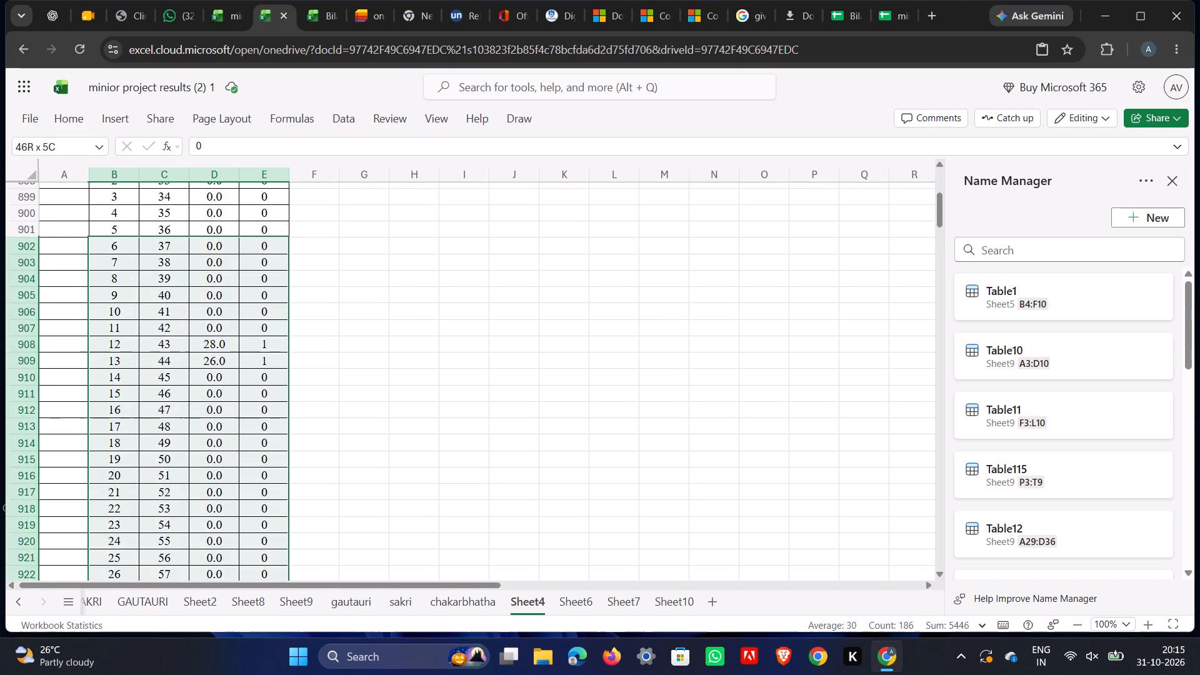
{"action": "left_click_drag", "start_coordinate": [91, 253], "coordinate": [1, 335]}
{"action": "scroll", "coordinate": [91, 253], "scroll_direction": "up", "scroll_amount": 9}
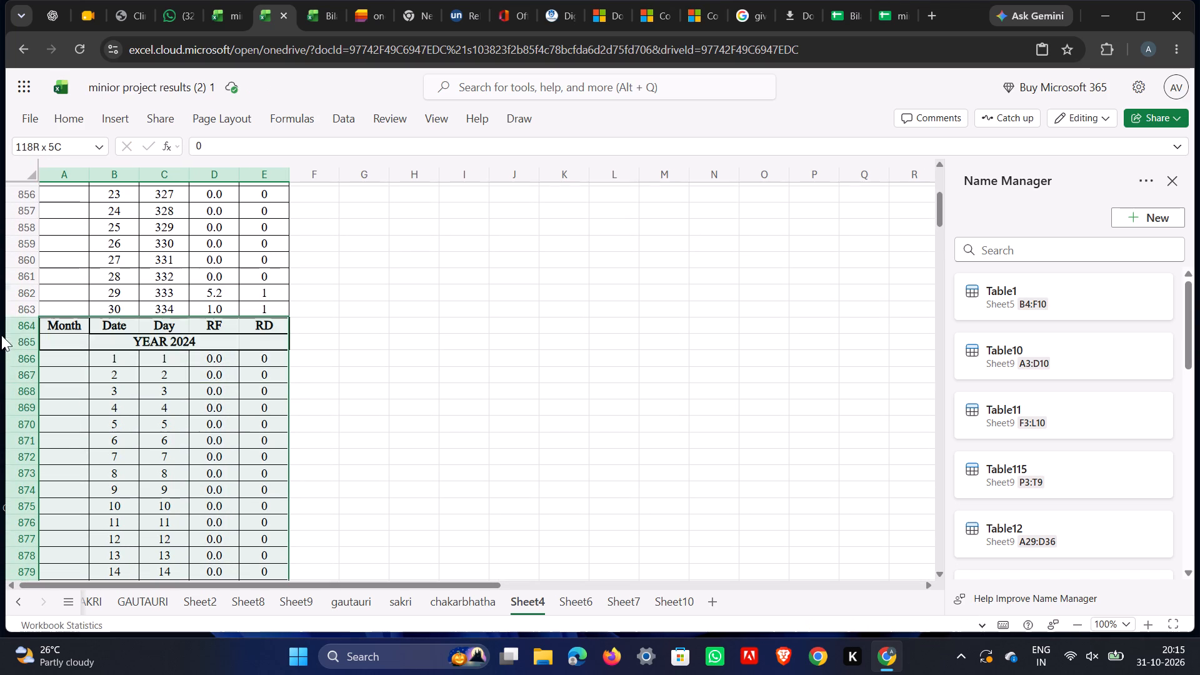
{"action": "left_click_drag", "start_coordinate": [1, 335], "coordinate": [26, 362]}
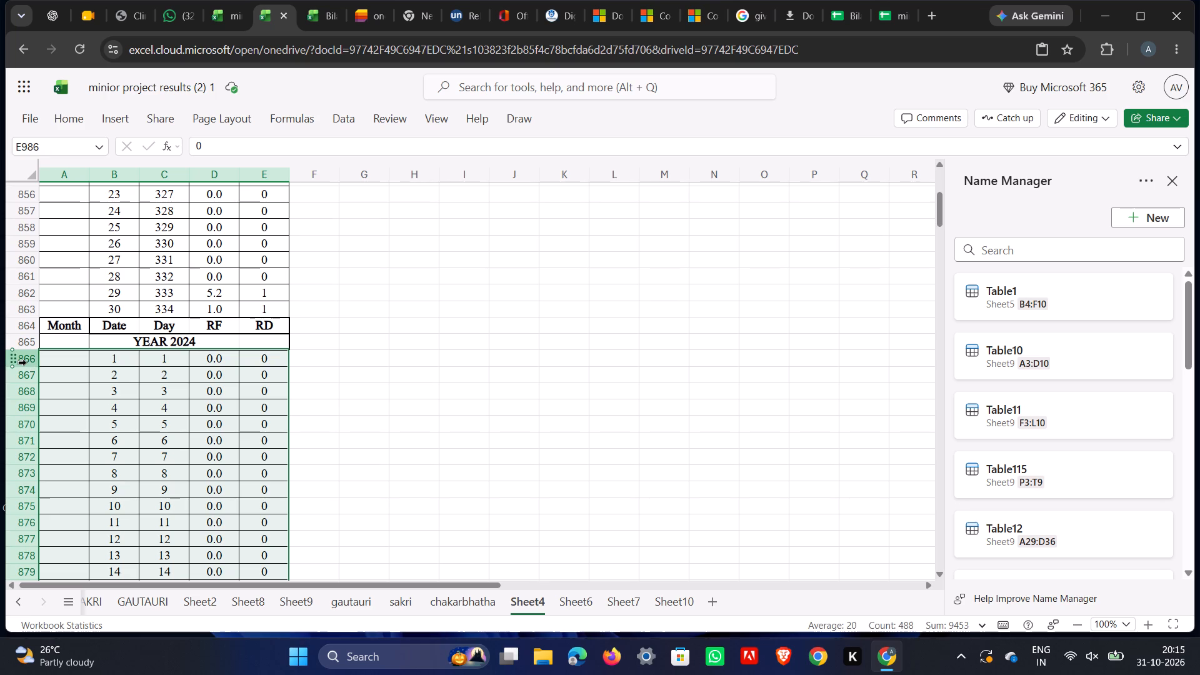
{"action": "right_click", "coordinate": [77, 394]}
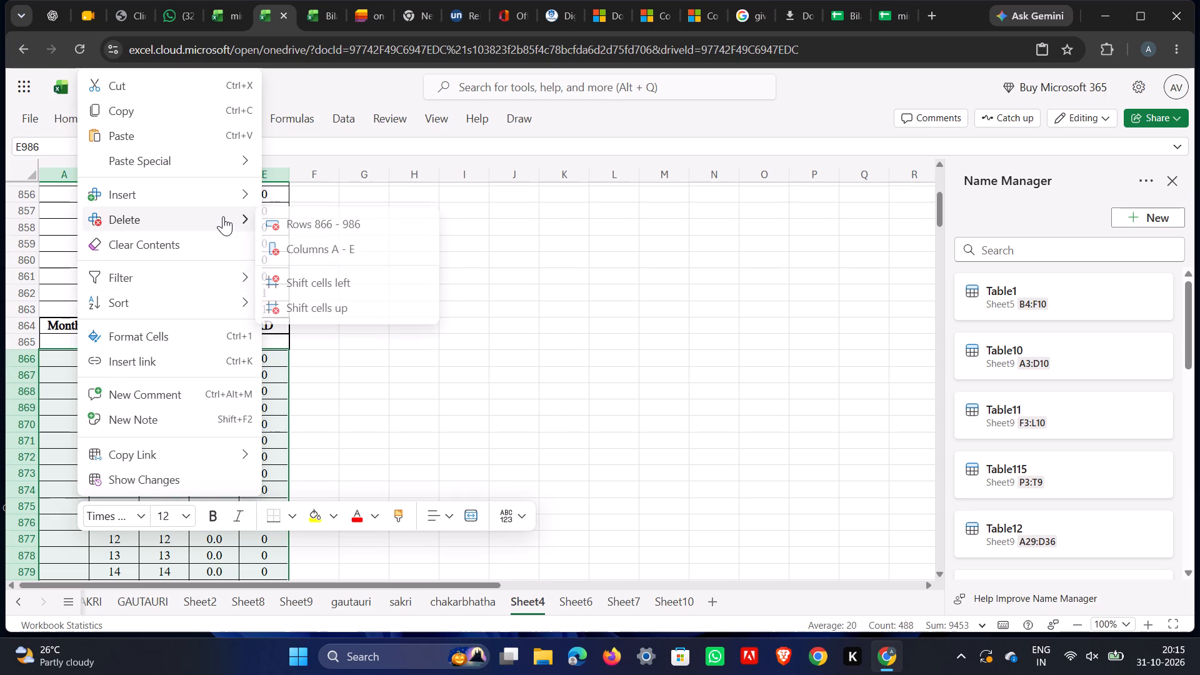
{"action": "left_click", "coordinate": [336, 309]}
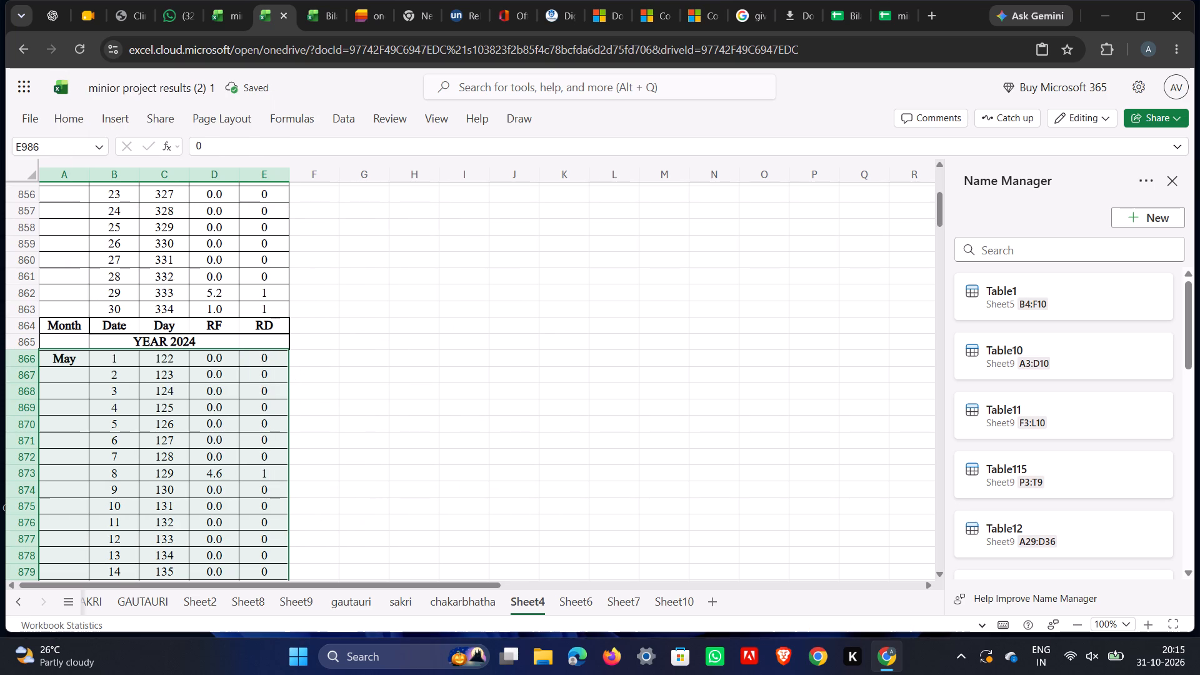
{"action": "left_click", "coordinate": [332, 379]}
Delete cells A1080:E1110, the December 2024 records above the YEAR 2025 header, shifting the remaining cells up.
{"action": "scroll", "coordinate": [125, 394], "scroll_direction": "down", "scroll_amount": 11}
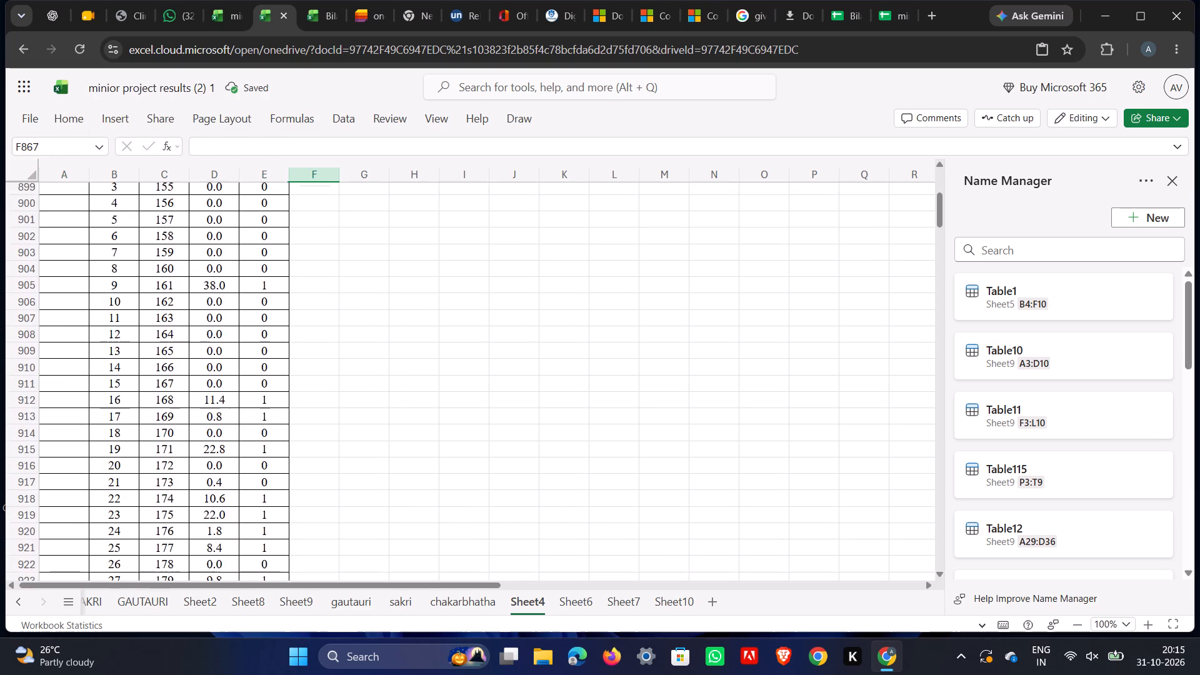
{"action": "scroll", "coordinate": [125, 394], "scroll_direction": "down", "scroll_amount": 20}
{"action": "scroll", "coordinate": [125, 397], "scroll_direction": "down", "scroll_amount": 3}
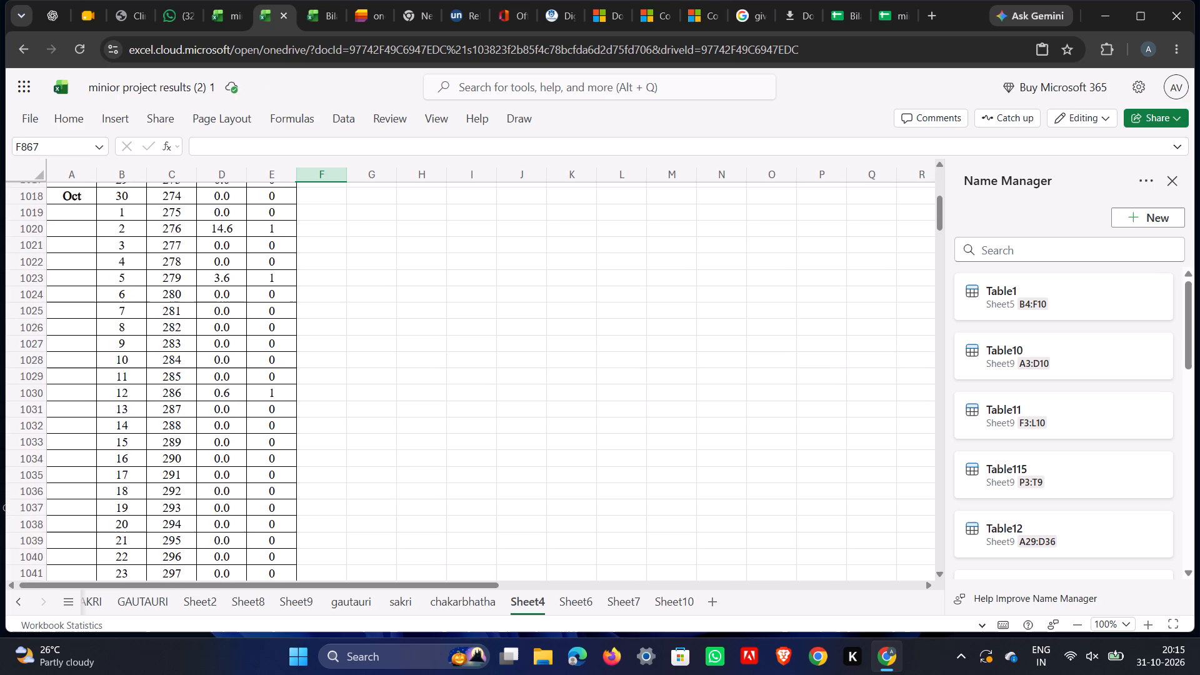
{"action": "scroll", "coordinate": [125, 397], "scroll_direction": "down", "scroll_amount": 12}
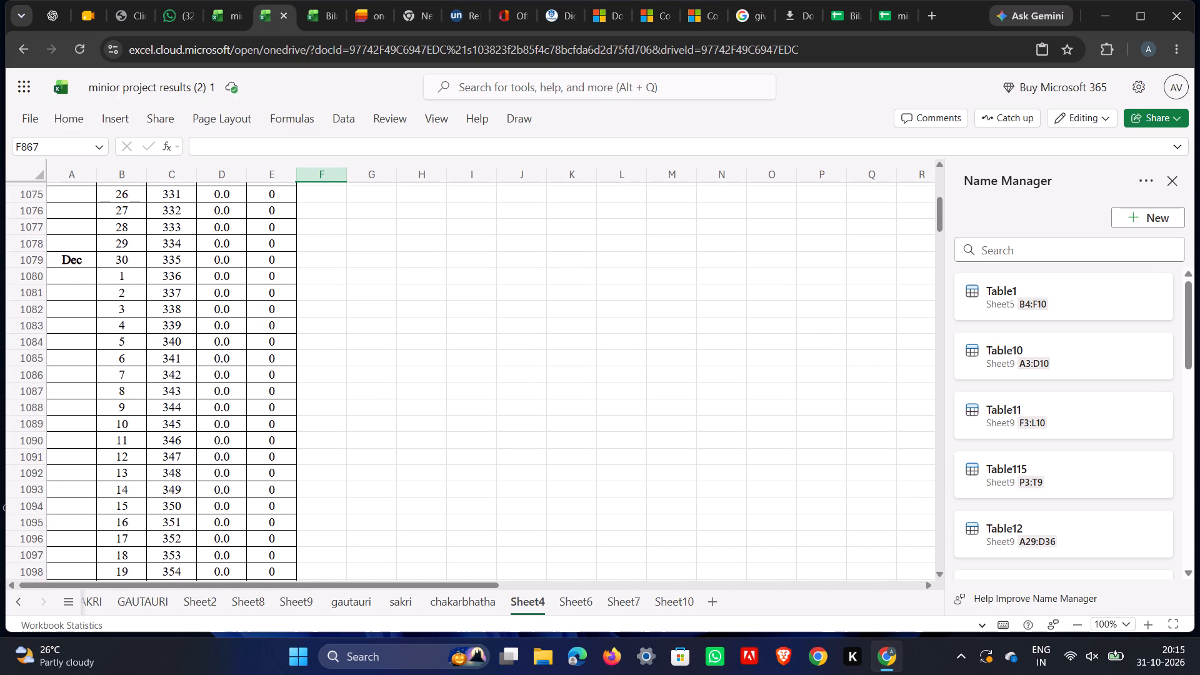
{"action": "left_click_drag", "start_coordinate": [52, 271], "coordinate": [266, 506]}
{"action": "scroll", "coordinate": [266, 499], "scroll_direction": "down", "scroll_amount": 1}
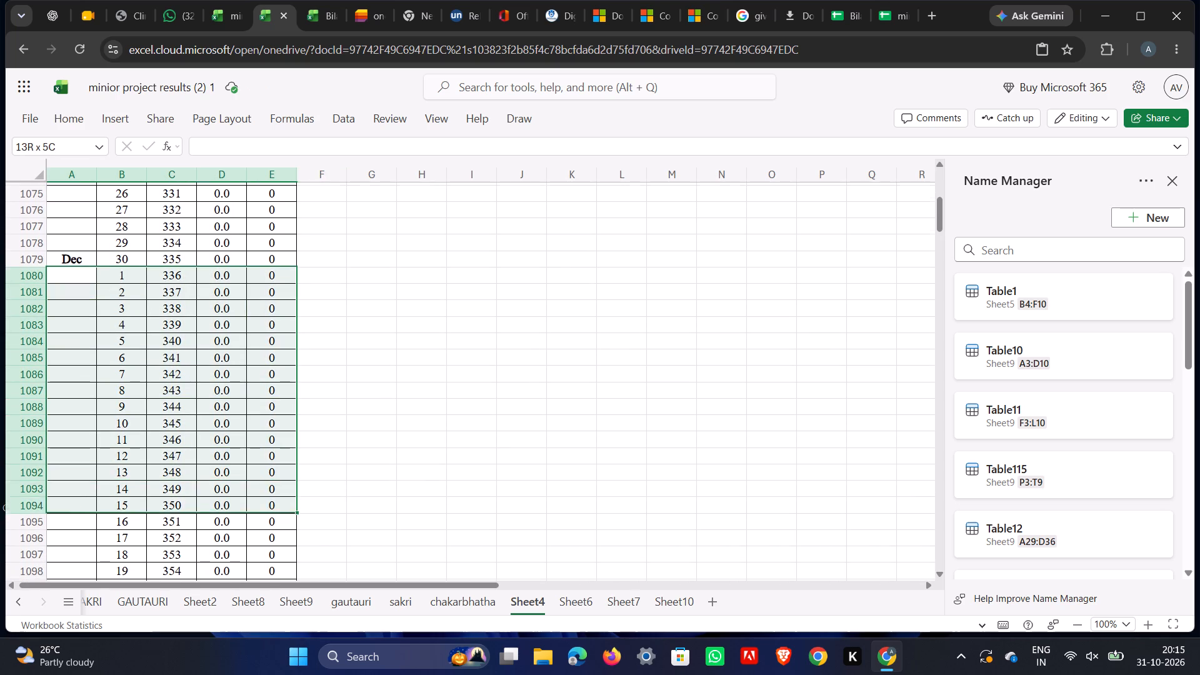
{"action": "scroll", "coordinate": [266, 506], "scroll_direction": "down", "scroll_amount": 3}
{"action": "left_click_drag", "start_coordinate": [266, 506], "coordinate": [286, 450]}
{"action": "right_click", "coordinate": [250, 391]}
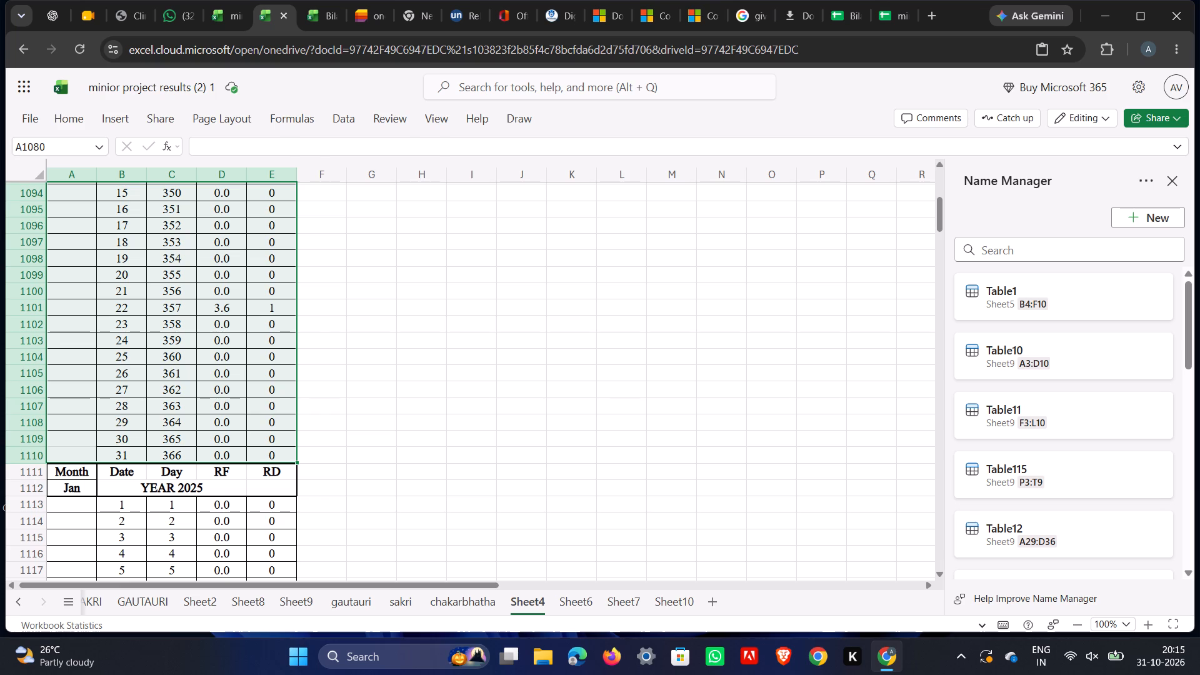
{"action": "left_click", "coordinate": [477, 307]}
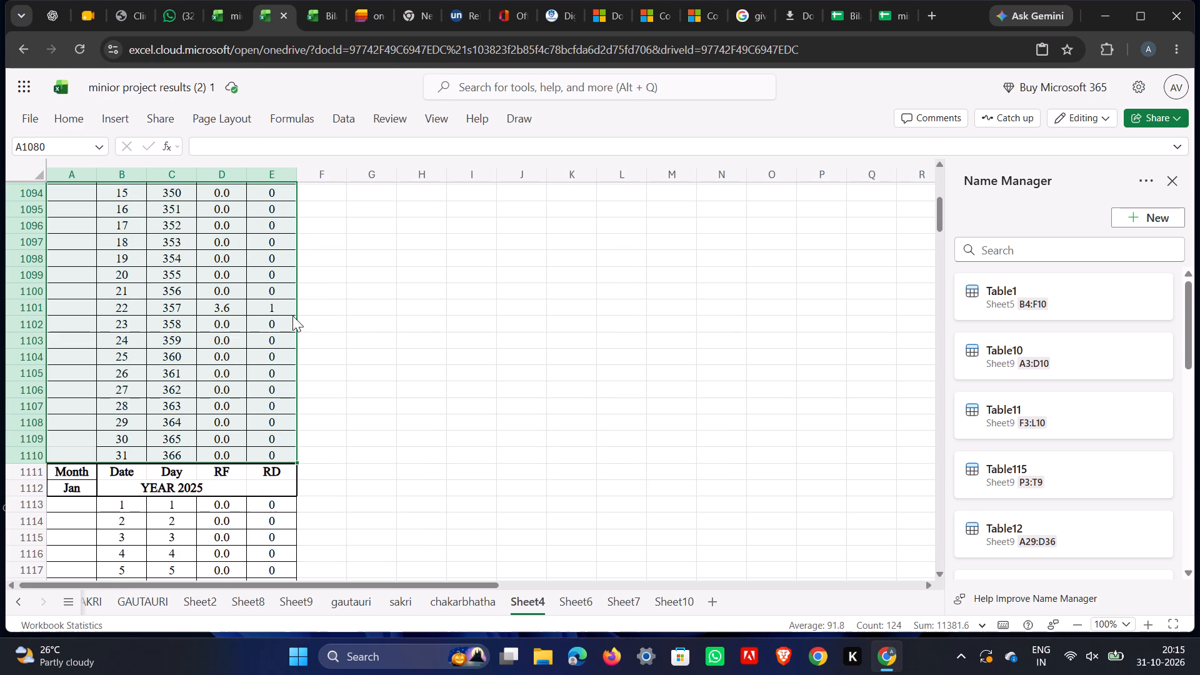
{"action": "left_click_drag", "start_coordinate": [562, 262], "coordinate": [550, 263]}
Clear the Dec label from cell A1079, beside the 30 November 2024 record.
{"action": "scroll", "coordinate": [129, 366], "scroll_direction": "up", "scroll_amount": 6}
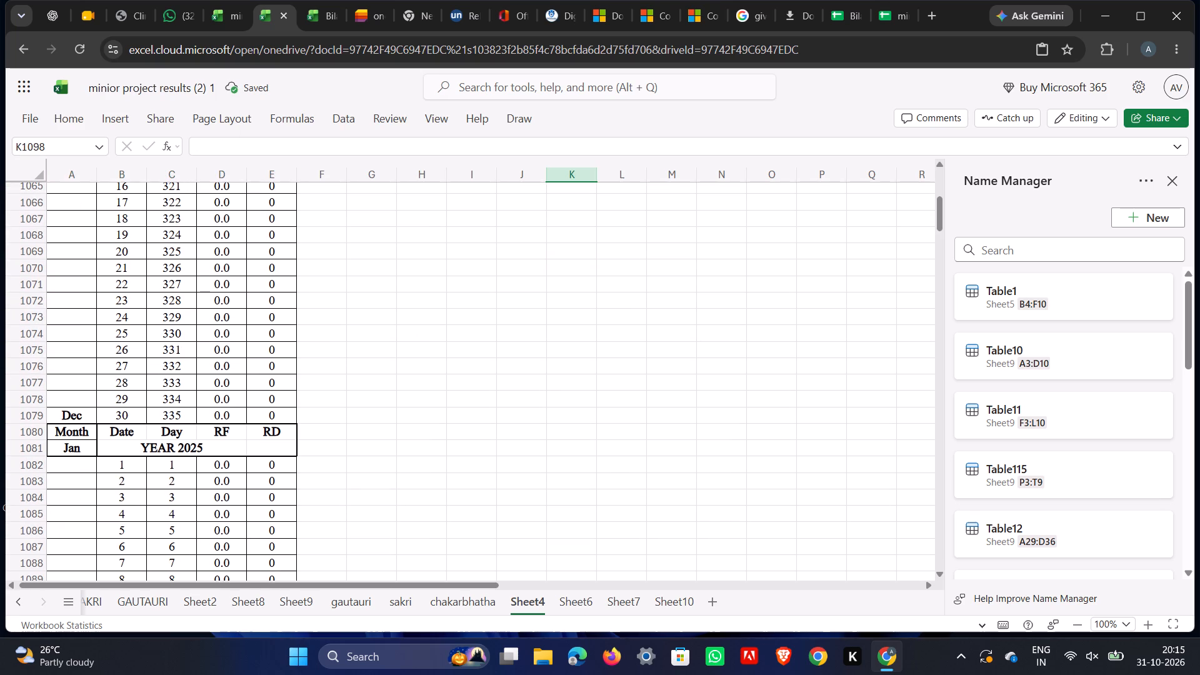
{"action": "double_click", "coordinate": [89, 416]}
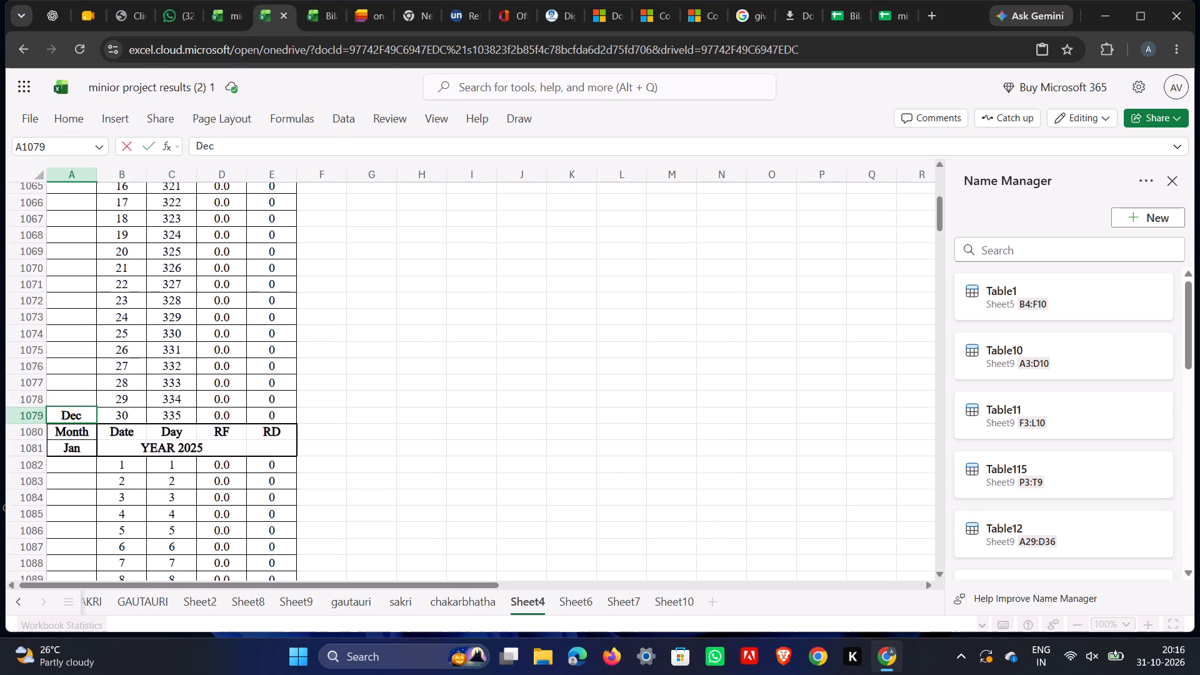
{"action": "key", "text": "BackSpace"}
{"action": "key", "text": "BackSpace"}
{"action": "key", "text": "BackSpace"}
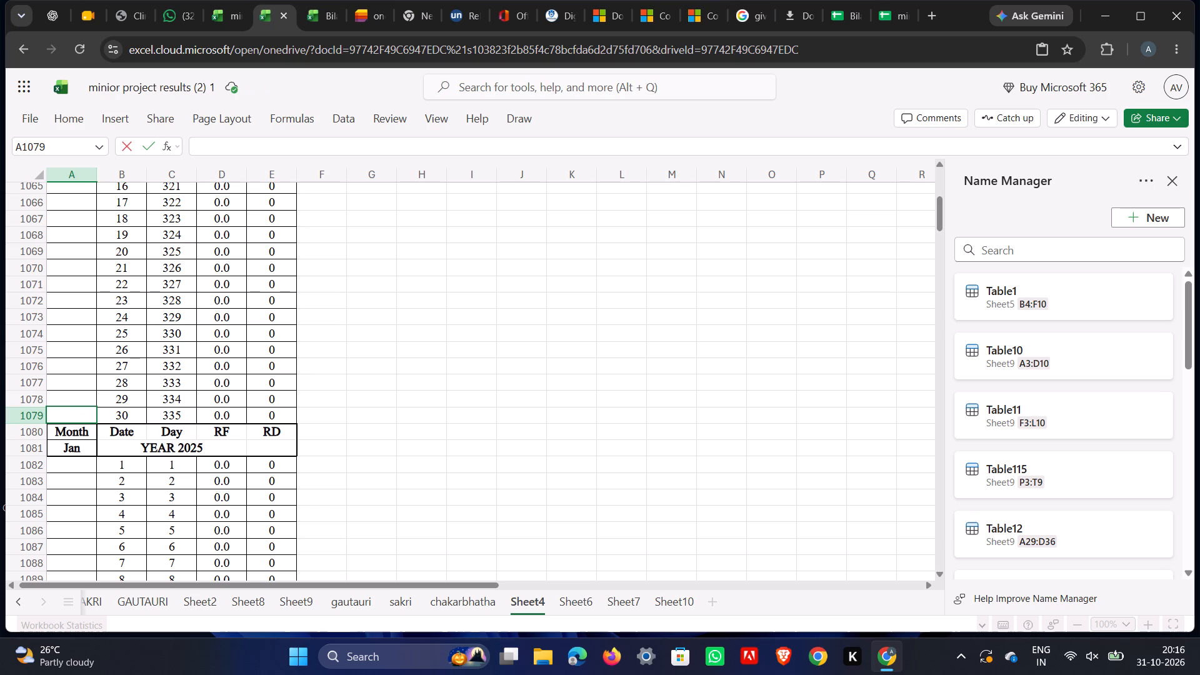
{"action": "left_click", "coordinate": [470, 428]}
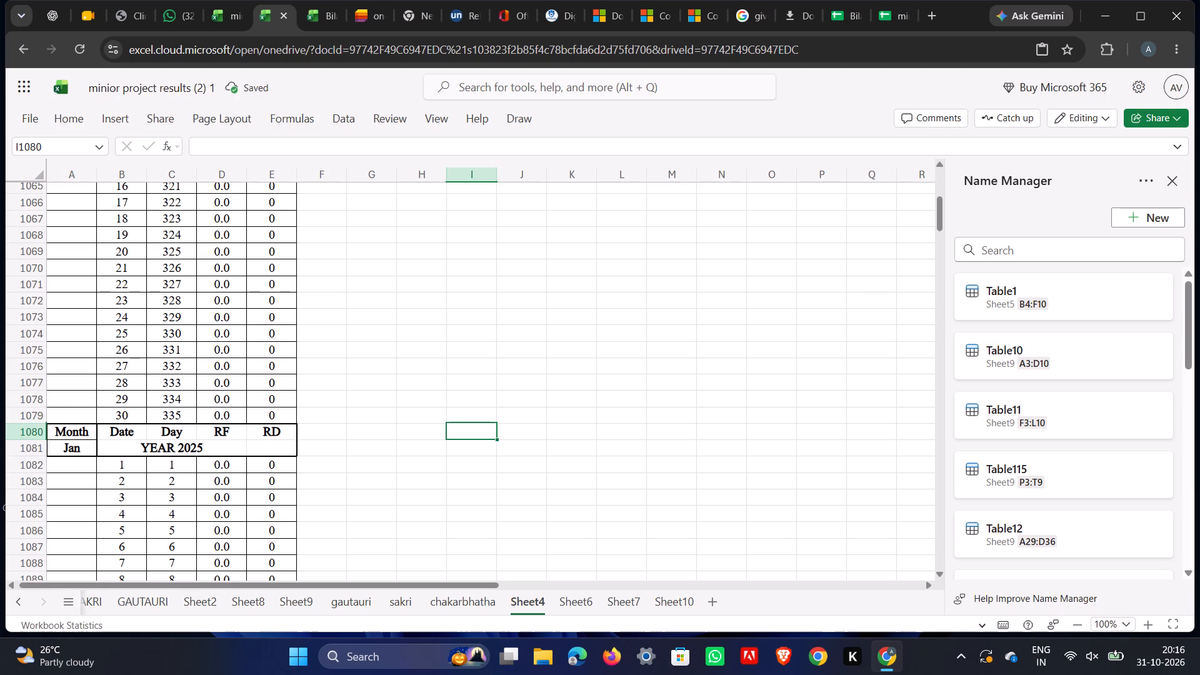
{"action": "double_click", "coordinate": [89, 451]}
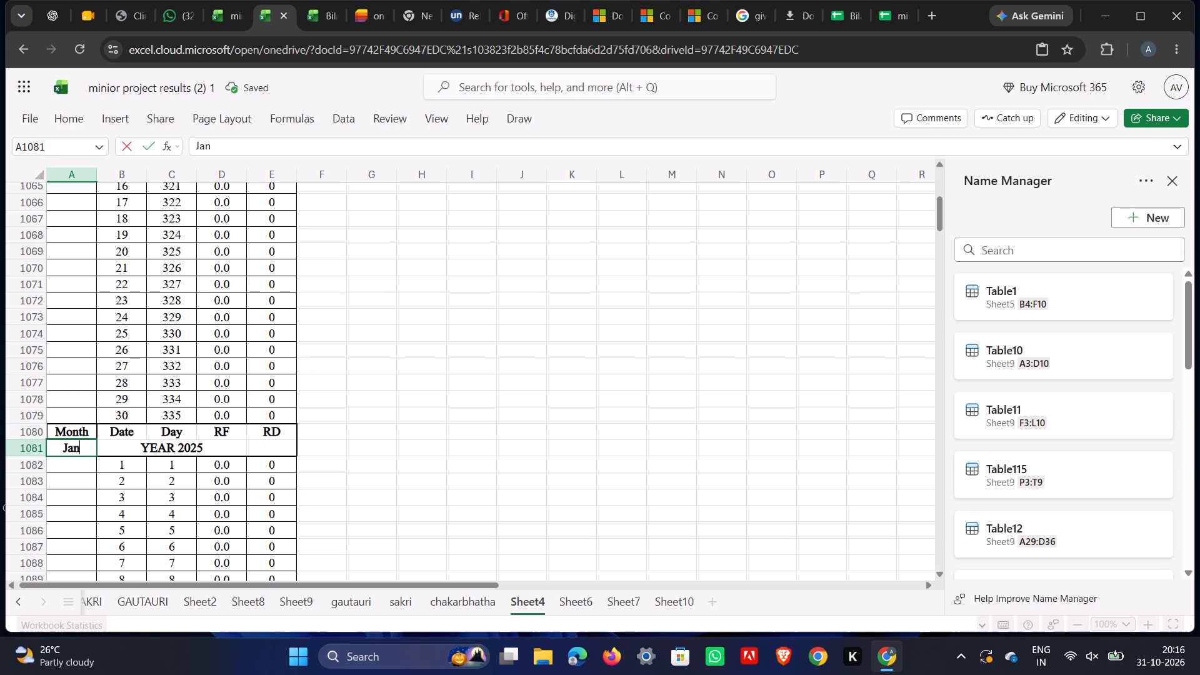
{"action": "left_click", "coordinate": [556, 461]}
Delete cells A1082:E1201, the January to April 2025 records below the YEAR 2025 row, shifting the remaining cells up.
{"action": "scroll", "coordinate": [183, 481], "scroll_direction": "down", "scroll_amount": 1}
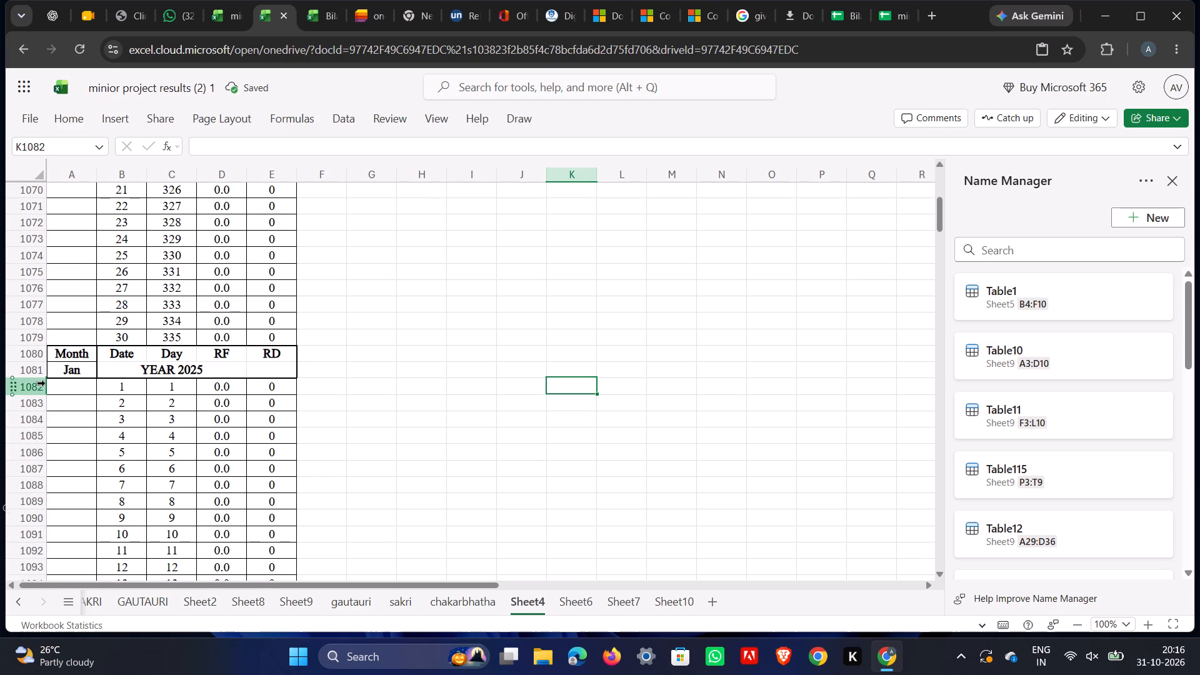
{"action": "left_click_drag", "start_coordinate": [48, 380], "coordinate": [287, 501]}
{"action": "scroll", "coordinate": [246, 509], "scroll_direction": "down", "scroll_amount": 7}
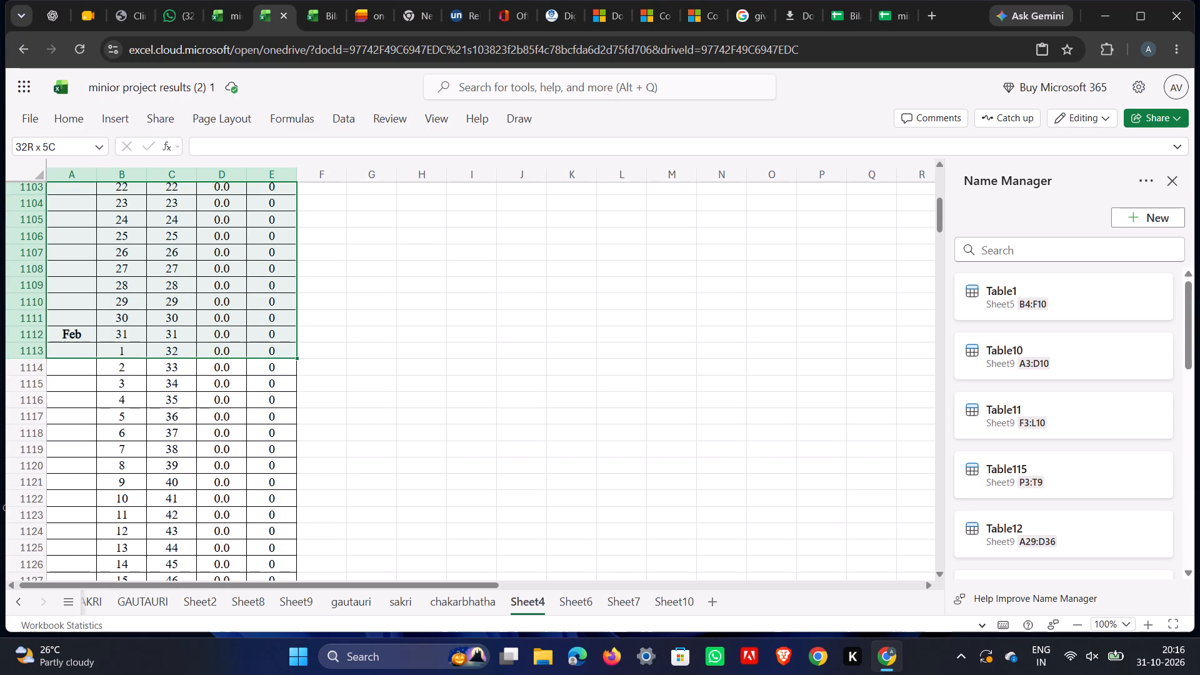
{"action": "left_click_drag", "start_coordinate": [287, 501], "coordinate": [282, 502]}
{"action": "scroll", "coordinate": [282, 502], "scroll_direction": "down", "scroll_amount": 2}
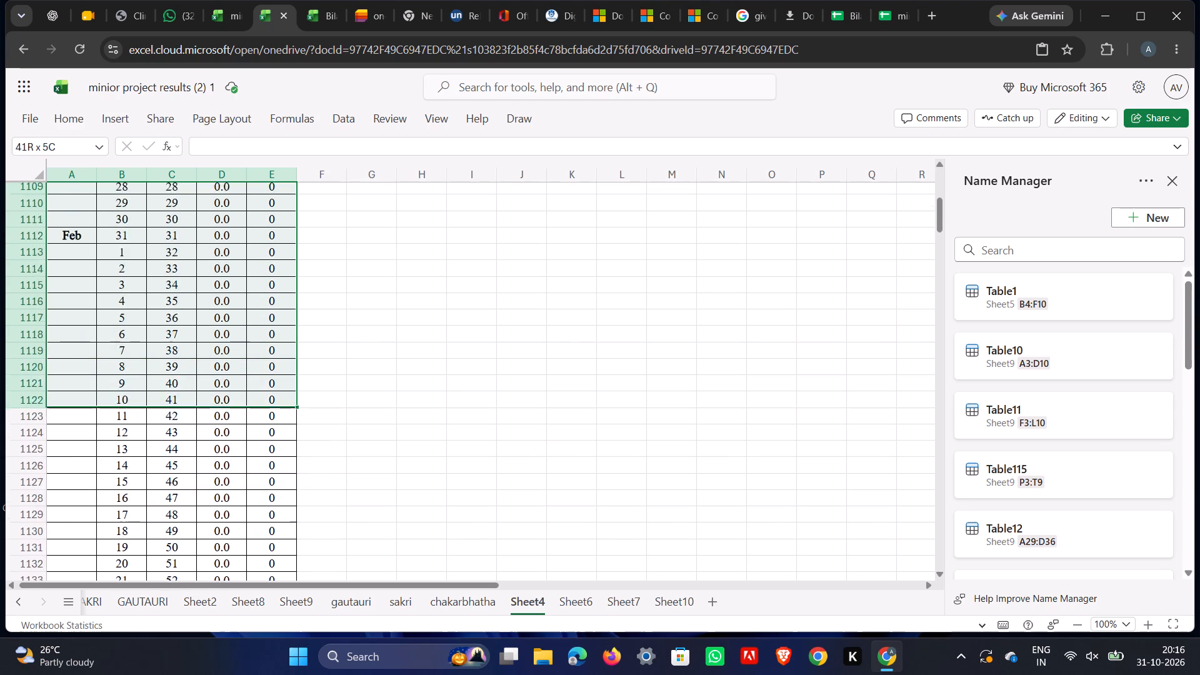
{"action": "left_click_drag", "start_coordinate": [282, 502], "coordinate": [279, 501]}
{"action": "scroll", "coordinate": [280, 501], "scroll_direction": "down", "scroll_amount": 4}
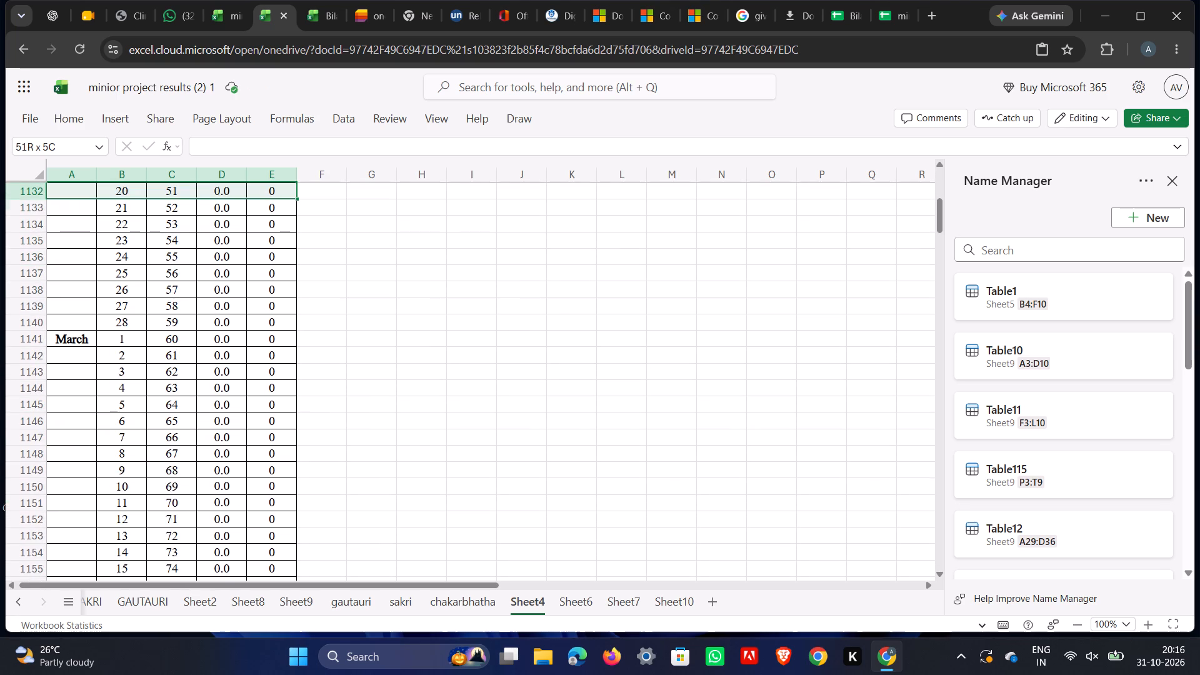
{"action": "left_click_drag", "start_coordinate": [279, 501], "coordinate": [275, 501]}
{"action": "scroll", "coordinate": [278, 501], "scroll_direction": "down", "scroll_amount": 7}
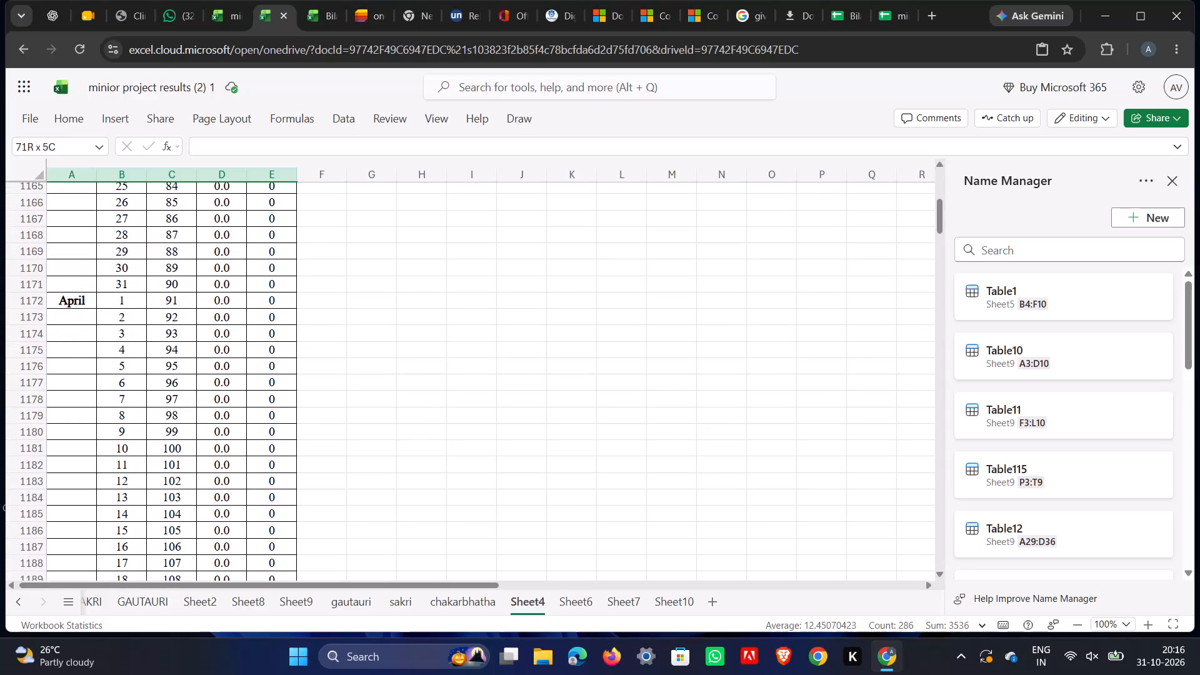
{"action": "left_click_drag", "start_coordinate": [275, 501], "coordinate": [270, 495]}
{"action": "scroll", "coordinate": [270, 495], "scroll_direction": "down", "scroll_amount": 9}
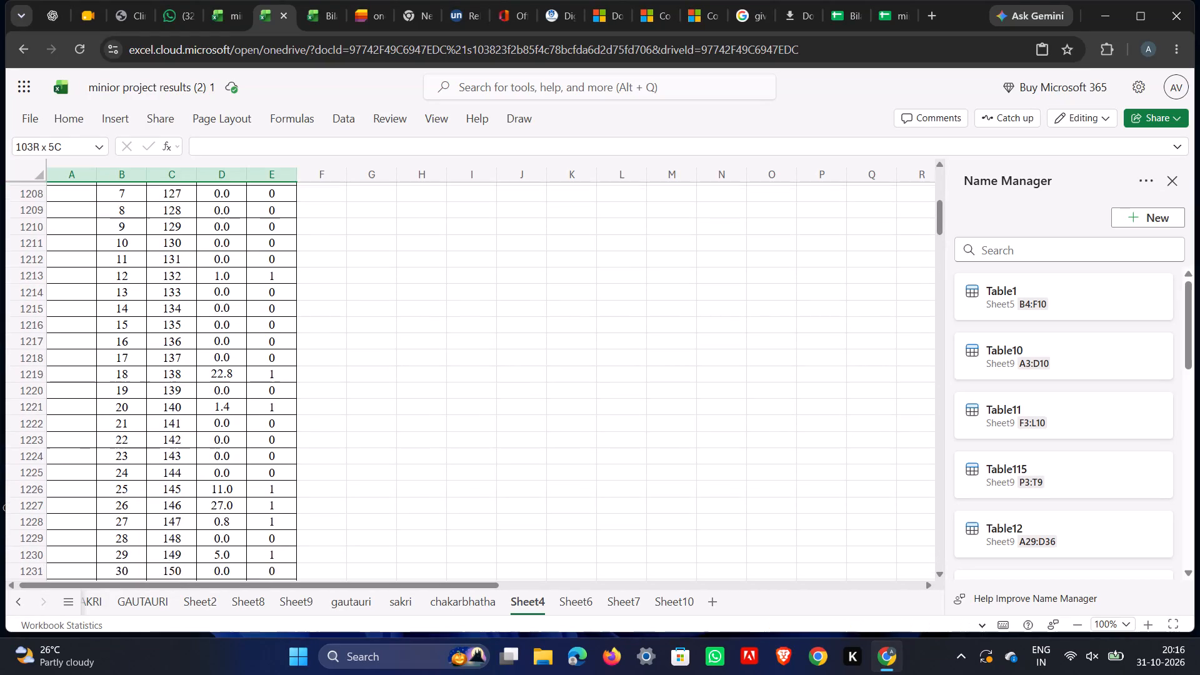
{"action": "left_click_drag", "start_coordinate": [270, 495], "coordinate": [277, 463]}
{"action": "scroll", "coordinate": [267, 490], "scroll_direction": "down", "scroll_amount": 3}
{"action": "scroll", "coordinate": [277, 463], "scroll_direction": "up", "scroll_amount": 1}
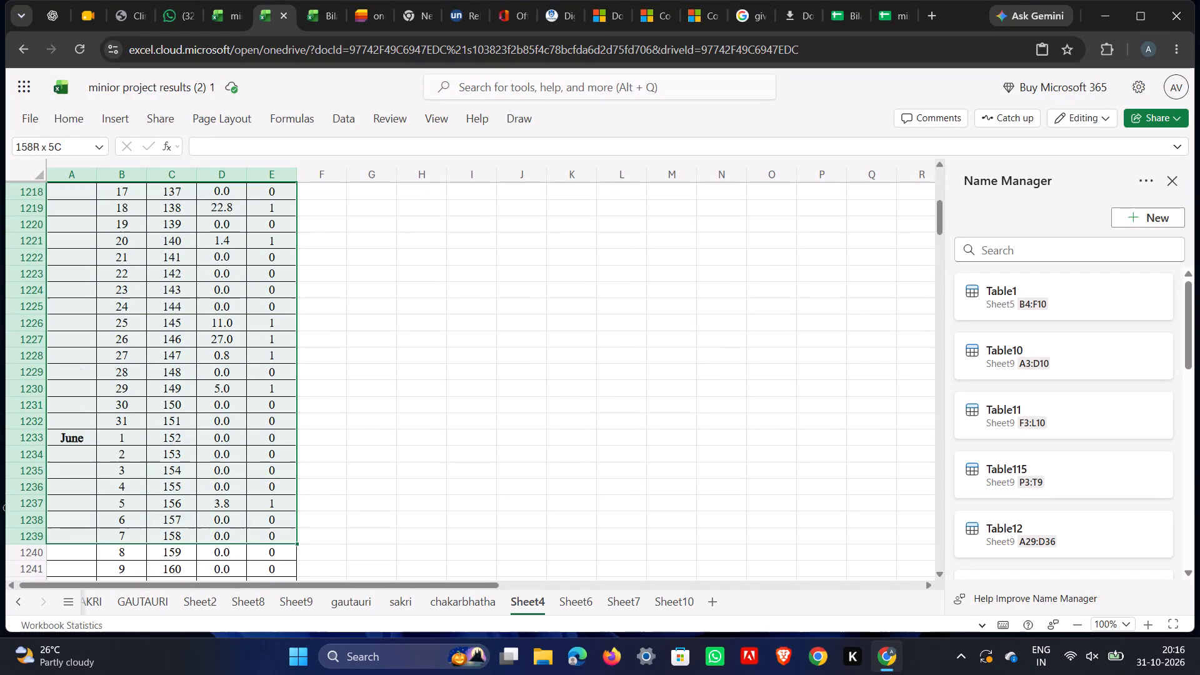
{"action": "left_click_drag", "start_coordinate": [277, 463], "coordinate": [265, 511]}
{"action": "scroll", "coordinate": [275, 459], "scroll_direction": "up", "scroll_amount": 4}
{"action": "scroll", "coordinate": [271, 402], "scroll_direction": "up", "scroll_amount": 4}
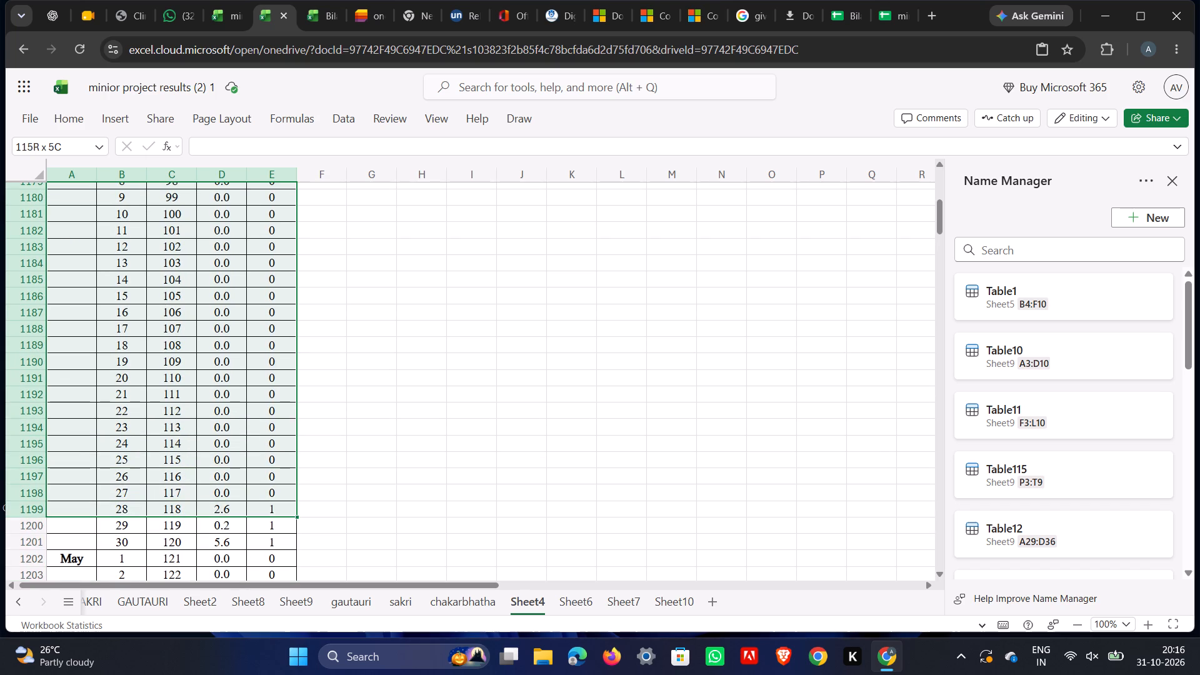
{"action": "left_click_drag", "start_coordinate": [265, 511], "coordinate": [278, 546]}
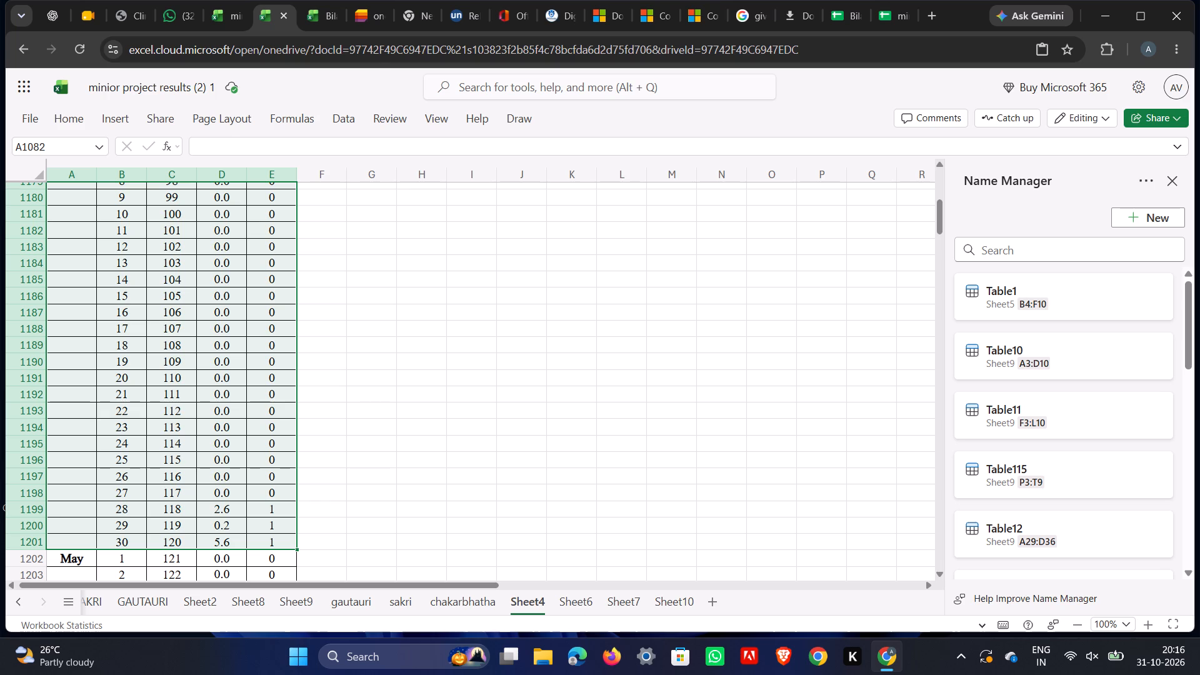
{"action": "right_click", "coordinate": [200, 448]}
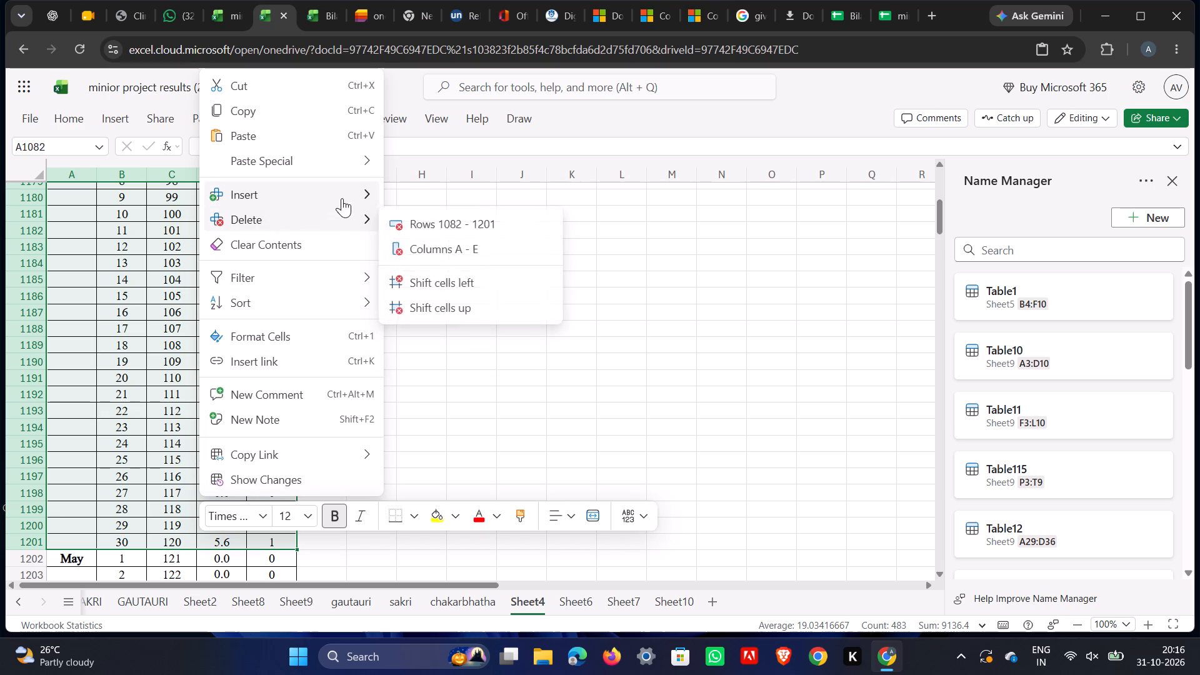
{"action": "left_click", "coordinate": [439, 306]}
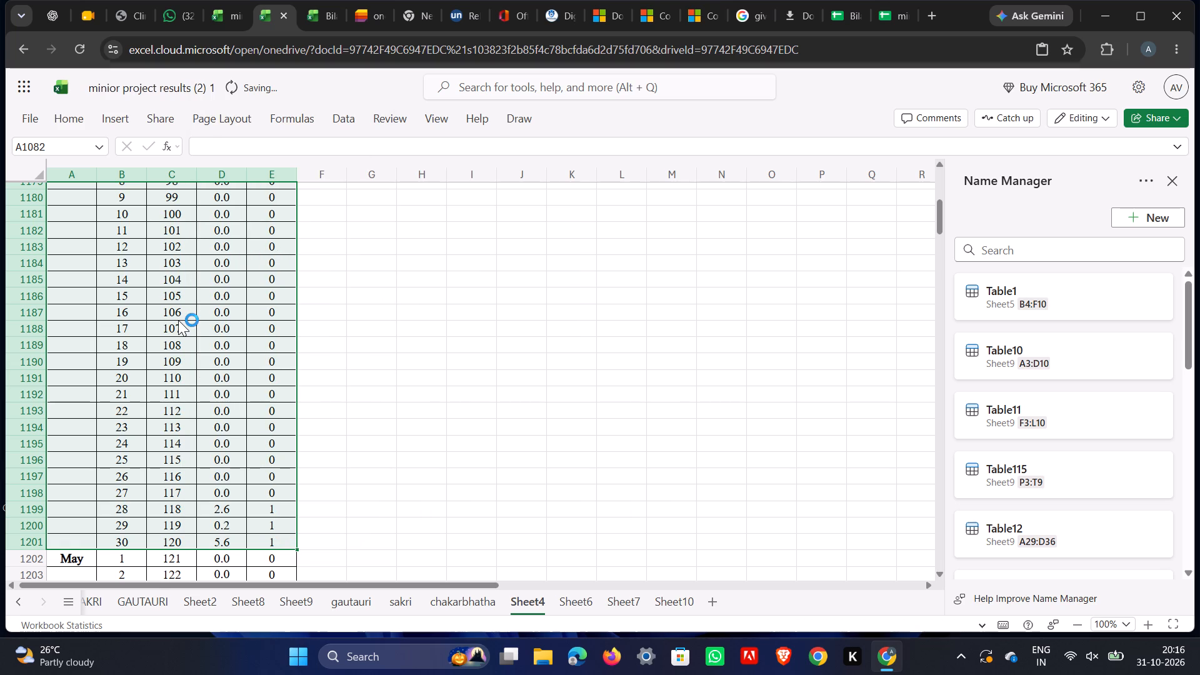
Clear the Jan label from cell A1081, beside the YEAR 2025 header.
{"action": "scroll", "coordinate": [178, 320], "scroll_direction": "up", "scroll_amount": 13}
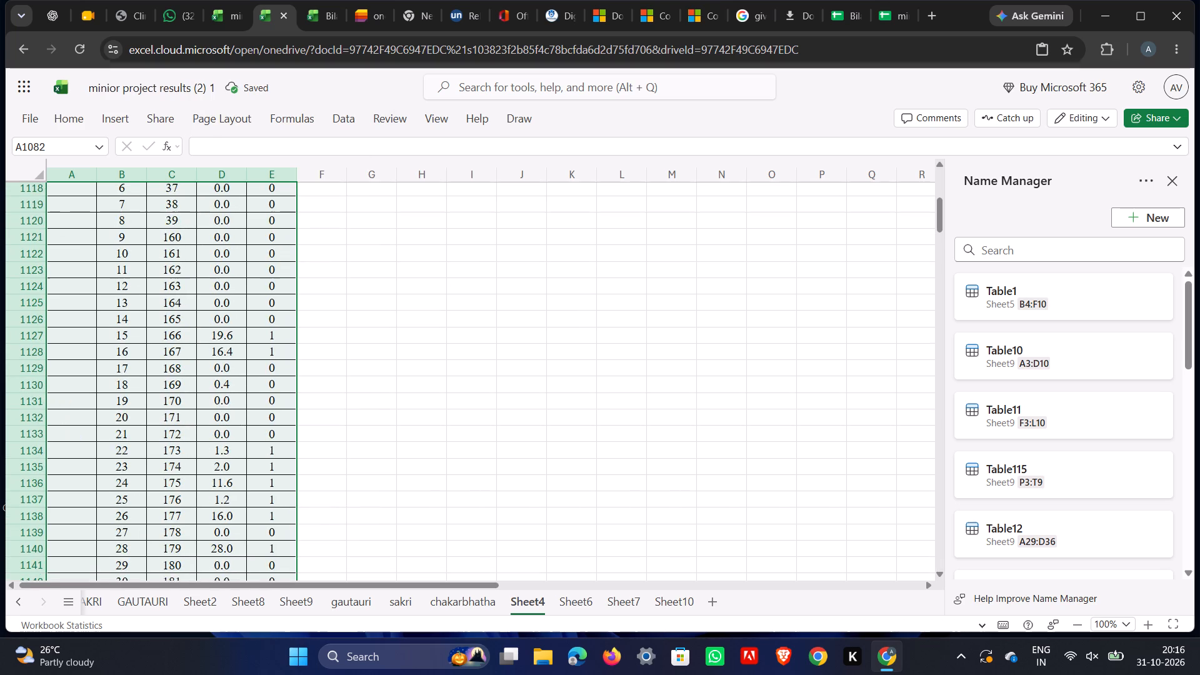
{"action": "scroll", "coordinate": [177, 321], "scroll_direction": "up", "scroll_amount": 9}
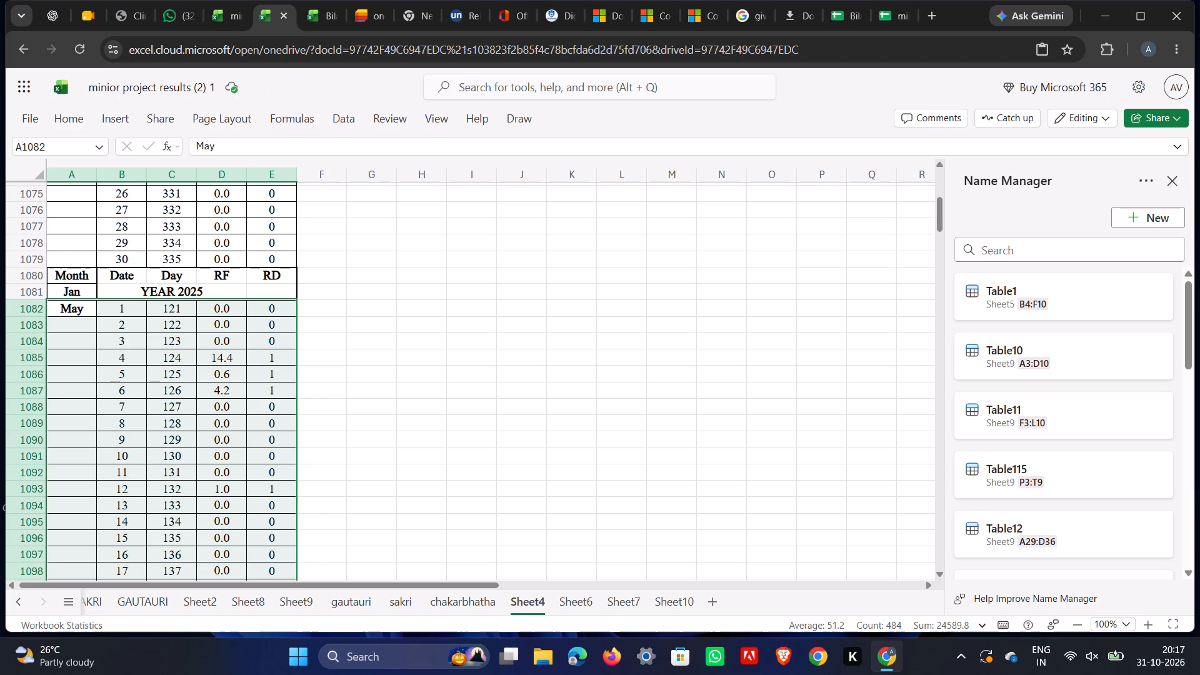
{"action": "left_click", "coordinate": [86, 298]}
{"action": "left_click", "coordinate": [86, 298]}
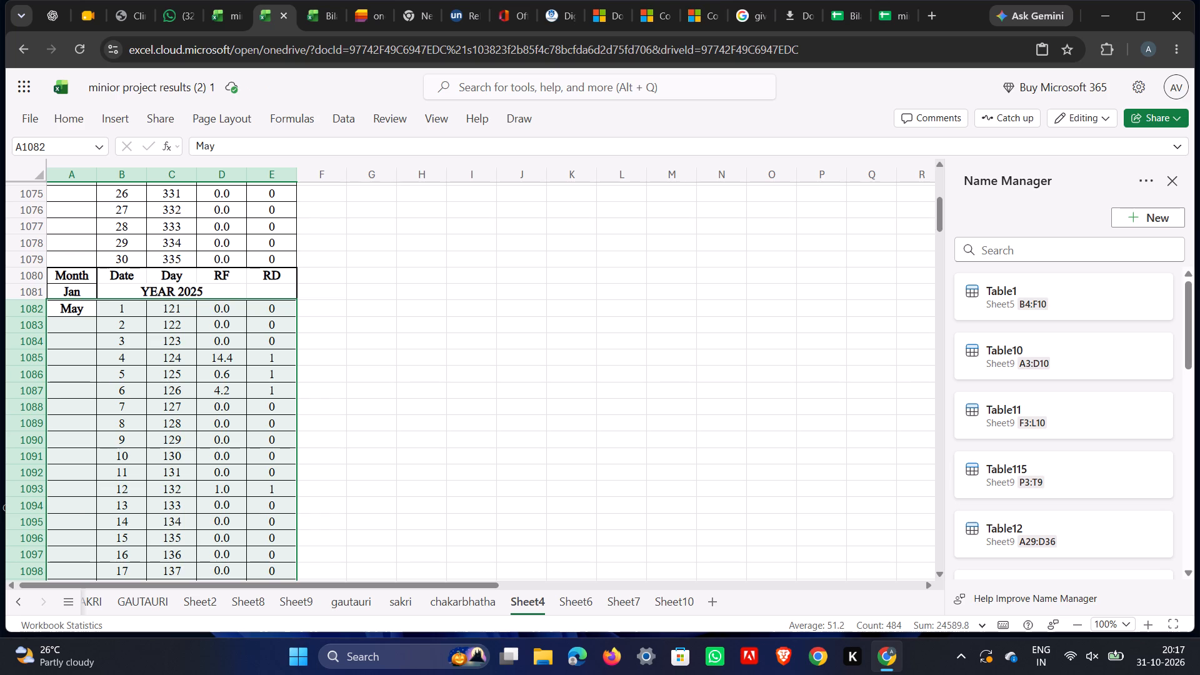
{"action": "double_click", "coordinate": [88, 297]}
{"action": "left_click", "coordinate": [85, 297]}
{"action": "left_click", "coordinate": [85, 297]}
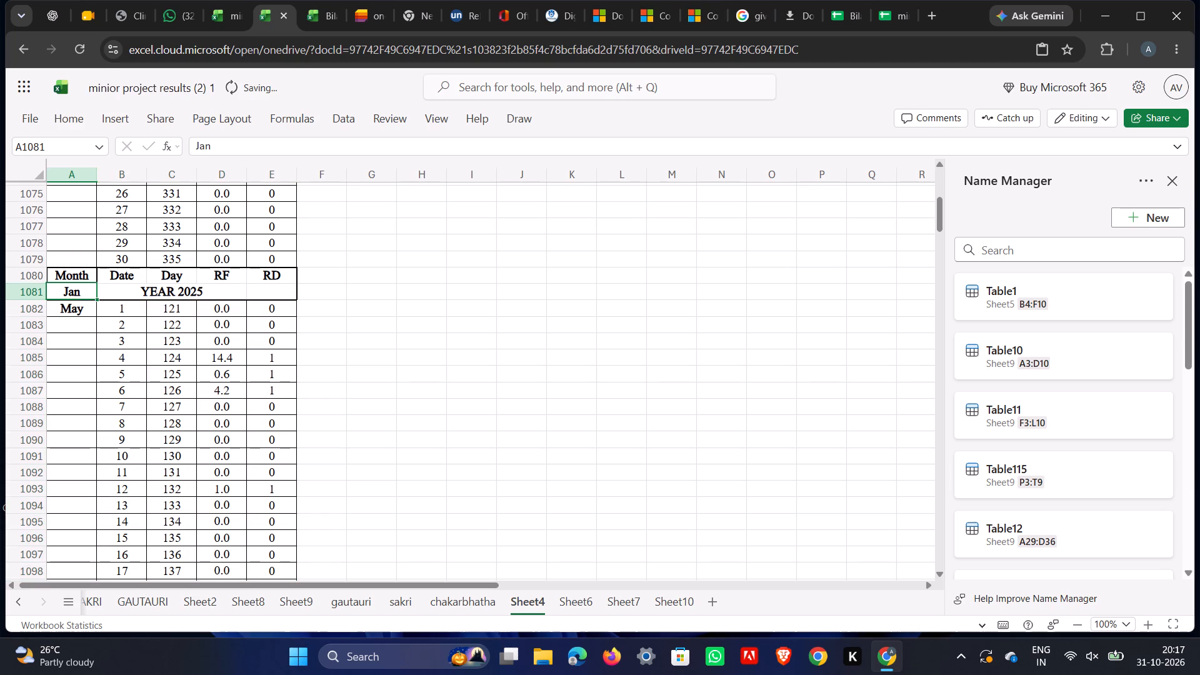
{"action": "left_click", "coordinate": [88, 296]}
{"action": "triple_click", "coordinate": [79, 289]}
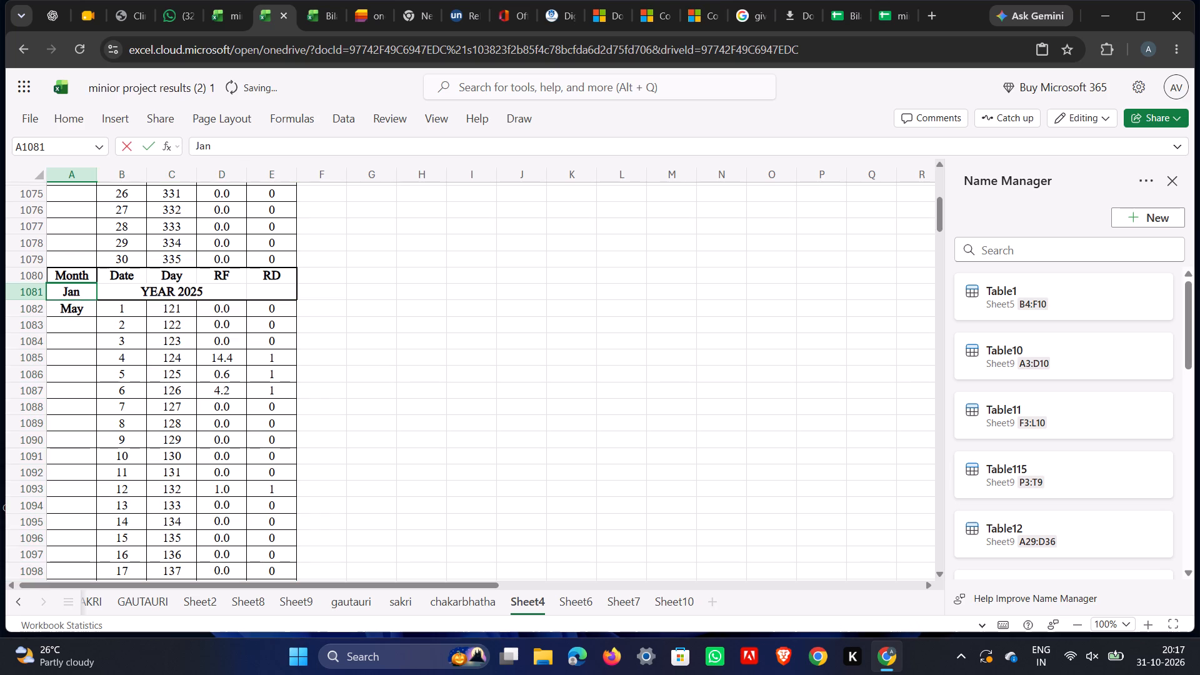
{"action": "key", "text": "BackSpace"}
{"action": "key", "text": "BackSpace"}
{"action": "key", "text": "BackSpace"}
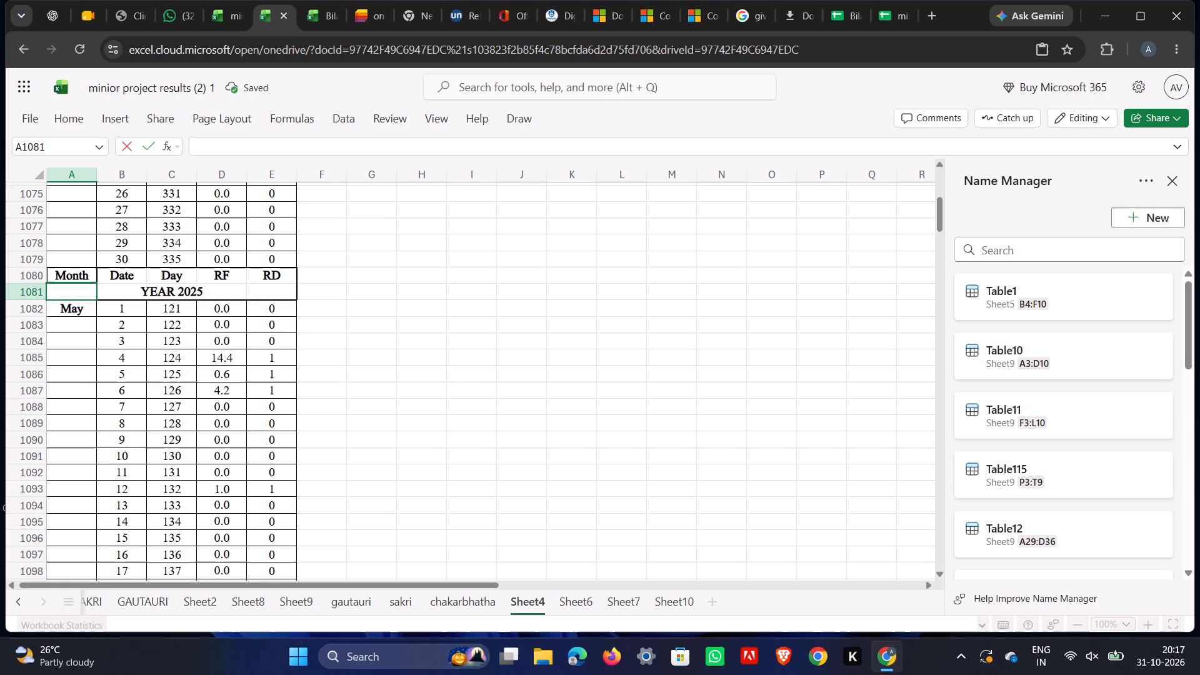
{"action": "scroll", "coordinate": [81, 291], "scroll_direction": "up", "scroll_amount": 1}
{"action": "left_click", "coordinate": [312, 337]}
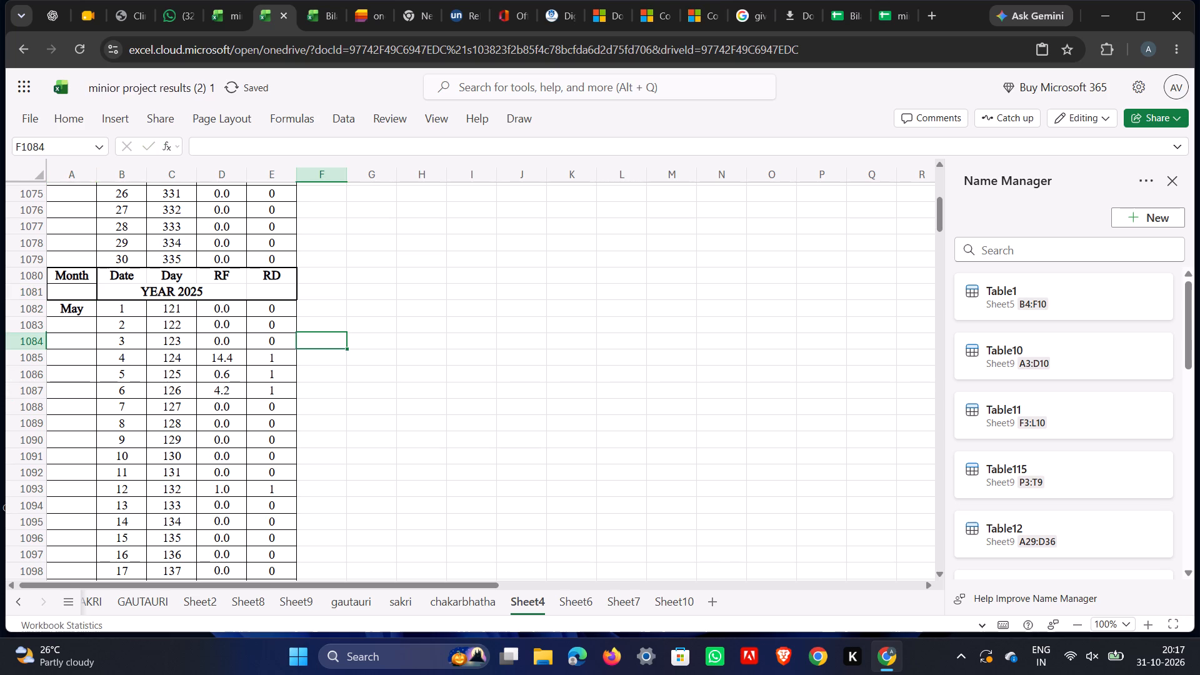
Clear the contents of A1296:E1345, covering the December 2025 records and the leftover Month and Jan labels below them.
{"action": "scroll", "coordinate": [92, 310], "scroll_direction": "down", "scroll_amount": 17}
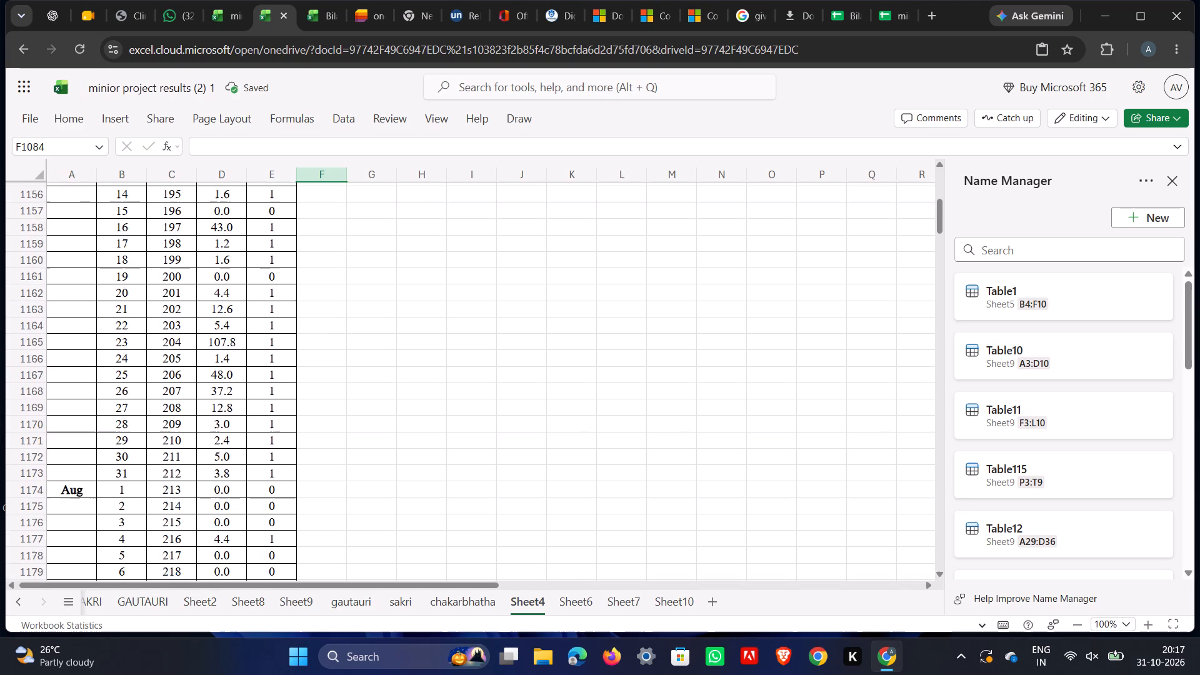
{"action": "scroll", "coordinate": [93, 326], "scroll_direction": "down", "scroll_amount": 20}
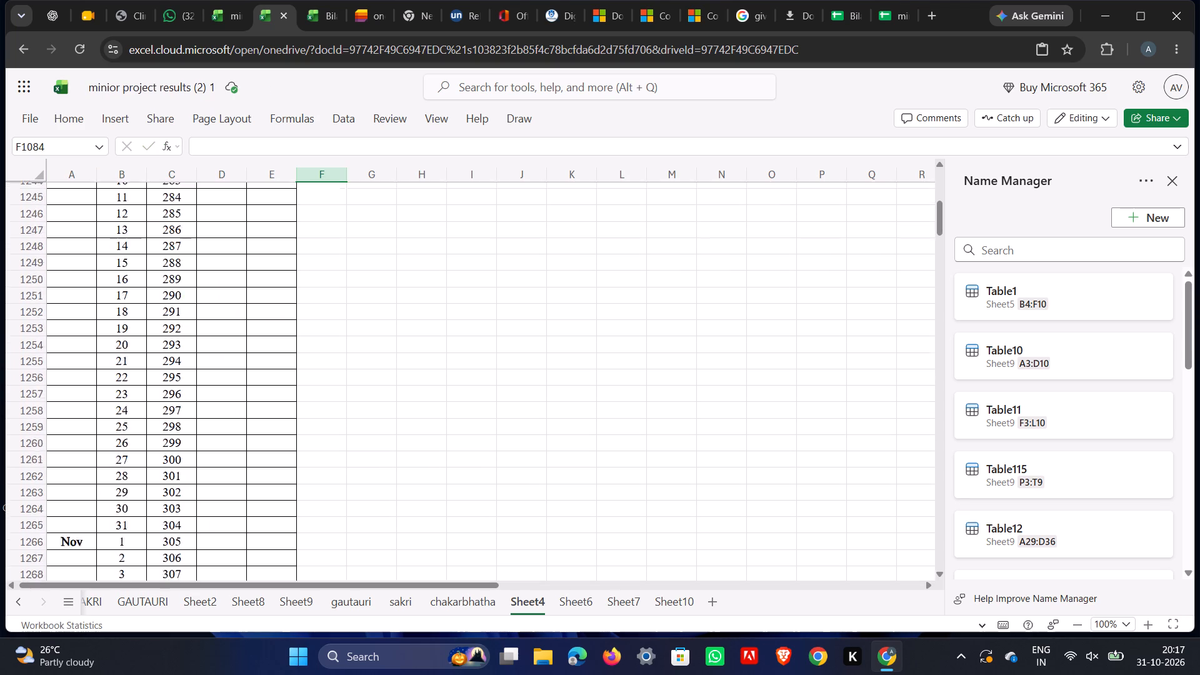
{"action": "scroll", "coordinate": [98, 331], "scroll_direction": "down", "scroll_amount": 9}
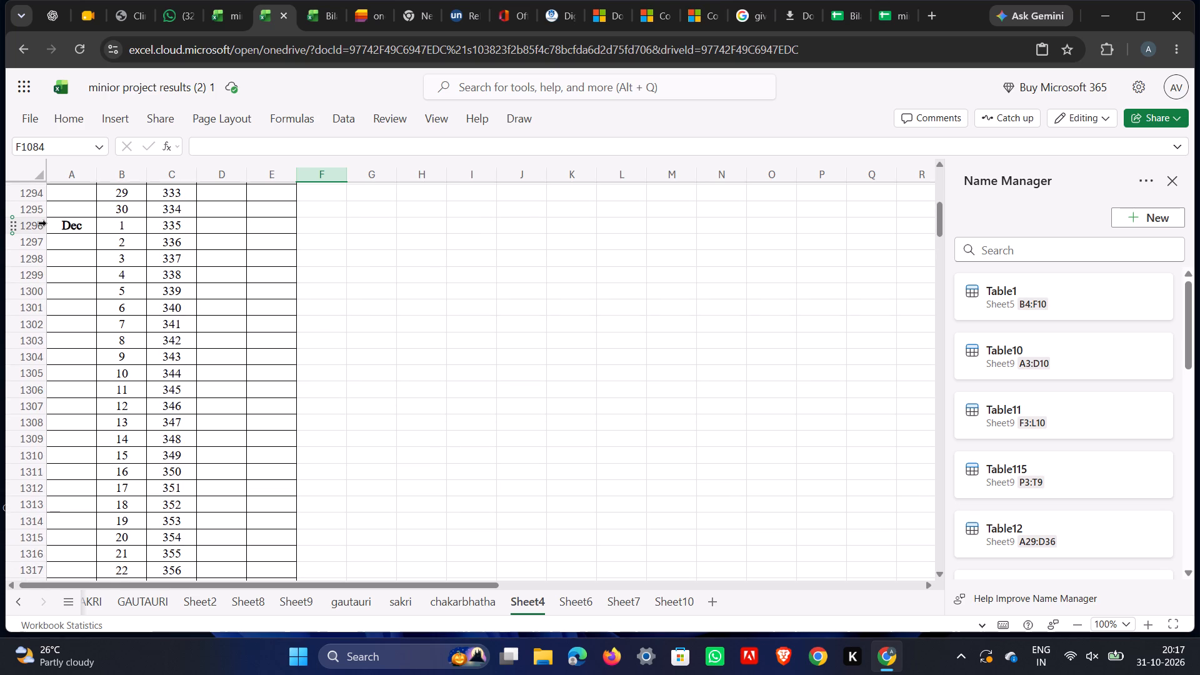
{"action": "left_click_drag", "start_coordinate": [48, 221], "coordinate": [262, 497]}
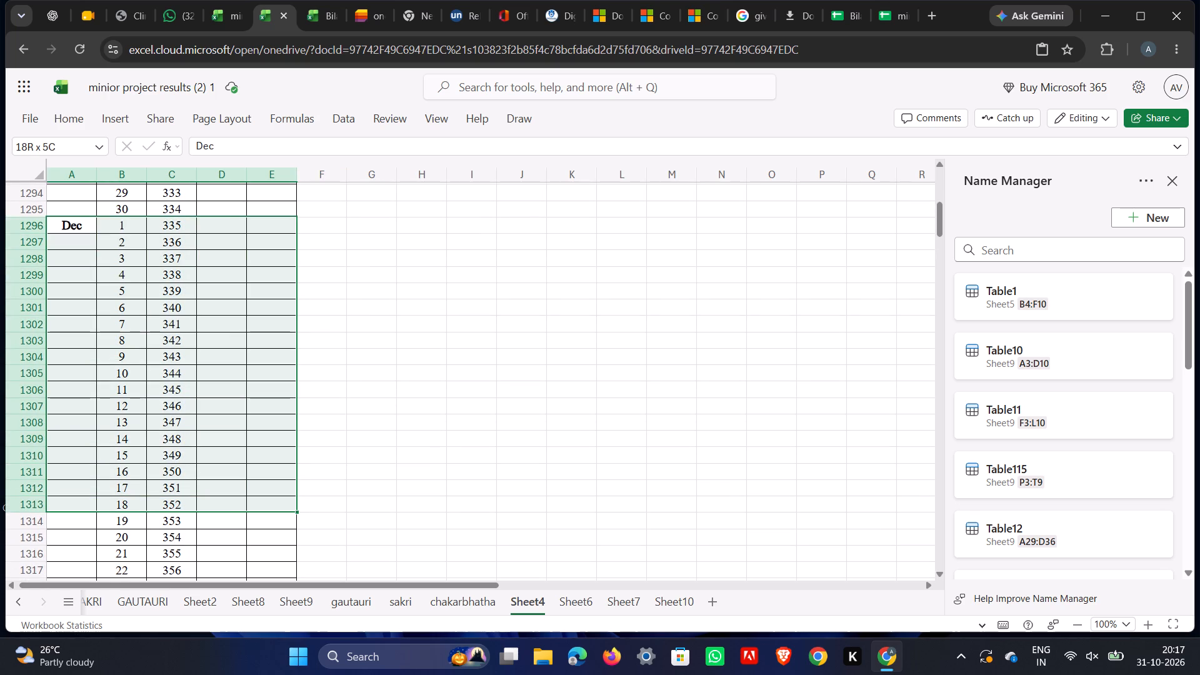
{"action": "left_click_drag", "start_coordinate": [262, 497], "coordinate": [256, 552]}
{"action": "scroll", "coordinate": [257, 546], "scroll_direction": "down", "scroll_amount": 6}
{"action": "scroll", "coordinate": [256, 552], "scroll_direction": "up", "scroll_amount": 1}
{"action": "scroll", "coordinate": [256, 552], "scroll_direction": "down", "scroll_amount": 2}
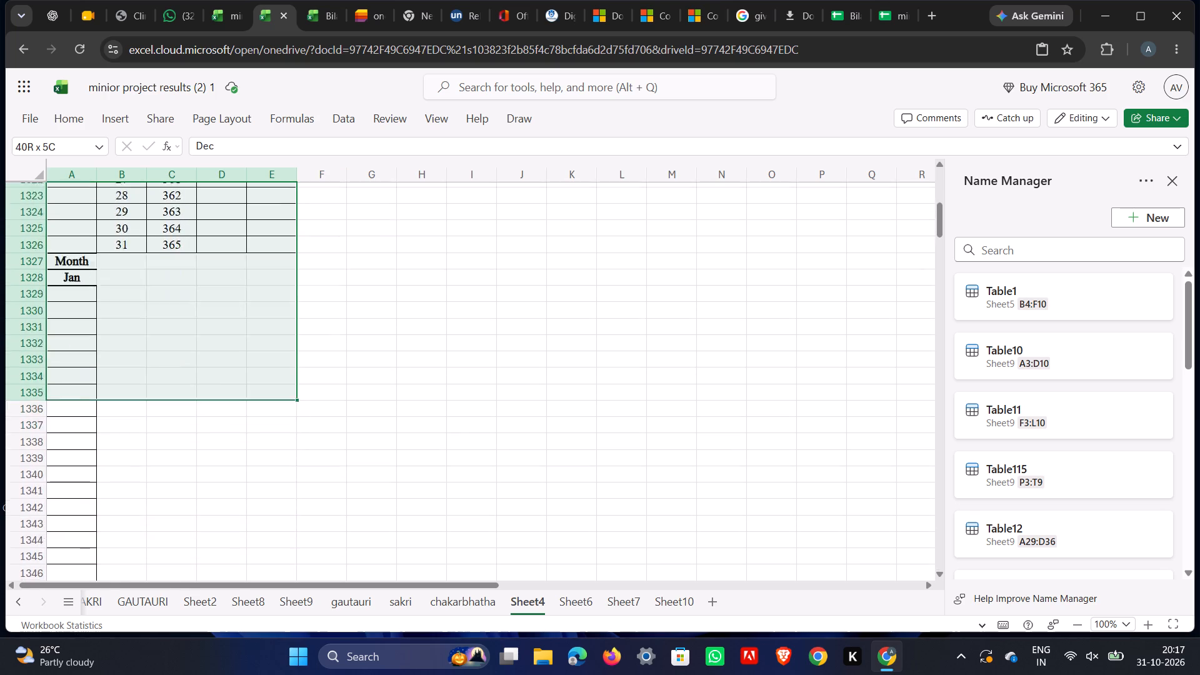
{"action": "scroll", "coordinate": [256, 552], "scroll_direction": "down", "scroll_amount": 1}
{"action": "left_click_drag", "start_coordinate": [256, 552], "coordinate": [279, 398]}
{"action": "scroll", "coordinate": [279, 398], "scroll_direction": "up", "scroll_amount": 4}
{"action": "scroll", "coordinate": [279, 398], "scroll_direction": "down", "scroll_amount": 3}
{"action": "scroll", "coordinate": [279, 398], "scroll_direction": "up", "scroll_amount": 1}
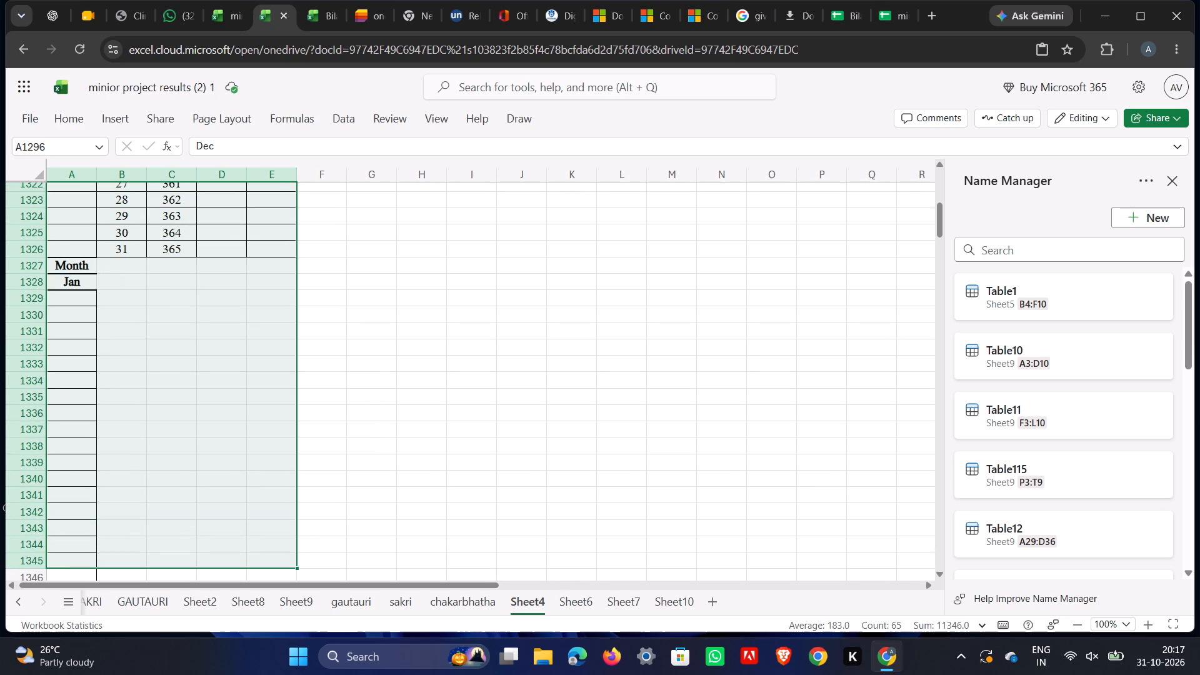
{"action": "key", "text": "Delete"}
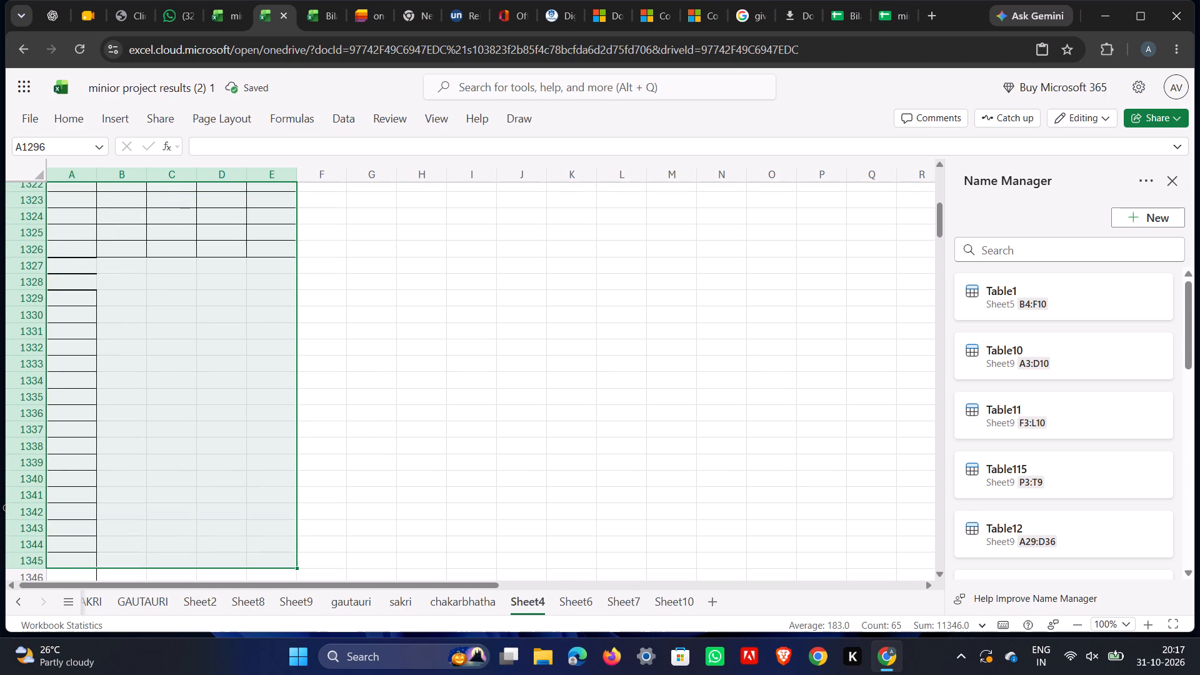
{"action": "left_click", "coordinate": [382, 357]}
Review the remaining 2025 records and the end of the 2024 block, checking the month labels and the YEAR 2025 header.
{"action": "scroll", "coordinate": [73, 389], "scroll_direction": "up", "scroll_amount": 12}
{"action": "scroll", "coordinate": [126, 359], "scroll_direction": "up", "scroll_amount": 4}
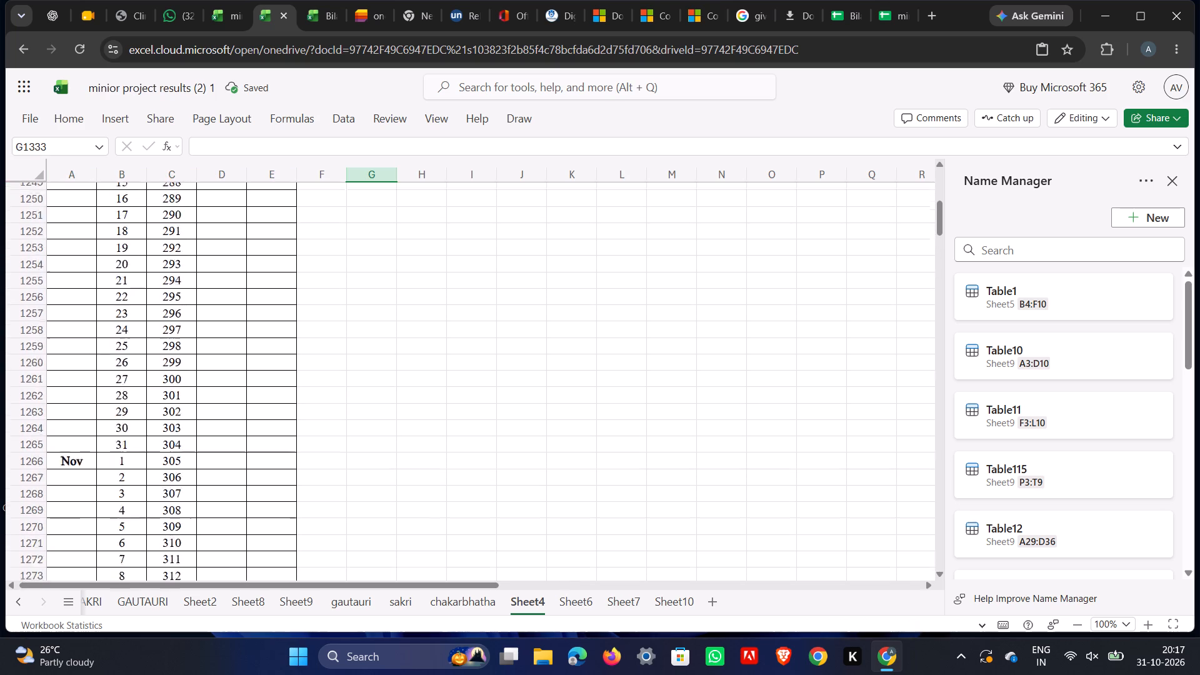
{"action": "scroll", "coordinate": [126, 359], "scroll_direction": "down", "scroll_amount": 8}
{"action": "scroll", "coordinate": [127, 360], "scroll_direction": "up", "scroll_amount": 3}
{"action": "scroll", "coordinate": [132, 363], "scroll_direction": "up", "scroll_amount": 19}
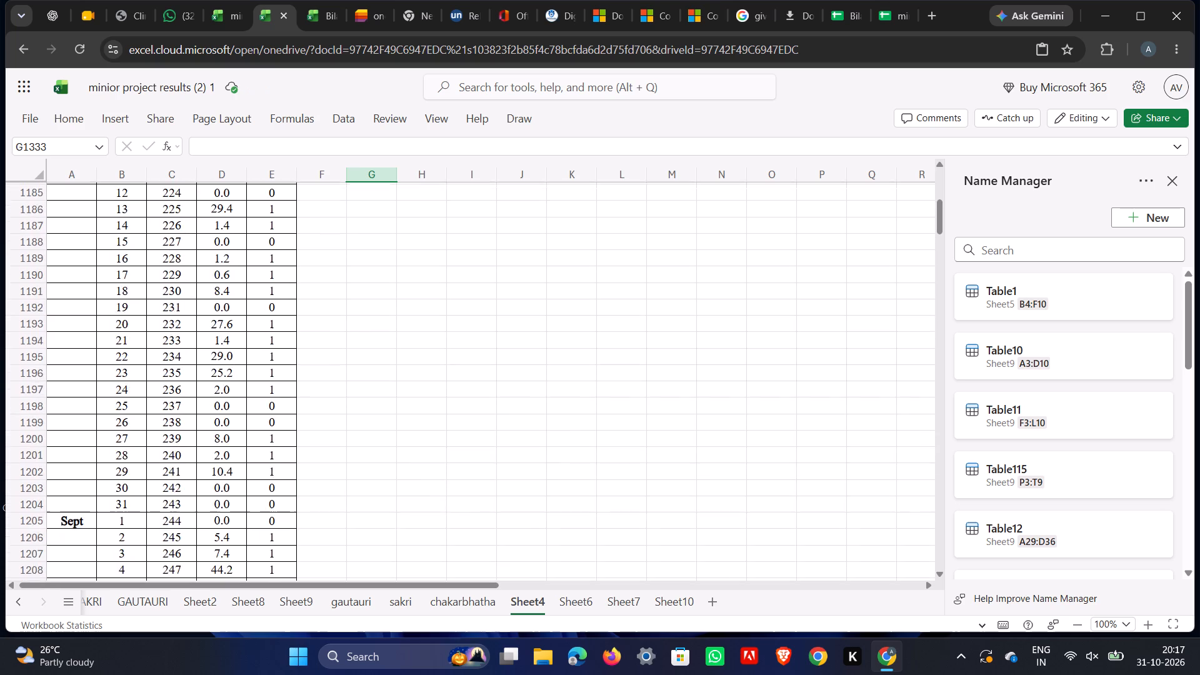
{"action": "scroll", "coordinate": [132, 363], "scroll_direction": "up", "scroll_amount": 6}
{"action": "scroll", "coordinate": [132, 360], "scroll_direction": "up", "scroll_amount": 20}
{"action": "scroll", "coordinate": [132, 358], "scroll_direction": "up", "scroll_amount": 4}
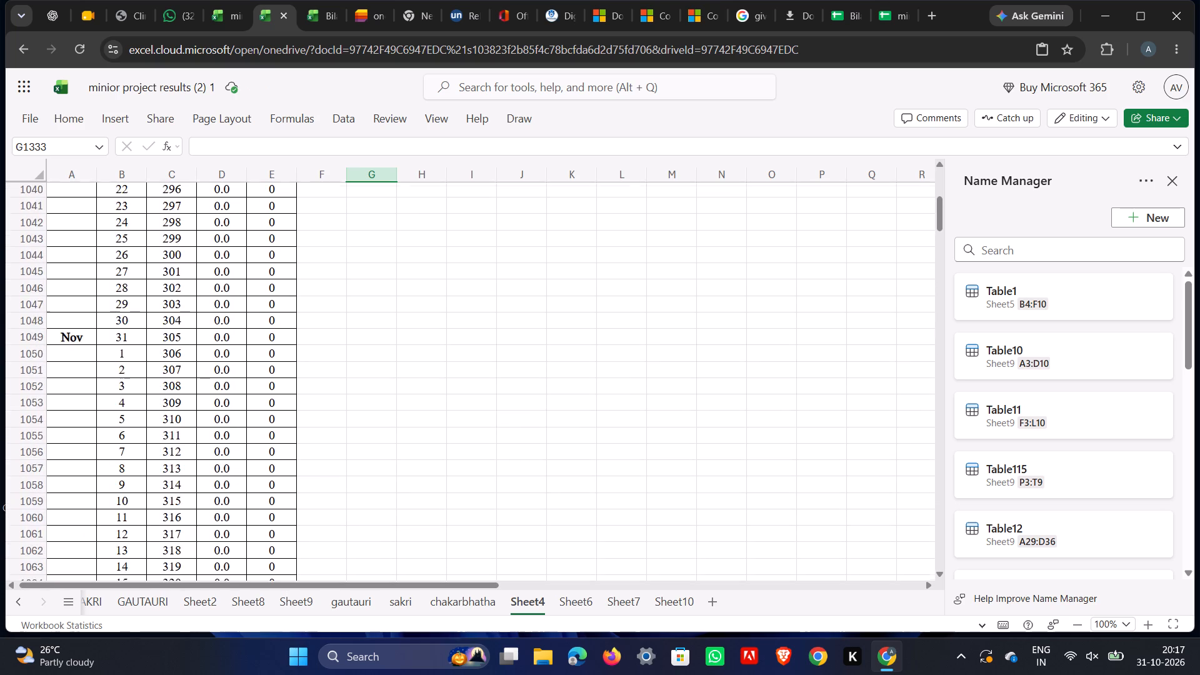
{"action": "scroll", "coordinate": [132, 358], "scroll_direction": "down", "scroll_amount": 5}
{"action": "scroll", "coordinate": [132, 358], "scroll_direction": "up", "scroll_amount": 8}
{"action": "scroll", "coordinate": [132, 357], "scroll_direction": "down", "scroll_amount": 12}
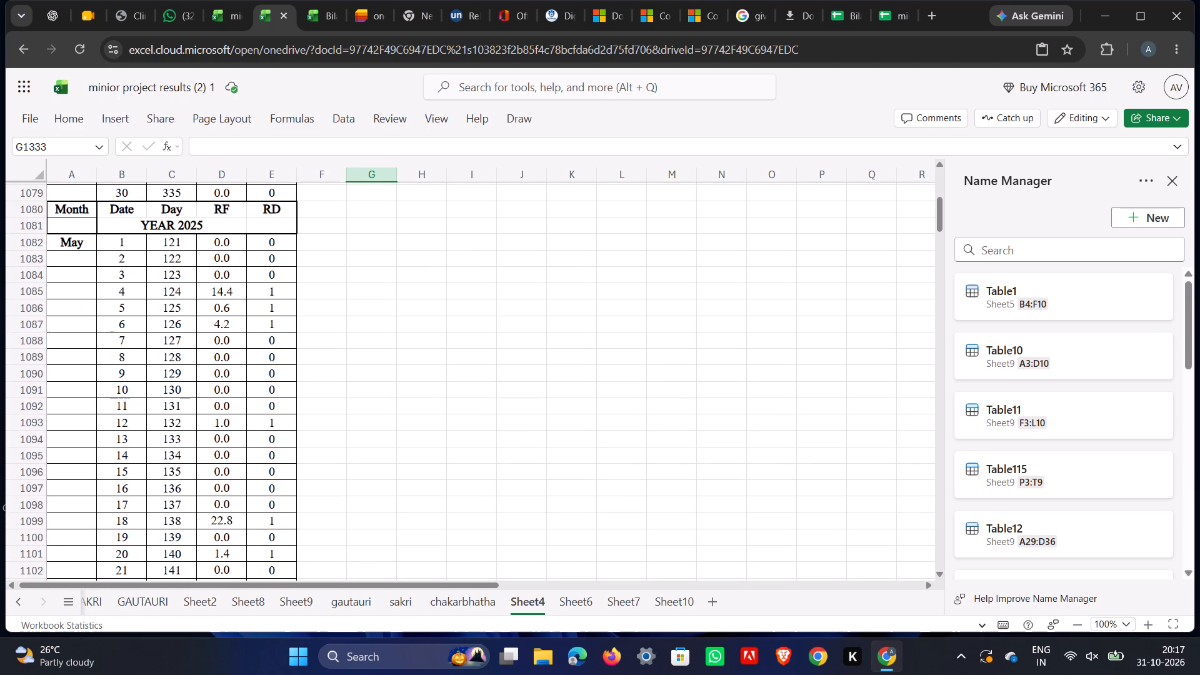
Try to copy all of Sheet4 over the entire BTC Daily sheet in the minior project results workbook.
{"action": "left_click", "coordinate": [42, 177]}
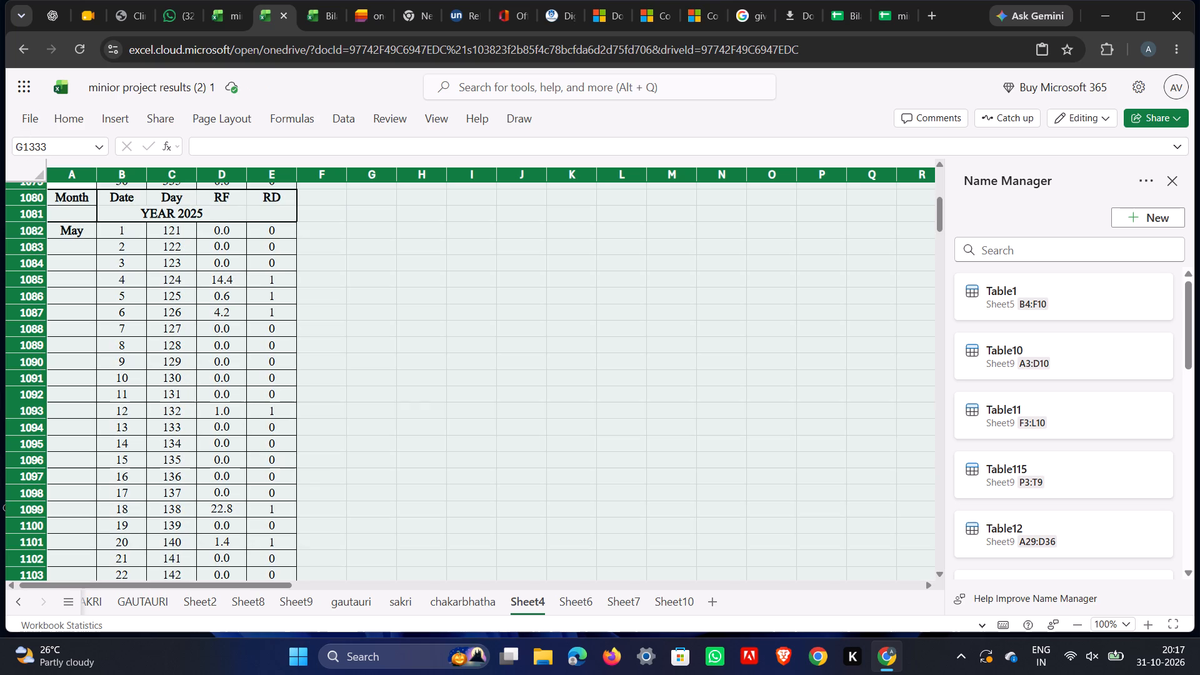
{"action": "key", "text": "ctrl+c"}
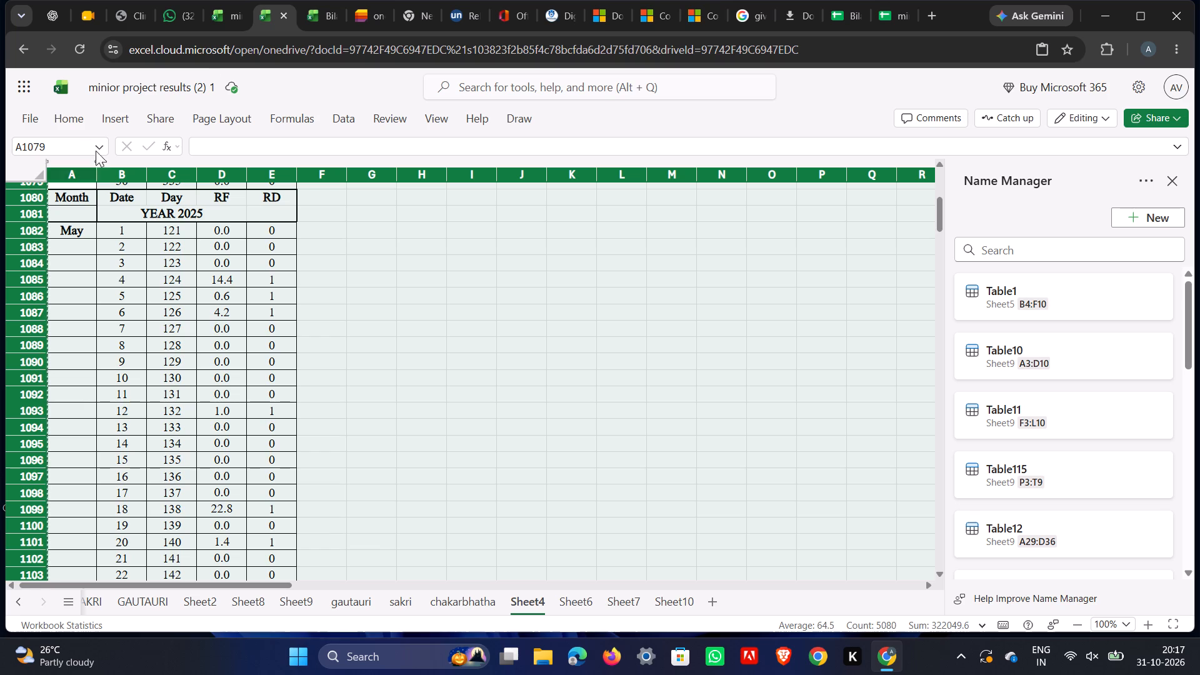
{"action": "left_click", "coordinate": [236, 20]}
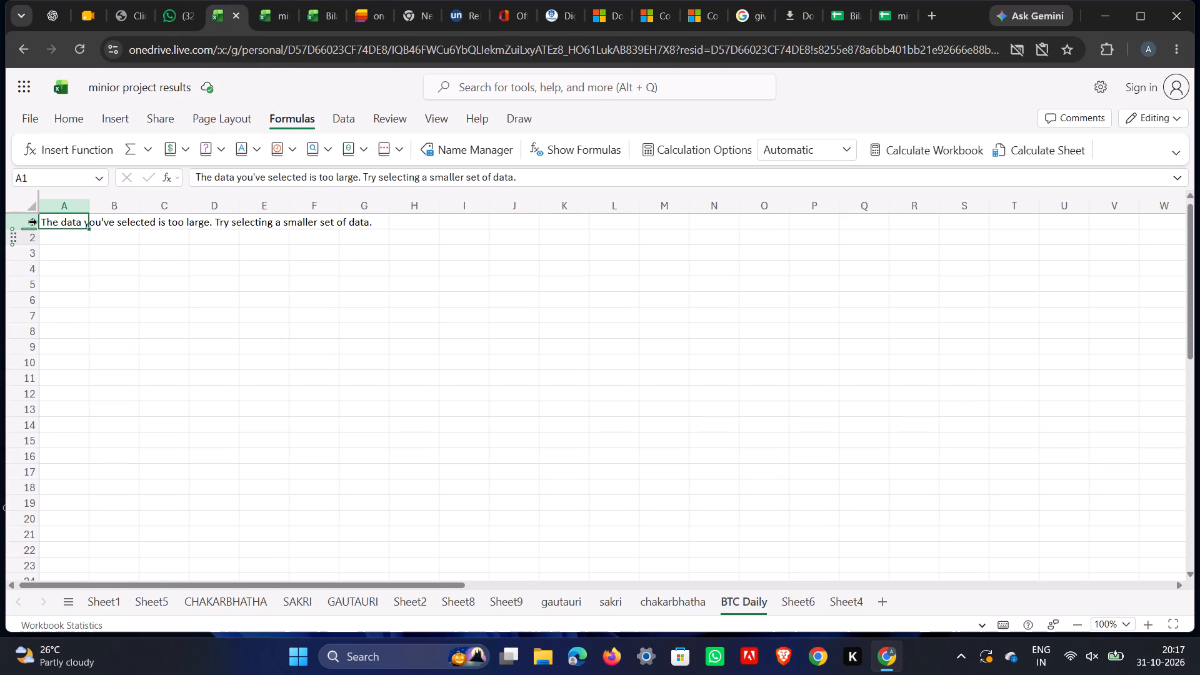
{"action": "left_click", "coordinate": [36, 210]}
{"action": "left_click", "coordinate": [35, 206]}
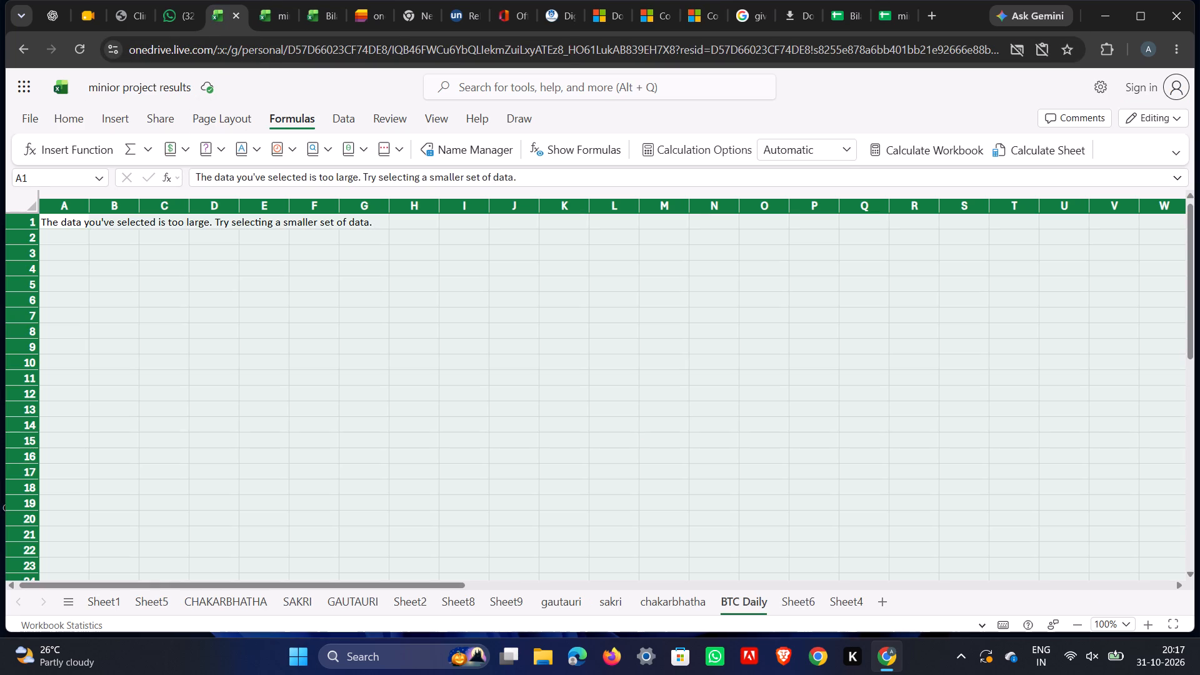
{"action": "key", "text": "ctrl+v"}
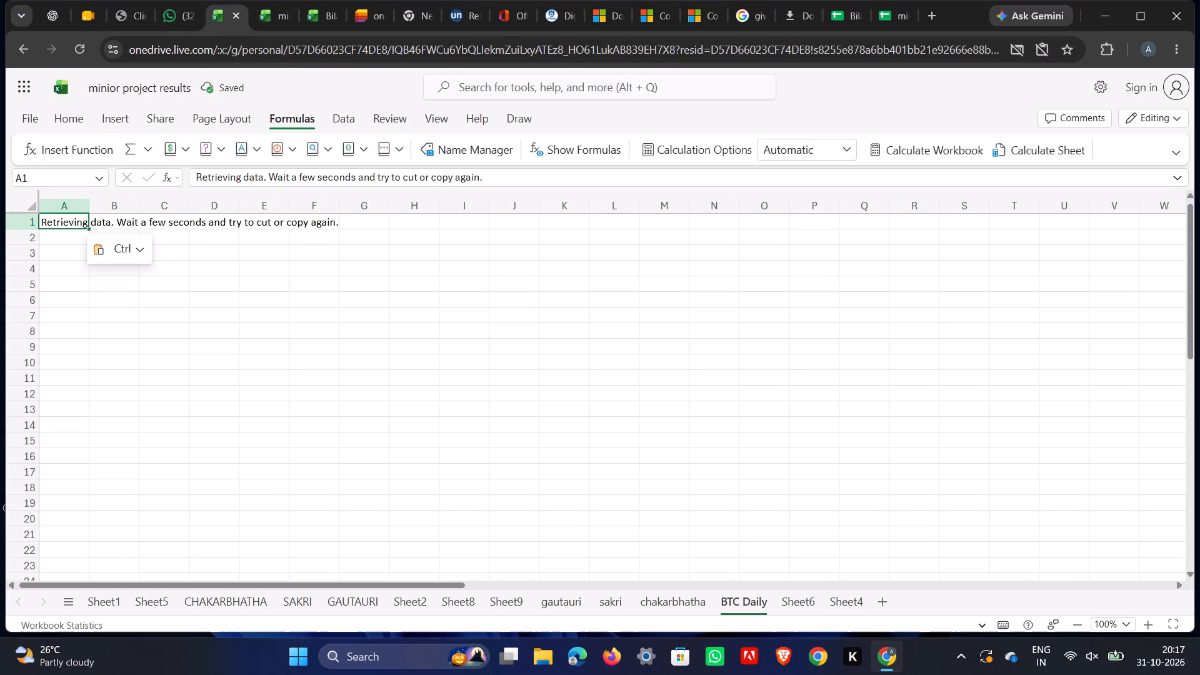
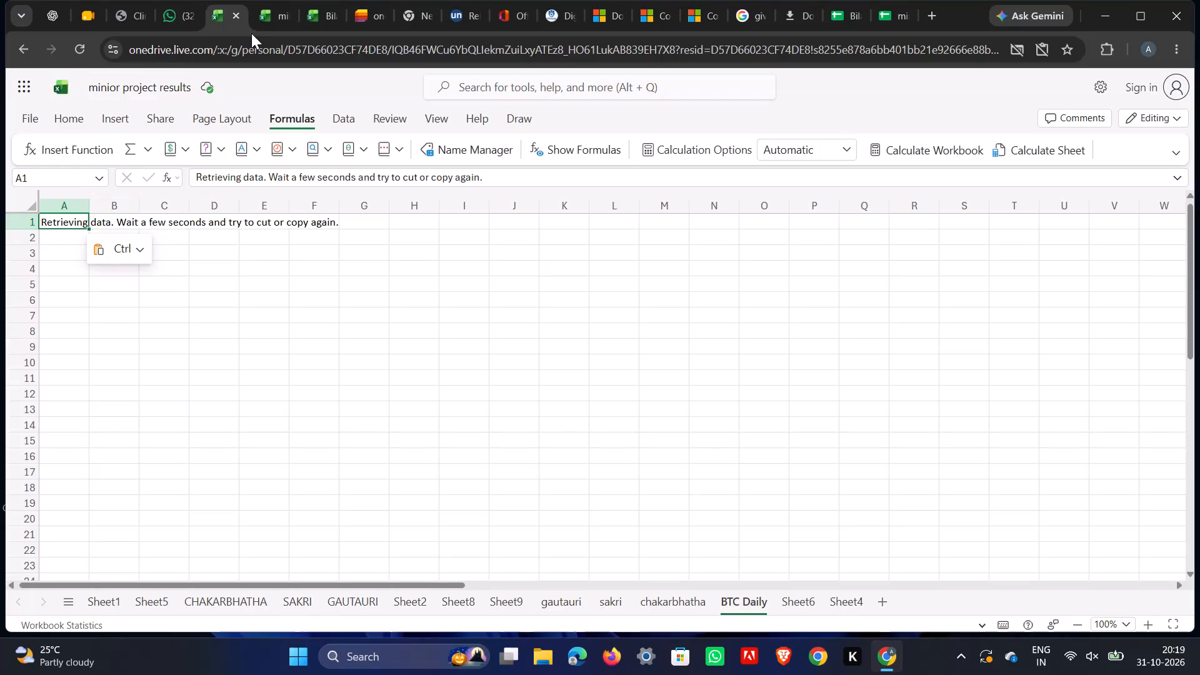
Switch back to Sheet4 in the minior project results (2) 1 workbook and select cell D1296, just below the November 2025 records.
{"action": "left_click", "coordinate": [266, 9]}
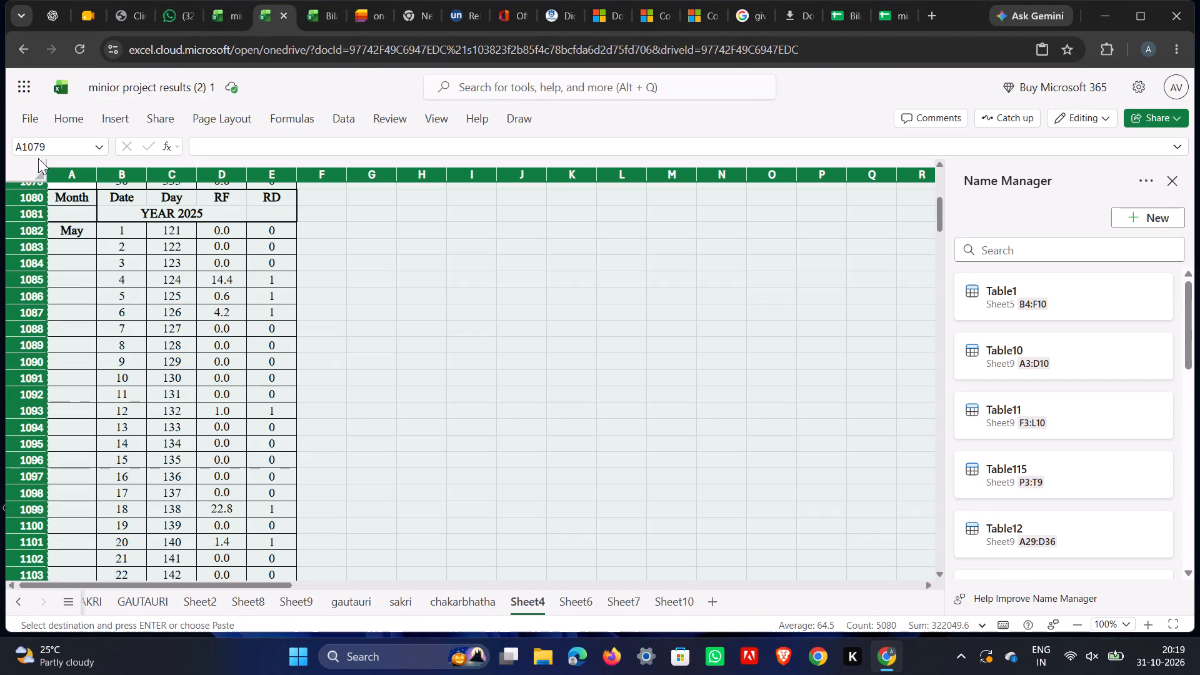
{"action": "left_click", "coordinate": [25, 176]}
{"action": "scroll", "coordinate": [130, 239], "scroll_direction": "down", "scroll_amount": 12}
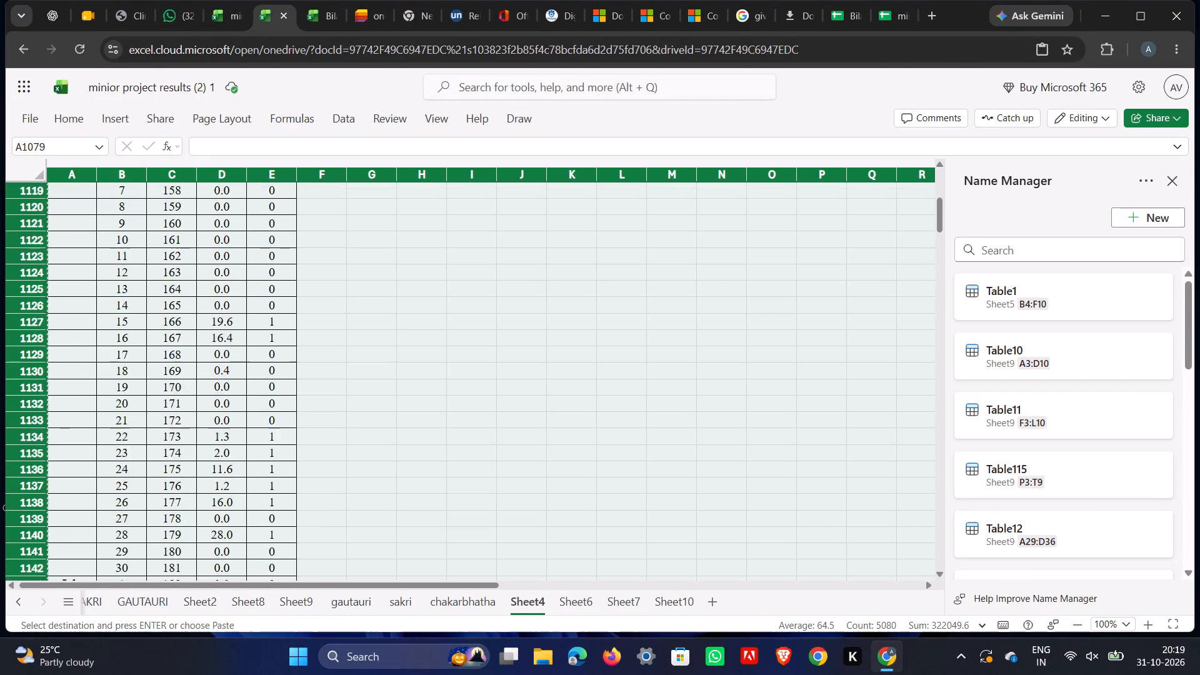
{"action": "scroll", "coordinate": [176, 309], "scroll_direction": "down", "scroll_amount": 20}
{"action": "scroll", "coordinate": [176, 309], "scroll_direction": "down", "scroll_amount": 15}
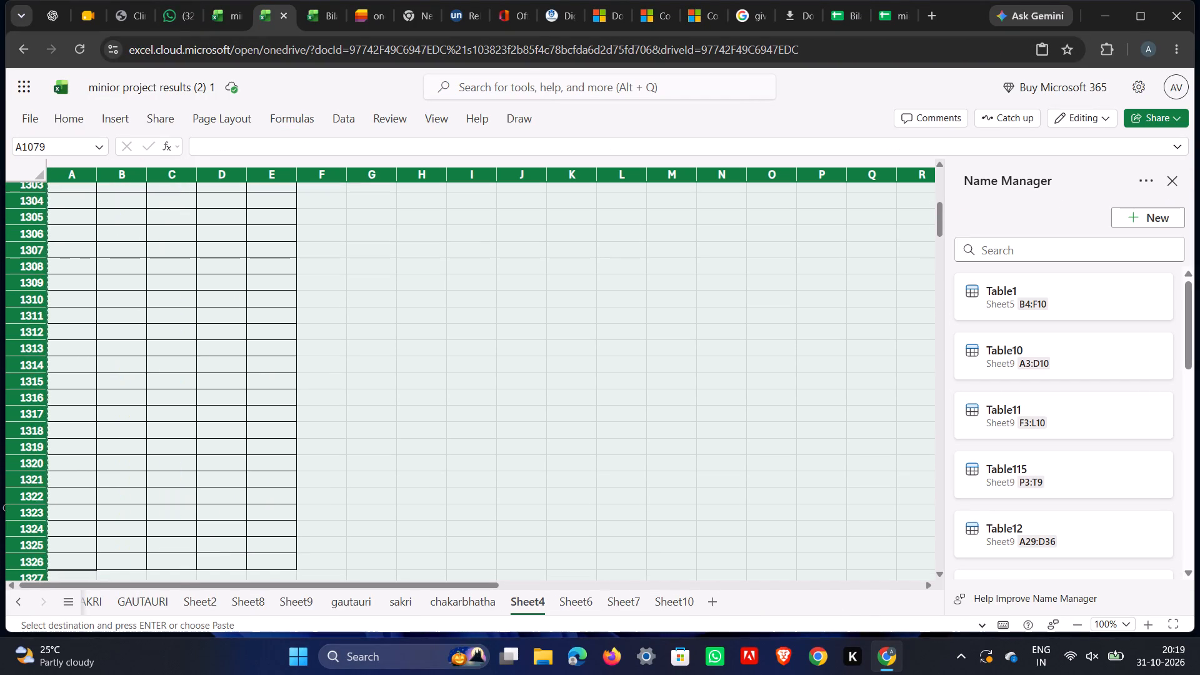
{"action": "scroll", "coordinate": [196, 427], "scroll_direction": "up", "scroll_amount": 5}
{"action": "left_click", "coordinate": [214, 452]}
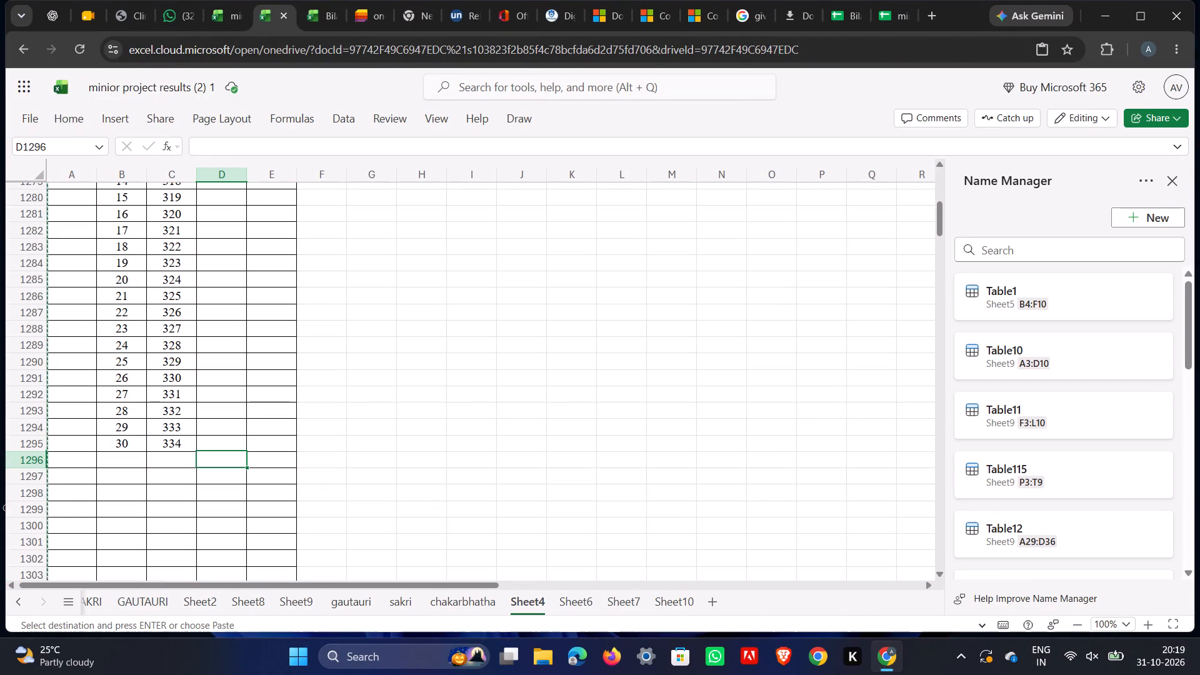
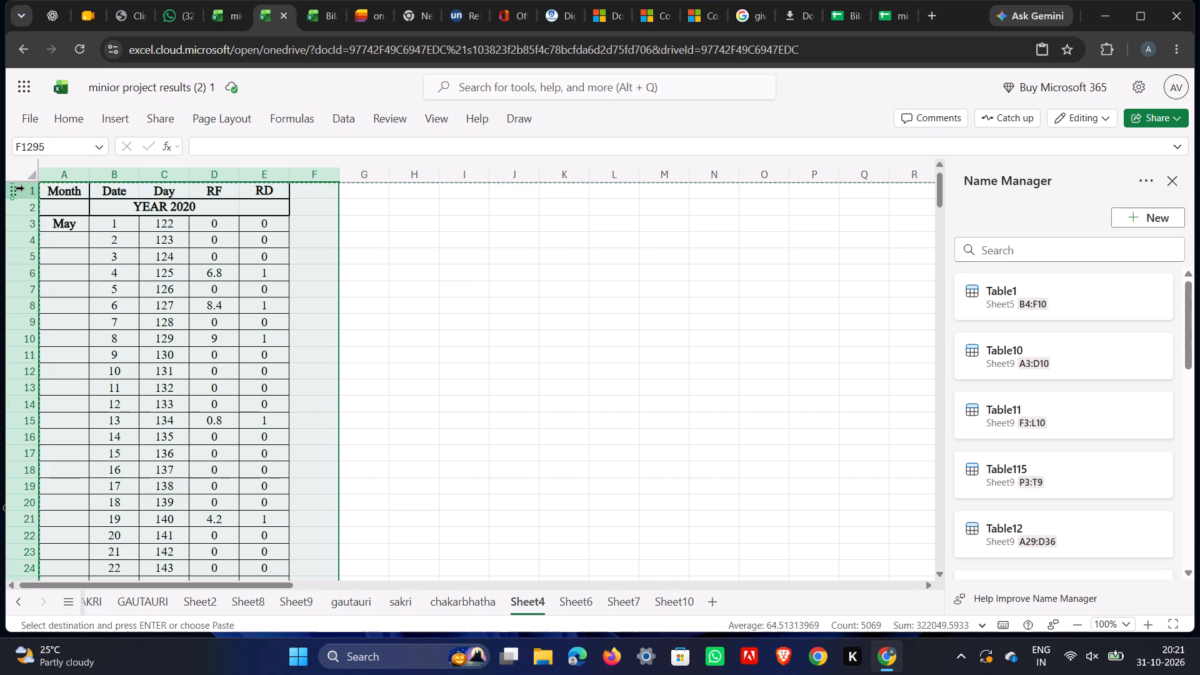
Copy the selected Sheet4 rainfall records and paste them at cell A1 of BTC Daily in the minior project results workbook.
{"action": "key", "text": "ctrl+c"}
{"action": "left_click", "coordinate": [213, 9]}
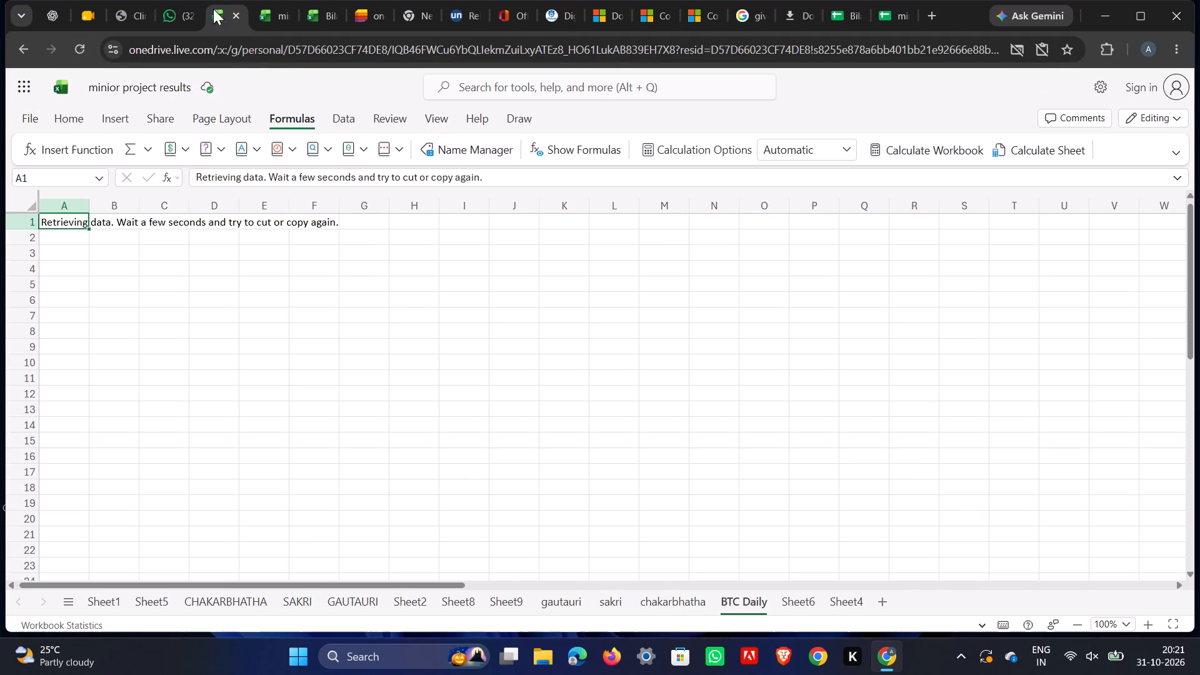
{"action": "left_click", "coordinate": [29, 203]}
{"action": "left_click", "coordinate": [30, 205]}
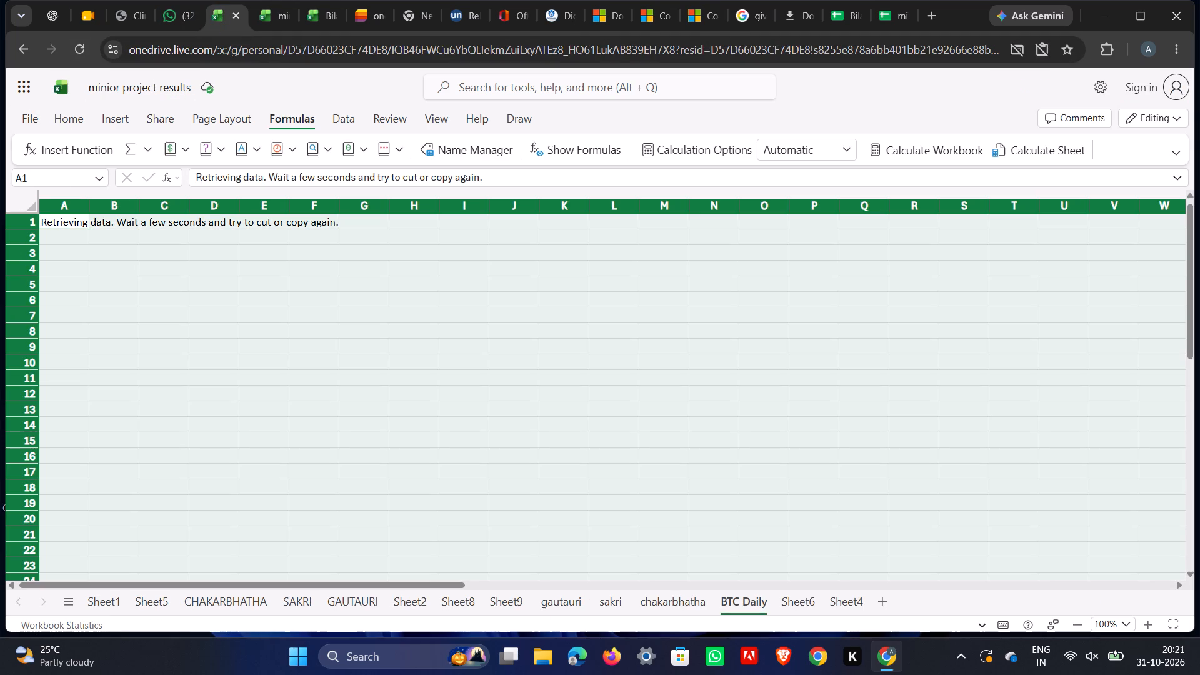
{"action": "left_click", "coordinate": [58, 224]}
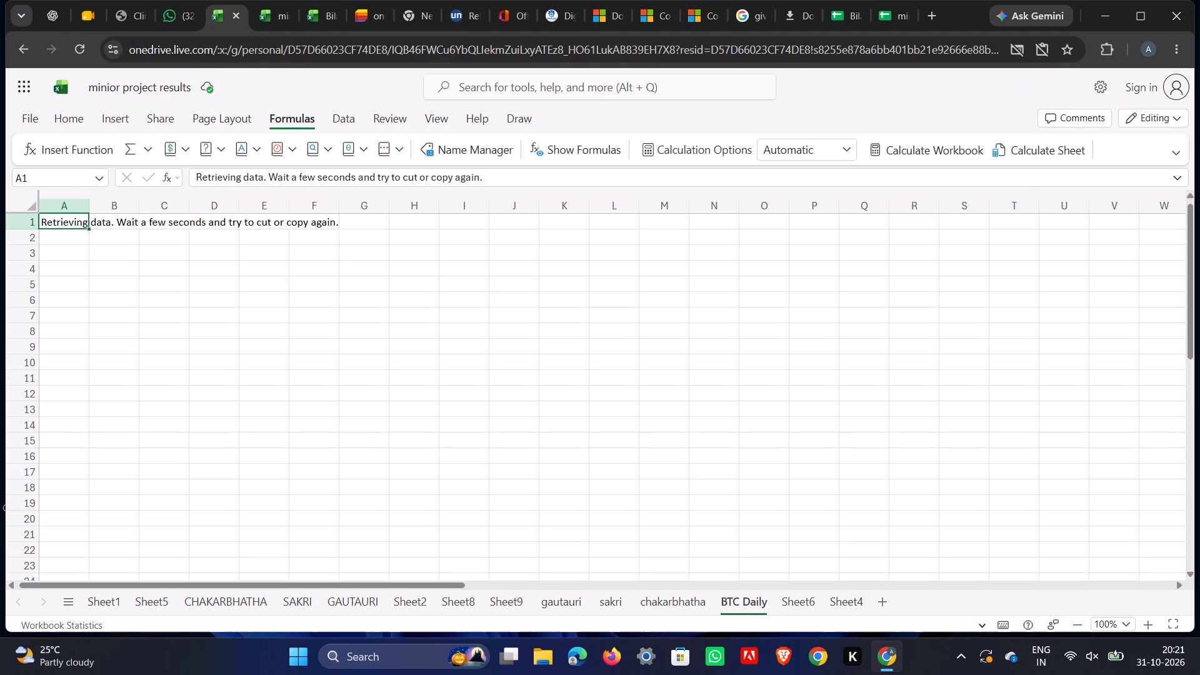
{"action": "key", "text": "ctrl+v"}
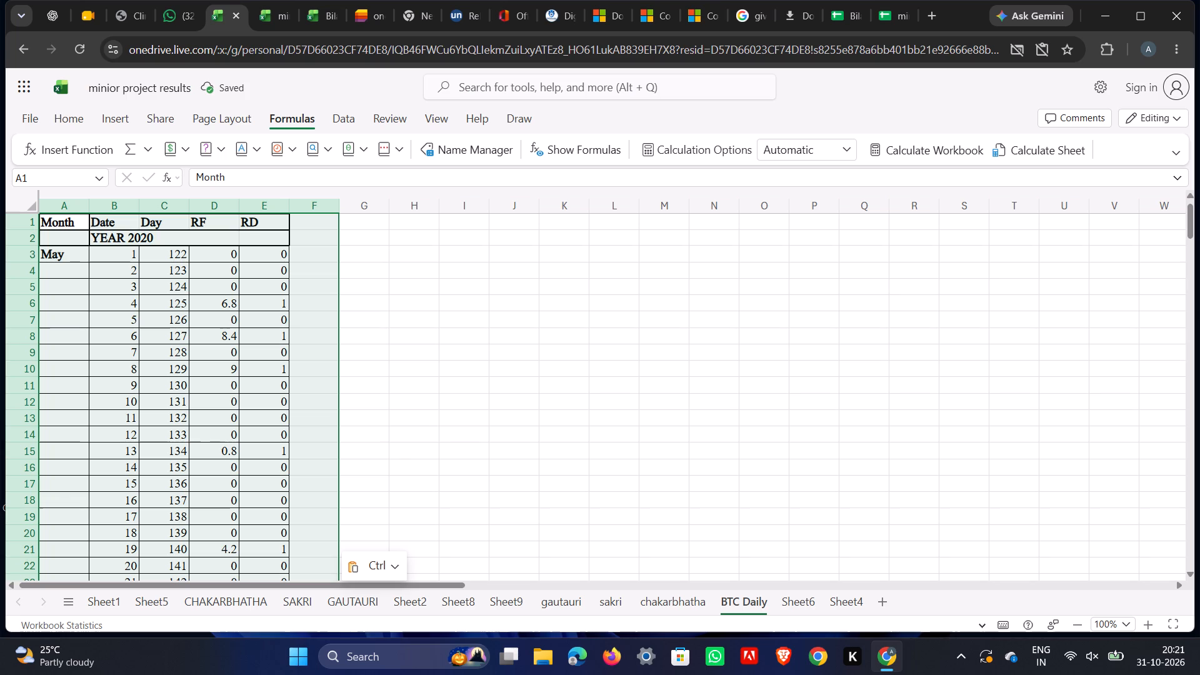
{"action": "scroll", "coordinate": [331, 237], "scroll_direction": "down", "scroll_amount": 20}
{"action": "scroll", "coordinate": [331, 237], "scroll_direction": "down", "scroll_amount": 20}
{"action": "scroll", "coordinate": [331, 237], "scroll_direction": "down", "scroll_amount": 4}
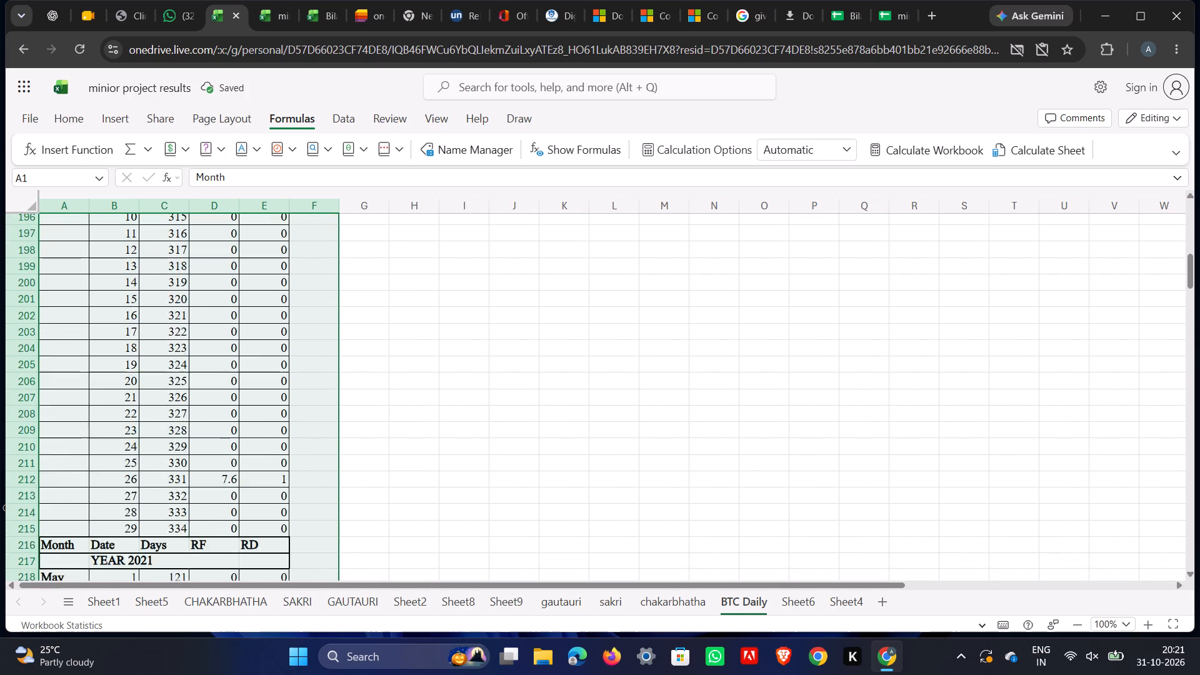
{"action": "scroll", "coordinate": [364, 394], "scroll_direction": "down", "scroll_amount": 20}
{"action": "scroll", "coordinate": [364, 394], "scroll_direction": "down", "scroll_amount": 20}
{"action": "scroll", "coordinate": [364, 394], "scroll_direction": "down", "scroll_amount": 5}
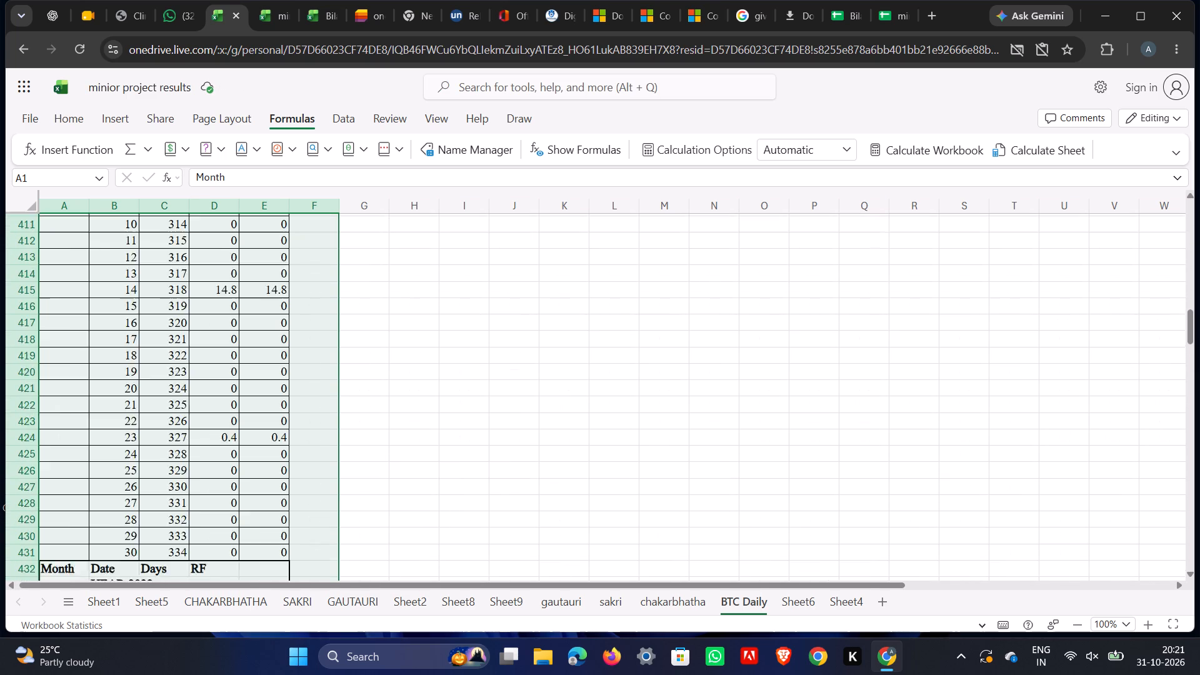
{"action": "scroll", "coordinate": [360, 409], "scroll_direction": "down", "scroll_amount": 20}
{"action": "scroll", "coordinate": [360, 409], "scroll_direction": "down", "scroll_amount": 2}
{"action": "left_click", "coordinate": [444, 374]}
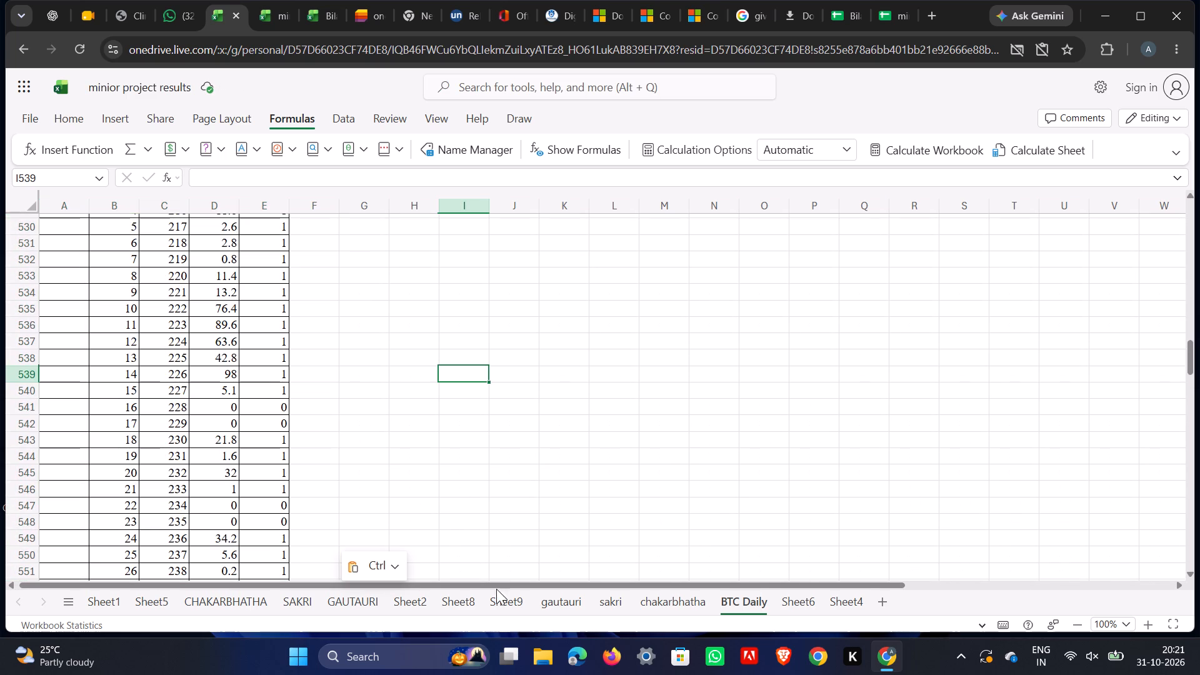
Open Sheet6 to view the monthly rainfall totals by year.
{"action": "left_click", "coordinate": [807, 601]}
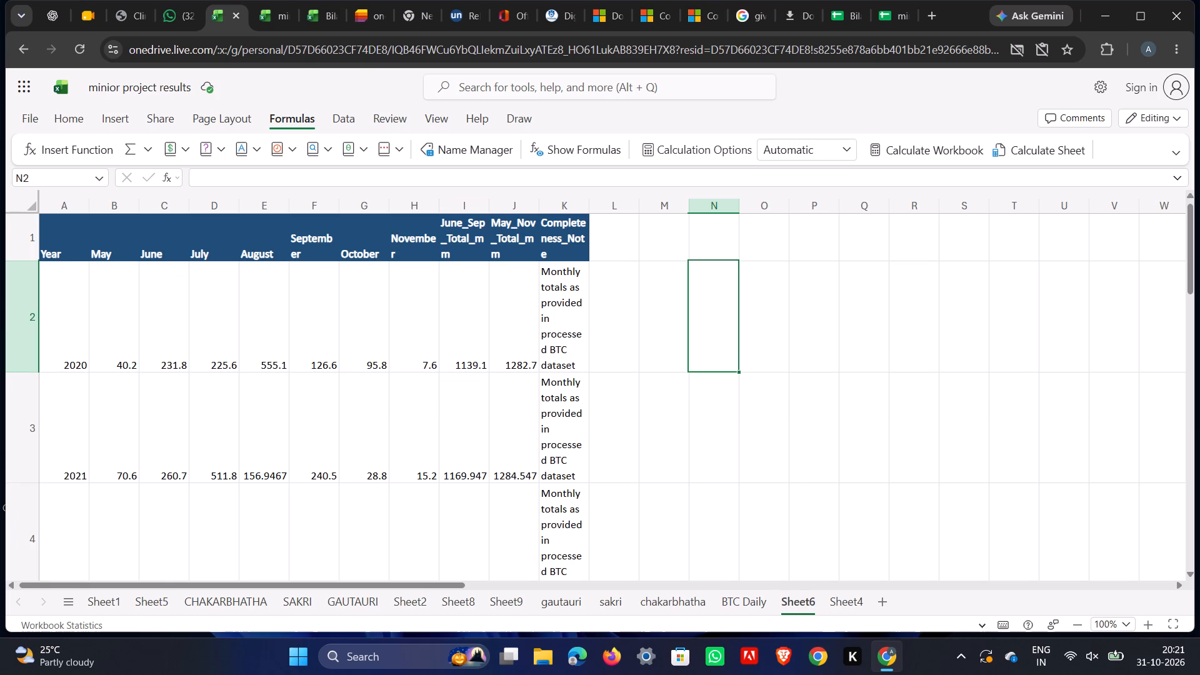
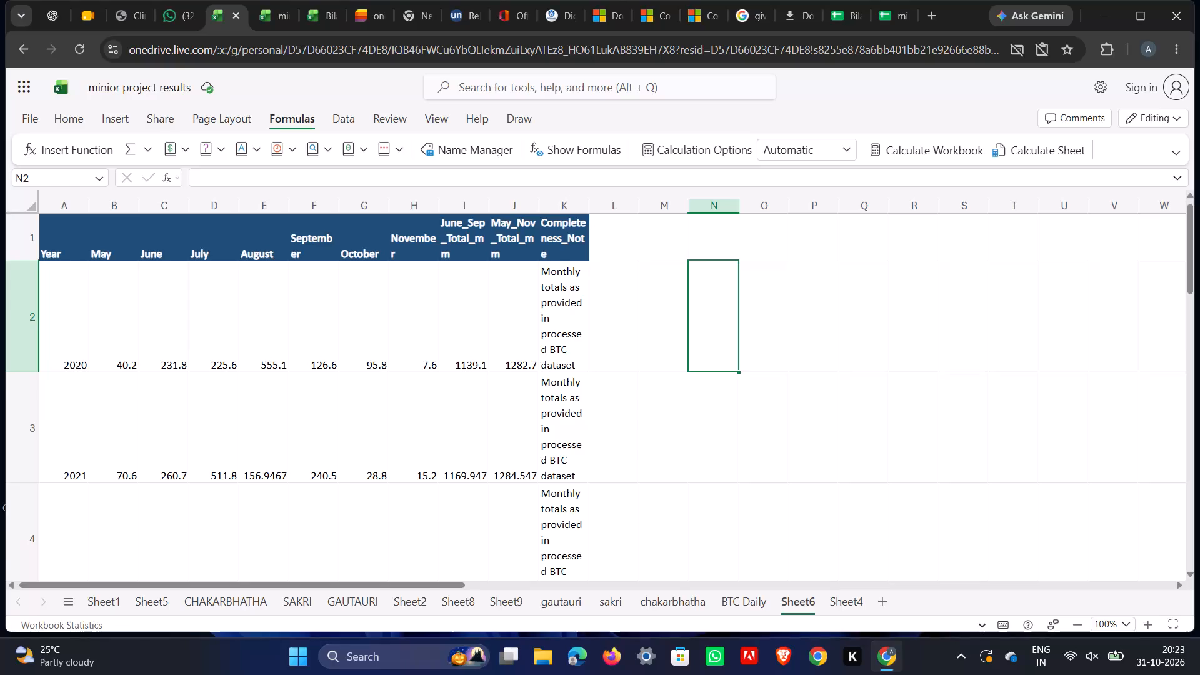
Compare the monthly rainfall tables in Sheet6 and CHAKARBHATHA with the daily records in BTC Daily.
{"action": "scroll", "coordinate": [209, 286], "scroll_direction": "down", "scroll_amount": 3}
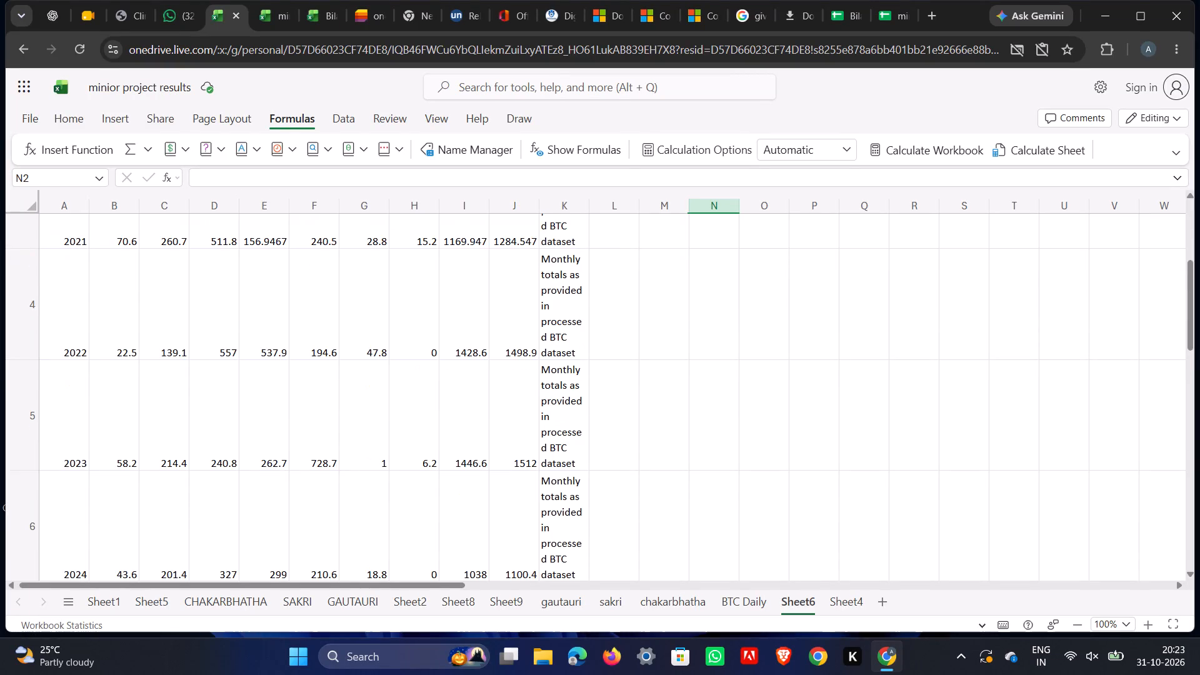
{"action": "scroll", "coordinate": [239, 296], "scroll_direction": "down", "scroll_amount": 3}
{"action": "scroll", "coordinate": [239, 297], "scroll_direction": "up", "scroll_amount": 8}
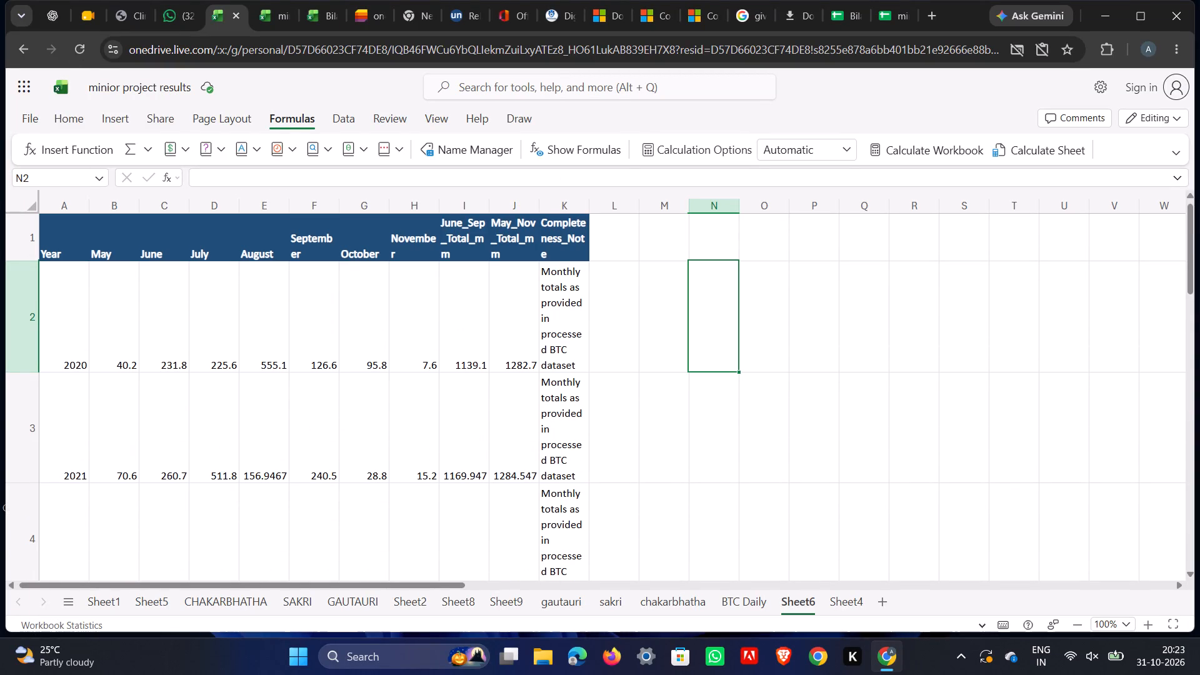
{"action": "left_click", "coordinate": [199, 611]}
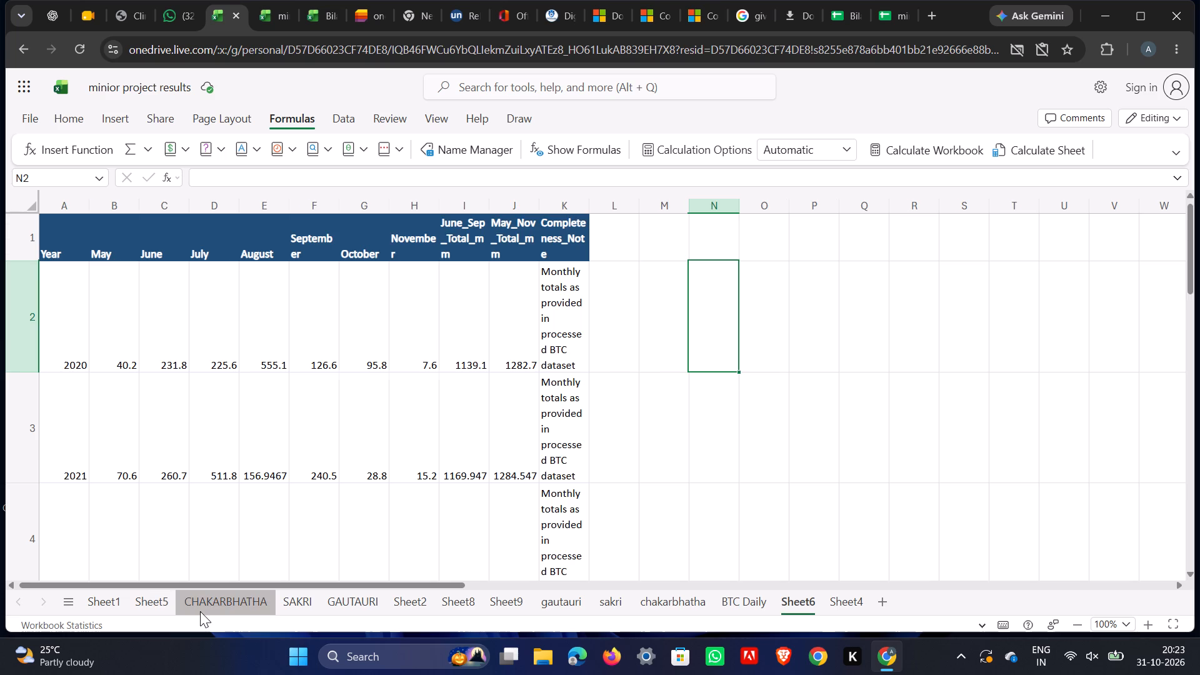
{"action": "scroll", "coordinate": [242, 514], "scroll_direction": "up", "scroll_amount": 11}
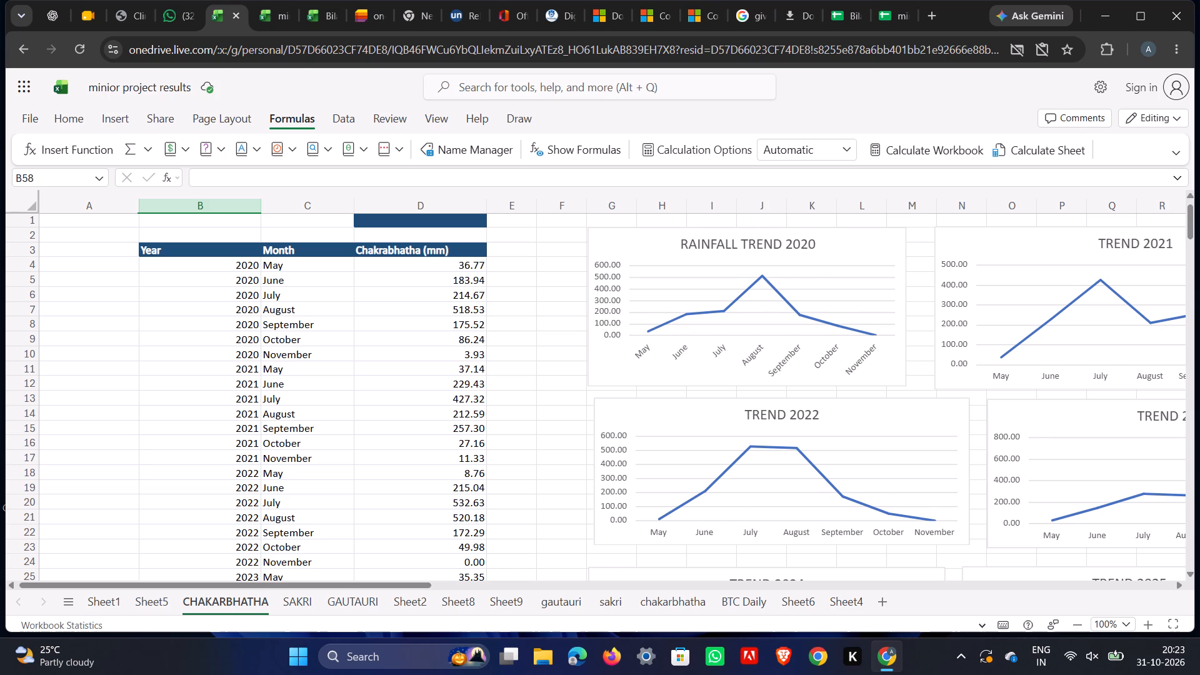
{"action": "left_click", "coordinate": [804, 602]}
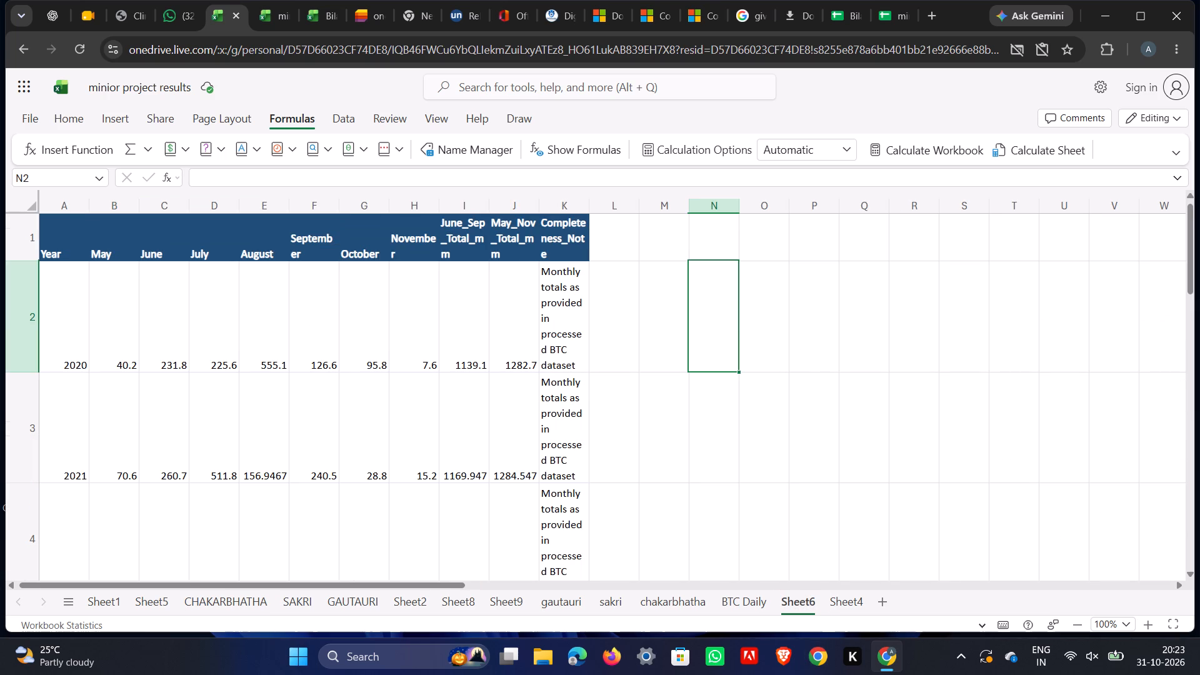
{"action": "left_click", "coordinate": [738, 597]}
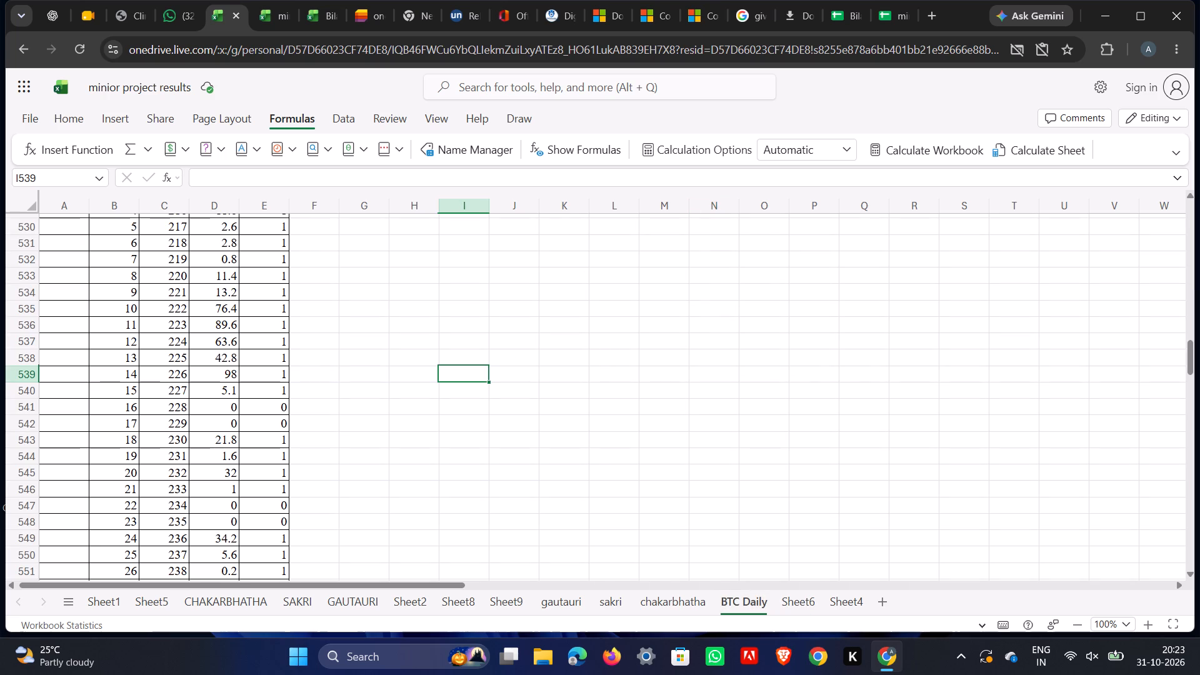
{"action": "left_click", "coordinate": [208, 603]}
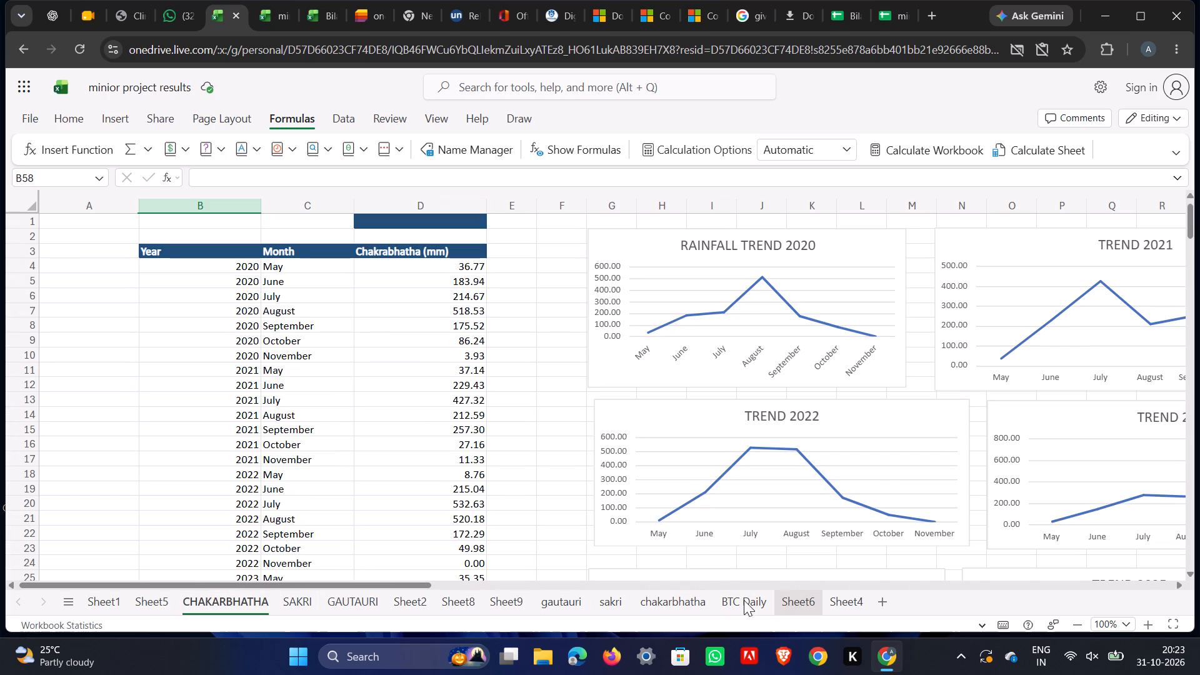
{"action": "left_click", "coordinate": [792, 602]}
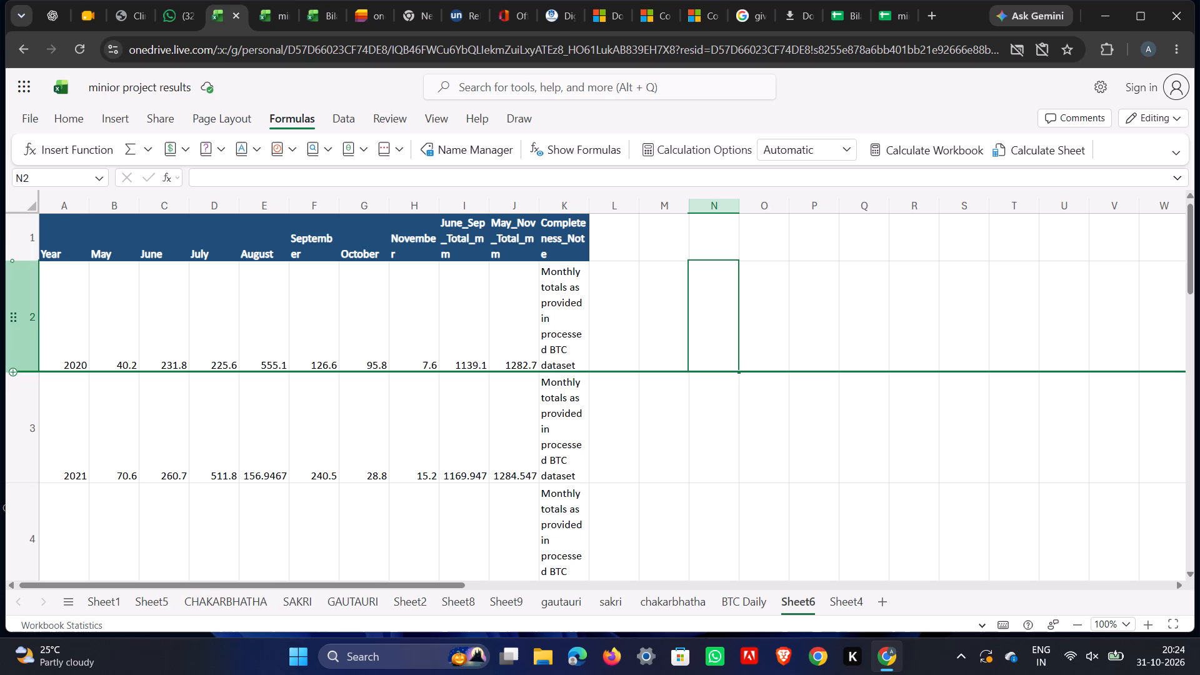
{"action": "scroll", "coordinate": [176, 349], "scroll_direction": "up", "scroll_amount": 3}
{"action": "scroll", "coordinate": [176, 349], "scroll_direction": "down", "scroll_amount": 3}
{"action": "scroll", "coordinate": [176, 349], "scroll_direction": "up", "scroll_amount": 3}
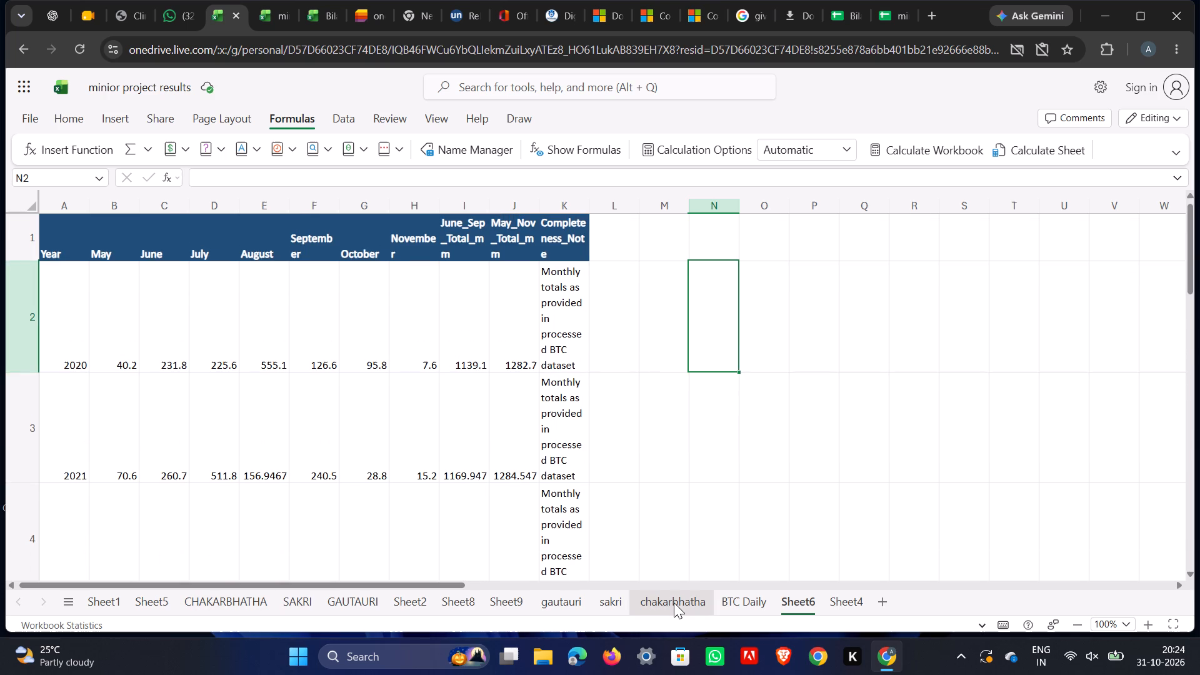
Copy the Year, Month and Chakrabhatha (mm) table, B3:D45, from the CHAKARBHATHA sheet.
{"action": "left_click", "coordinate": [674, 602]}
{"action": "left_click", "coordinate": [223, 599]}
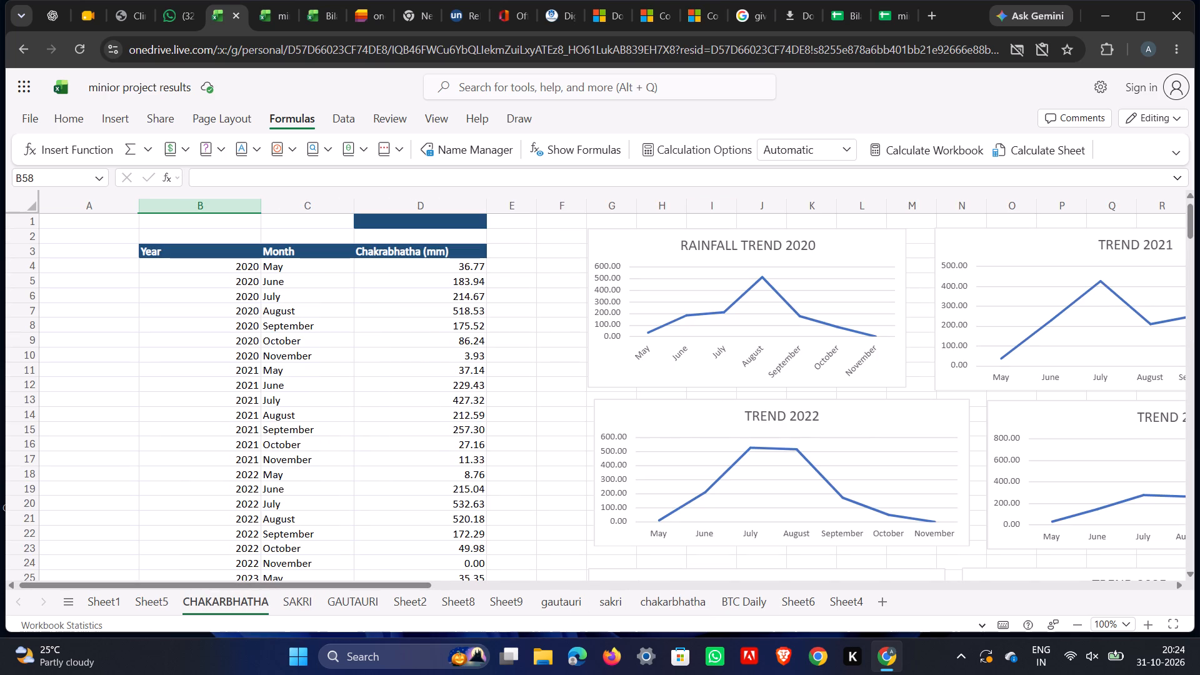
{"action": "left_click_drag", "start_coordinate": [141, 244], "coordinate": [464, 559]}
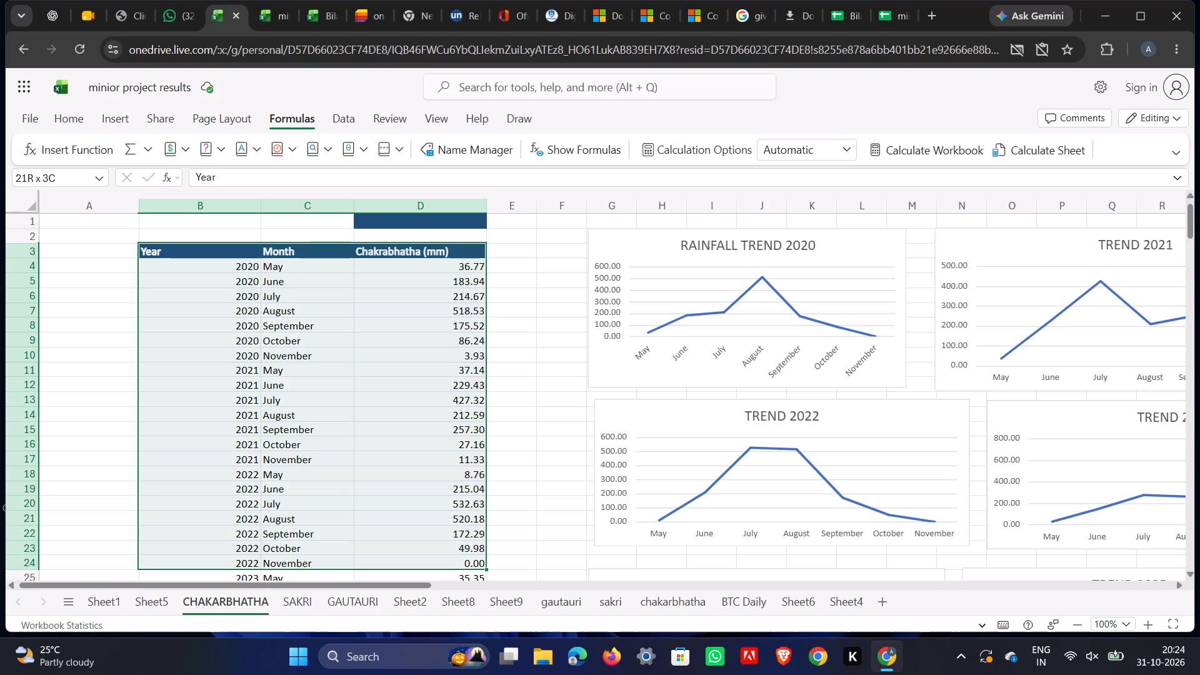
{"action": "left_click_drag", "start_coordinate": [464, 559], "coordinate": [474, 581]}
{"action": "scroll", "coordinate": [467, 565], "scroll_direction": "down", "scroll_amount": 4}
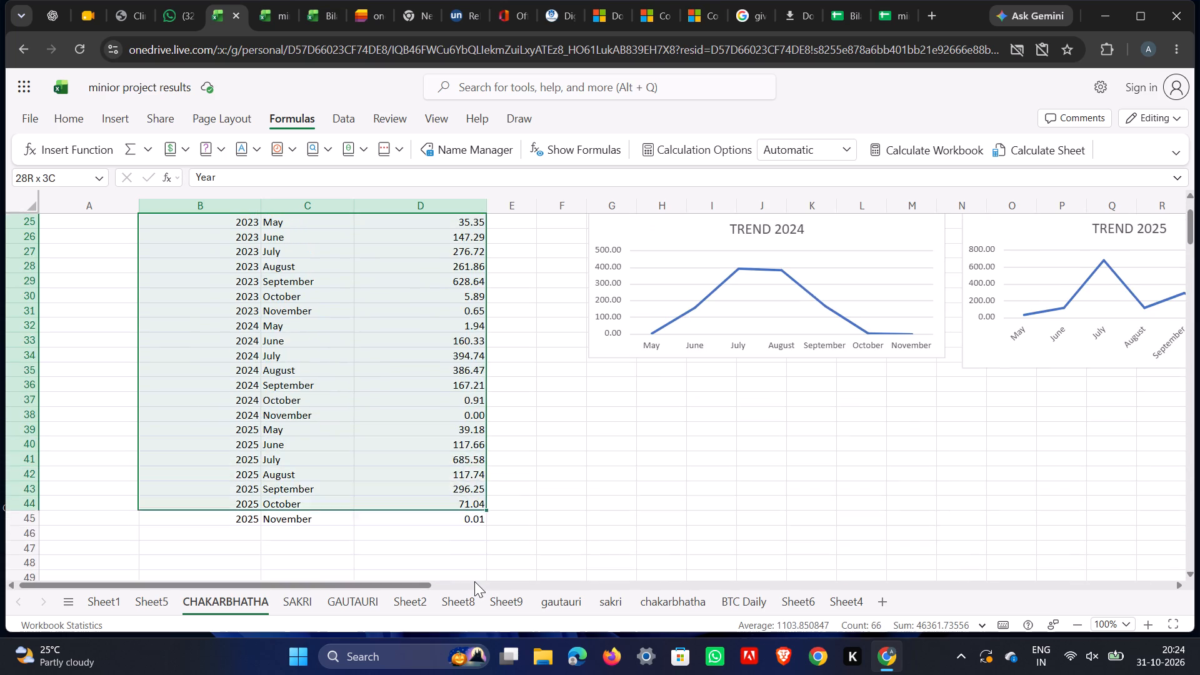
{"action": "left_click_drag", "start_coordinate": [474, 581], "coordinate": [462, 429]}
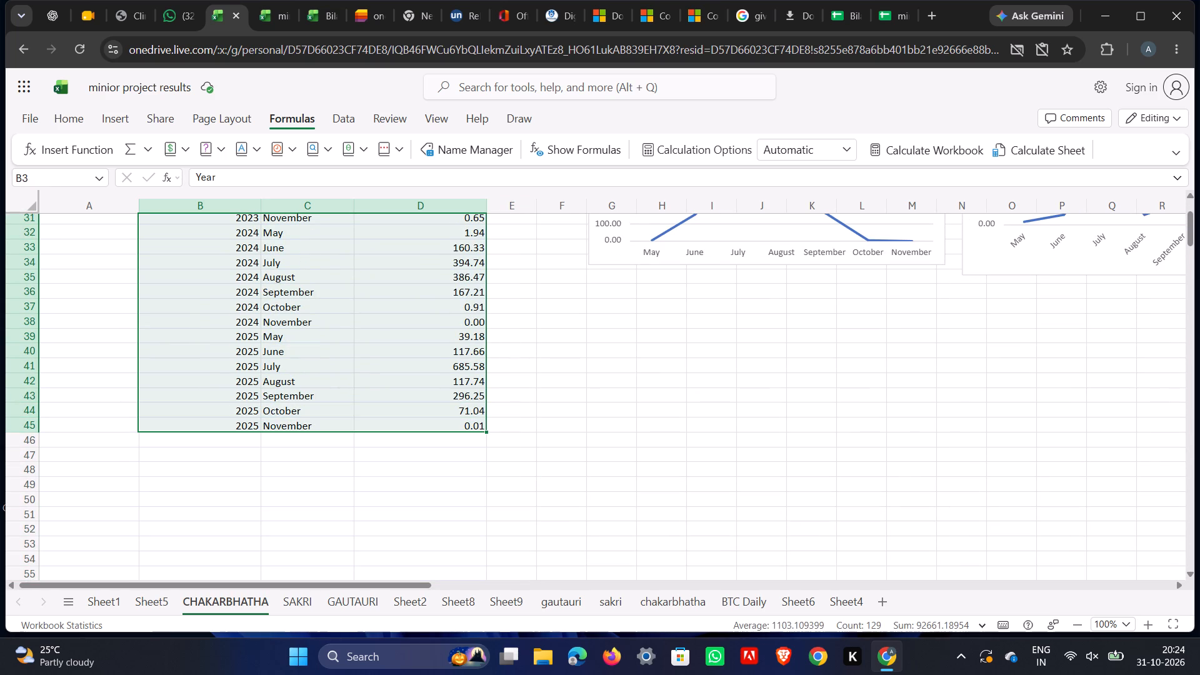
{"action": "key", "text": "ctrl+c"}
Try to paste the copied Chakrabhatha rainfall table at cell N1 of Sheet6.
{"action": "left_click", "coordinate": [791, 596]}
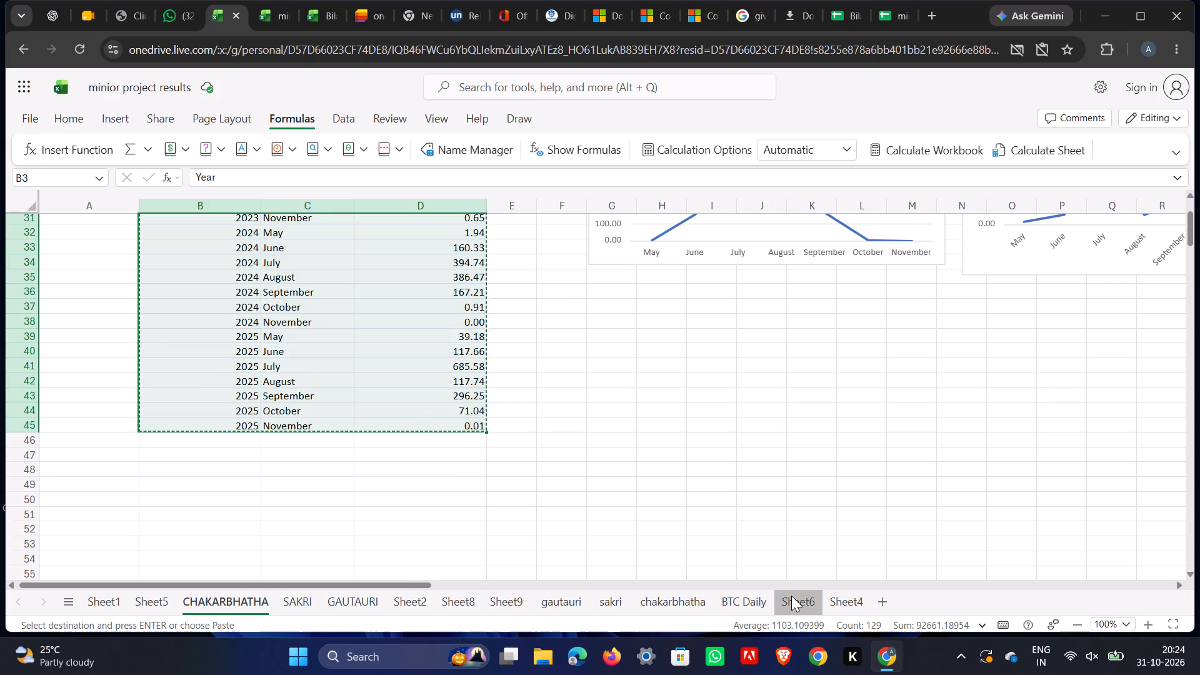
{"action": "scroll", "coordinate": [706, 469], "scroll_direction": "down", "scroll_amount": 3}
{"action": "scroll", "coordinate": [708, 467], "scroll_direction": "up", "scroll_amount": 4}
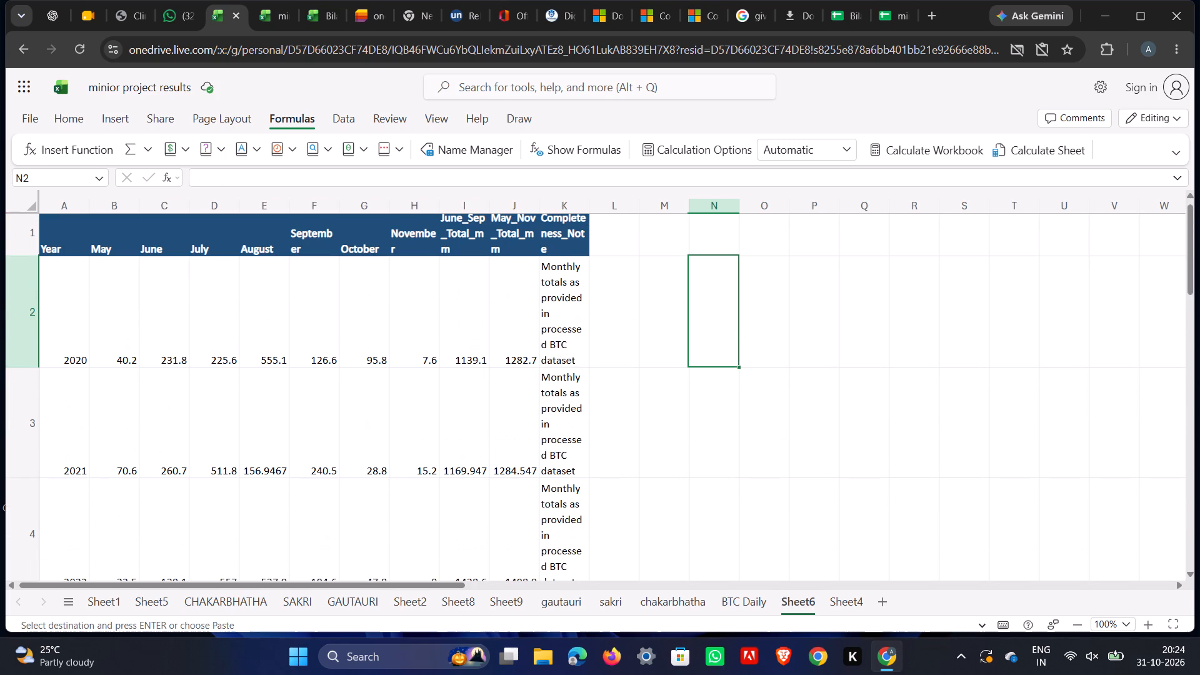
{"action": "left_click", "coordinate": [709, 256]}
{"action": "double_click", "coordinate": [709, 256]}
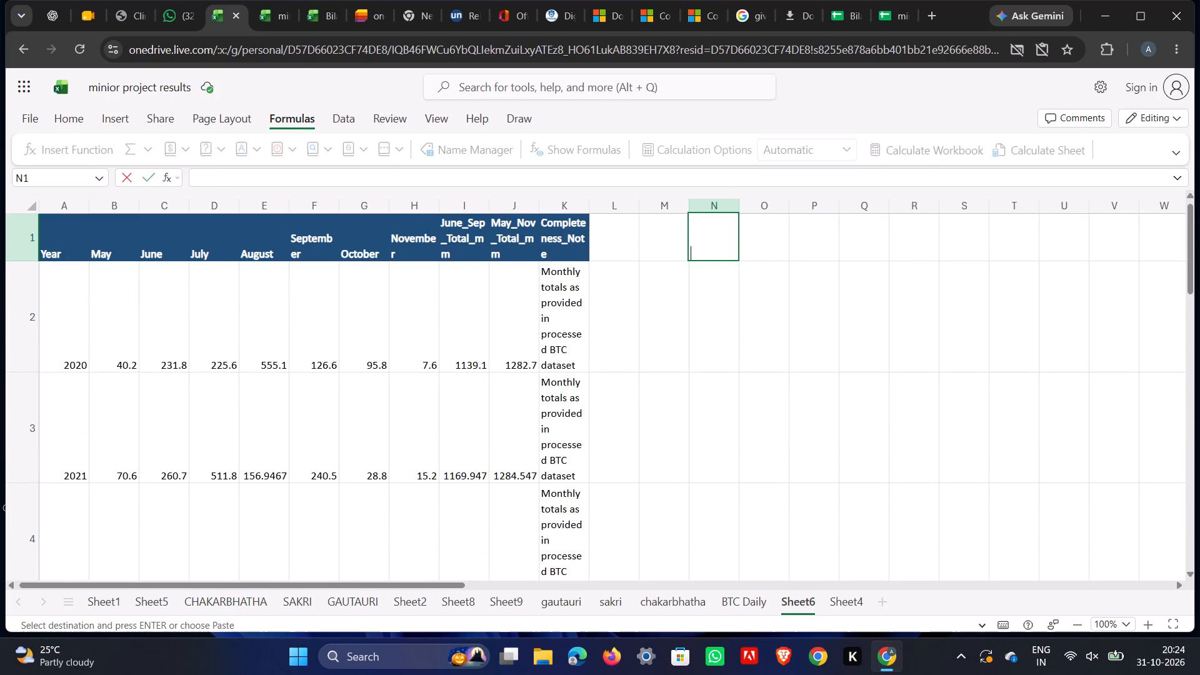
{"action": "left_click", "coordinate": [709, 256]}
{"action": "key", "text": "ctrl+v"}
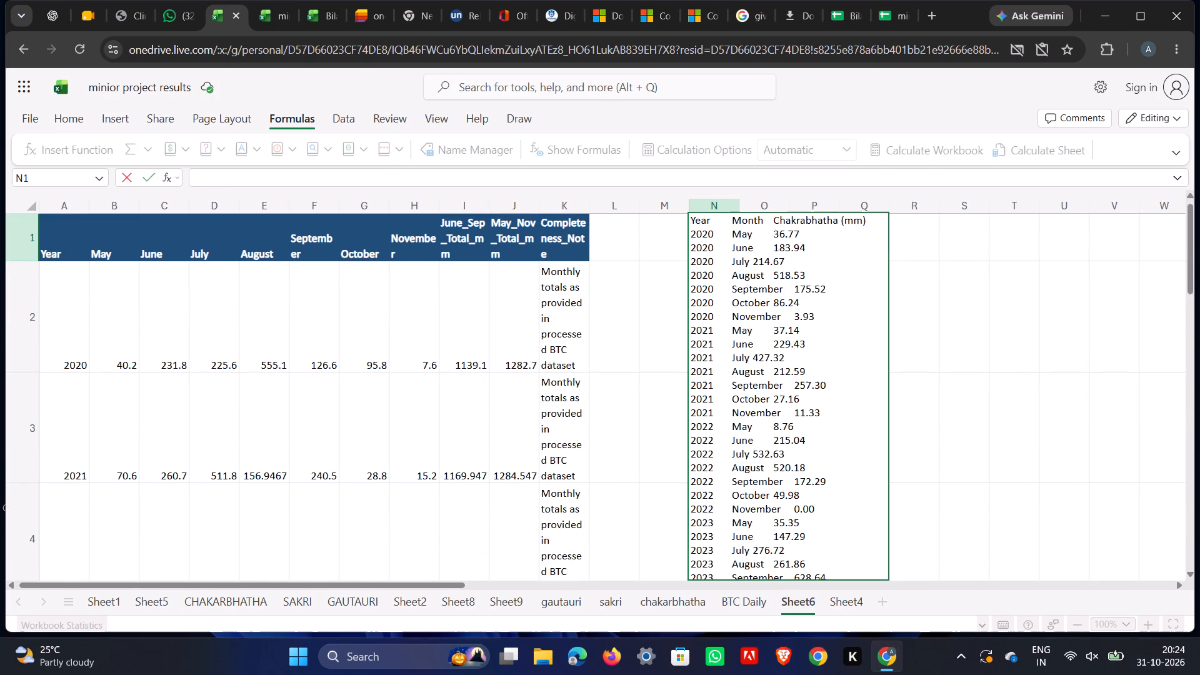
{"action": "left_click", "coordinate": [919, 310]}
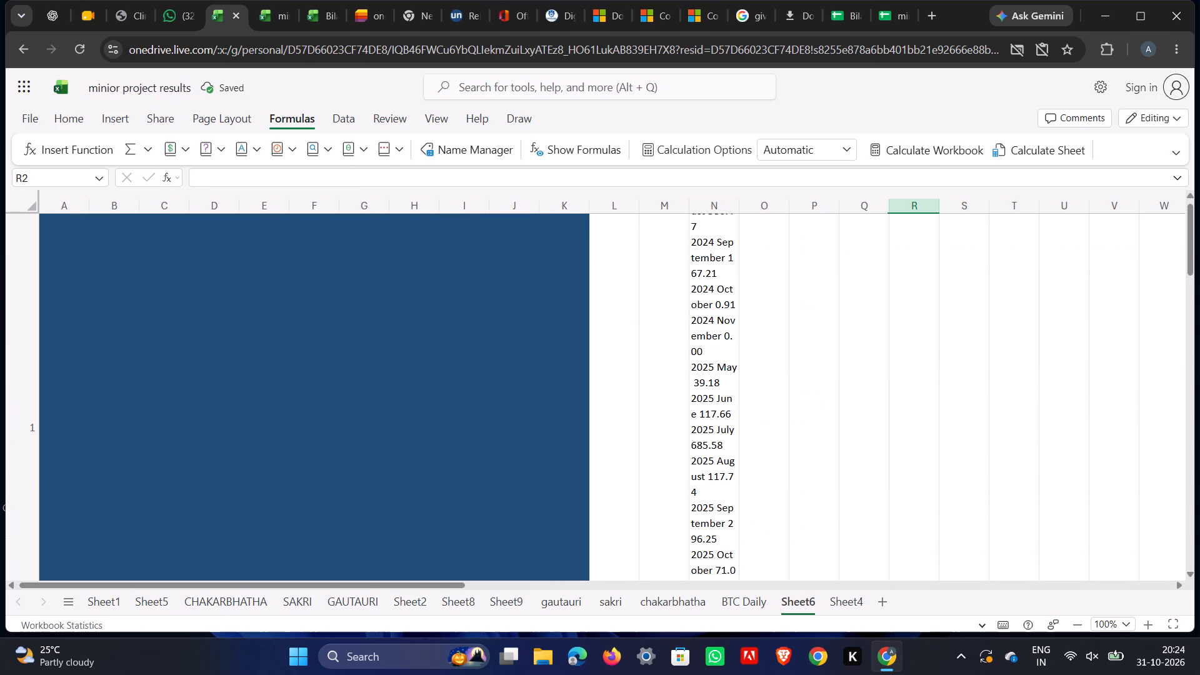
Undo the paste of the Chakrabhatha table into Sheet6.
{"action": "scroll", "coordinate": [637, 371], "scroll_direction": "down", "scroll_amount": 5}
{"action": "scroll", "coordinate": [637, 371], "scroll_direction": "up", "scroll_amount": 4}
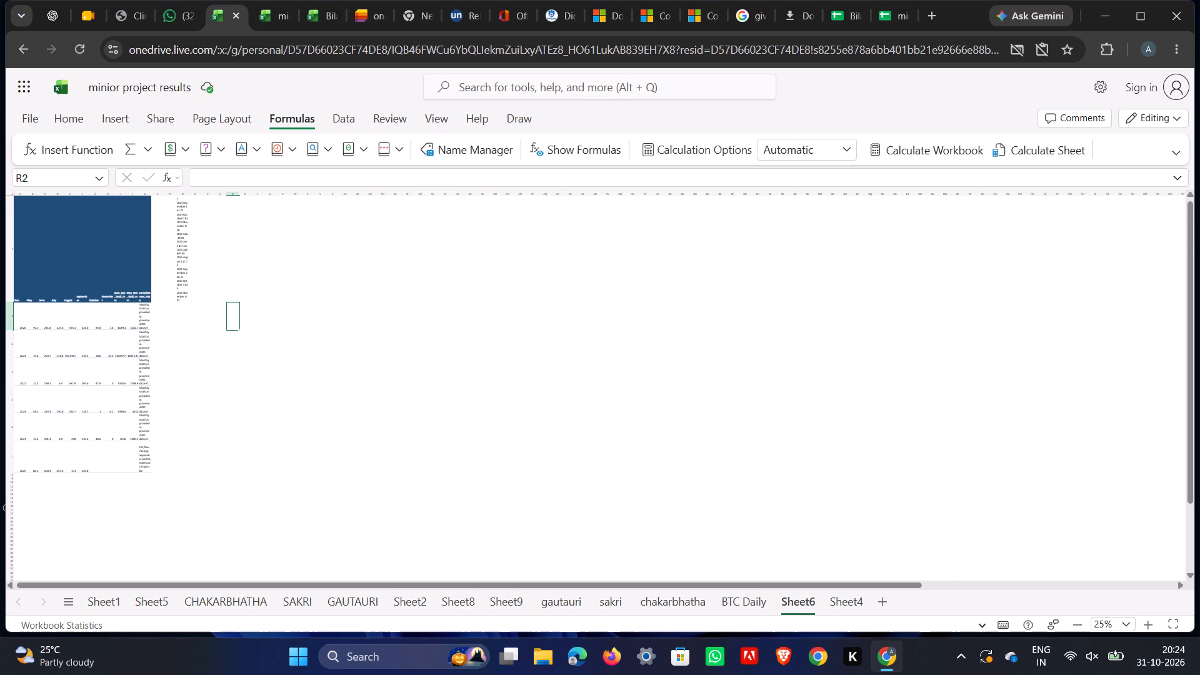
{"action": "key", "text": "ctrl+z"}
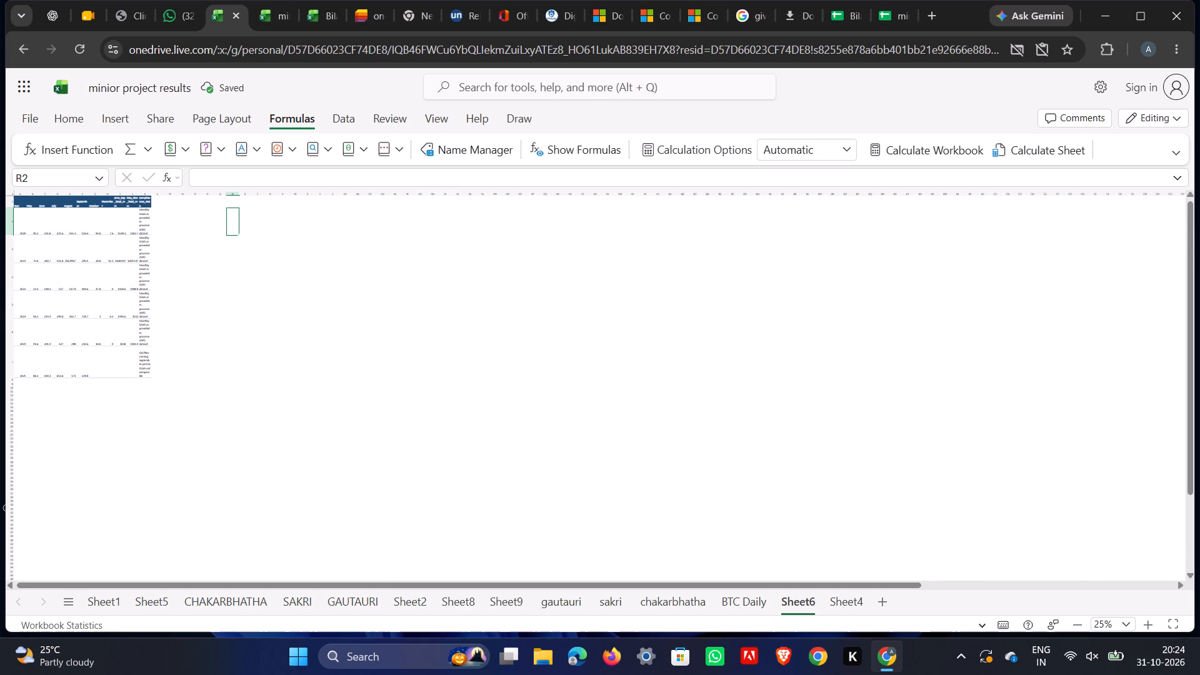
Examine Sheet6's yearly rainfall totals and completeness notes, bringing the sheet to a readable 90% zoom.
{"action": "scroll", "coordinate": [194, 319], "scroll_direction": "right", "scroll_amount": 1}
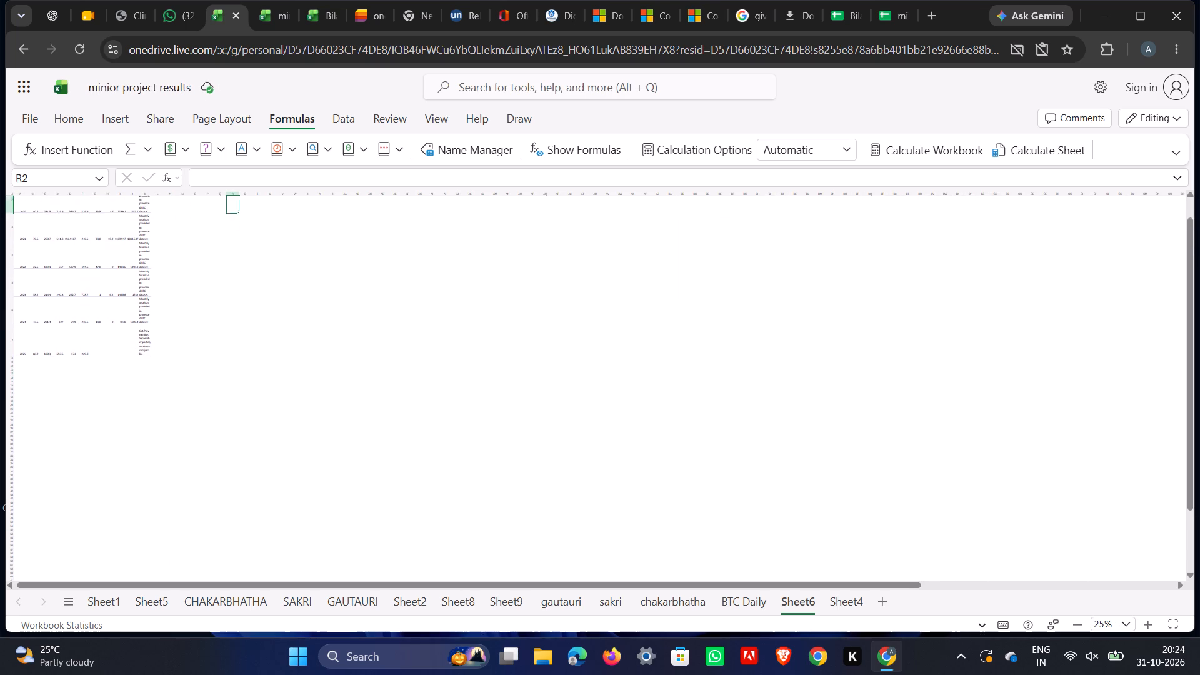
{"action": "scroll", "coordinate": [194, 319], "scroll_direction": "right", "scroll_amount": 1}
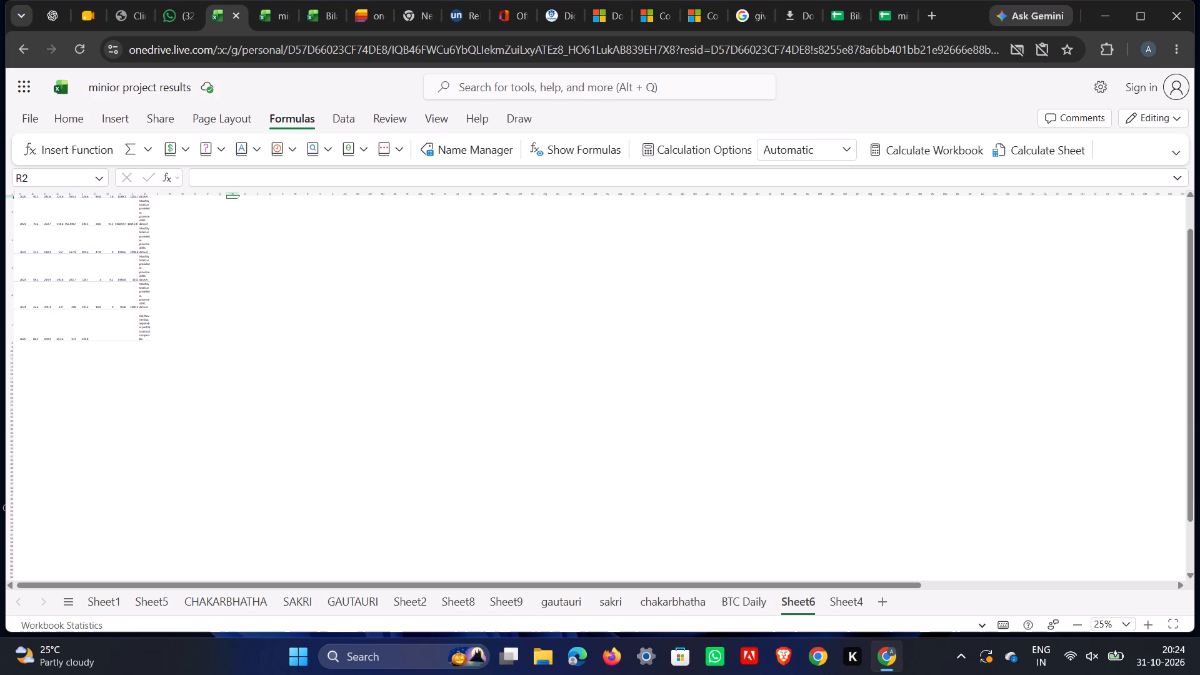
{"action": "scroll", "coordinate": [201, 263], "scroll_direction": "up", "scroll_amount": 4}
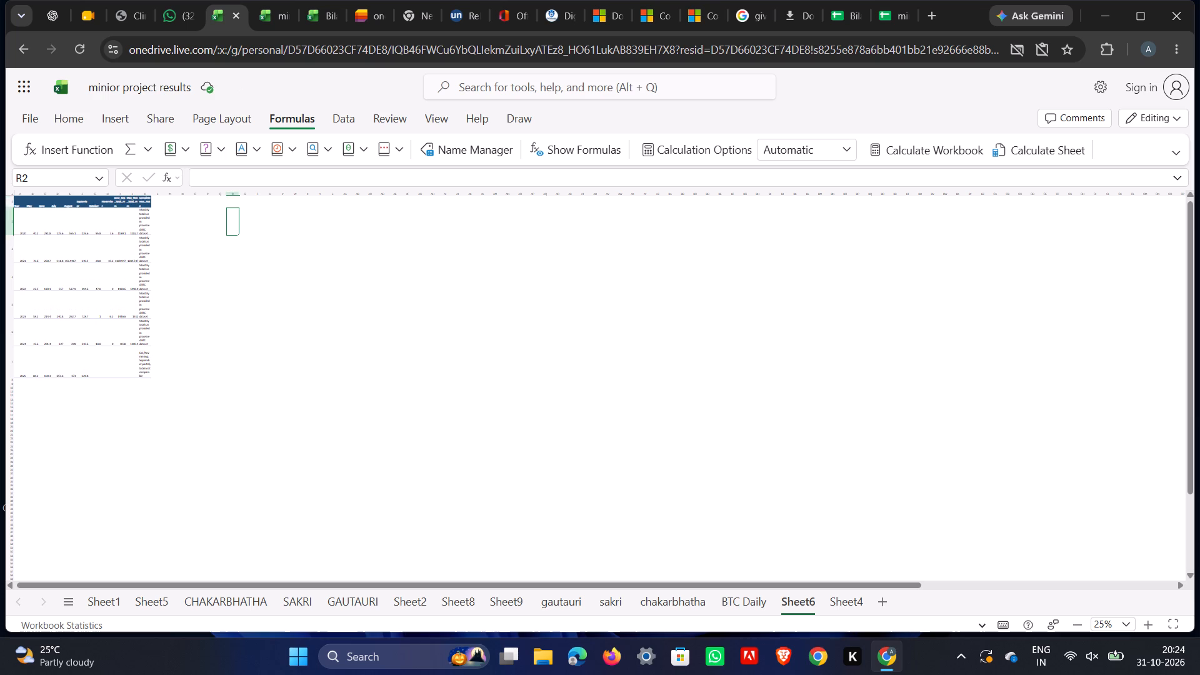
{"action": "scroll", "coordinate": [172, 237], "scroll_direction": "up", "scroll_amount": 5, "text": "ctrl"}
{"action": "scroll", "coordinate": [172, 237], "scroll_direction": "down", "scroll_amount": 2, "text": "ctrl"}
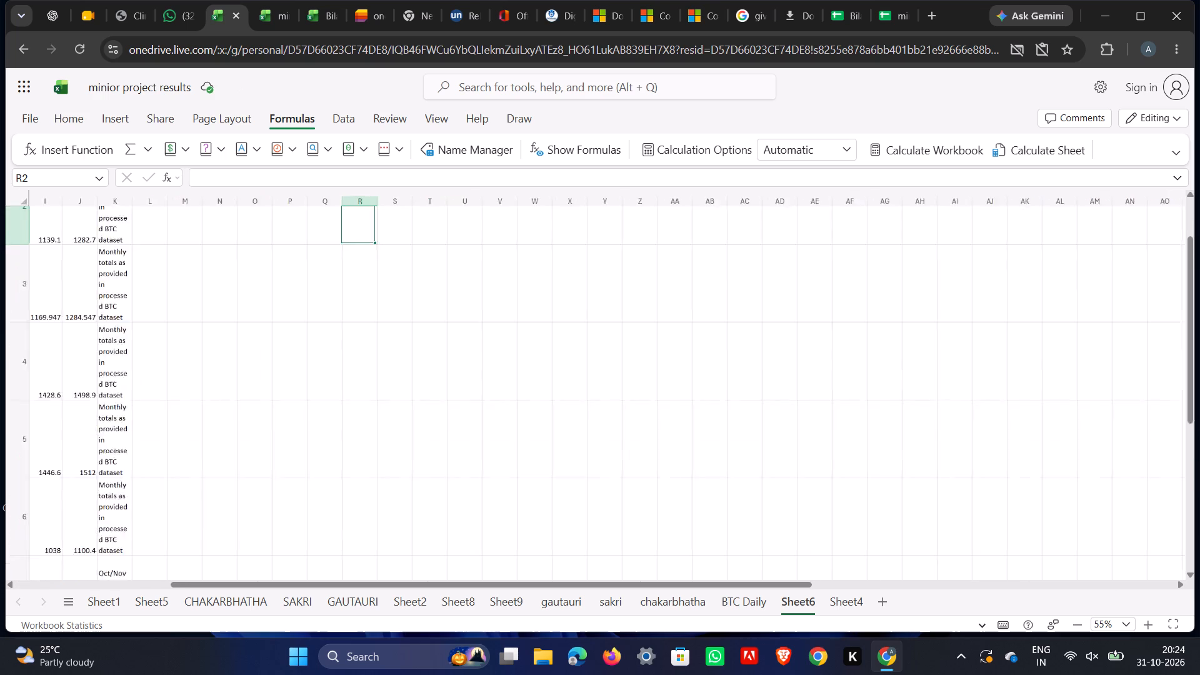
{"action": "scroll", "coordinate": [172, 237], "scroll_direction": "down", "scroll_amount": 4, "text": "ctrl"}
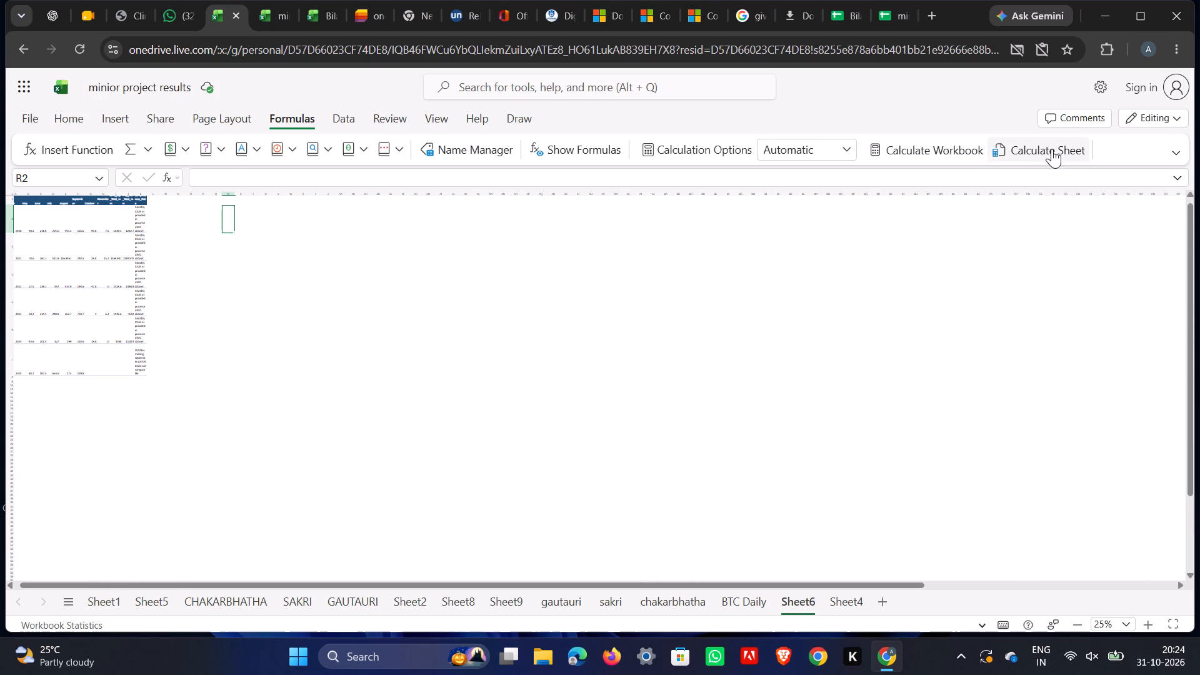
{"action": "triple_click", "coordinate": [1144, 624]}
{"action": "left_click", "coordinate": [1144, 624]}
{"action": "left_click", "coordinate": [1144, 624]}
{"action": "left_click", "coordinate": [1144, 624]}
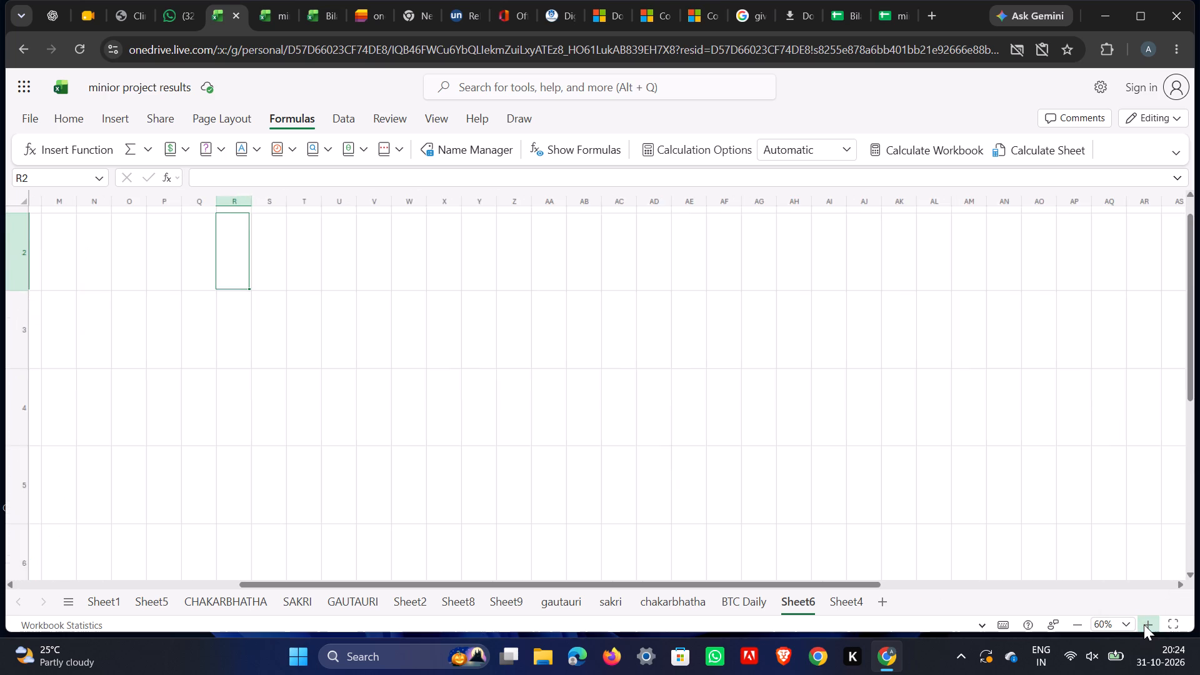
{"action": "double_click", "coordinate": [1144, 624]}
{"action": "left_click", "coordinate": [1144, 624]}
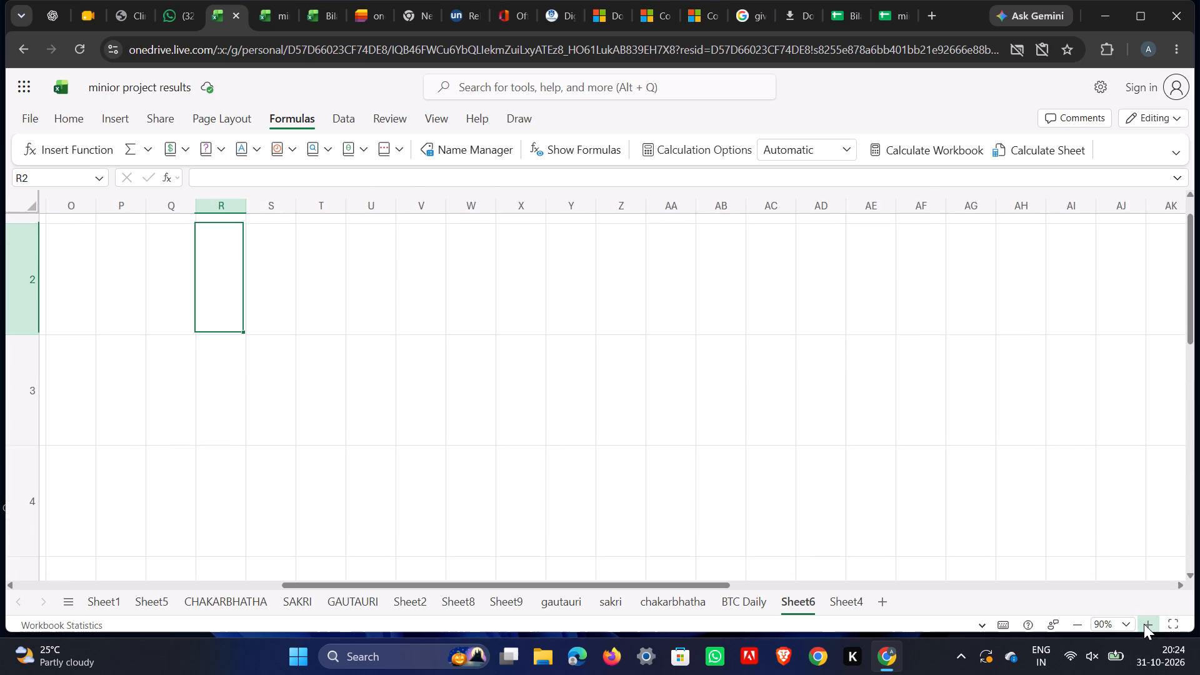
{"action": "left_click", "coordinate": [1144, 624]}
{"action": "scroll", "coordinate": [204, 299], "scroll_direction": "up", "scroll_amount": 4}
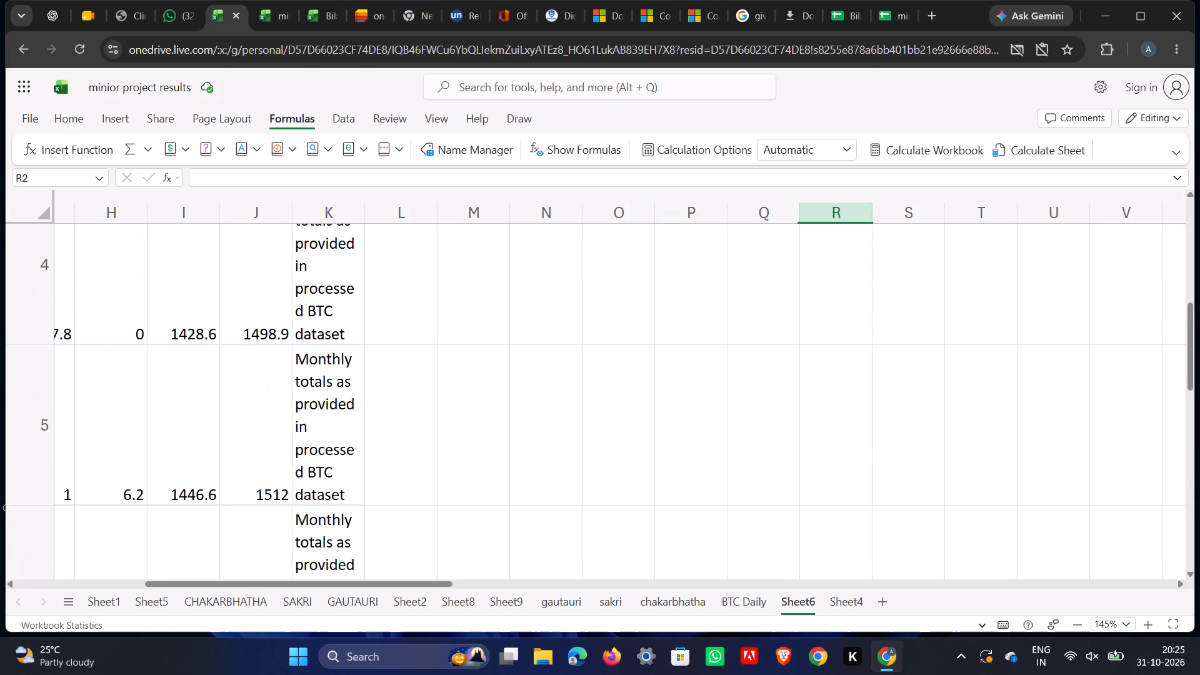
{"action": "scroll", "coordinate": [171, 337], "scroll_direction": "down", "scroll_amount": 5}
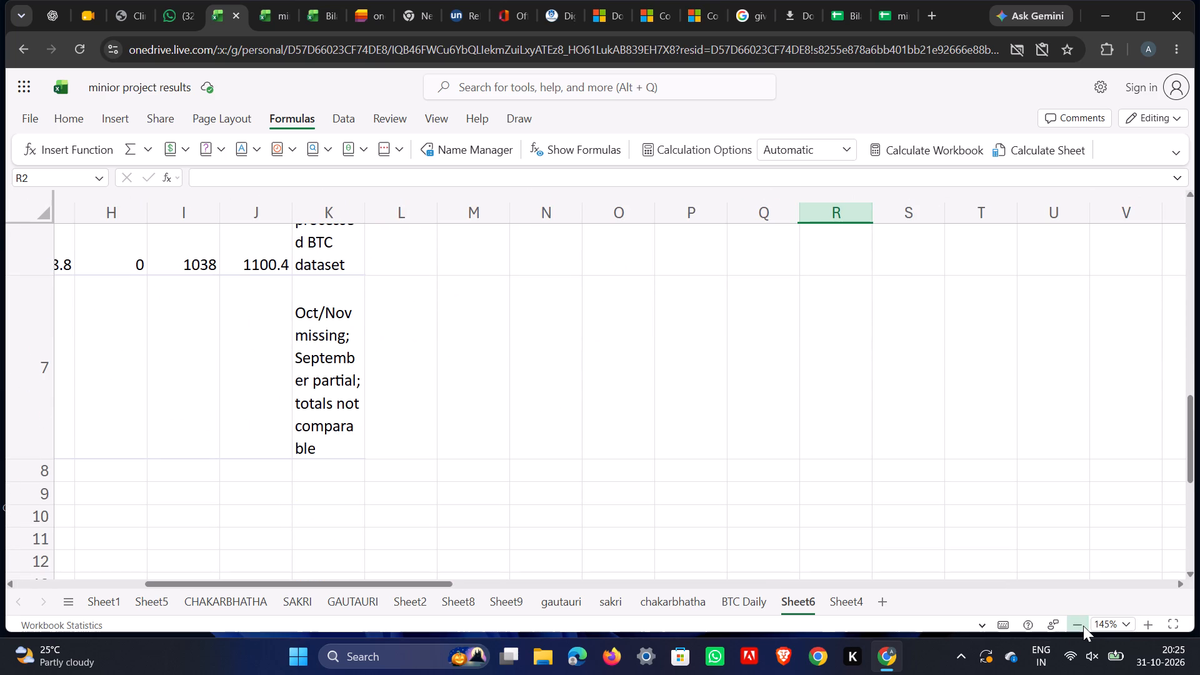
{"action": "left_click", "coordinate": [1083, 626]}
{"action": "left_click", "coordinate": [1083, 626]}
{"action": "left_click", "coordinate": [1083, 626]}
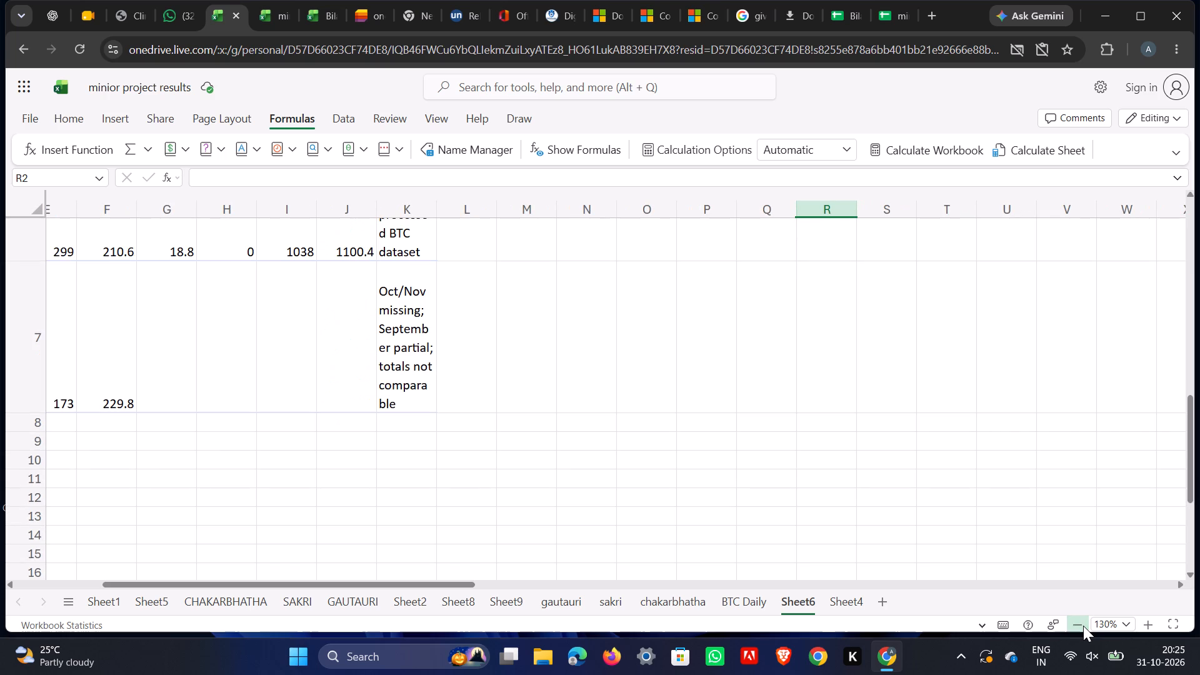
{"action": "left_click", "coordinate": [1083, 626]}
{"action": "left_click", "coordinate": [1083, 626]}
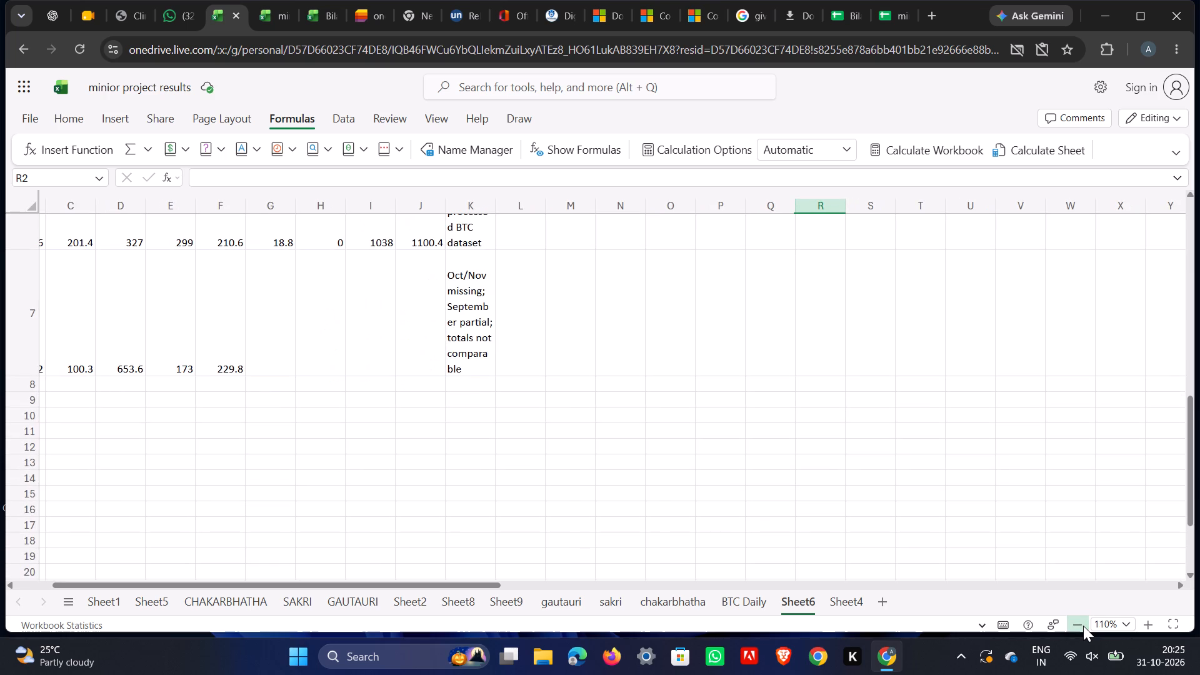
{"action": "left_click", "coordinate": [1083, 626]}
{"action": "scroll", "coordinate": [361, 466], "scroll_direction": "up", "scroll_amount": 12}
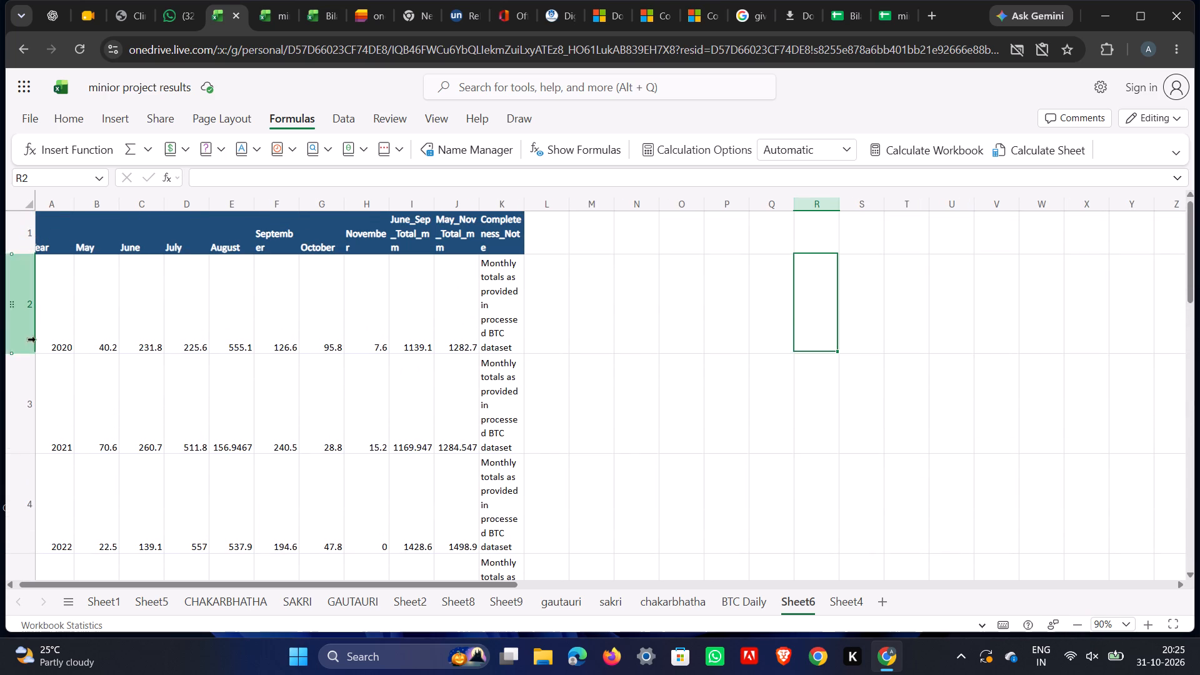
Select the header and 2020 rainfall values from Year through November, A1:H2, in Sheet6 and bring up the cell actions.
{"action": "left_click", "coordinate": [56, 319]}
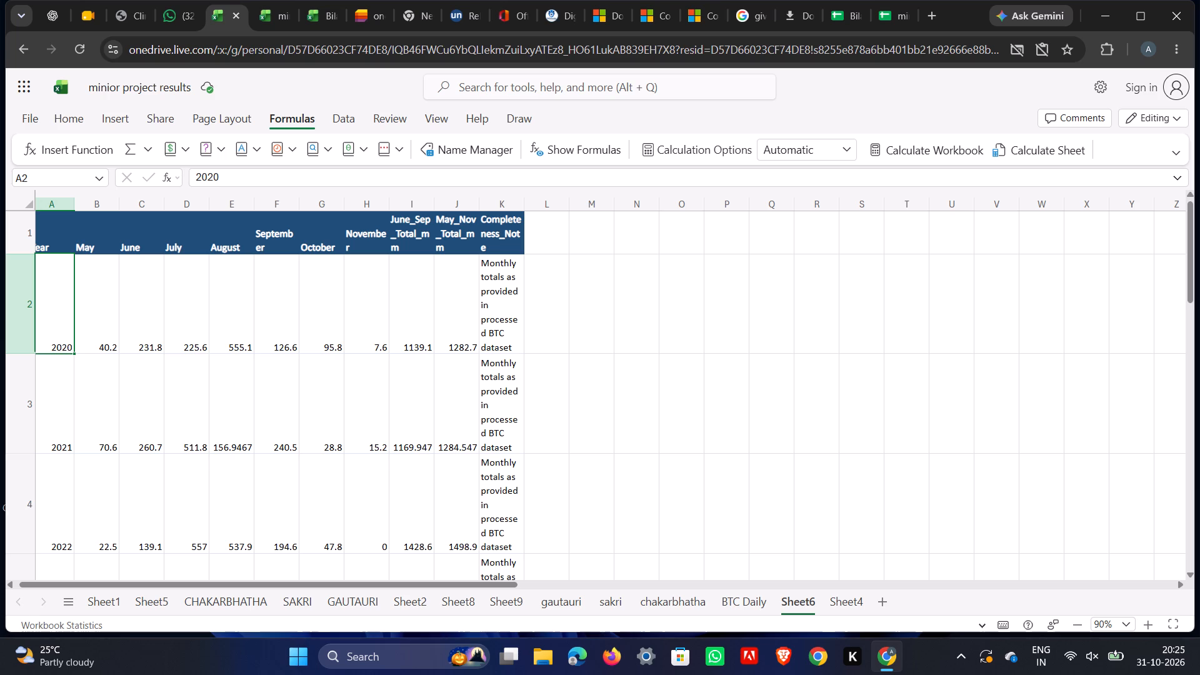
{"action": "left_click_drag", "start_coordinate": [59, 277], "coordinate": [491, 346]}
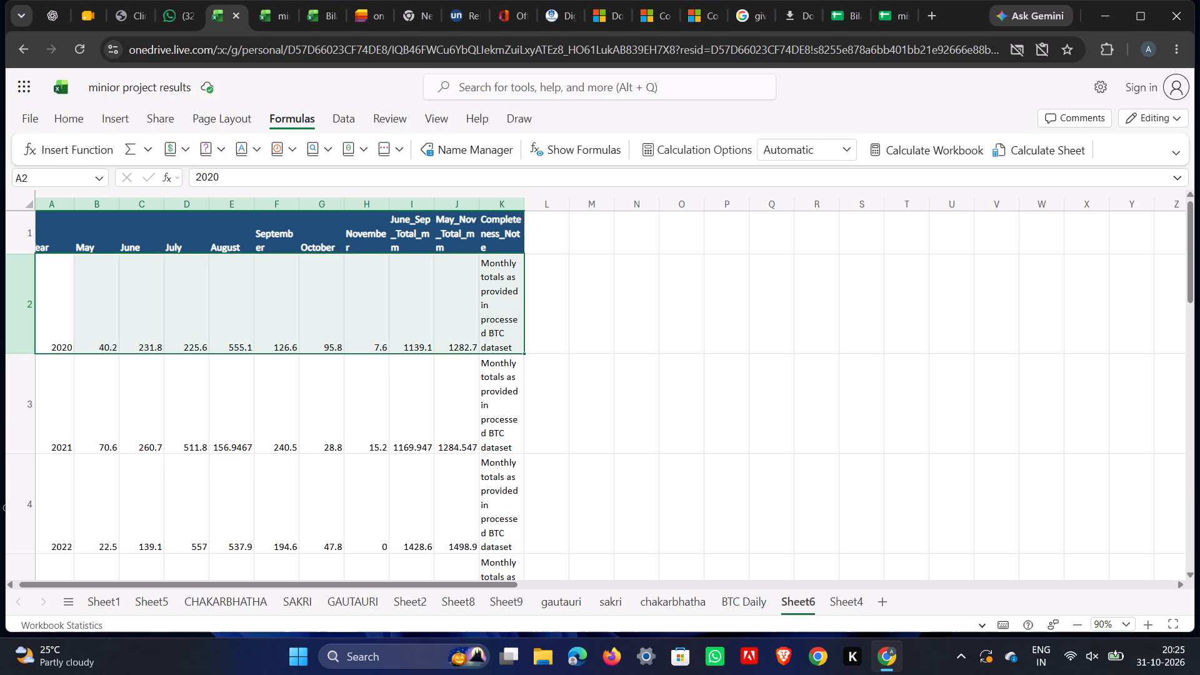
{"action": "left_click", "coordinate": [44, 243]}
{"action": "left_click_drag", "start_coordinate": [44, 236], "coordinate": [383, 329]}
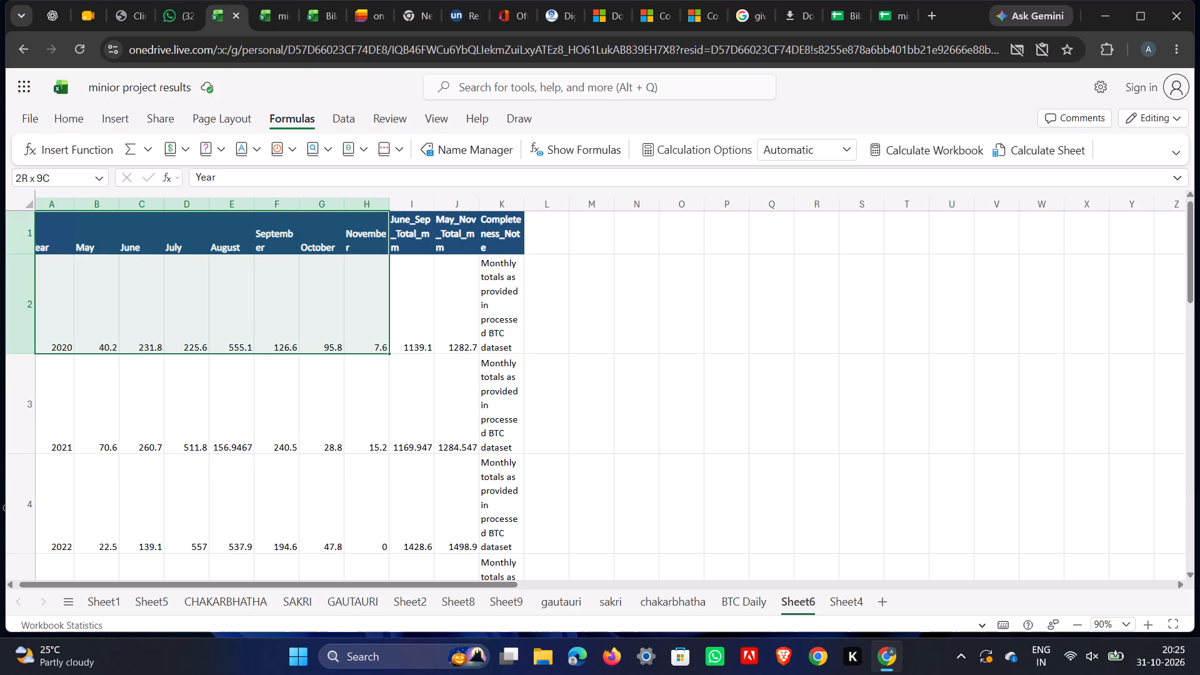
{"action": "left_click_drag", "start_coordinate": [383, 329], "coordinate": [361, 327]}
{"action": "right_click", "coordinate": [362, 327]}
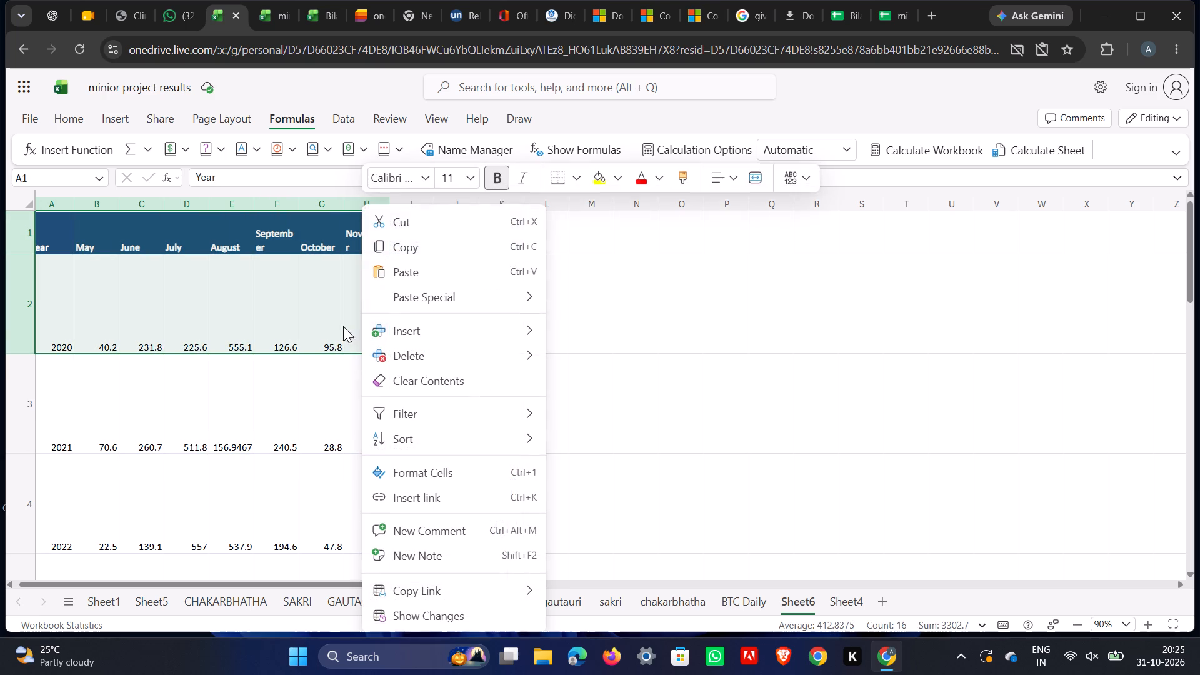
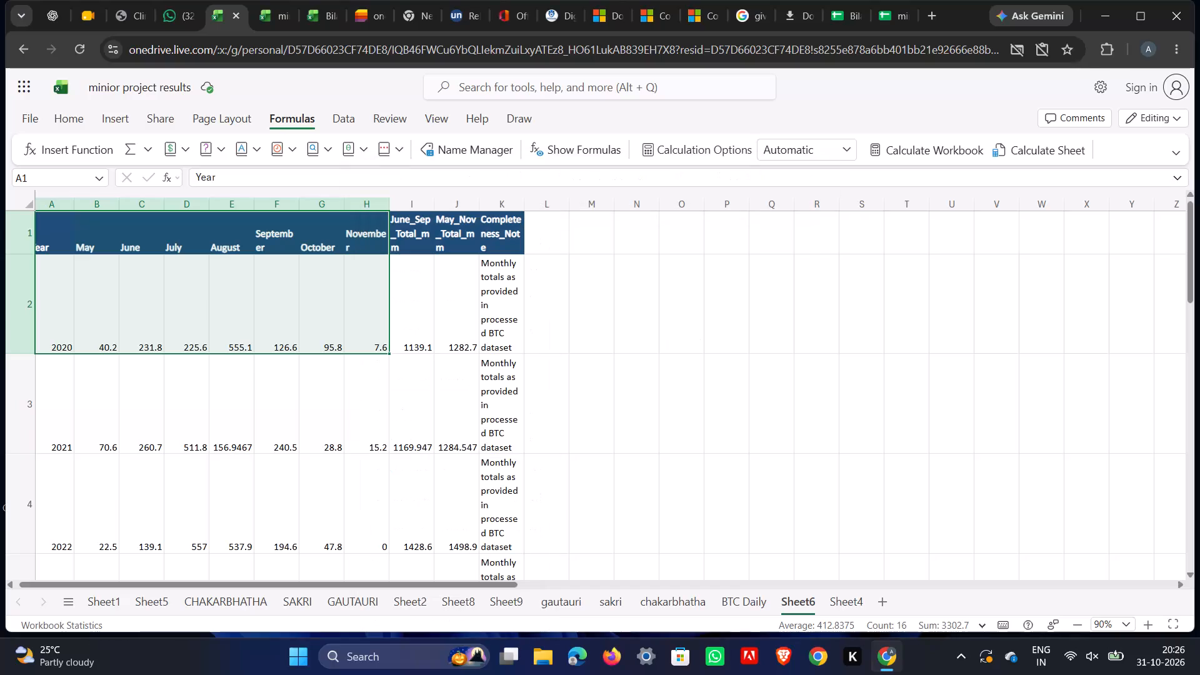
Review the BTC Daily sheet, and in the Bilaspur rainfall report workbook examine the BTC_Monthly rainfall table and its sheet naming.
{"action": "left_click", "coordinate": [838, 597]}
{"action": "scroll", "coordinate": [374, 419], "scroll_direction": "up", "scroll_amount": 6}
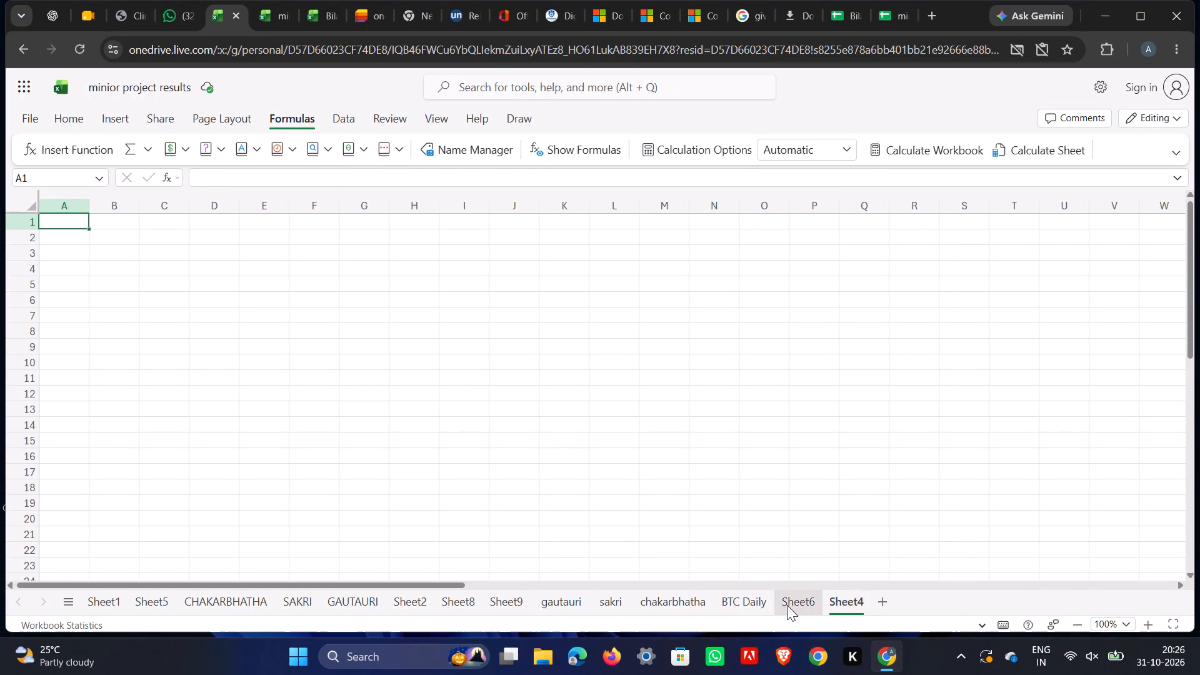
{"action": "left_click", "coordinate": [787, 605]}
{"action": "left_click", "coordinate": [722, 600]}
{"action": "scroll", "coordinate": [536, 455], "scroll_direction": "up", "scroll_amount": 5}
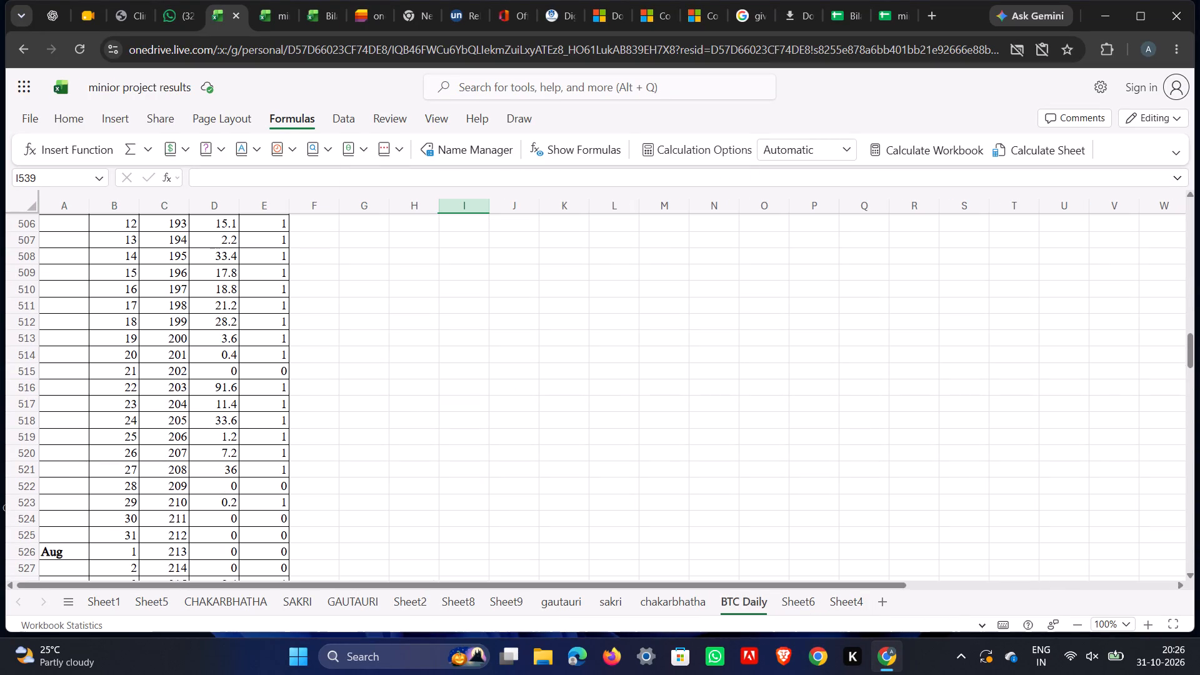
{"action": "double_click", "coordinate": [799, 601]}
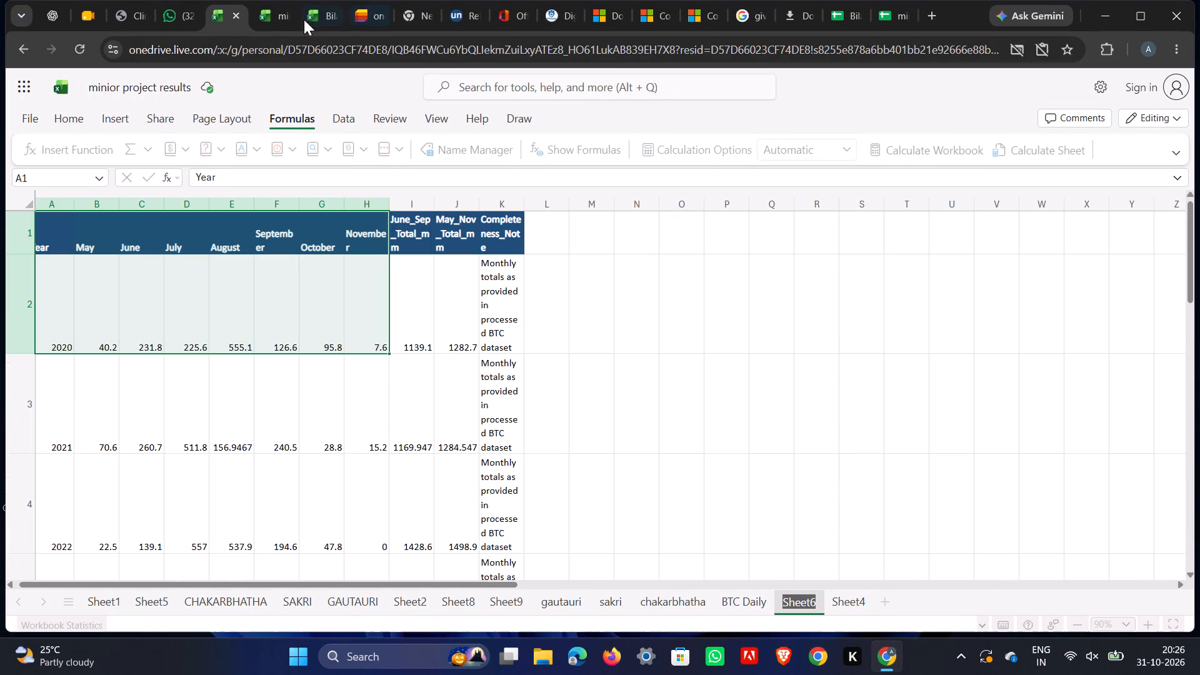
{"action": "left_click", "coordinate": [316, 12]}
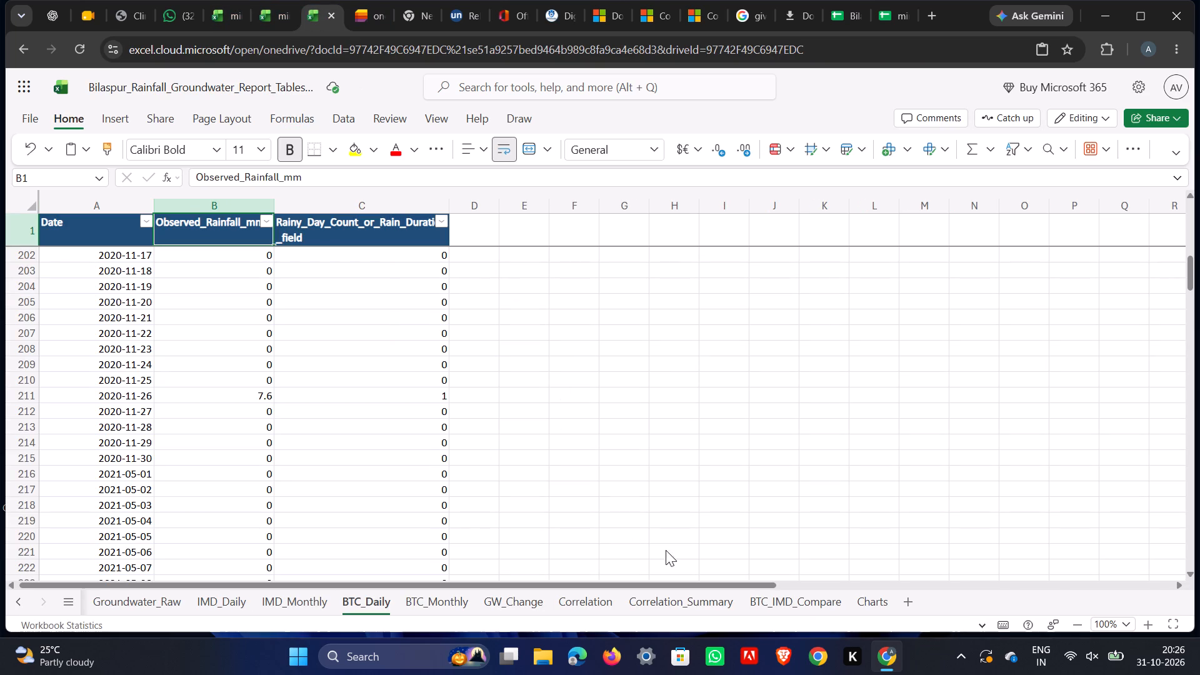
{"action": "left_click", "coordinate": [452, 599]}
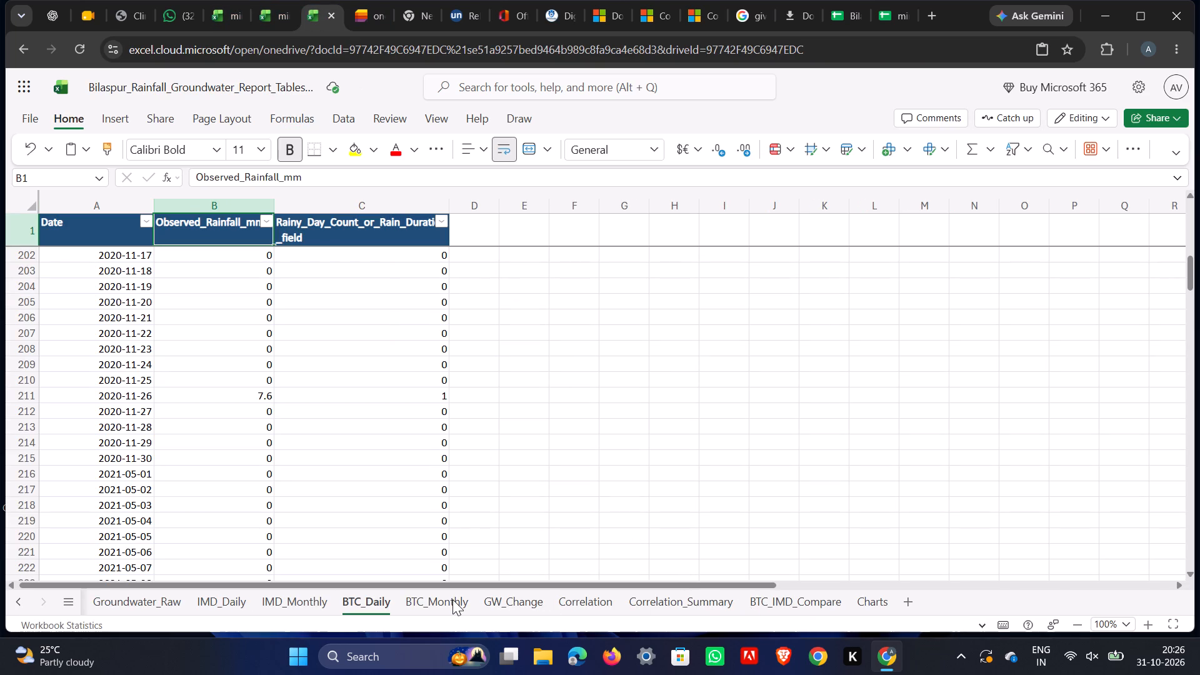
{"action": "double_click", "coordinate": [452, 599]}
{"action": "left_click", "coordinate": [703, 397]}
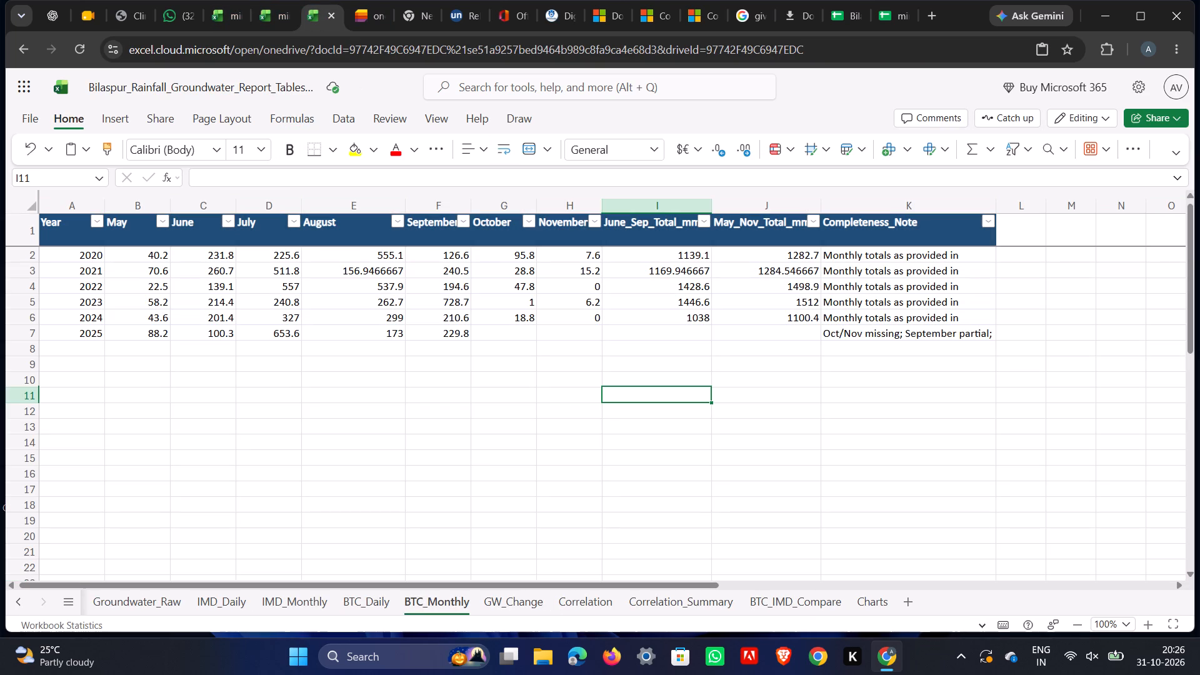
{"action": "scroll", "coordinate": [549, 399], "scroll_direction": "up", "scroll_amount": 1}
{"action": "scroll", "coordinate": [536, 403], "scroll_direction": "down", "scroll_amount": 1}
{"action": "scroll", "coordinate": [689, 427], "scroll_direction": "up", "scroll_amount": 4}
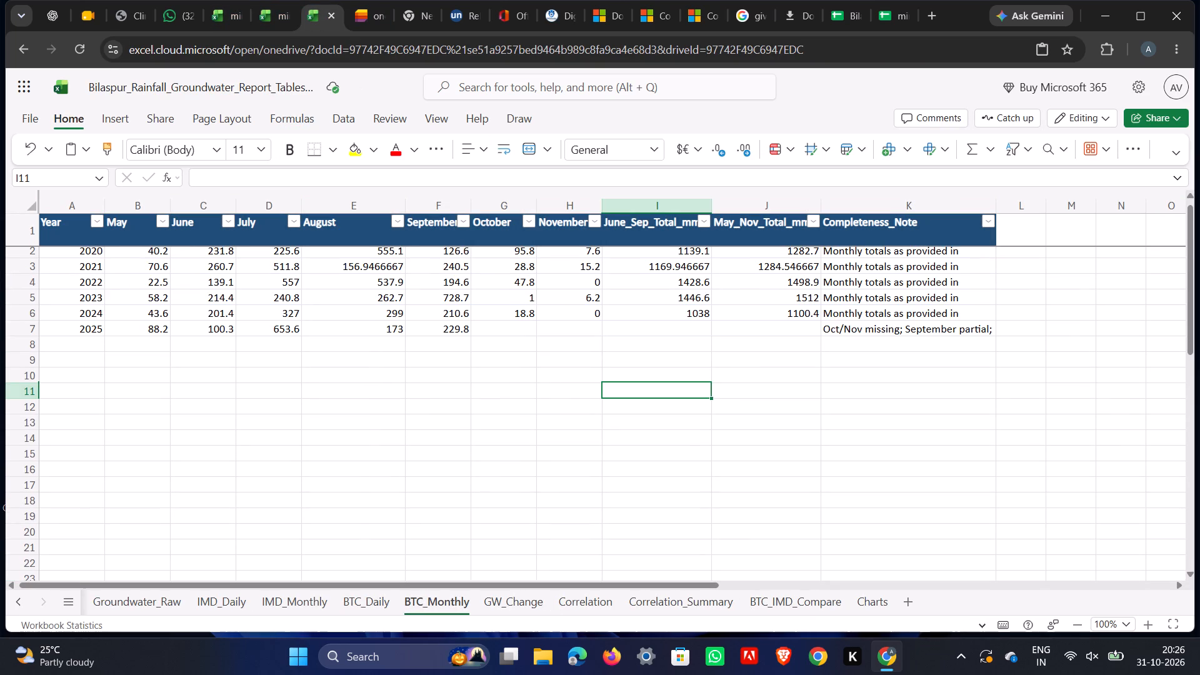
{"action": "left_click", "coordinate": [281, 14]}
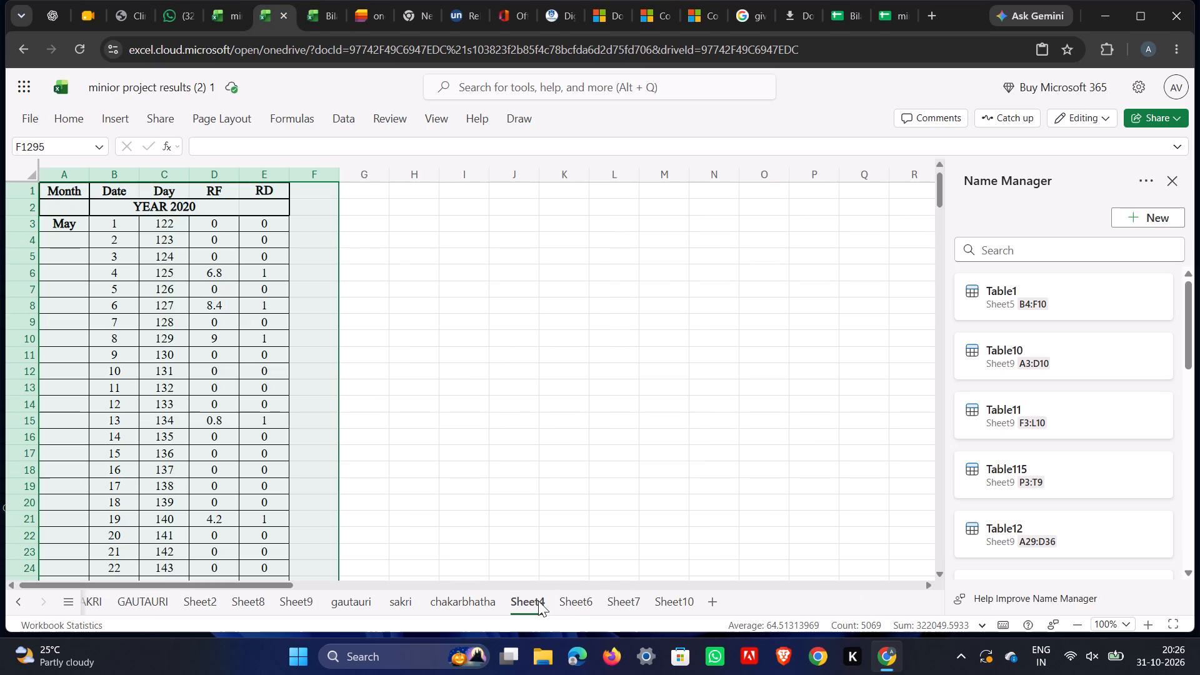
Back in the minior project results workbook, try to rename Sheet6 as BTC Mon.
{"action": "left_click", "coordinate": [222, 27]}
{"action": "left_click", "coordinate": [814, 611]}
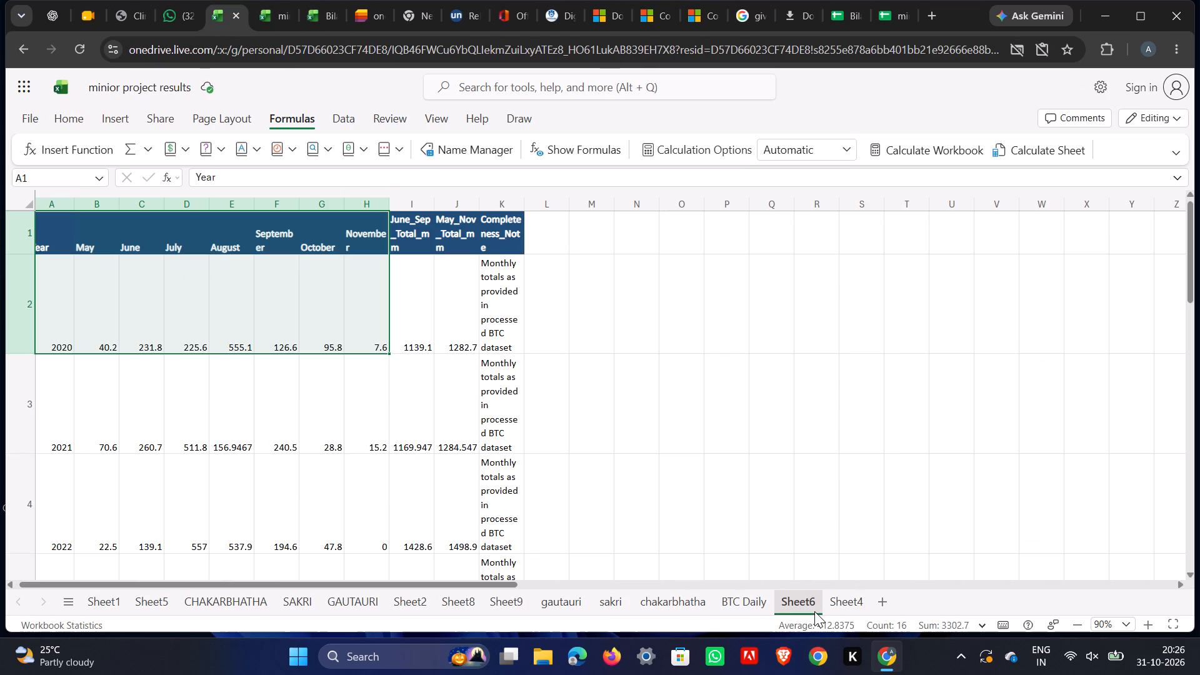
{"action": "right_click", "coordinate": [811, 606]}
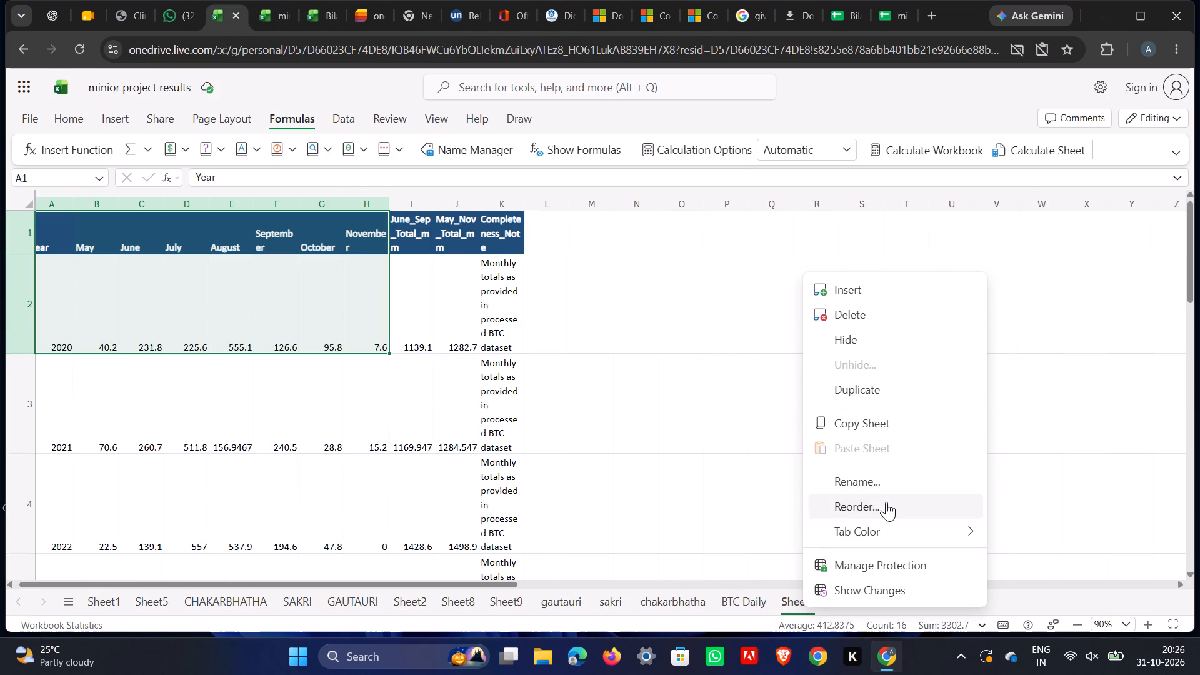
{"action": "left_click", "coordinate": [884, 481]}
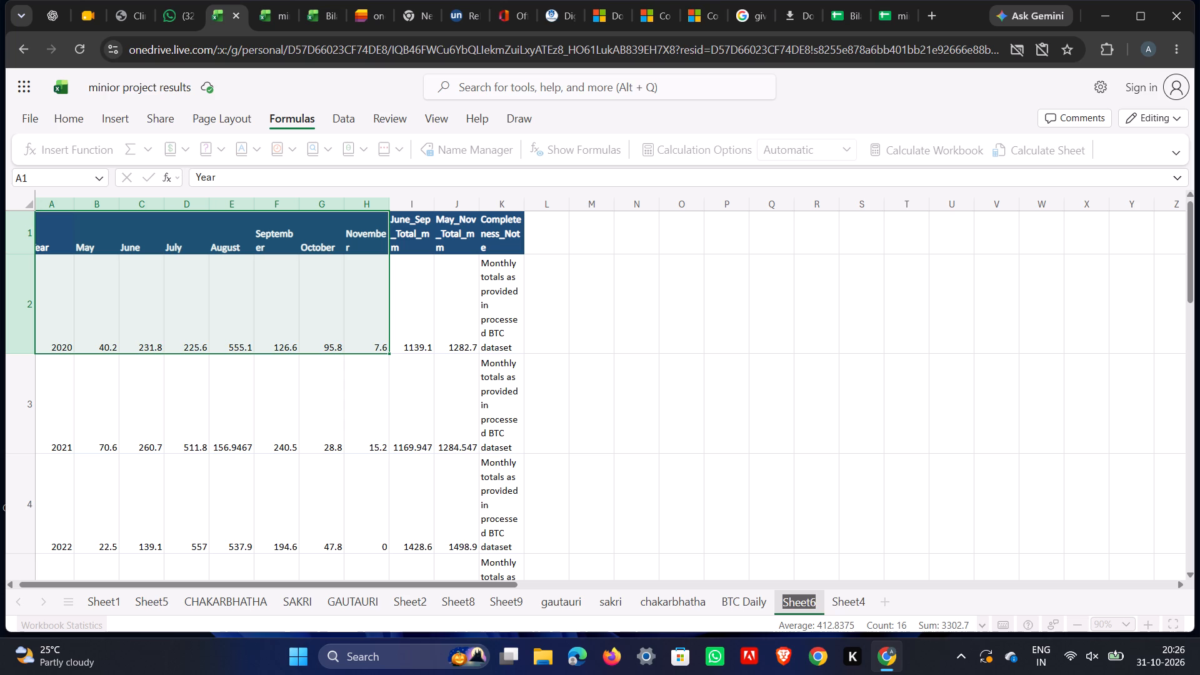
{"action": "type", "text": "BTC Mon"}
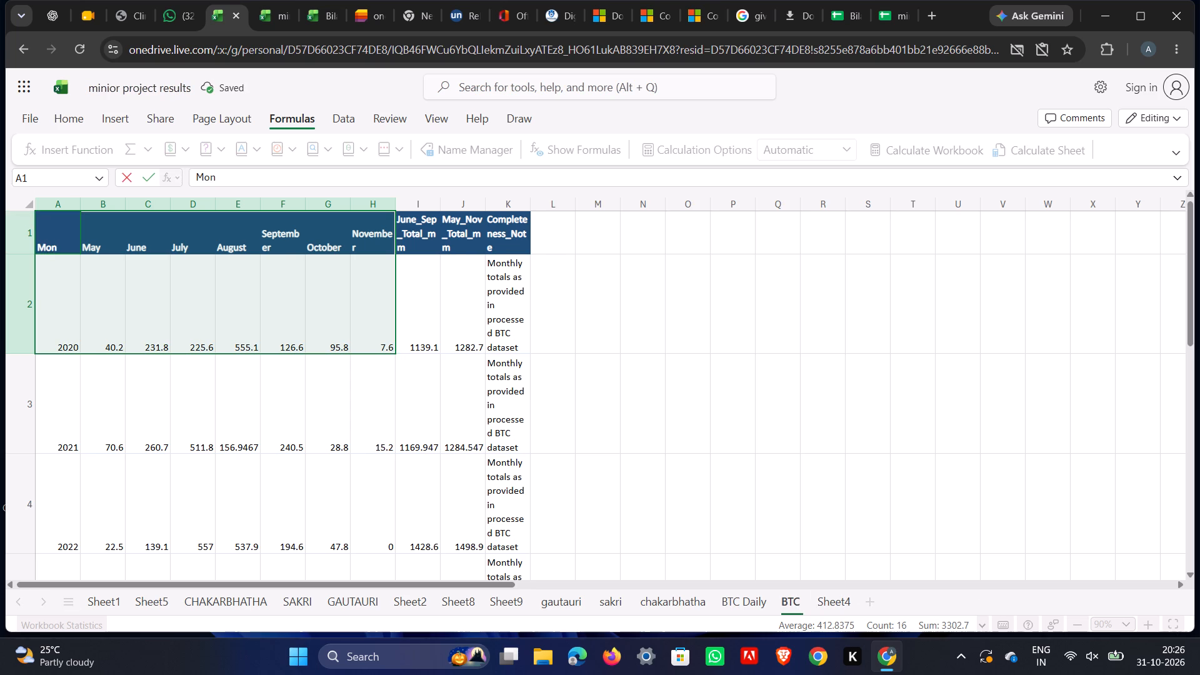
{"action": "key", "text": "ctrl+x"}
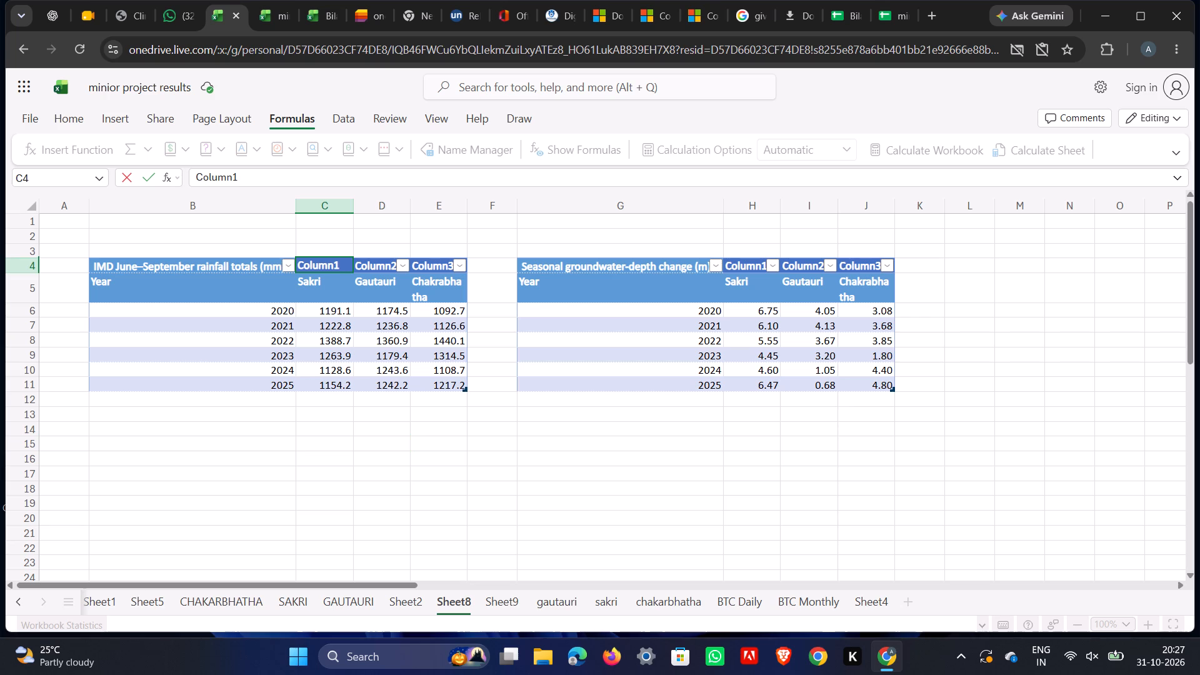
{"action": "left_click", "coordinate": [966, 262]}
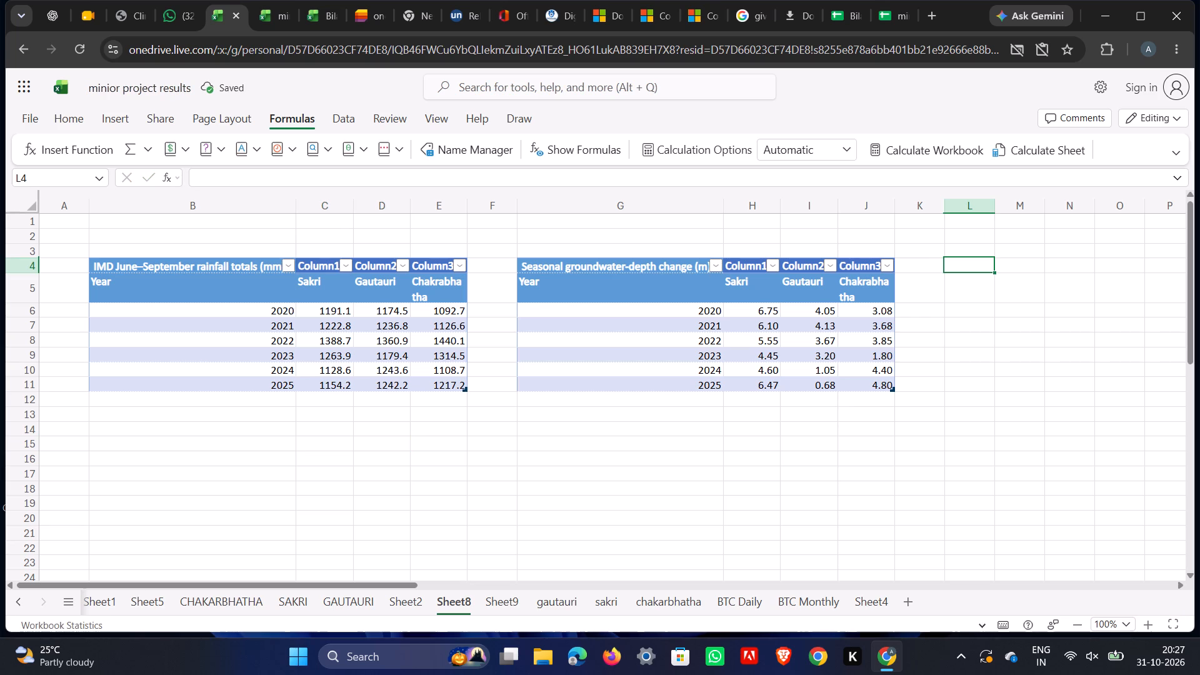
{"action": "left_click", "coordinate": [506, 598]}
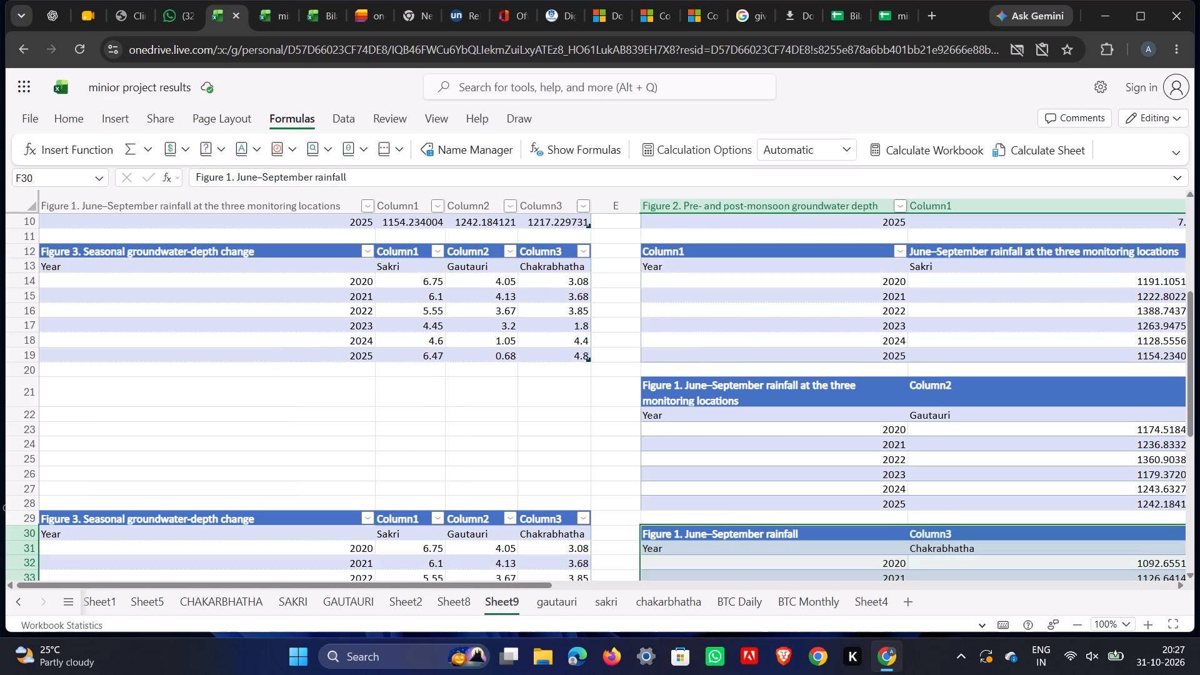
{"action": "scroll", "coordinate": [466, 412], "scroll_direction": "up", "scroll_amount": 7}
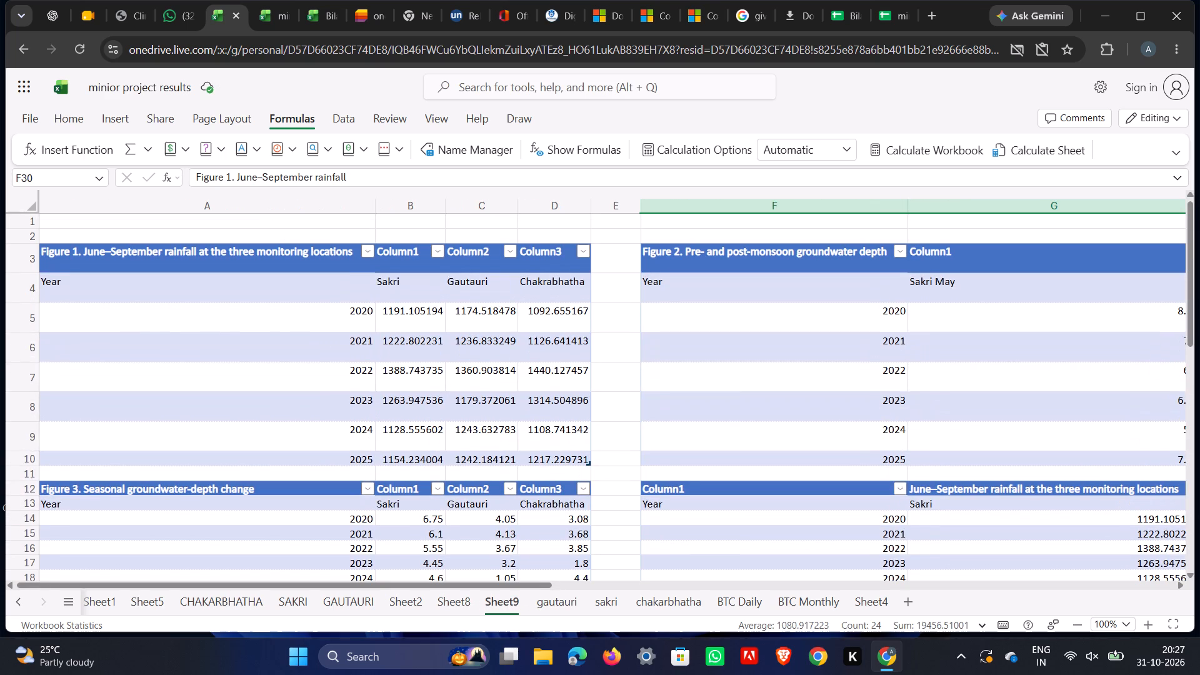
{"action": "scroll", "coordinate": [466, 414], "scroll_direction": "down", "scroll_amount": 2}
{"action": "left_click", "coordinate": [454, 596]}
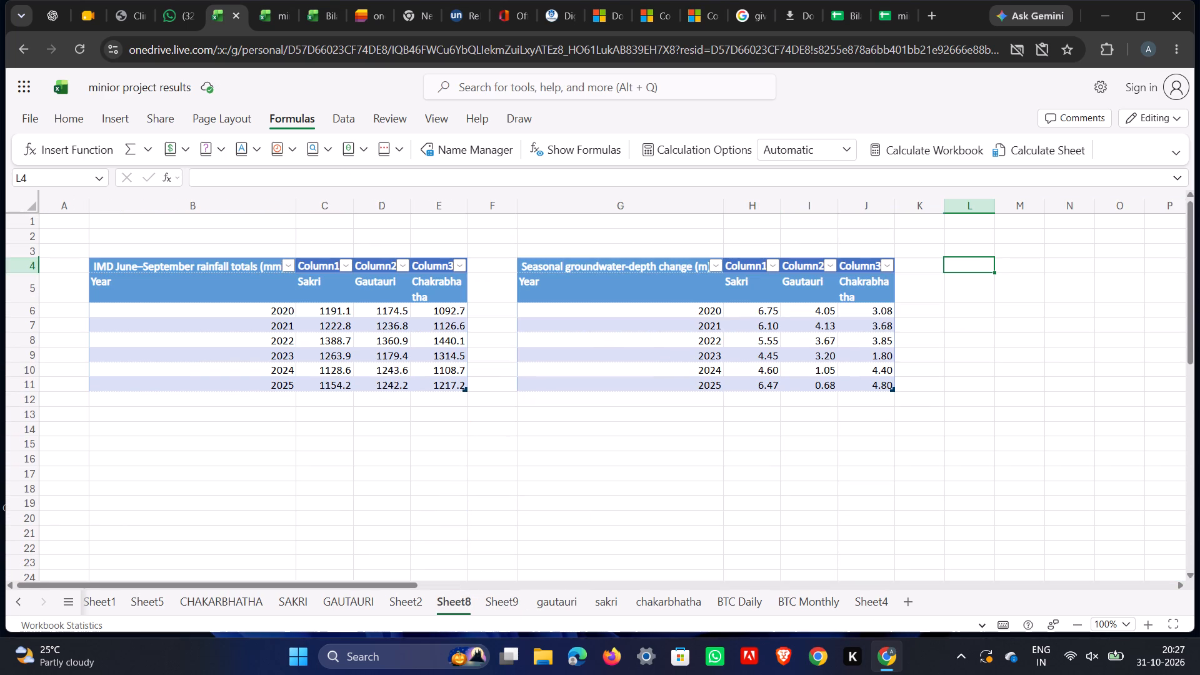
Look through the BTC Daily, BTC Monthly, Sheet4, CHAKARBHATHA, Sheet5, GAUTAURI, Sheet2 and Sheet8 sheets for the rainfall and groundwater tables.
{"action": "left_click", "coordinate": [749, 601]}
{"action": "left_click", "coordinate": [796, 598]}
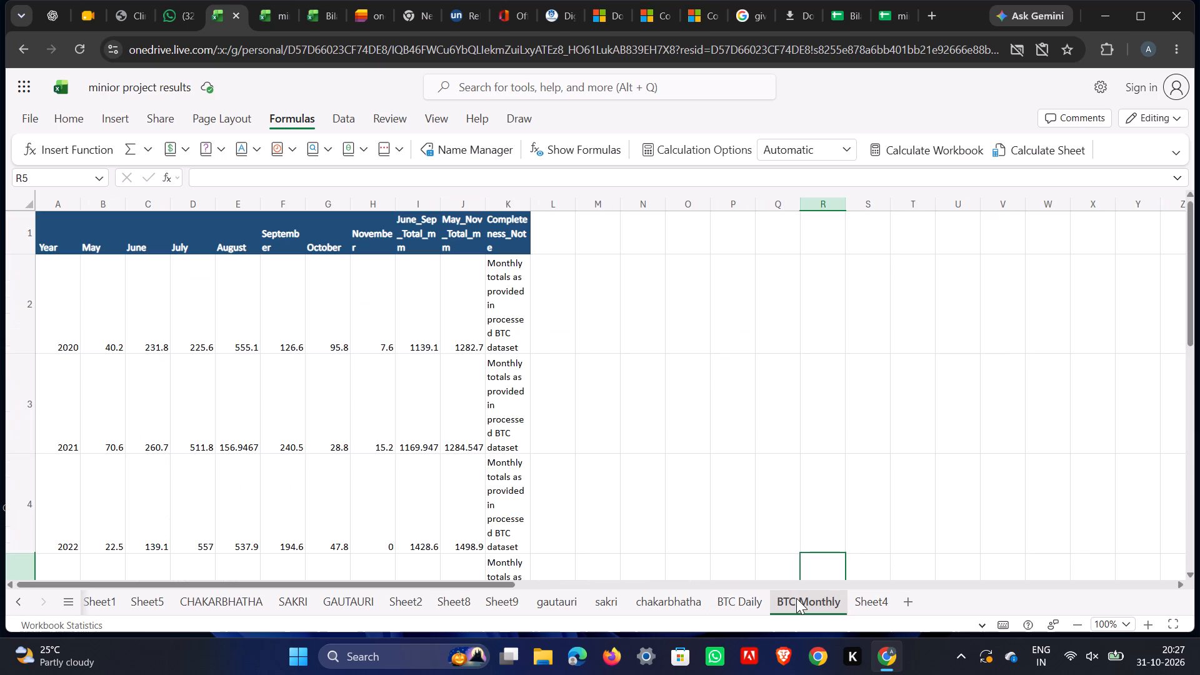
{"action": "left_click", "coordinate": [863, 594]}
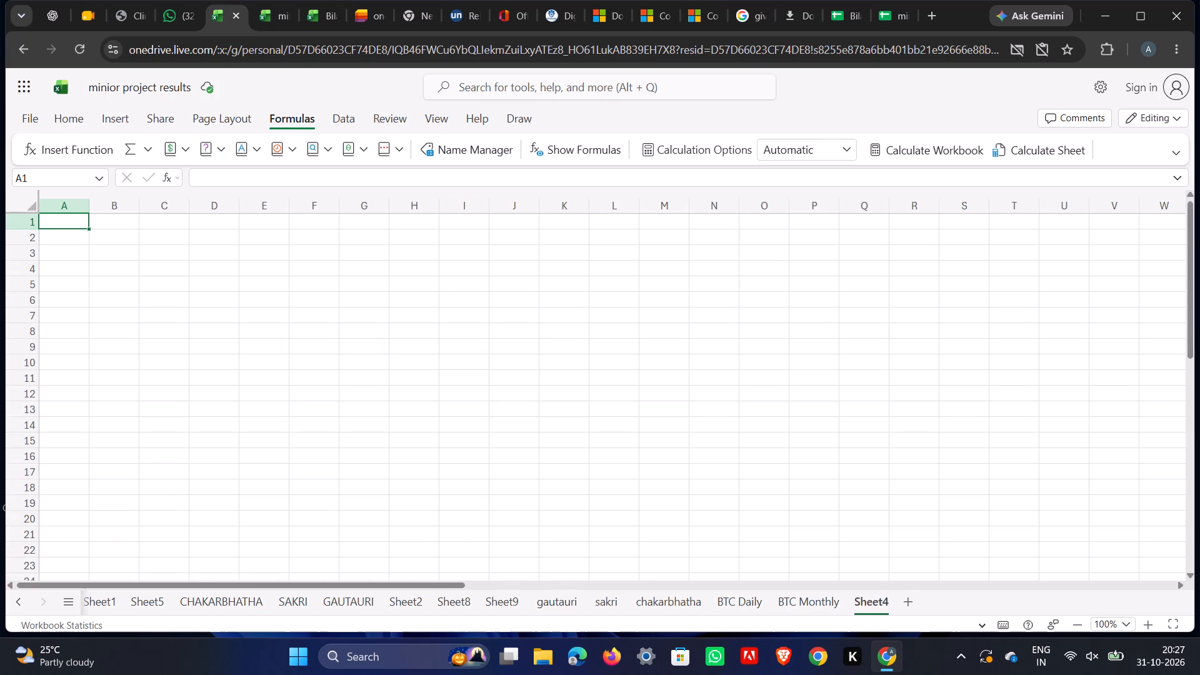
{"action": "left_click", "coordinate": [209, 592]}
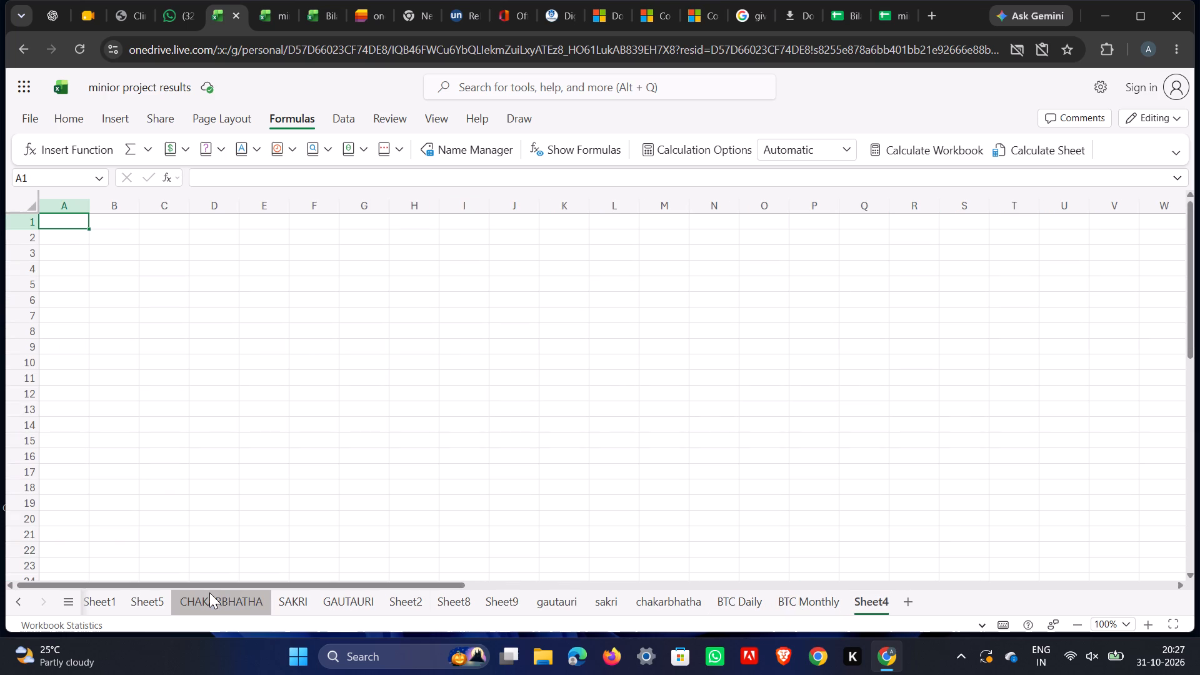
{"action": "left_click", "coordinate": [131, 596]}
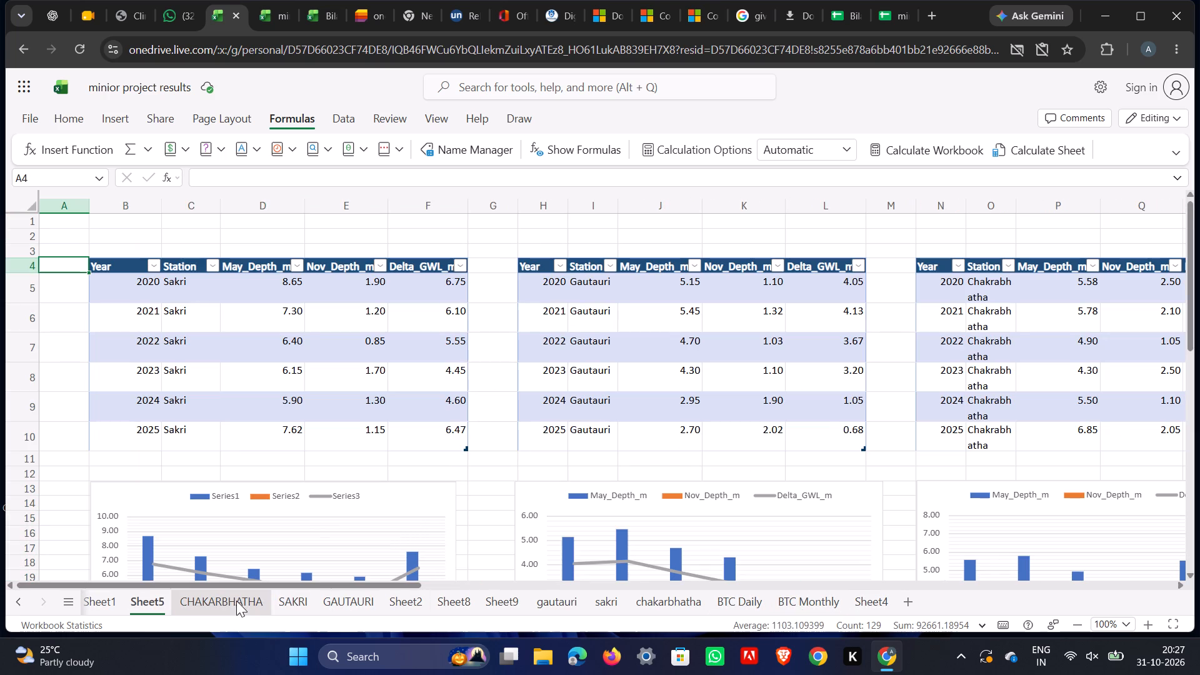
{"action": "left_click", "coordinate": [327, 597]}
{"action": "left_click", "coordinate": [401, 597]}
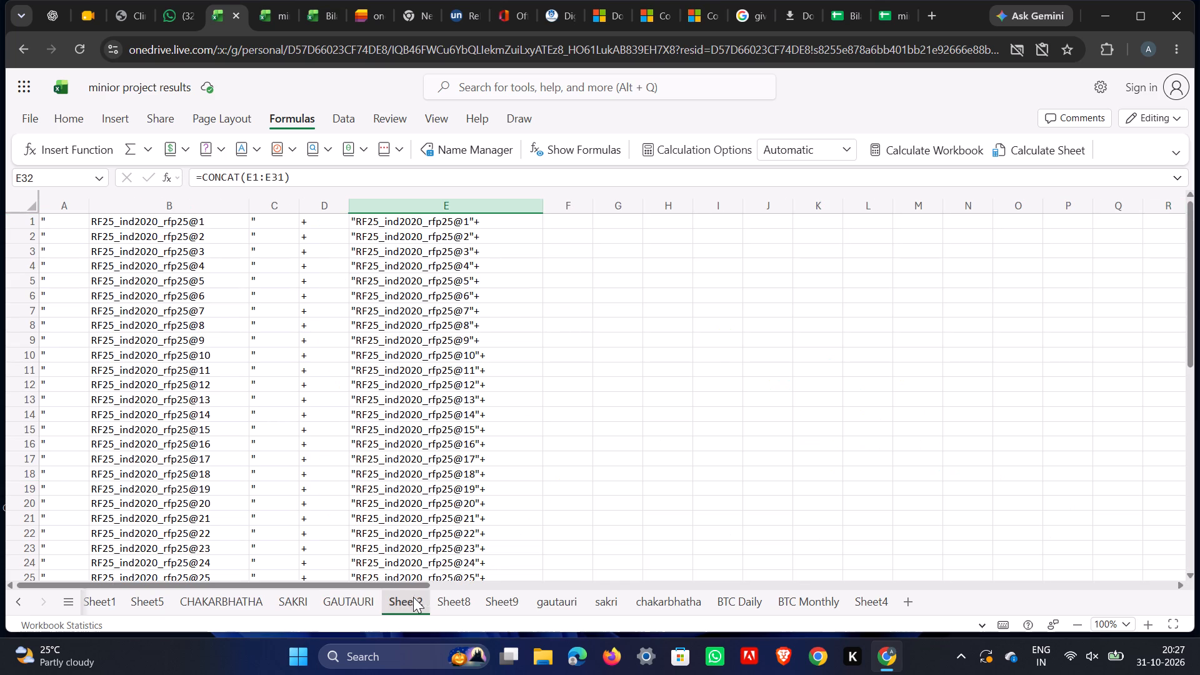
{"action": "left_click", "coordinate": [431, 596]}
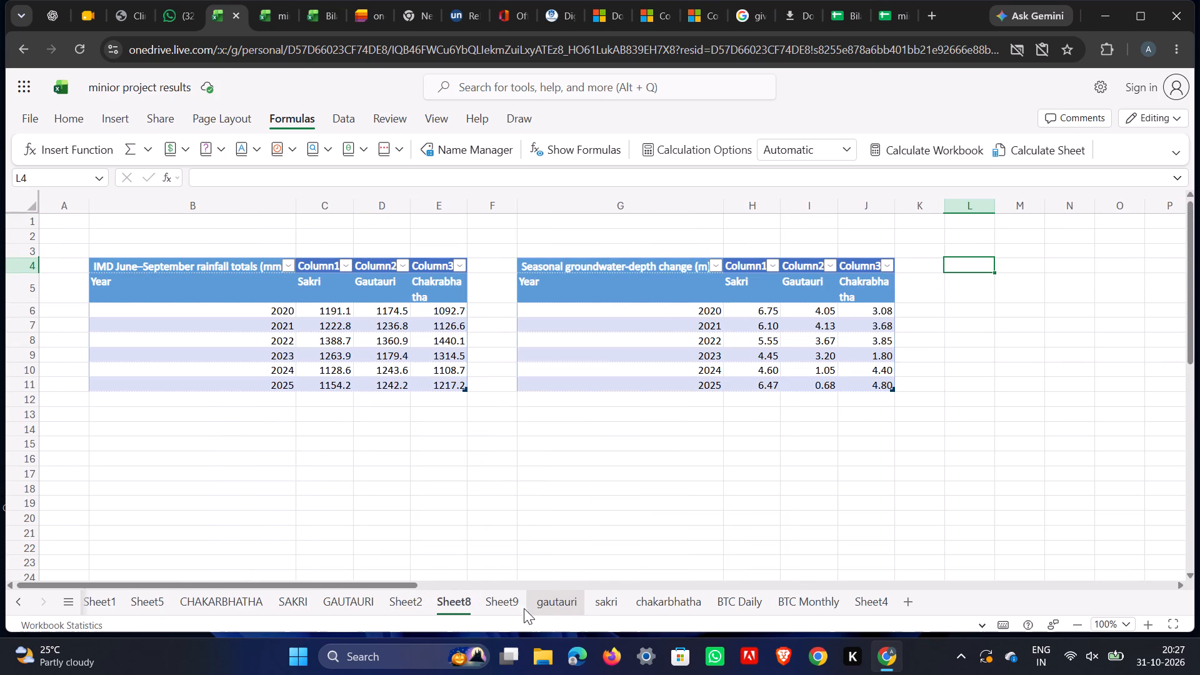
Examine the rainfall and groundwater-depth tables on Sheet9, including the Sakri table in F12:H19.
{"action": "left_click", "coordinate": [514, 602]}
{"action": "scroll", "coordinate": [413, 431], "scroll_direction": "up", "scroll_amount": 9}
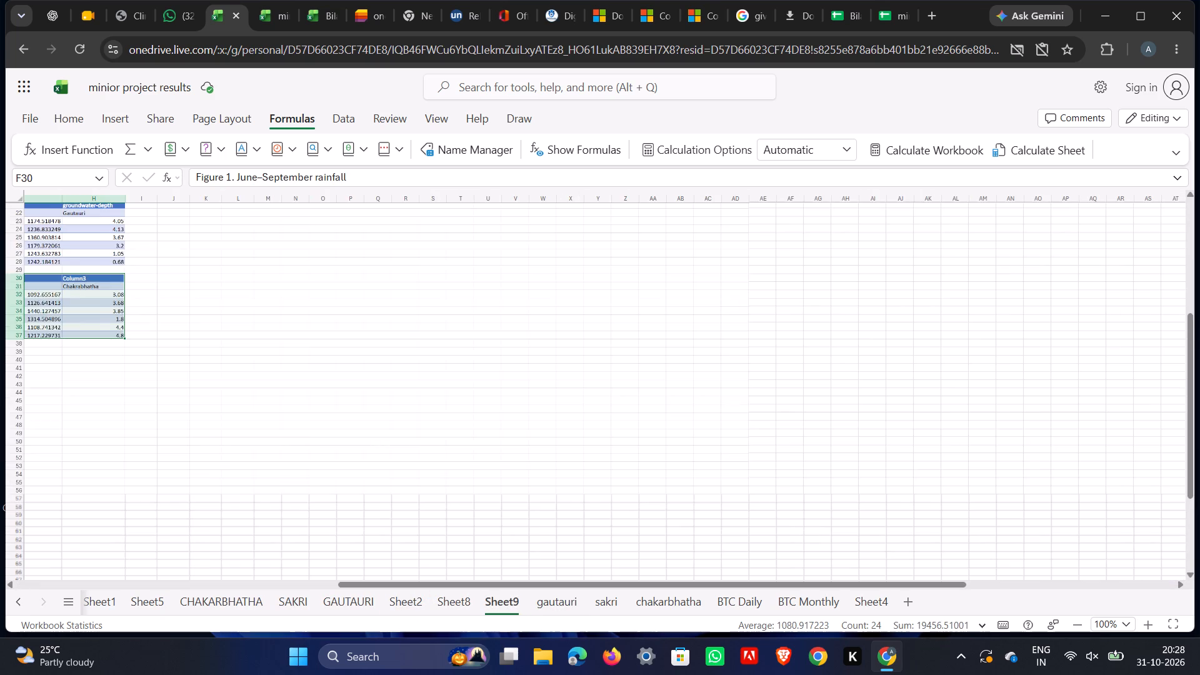
{"action": "scroll", "coordinate": [516, 389], "scroll_direction": "right", "scroll_amount": 1}
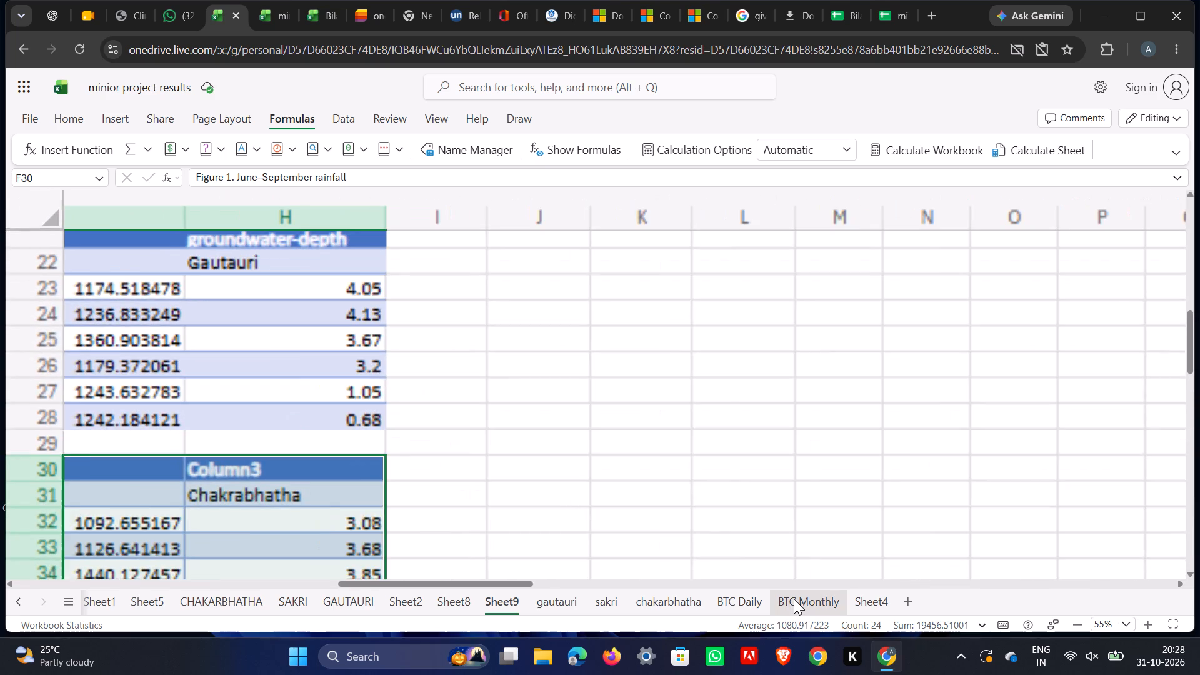
{"action": "scroll", "coordinate": [552, 342], "scroll_direction": "down", "scroll_amount": 5}
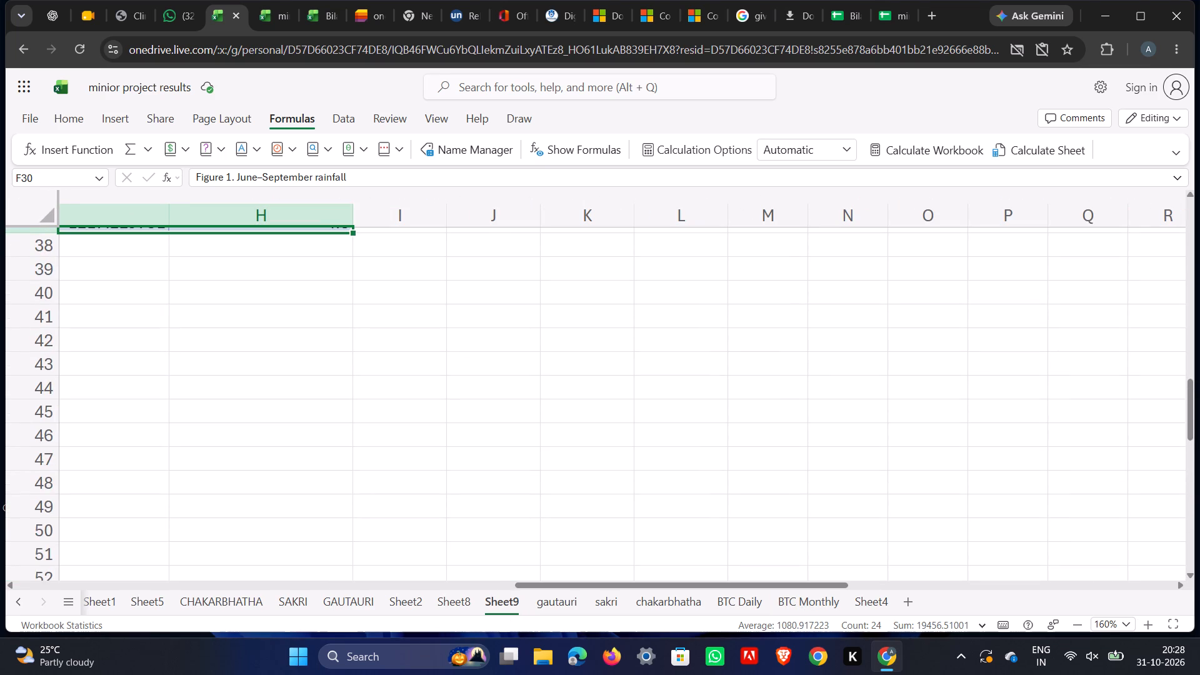
{"action": "left_click_drag", "start_coordinate": [496, 582], "coordinate": [174, 566]}
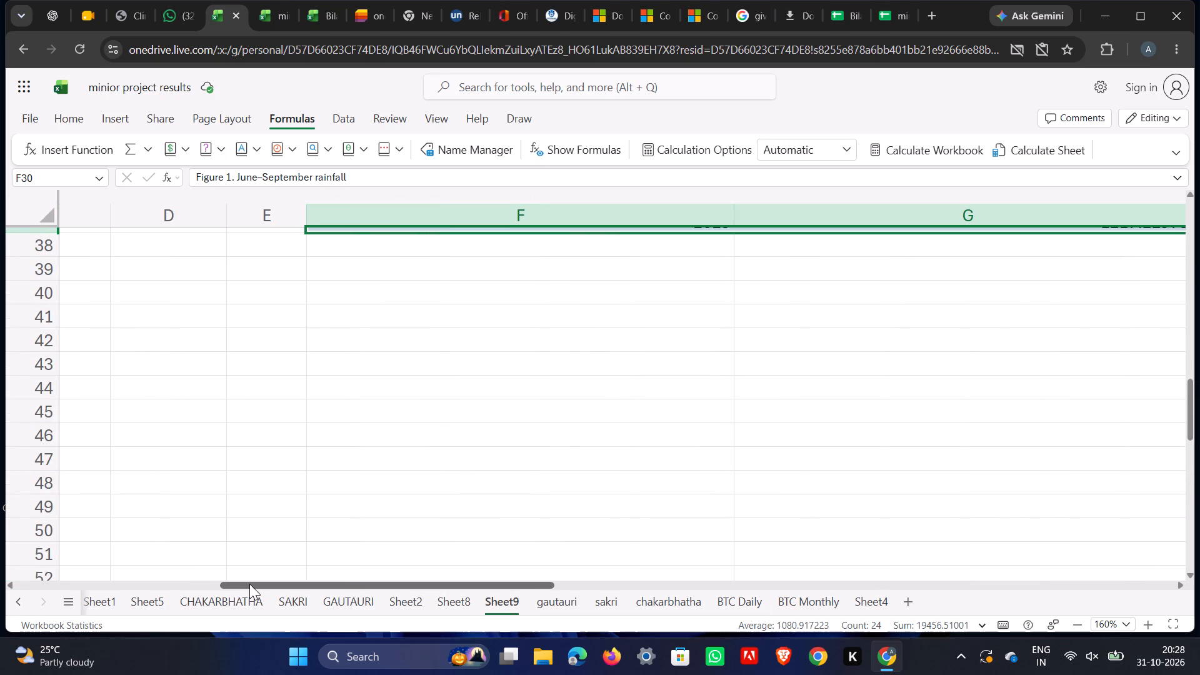
{"action": "left_click_drag", "start_coordinate": [249, 584], "coordinate": [0, 569]}
{"action": "scroll", "coordinate": [168, 406], "scroll_direction": "up", "scroll_amount": 6}
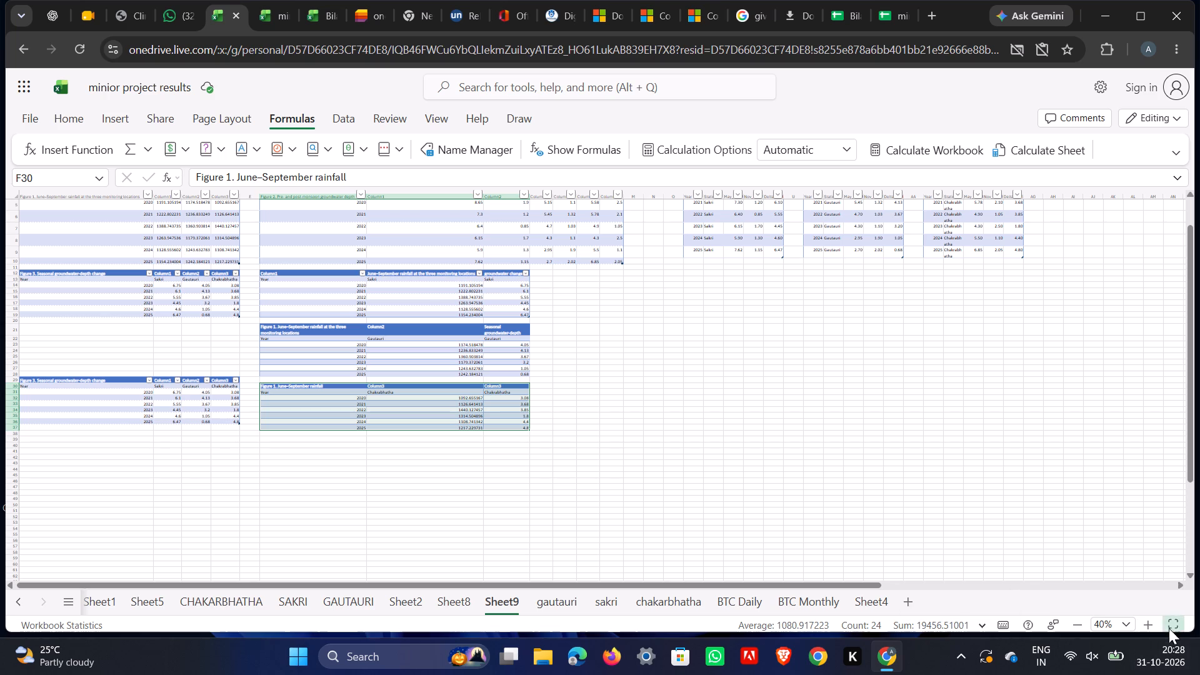
{"action": "left_click", "coordinate": [1142, 628]}
{"action": "double_click", "coordinate": [1142, 628]}
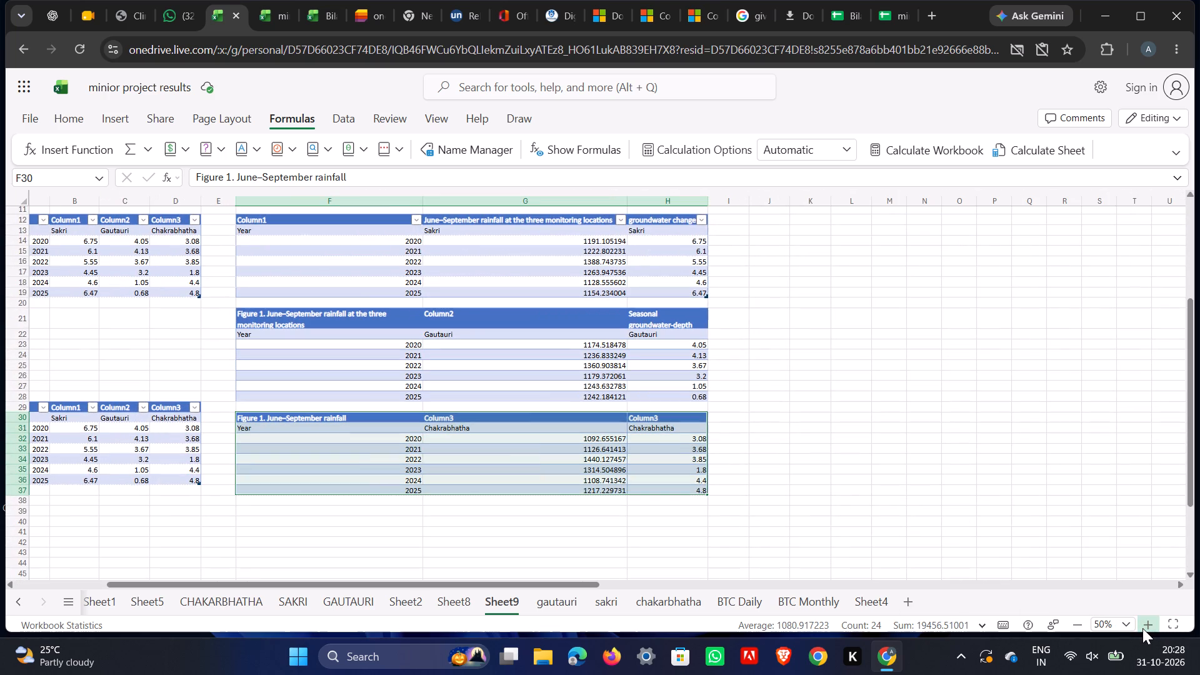
{"action": "left_click_drag", "start_coordinate": [532, 582], "coordinate": [262, 566]}
{"action": "scroll", "coordinate": [312, 481], "scroll_direction": "up", "scroll_amount": 3}
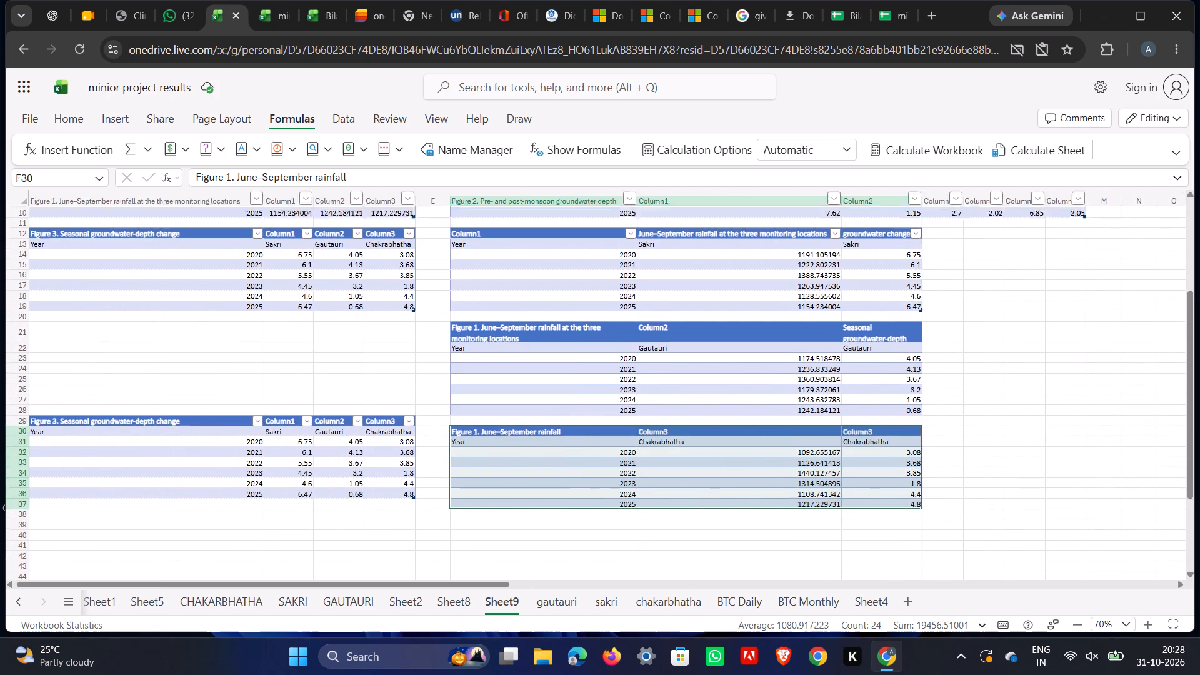
{"action": "scroll", "coordinate": [312, 481], "scroll_direction": "up", "scroll_amount": 6}
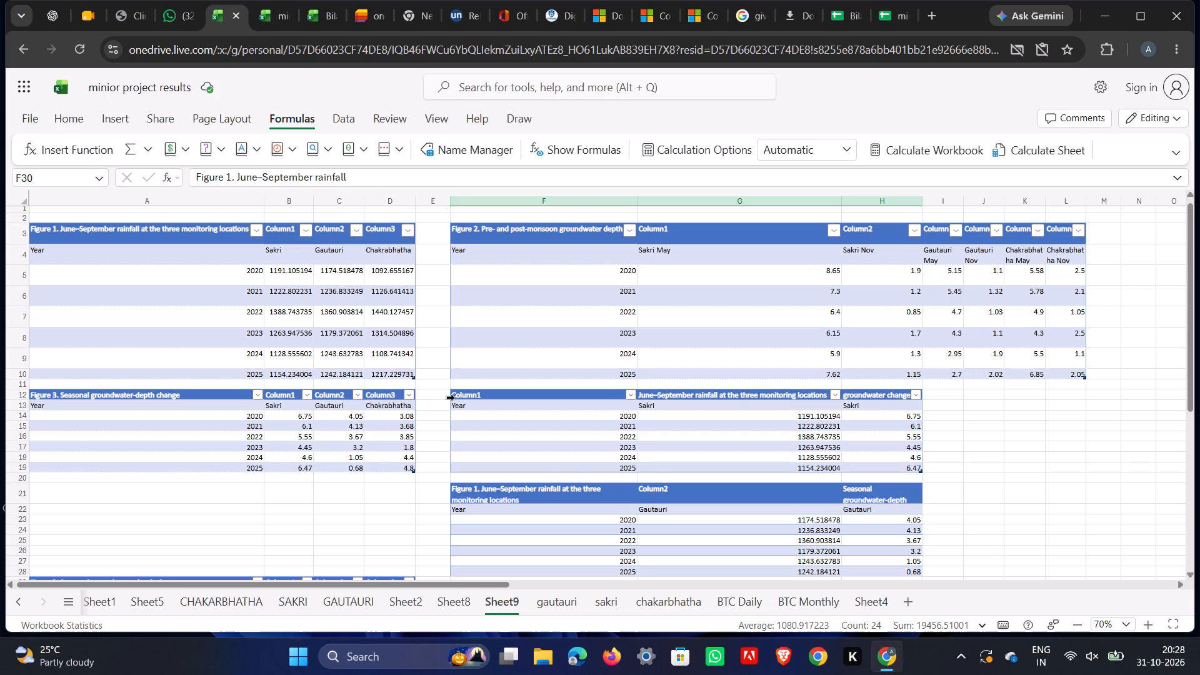
{"action": "left_click_drag", "start_coordinate": [454, 397], "coordinate": [914, 476]}
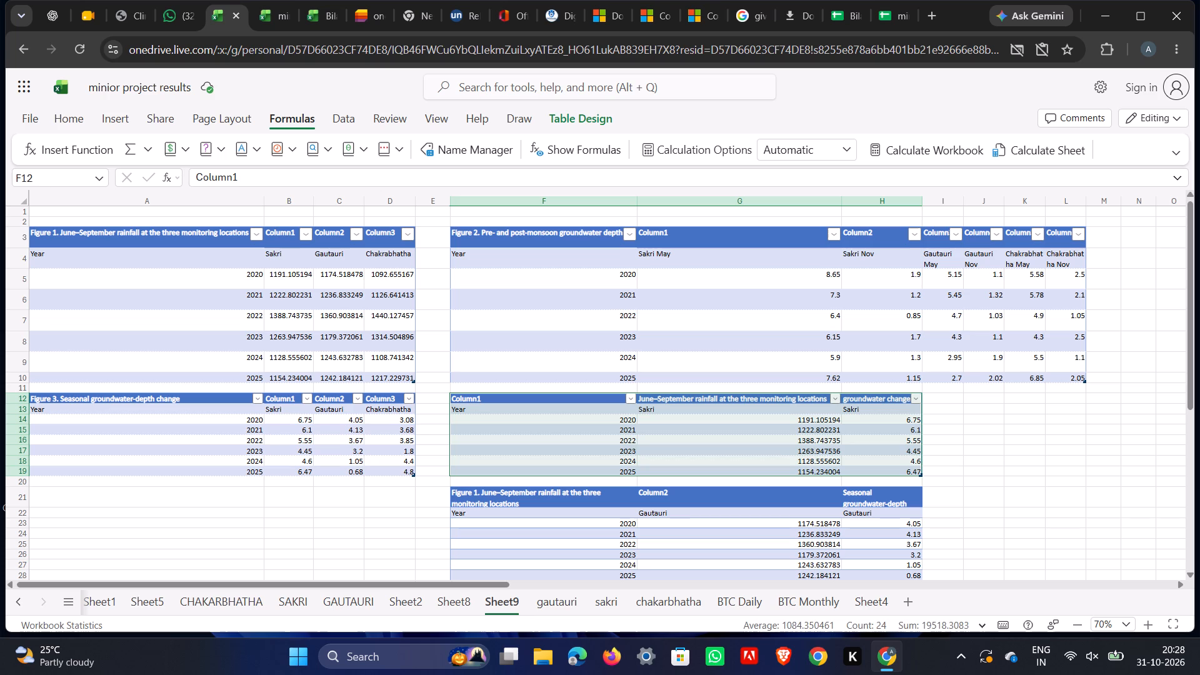
{"action": "left_click", "coordinate": [915, 476]}
{"action": "left_click", "coordinate": [1131, 469]}
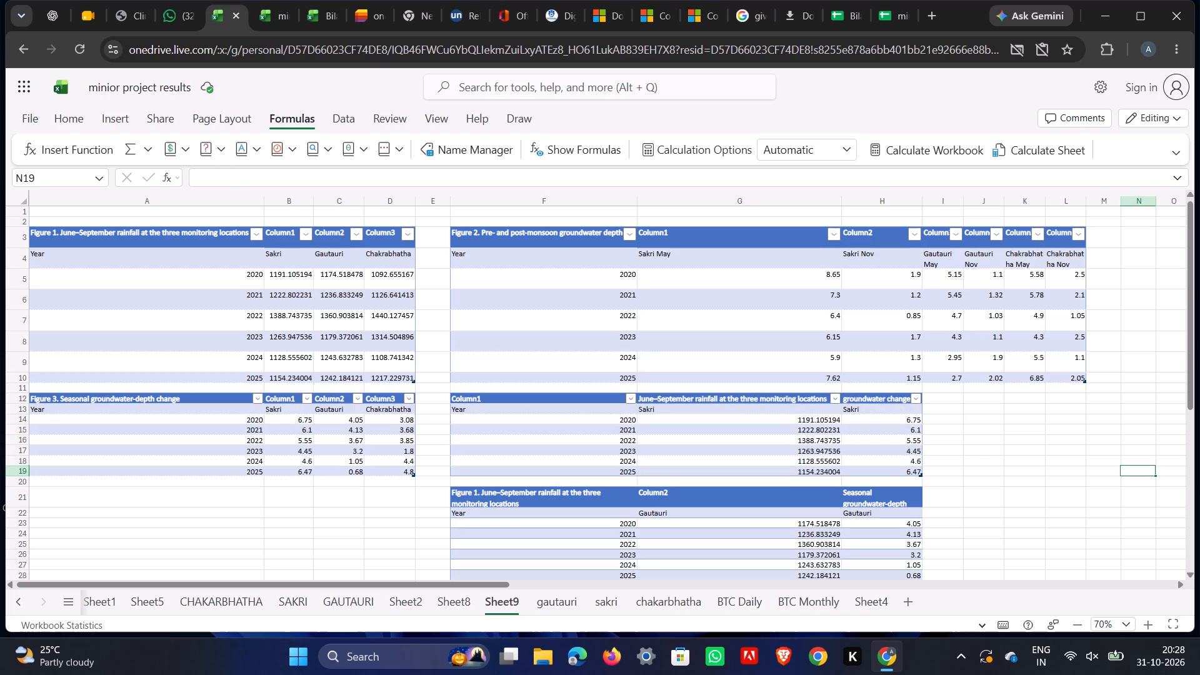
Change the rainfall header in G12 of the Sakri table on Sheet9 to "June–September rainfall at Sakri".
{"action": "left_click", "coordinate": [821, 397]}
{"action": "left_click", "coordinate": [821, 397]}
{"action": "left_click", "coordinate": [829, 399]}
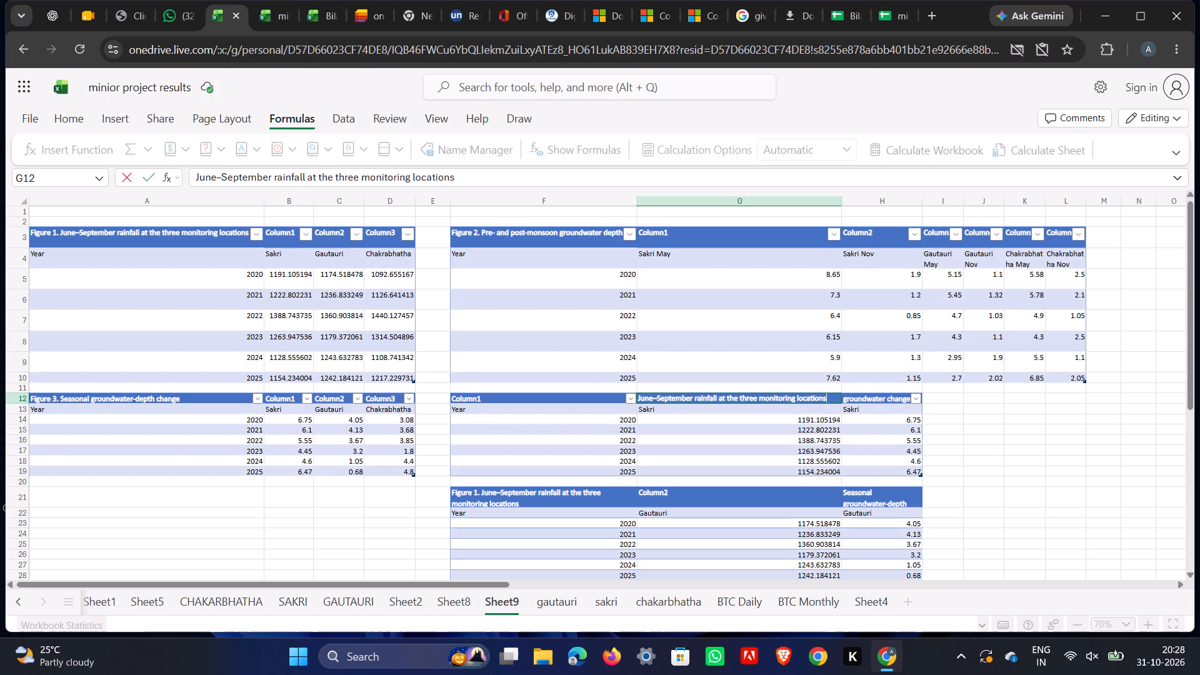
{"action": "key", "text": "BackSpace"}
{"action": "key", "text": "BackSpace"}
{"action": "key", "text": "BackSpace"}
{"action": "key", "text": "BackSpace"}
{"action": "key", "text": "BackSpace"}
{"action": "key", "text": "BackSpace"}
{"action": "key", "text": "BackSpace"}
{"action": "key", "text": "BackSpace"}
{"action": "key", "text": "BackSpace"}
{"action": "key", "text": "BackSpace"}
{"action": "key", "text": "BackSpace"}
{"action": "key", "text": "BackSpace"}
{"action": "key", "text": "BackSpace"}
{"action": "key", "text": "BackSpace"}
{"action": "key", "text": "BackSpace"}
{"action": "key", "text": "BackSpace"}
{"action": "key", "text": "BackSpace"}
{"action": "key", "text": "BackSpace"}
{"action": "key", "text": "BackSpace"}
{"action": "key", "text": "BackSpace"}
{"action": "key", "text": "BackSpace"}
{"action": "key", "text": "BackSpace"}
{"action": "key", "text": "BackSpace"}
{"action": "key", "text": "BackSpace"}
{"action": "key", "text": "BackSpace"}
{"action": "key", "text": "BackSpace"}
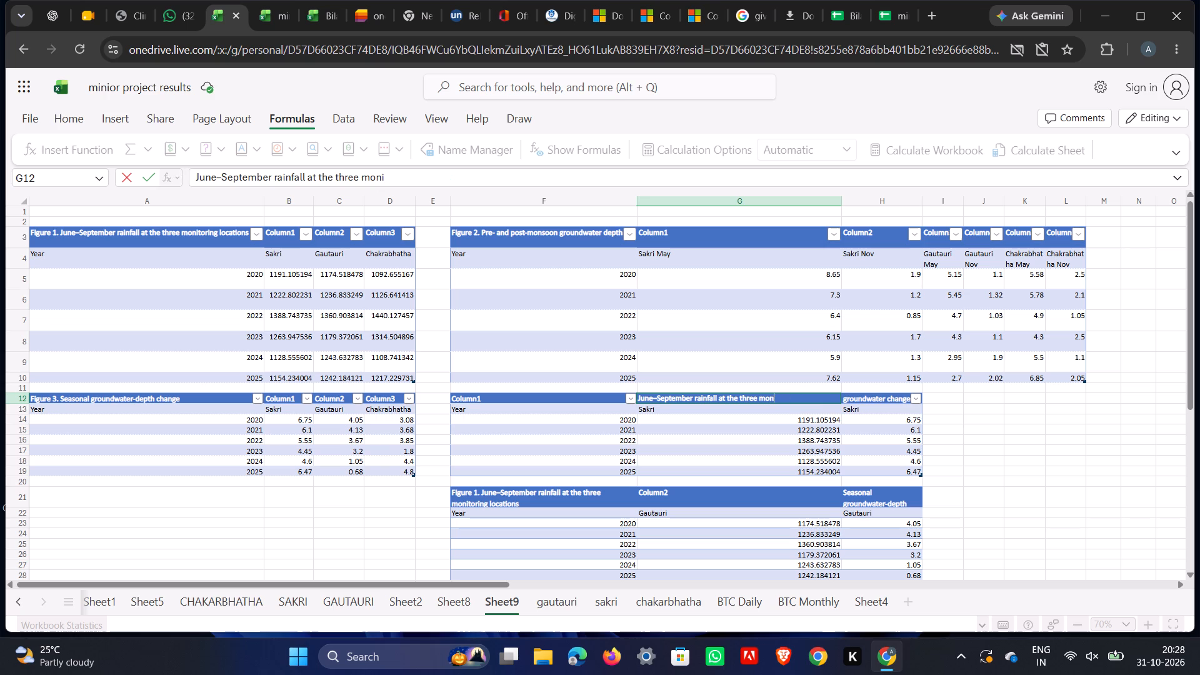
{"action": "key", "text": "BackSpace"}
{"action": "key", "text": "BackSpace"}
{"action": "key", "text": "BackSpace"}
{"action": "key", "text": "BackSpace"}
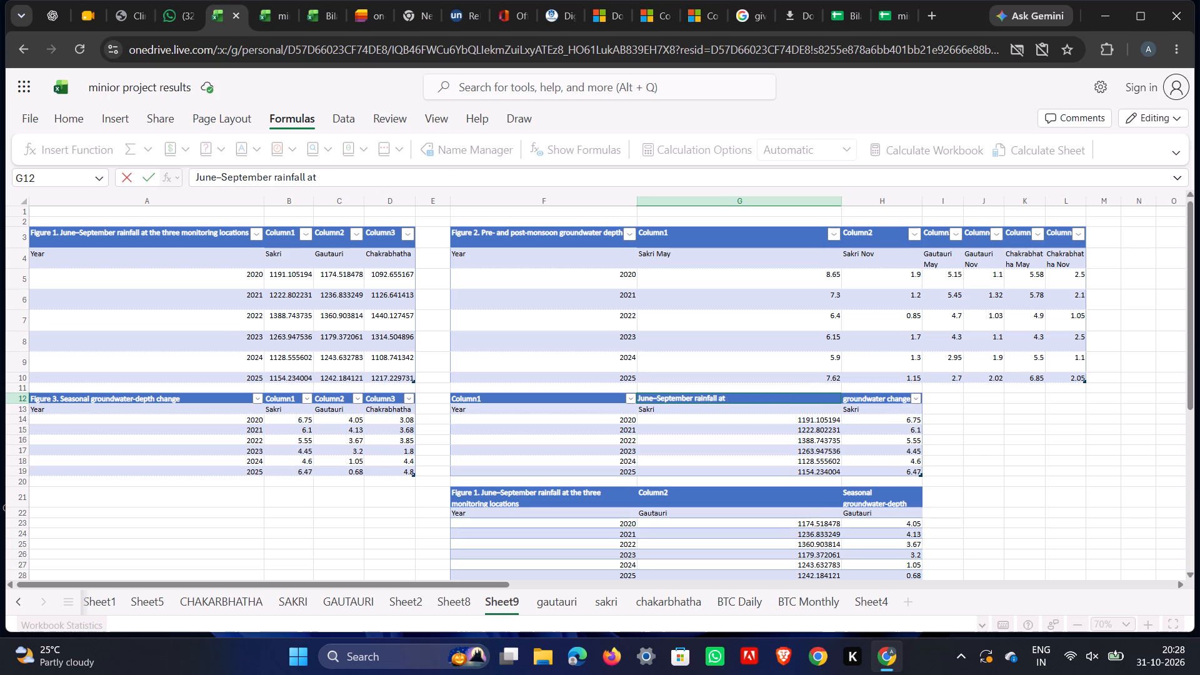
{"action": "type", "text": "SA"}
{"action": "key", "text": "BackSpace"}
{"action": "type", "text": "akri"}
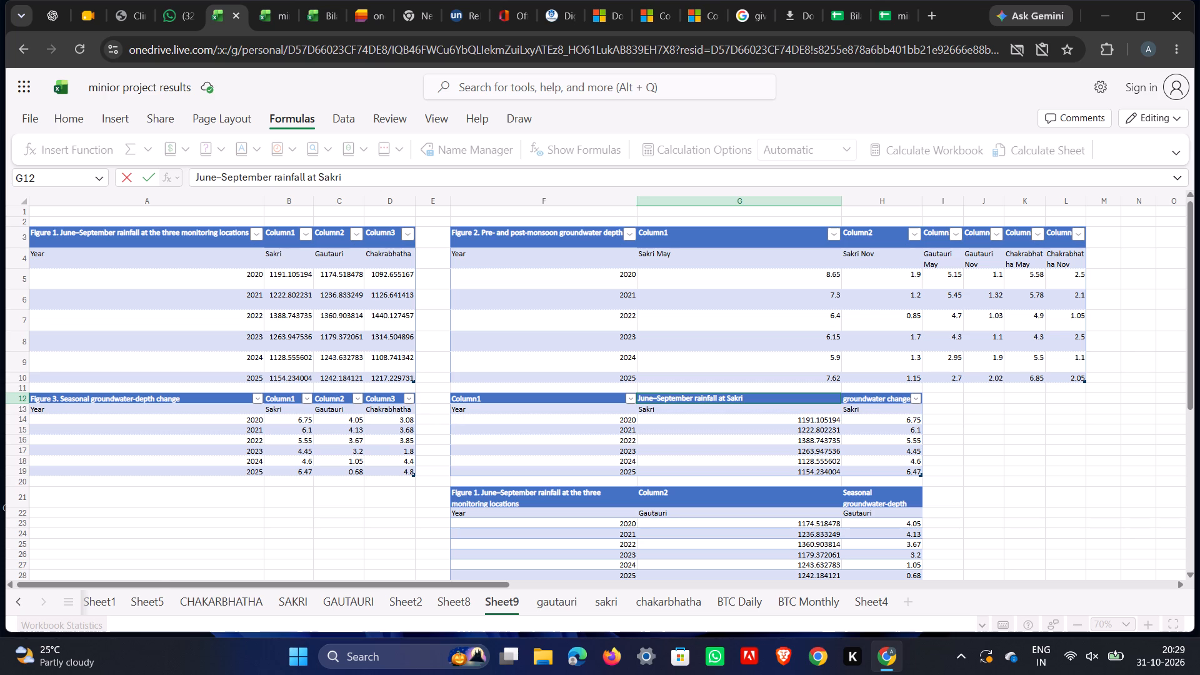
Replace the Column1 header in F12 of the Sakri table with Year.
{"action": "left_click", "coordinate": [533, 398]}
{"action": "left_click_drag", "start_coordinate": [533, 398], "coordinate": [471, 402]}
{"action": "left_click", "coordinate": [503, 397]}
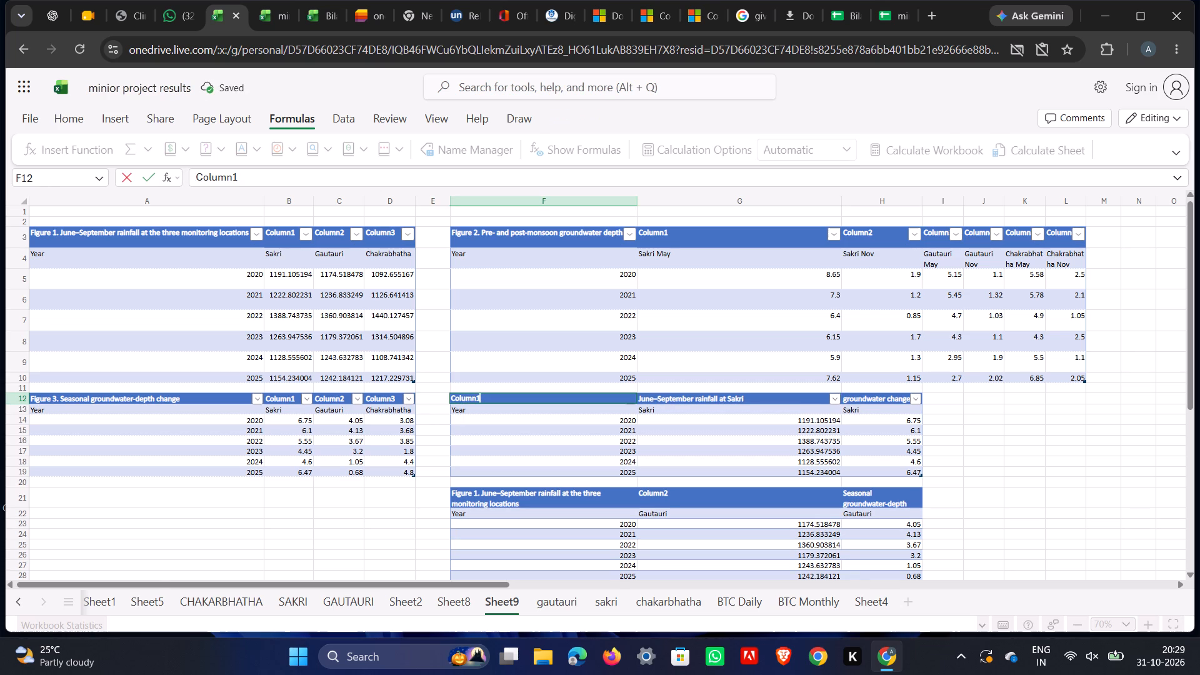
{"action": "key", "text": "BackSpace"}
{"action": "key", "text": "BackSpace"}
{"action": "key", "text": "BackSpace"}
{"action": "key", "text": "BackSpace"}
{"action": "key", "text": "BackSpace"}
{"action": "key", "text": "BackSpace"}
{"action": "key", "text": "BackSpace"}
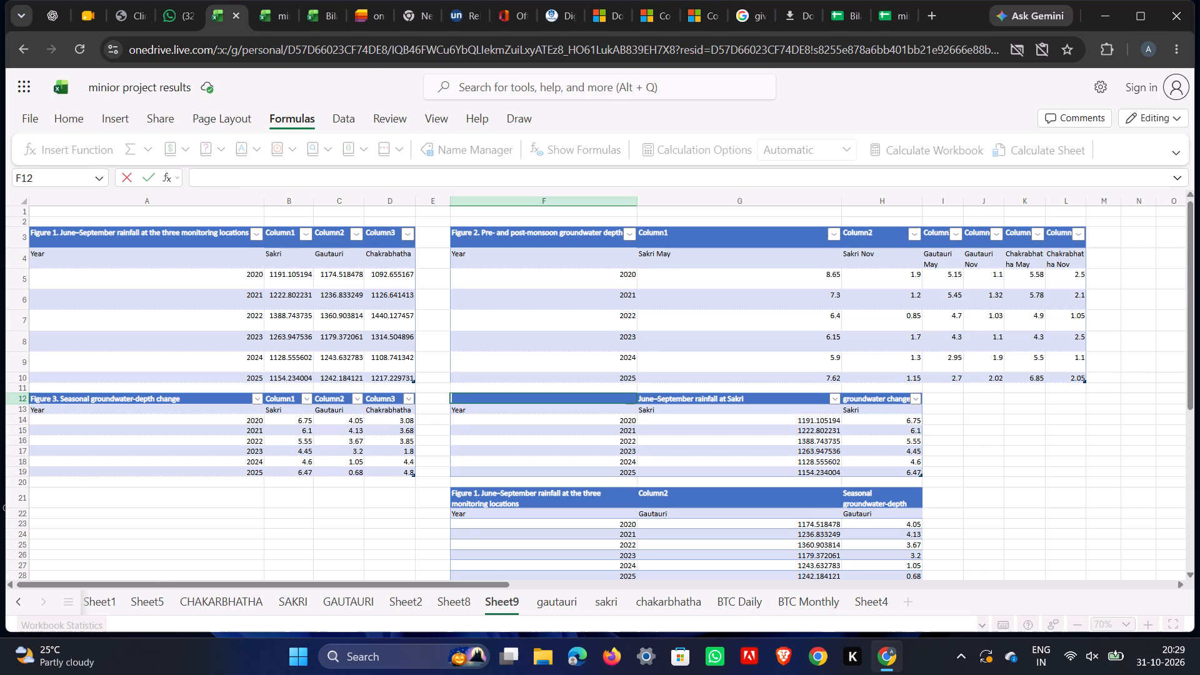
{"action": "key", "text": "shift+y"}
{"action": "key", "text": "Return"}
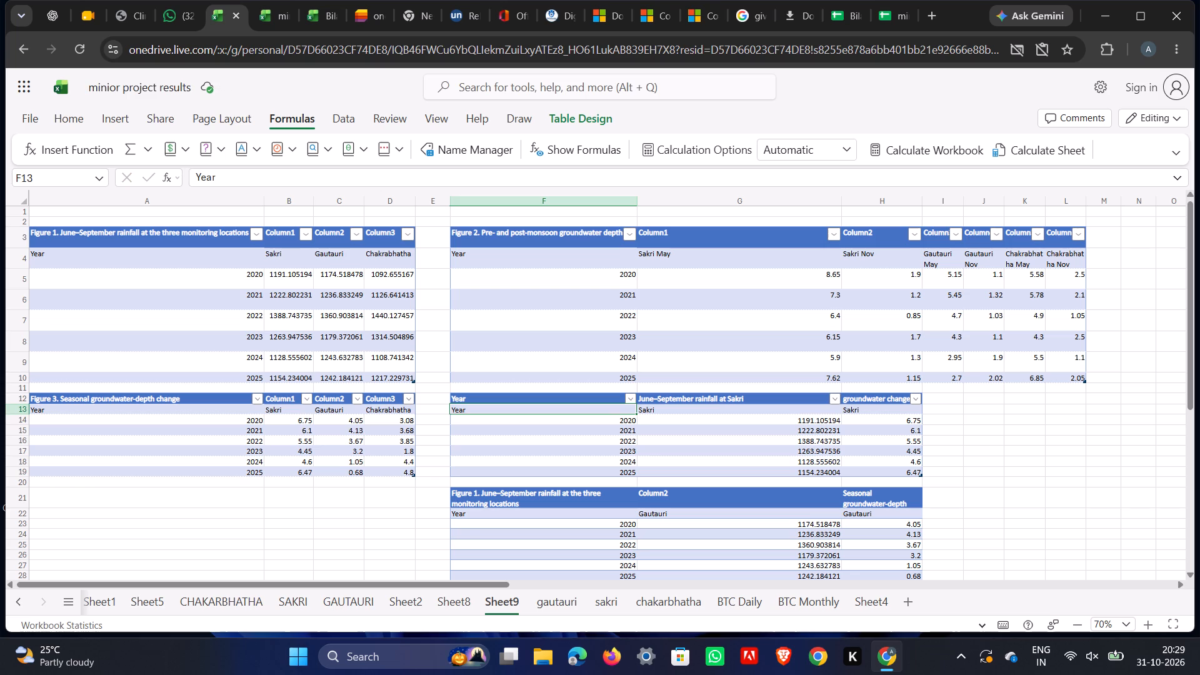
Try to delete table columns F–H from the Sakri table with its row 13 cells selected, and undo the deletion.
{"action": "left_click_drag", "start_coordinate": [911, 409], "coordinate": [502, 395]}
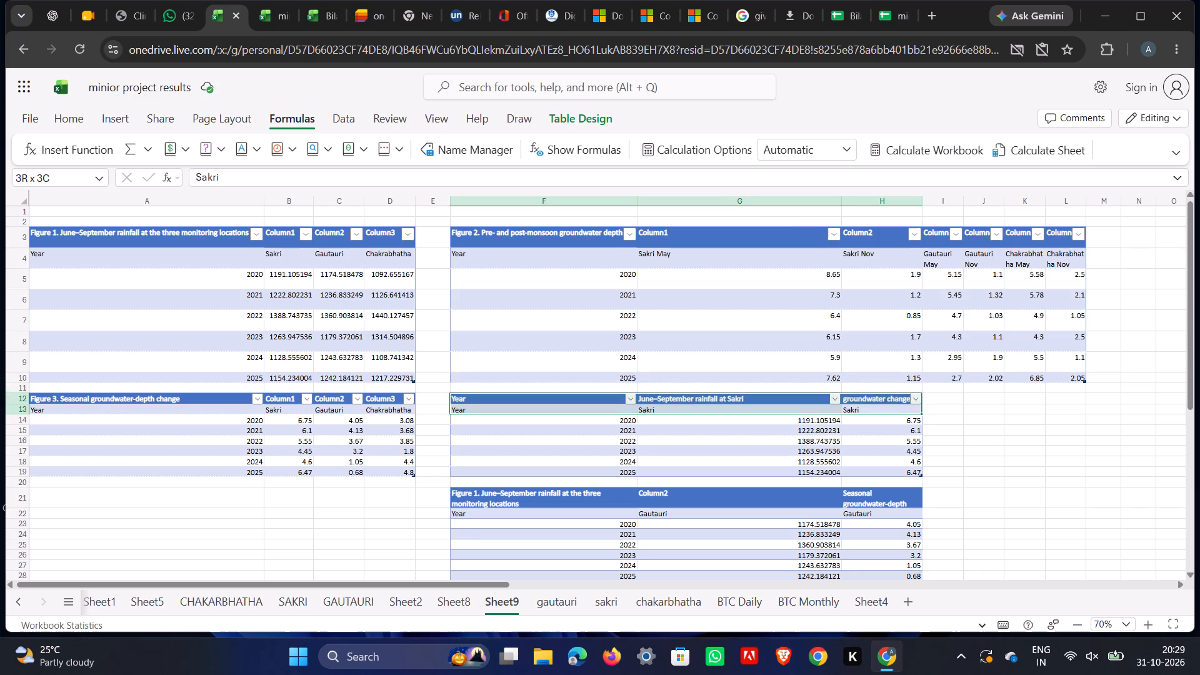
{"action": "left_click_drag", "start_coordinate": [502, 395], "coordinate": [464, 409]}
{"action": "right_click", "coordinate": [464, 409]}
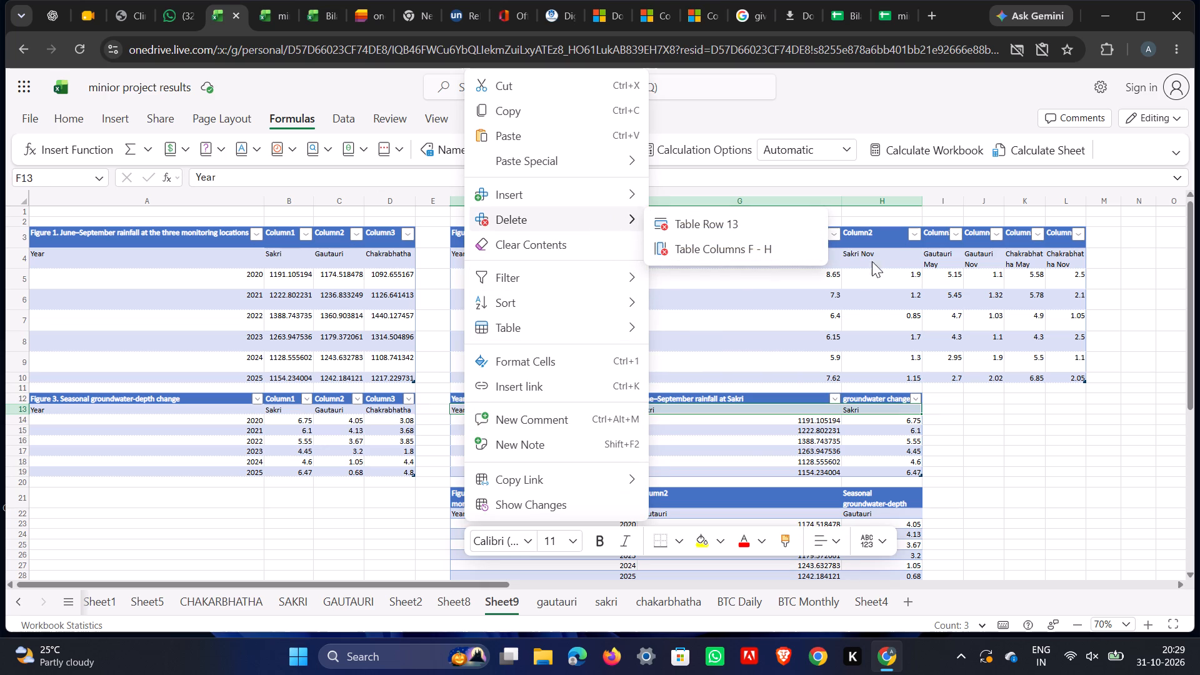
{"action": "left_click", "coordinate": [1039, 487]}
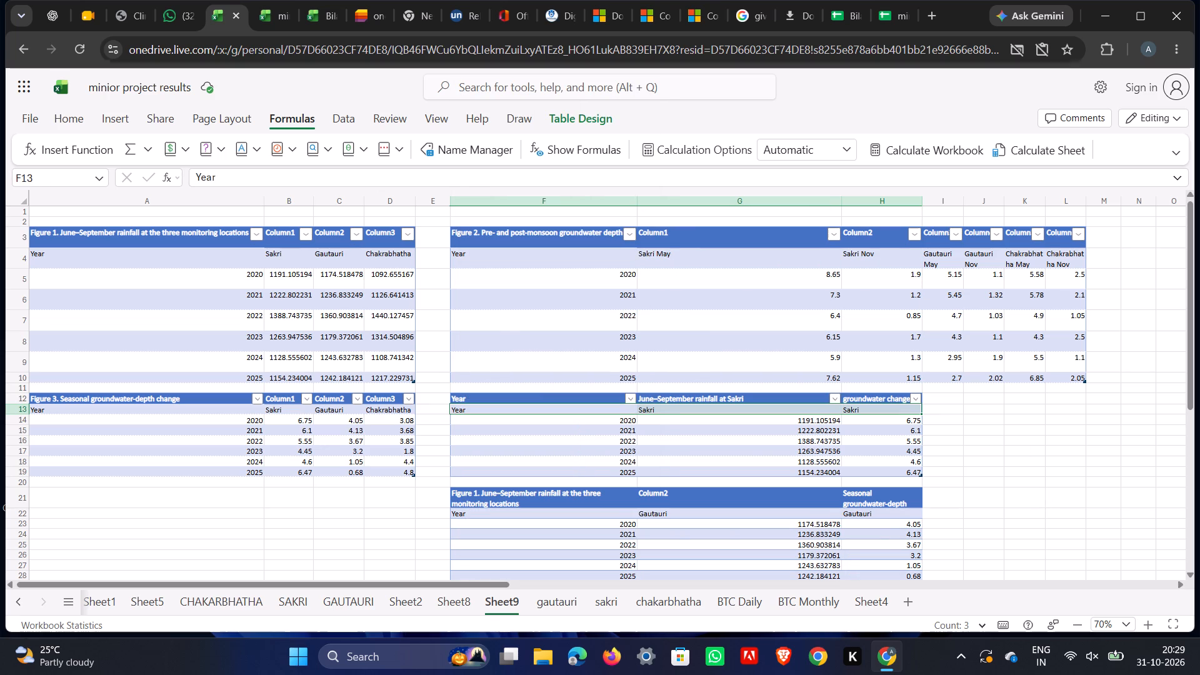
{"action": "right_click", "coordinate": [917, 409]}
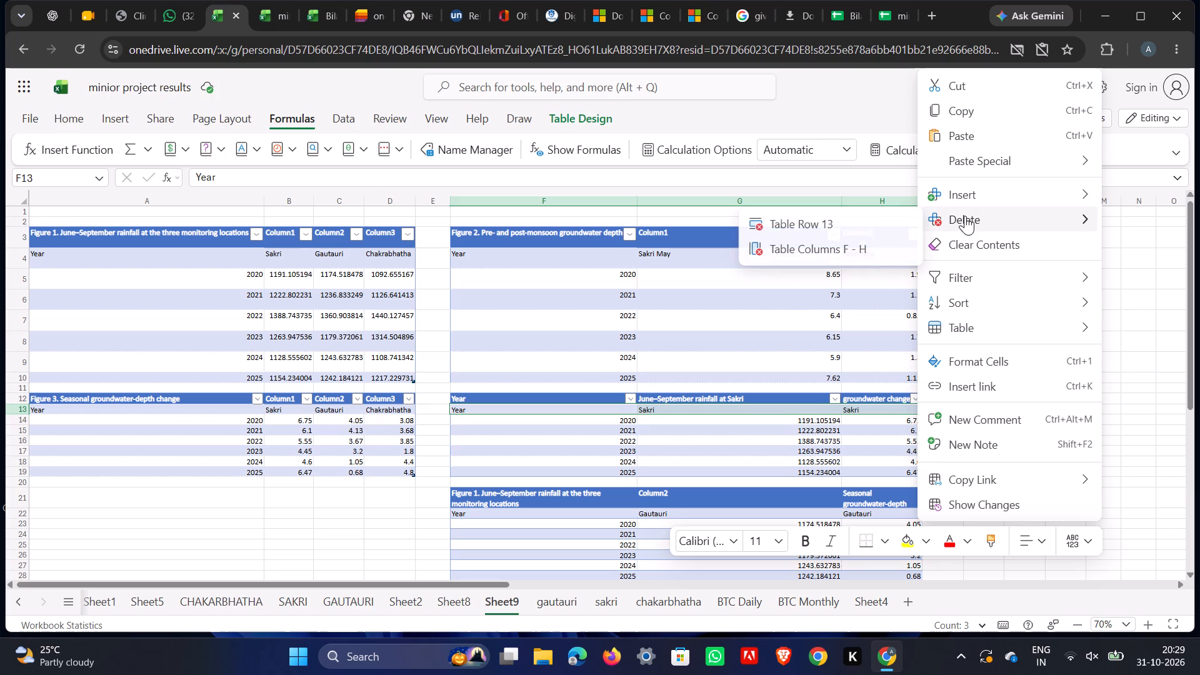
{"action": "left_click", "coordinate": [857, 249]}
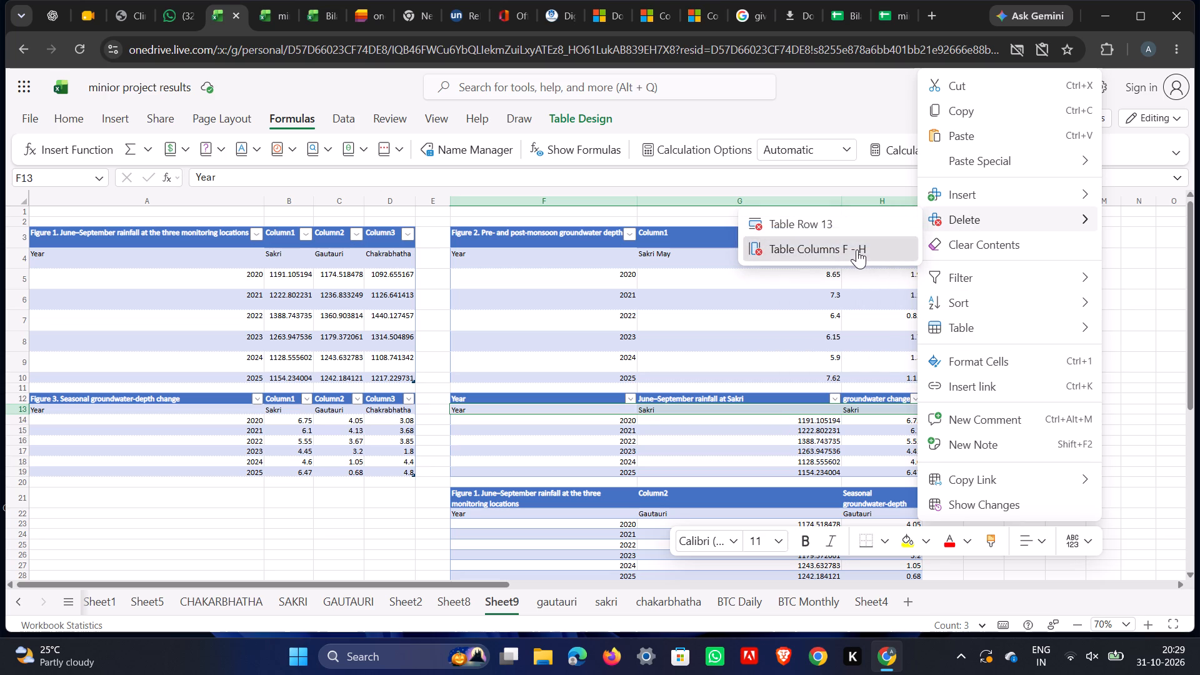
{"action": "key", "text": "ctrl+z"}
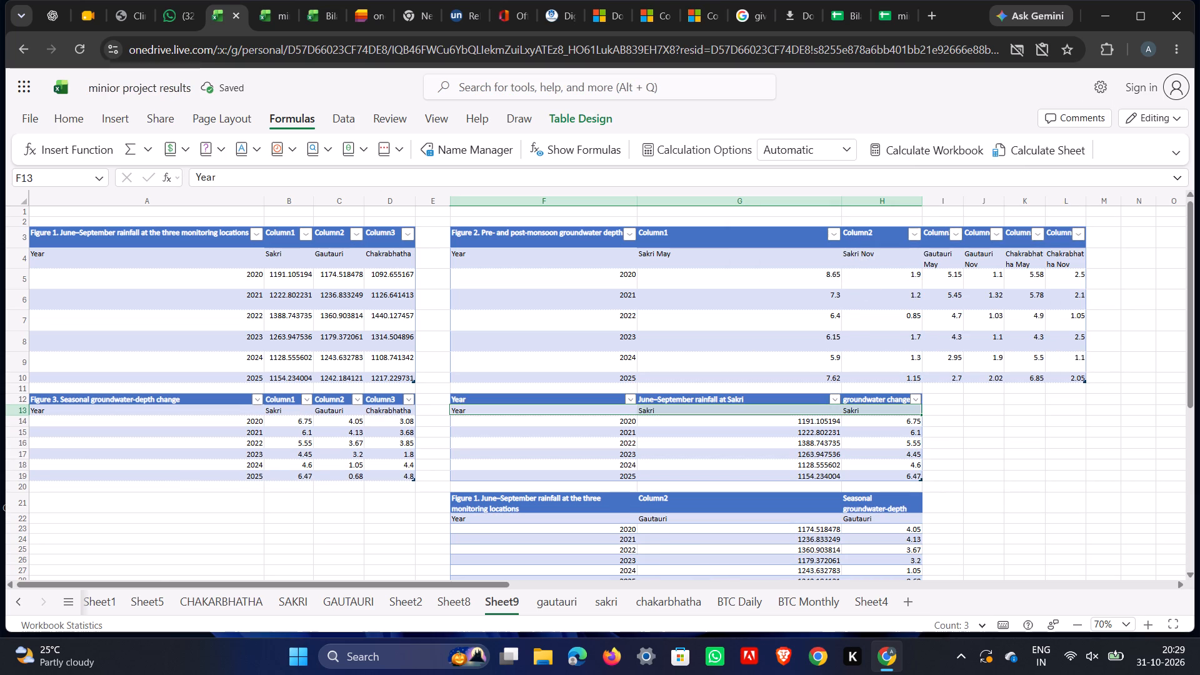
Clear the redundant Year and Sakri subheader cells in F13:H13 of the Sakri table.
{"action": "key", "text": "Delete"}
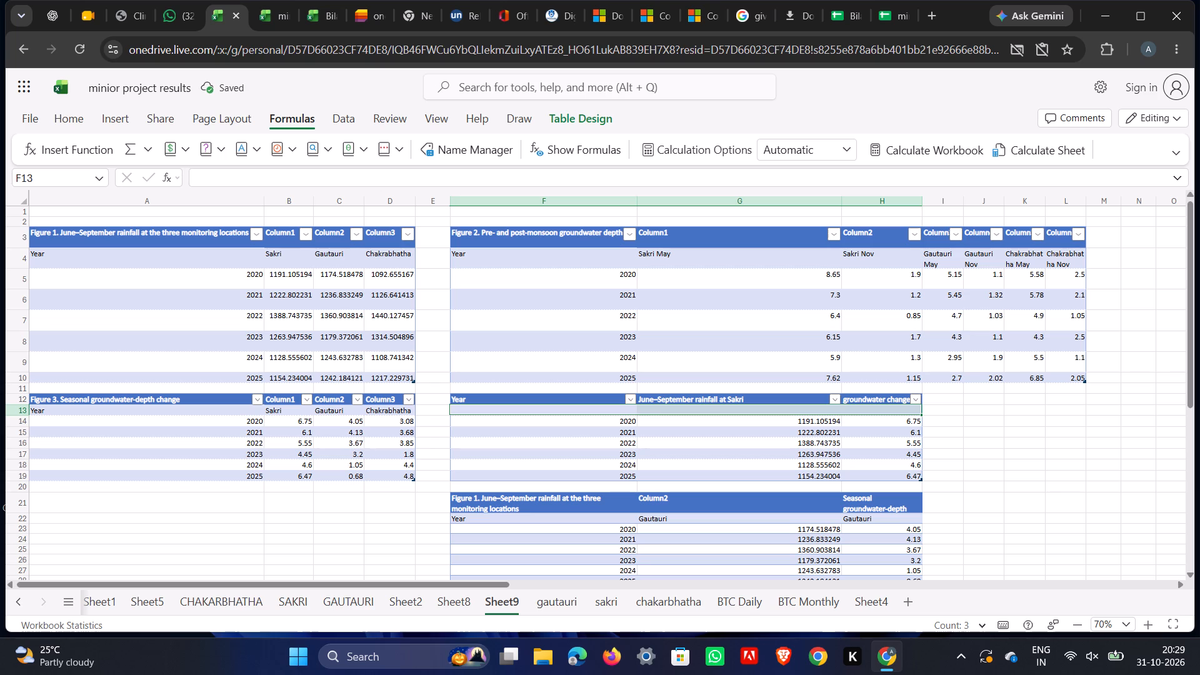
{"action": "left_click", "coordinate": [987, 416]}
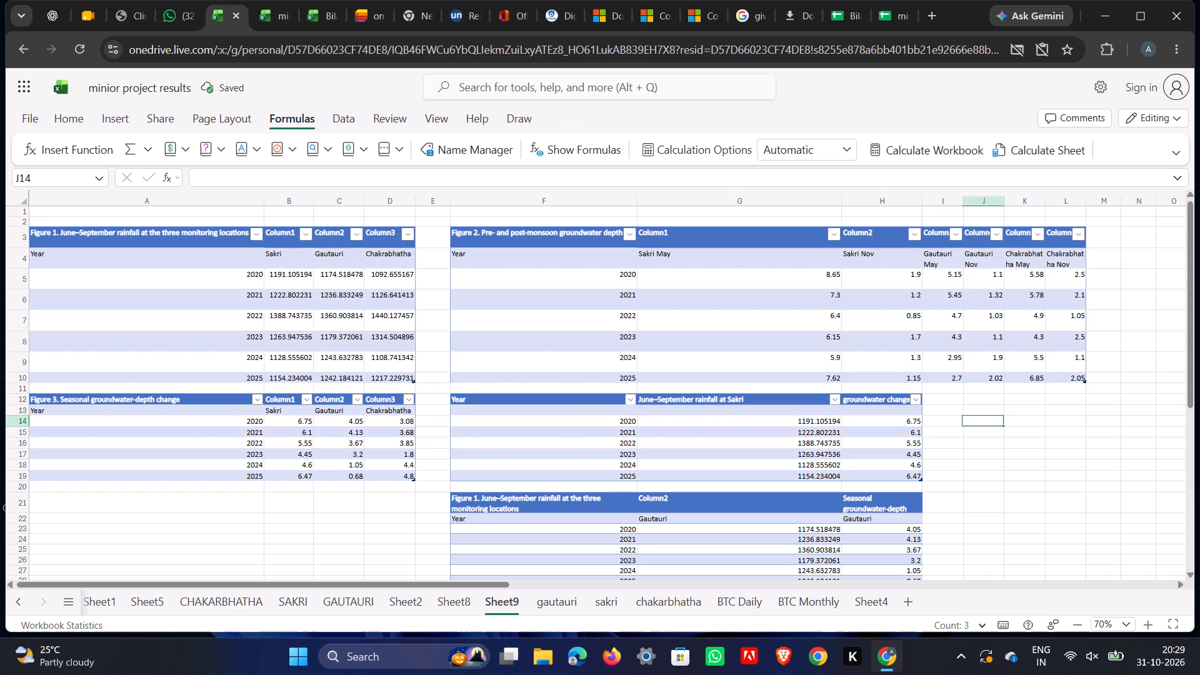
Undo the clearing of the Year and Sakri subheader cells in F13:H13 of the Sakri table.
{"action": "left_click", "coordinate": [1051, 467]}
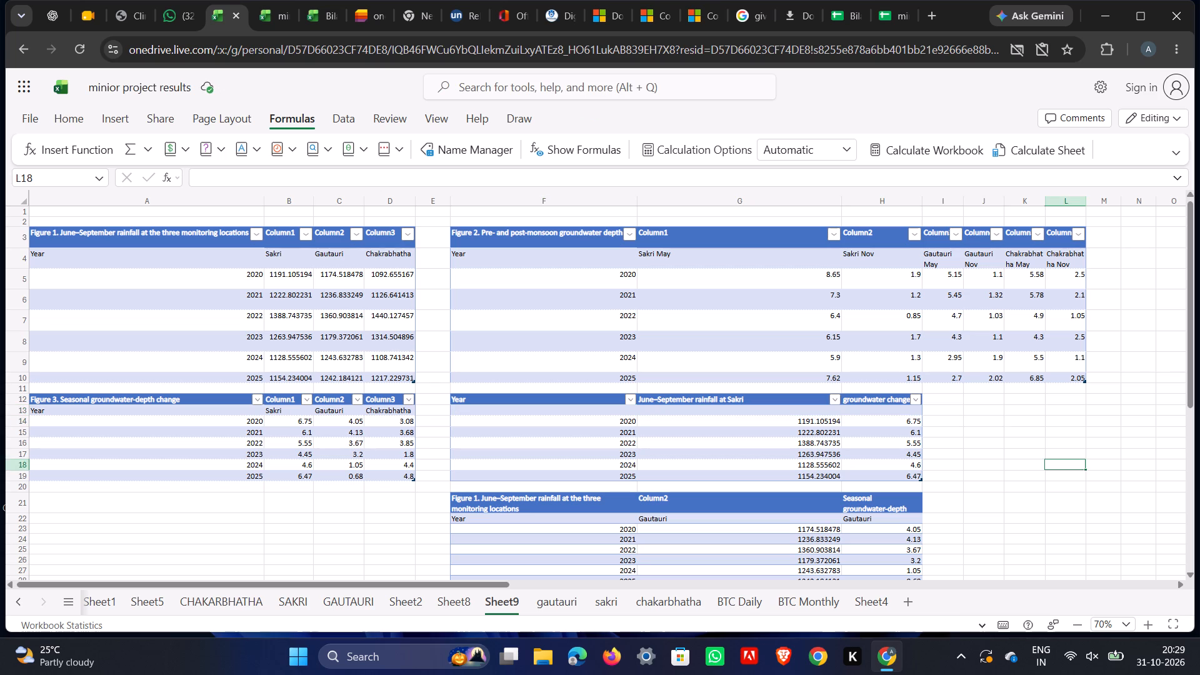
{"action": "key", "text": "ctrl+z"}
{"action": "left_click", "coordinate": [967, 438]}
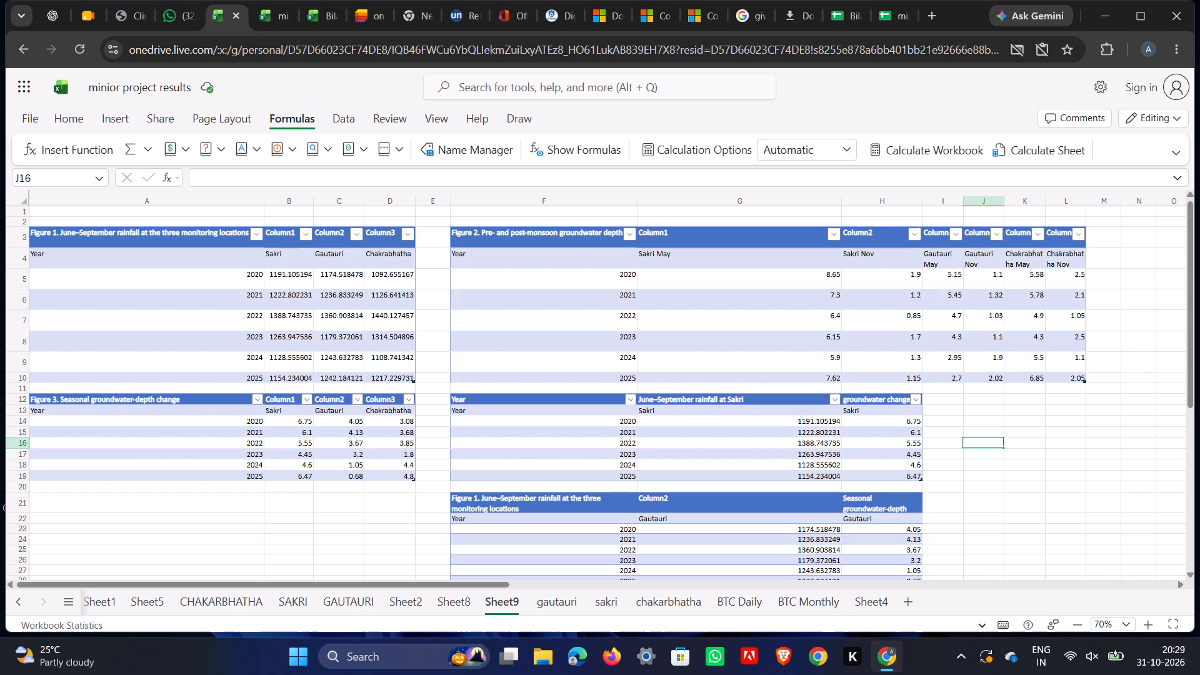
Replace the long Figure 1 title in header cell F21 of the Gautauri table with Year.
{"action": "double_click", "coordinate": [494, 501]}
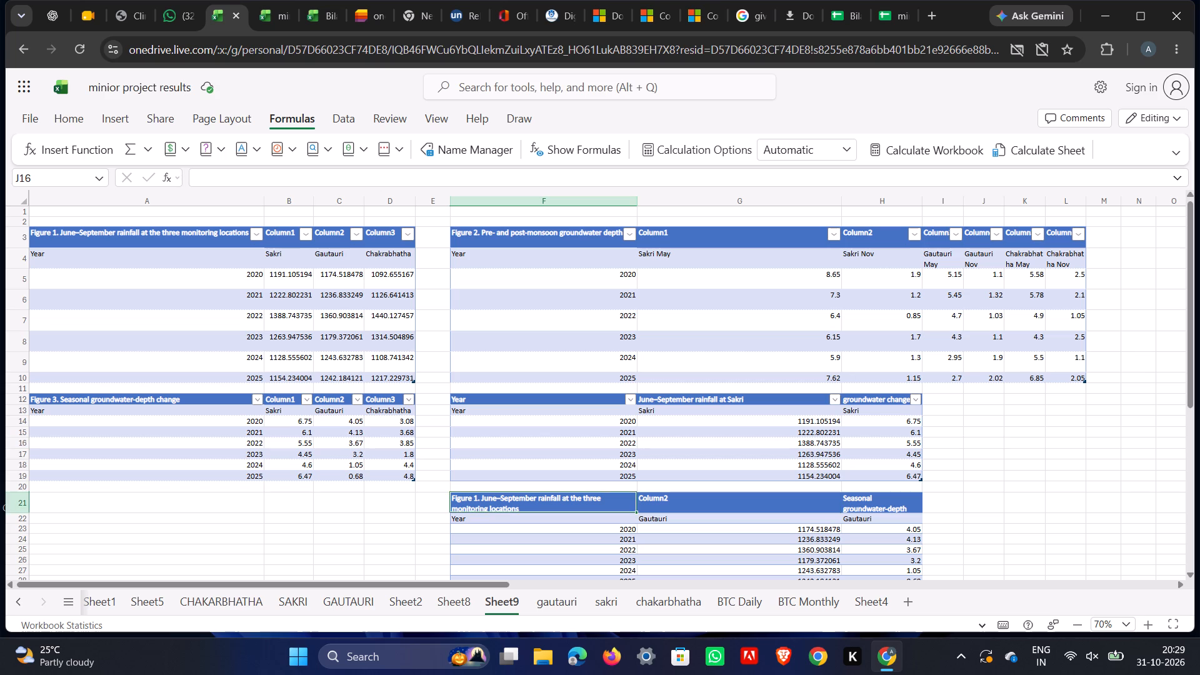
{"action": "key", "text": "BackSpace"}
{"action": "key", "text": "BackSpace"}
{"action": "key", "text": "BackSpace"}
{"action": "key", "text": "BackSpace"}
{"action": "key", "text": "BackSpace"}
{"action": "key", "text": "BackSpace"}
{"action": "key", "text": "BackSpace"}
{"action": "key", "text": "BackSpace"}
{"action": "key", "text": "BackSpace"}
{"action": "key", "text": "BackSpace"}
{"action": "key", "text": "BackSpace"}
{"action": "key", "text": "BackSpace"}
{"action": "key", "text": "BackSpace"}
{"action": "key", "text": "BackSpace"}
{"action": "key", "text": "BackSpace"}
{"action": "key", "text": "BackSpace"}
{"action": "key", "text": "BackSpace"}
{"action": "key", "text": "BackSpace"}
{"action": "key", "text": "BackSpace"}
{"action": "key", "text": "BackSpace"}
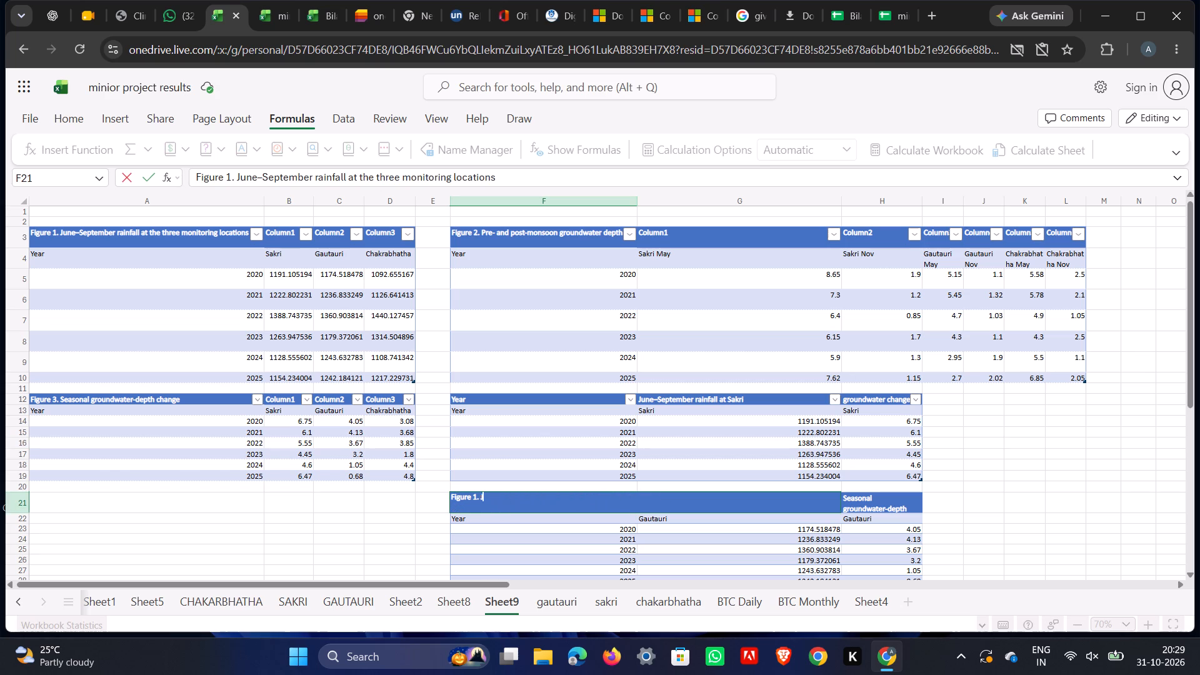
{"action": "key", "text": "shift+y"}
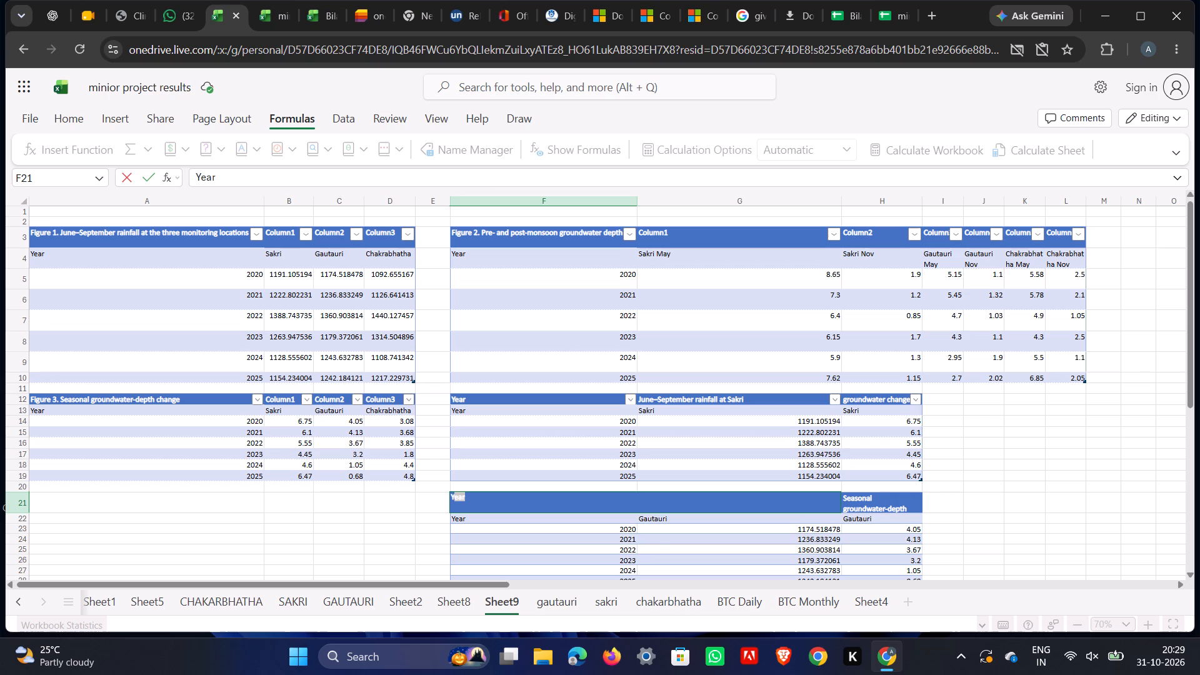
{"action": "key", "text": "Return"}
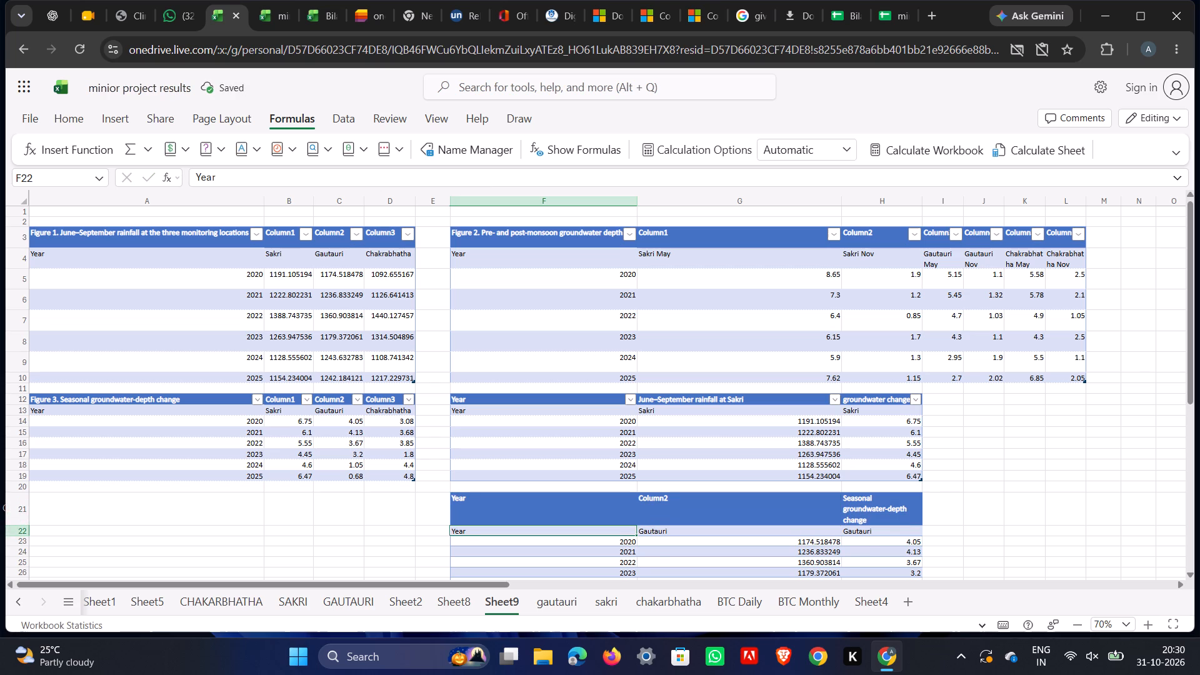
{"action": "left_click", "coordinate": [875, 514]}
{"action": "left_click", "coordinate": [877, 516]}
{"action": "double_click", "coordinate": [877, 516]}
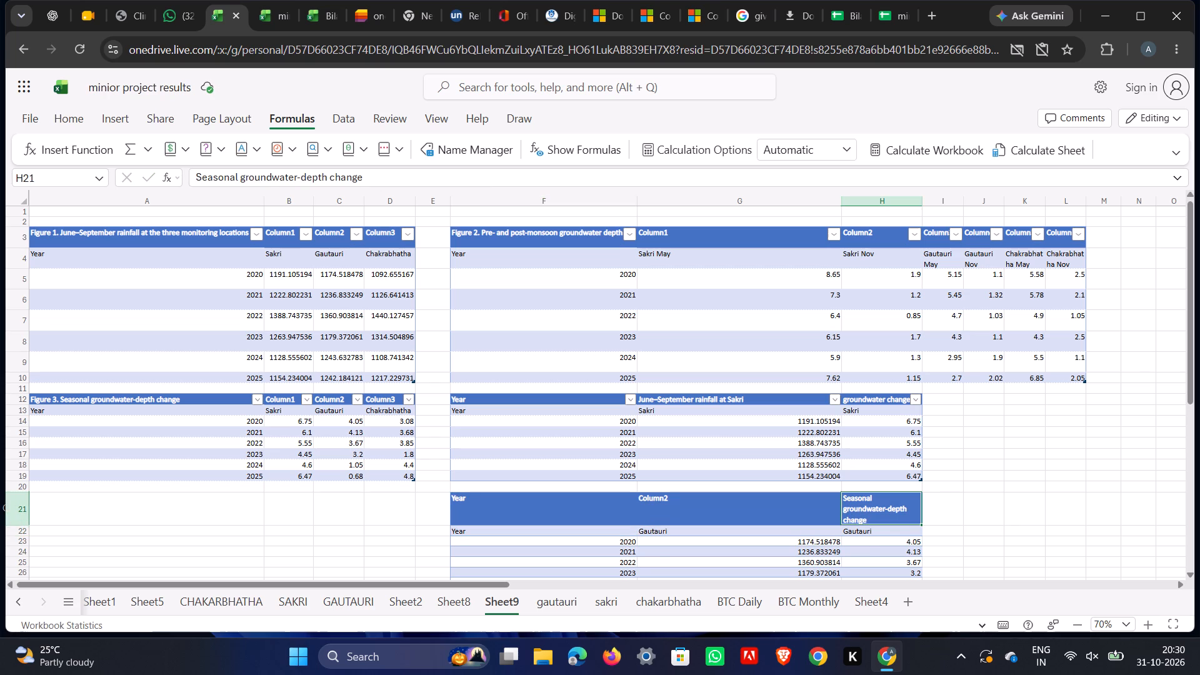
{"action": "left_click", "coordinate": [873, 497]}
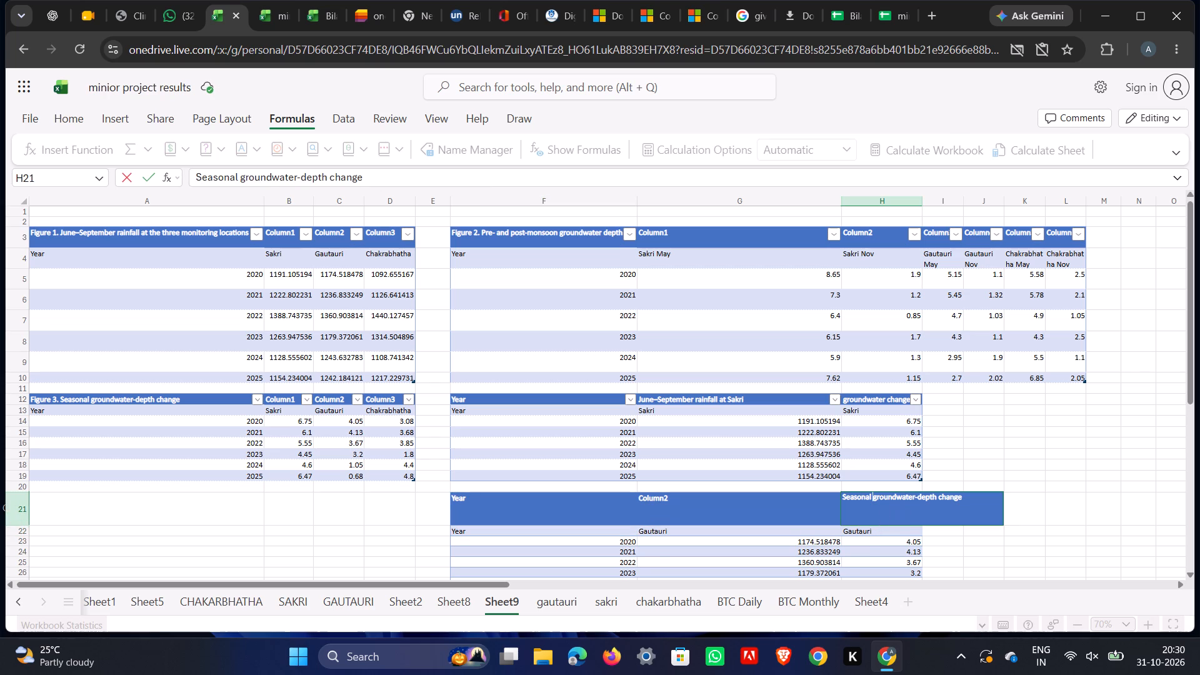
{"action": "key", "text": "BackSpace"}
{"action": "key", "text": "BackSpace"}
{"action": "key", "text": "BackSpace"}
{"action": "key", "text": "BackSpace"}
{"action": "key", "text": "BackSpace"}
{"action": "key", "text": "BackSpace"}
{"action": "key", "text": "BackSpace"}
{"action": "key", "text": "BackSpace"}
{"action": "key", "text": "BackSpace"}
{"action": "key", "text": "BackSpace"}
{"action": "key", "text": "BackSpace"}
{"action": "key", "text": "BackSpace"}
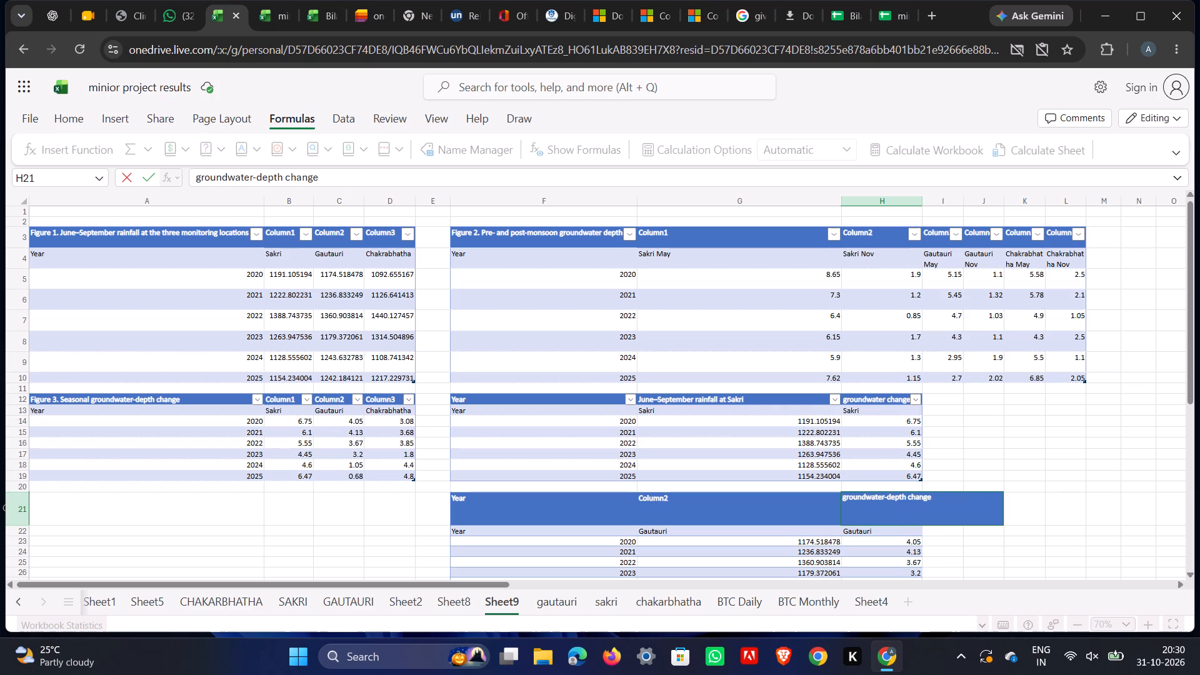
{"action": "key", "text": "Right"}
{"action": "key", "text": "BackSpace"}
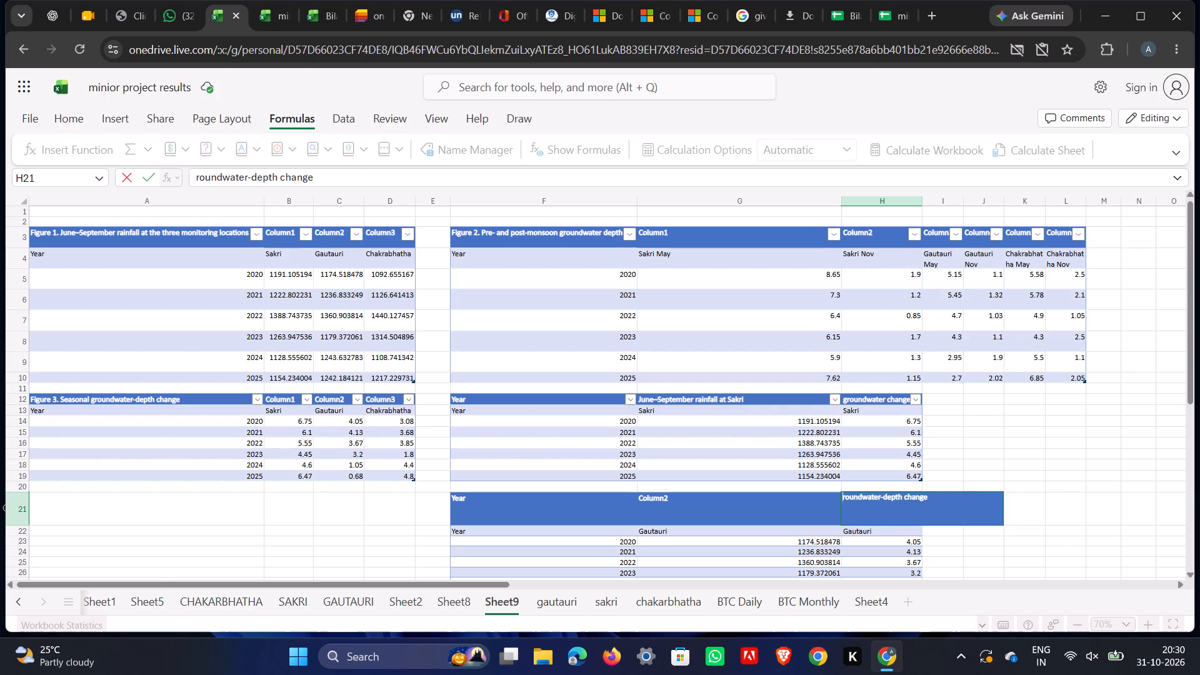
{"action": "key", "text": "shift+g"}
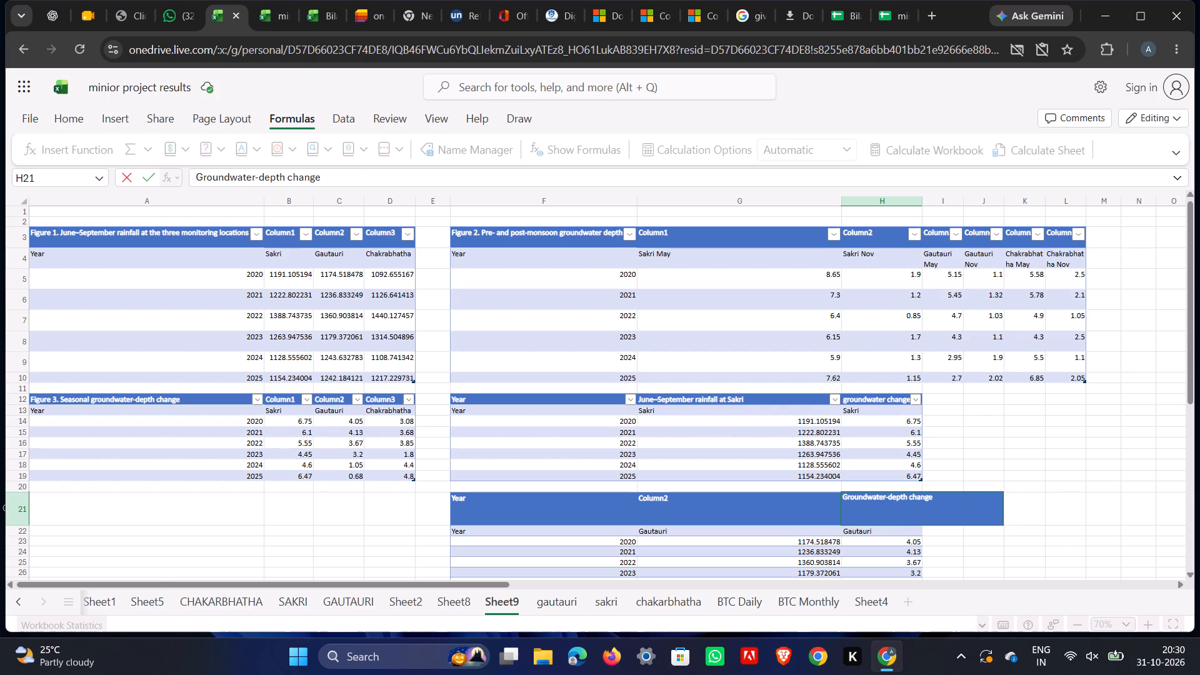
{"action": "left_click", "coordinate": [911, 495]}
{"action": "key", "text": "BackSpace"}
{"action": "key", "text": "BackSpace"}
{"action": "key", "text": "BackSpace"}
{"action": "key", "text": "BackSpace"}
{"action": "key", "text": "BackSpace"}
{"action": "key", "text": "BackSpace"}
{"action": "key", "text": "BackSpace"}
{"action": "key", "text": "BackSpace"}
{"action": "key", "text": "space"}
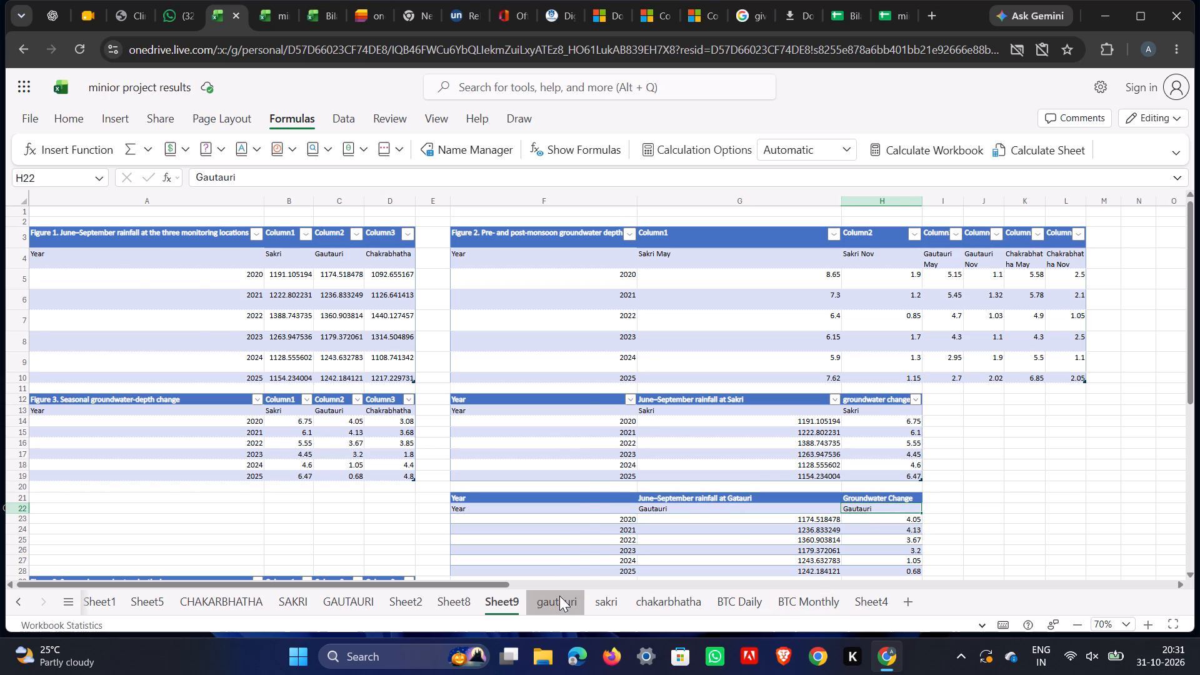
{"action": "double_click", "coordinate": [561, 598]}
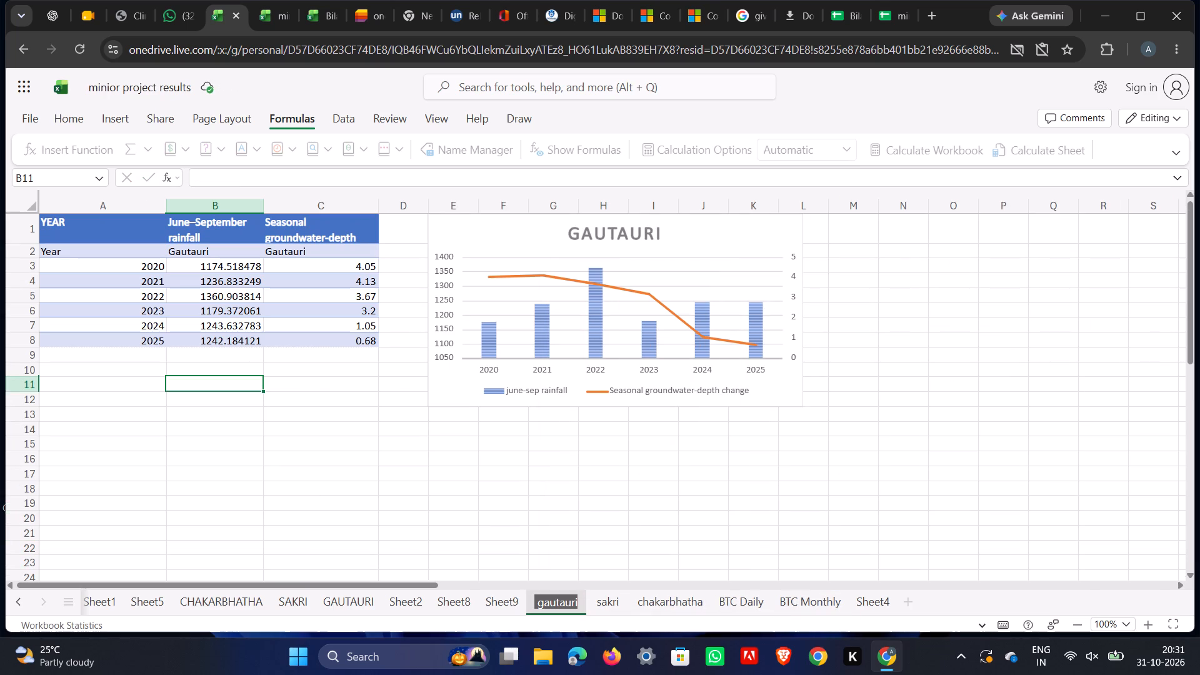
{"action": "left_click", "coordinate": [553, 606]}
{"action": "left_click", "coordinate": [556, 604]}
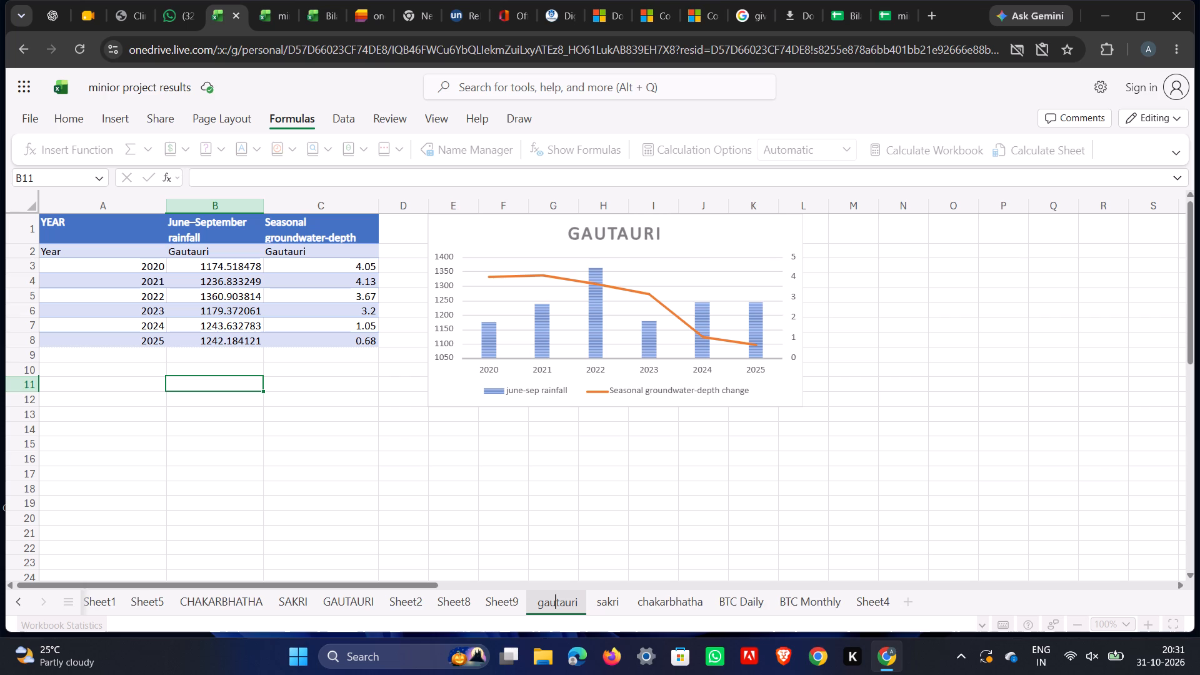
{"action": "key", "text": "BackSpace"}
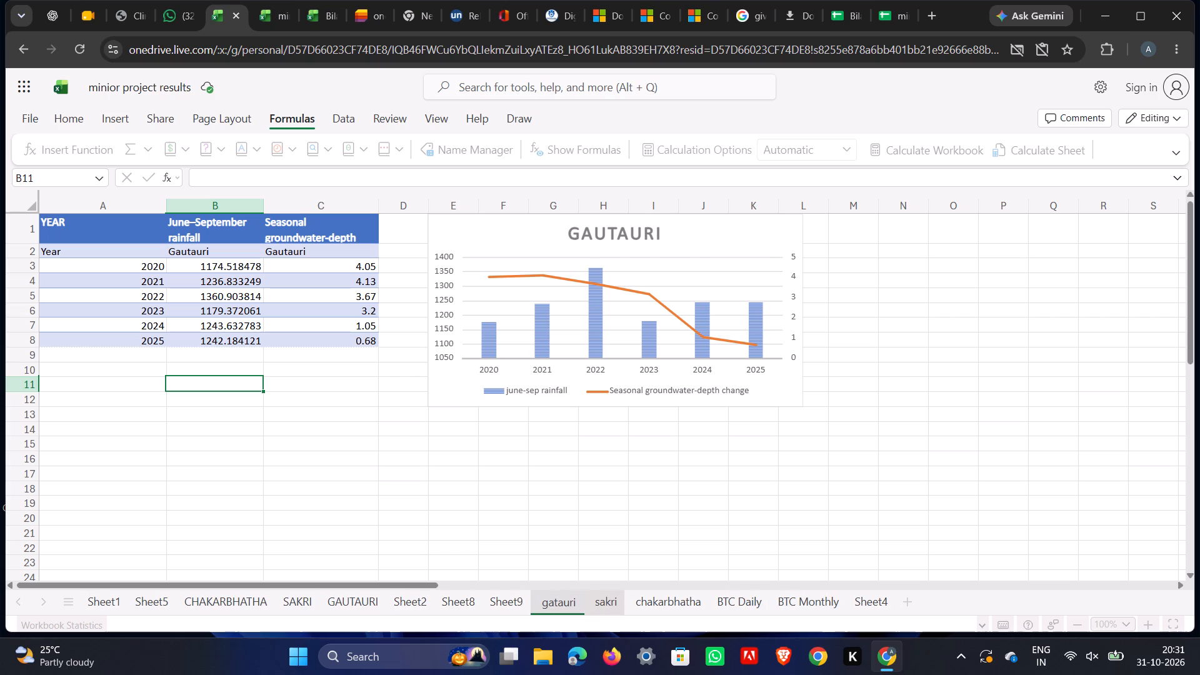
Change the title of the rainfall and groundwater chart on the gatauri sheet to "GATAURI".
{"action": "double_click", "coordinate": [612, 238]}
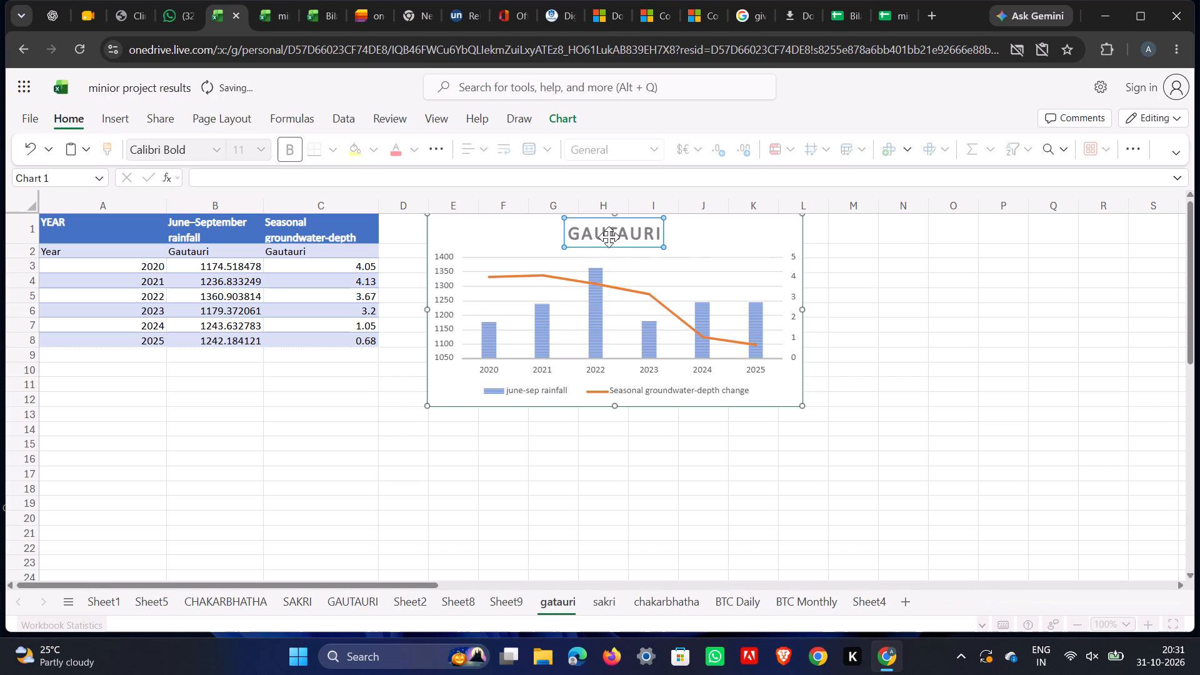
{"action": "left_click", "coordinate": [609, 237]}
{"action": "left_click", "coordinate": [609, 235]}
{"action": "triple_click", "coordinate": [609, 234]}
{"action": "left_click", "coordinate": [608, 234]}
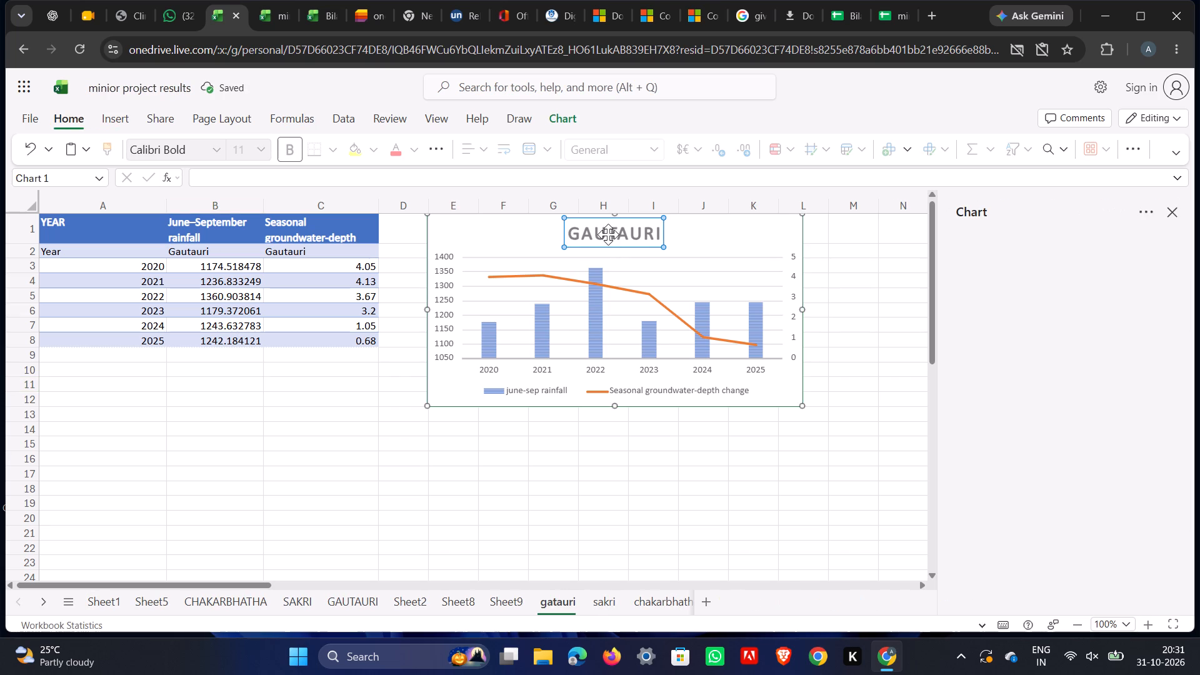
{"action": "left_click", "coordinate": [609, 232]}
{"action": "double_click", "coordinate": [609, 232]}
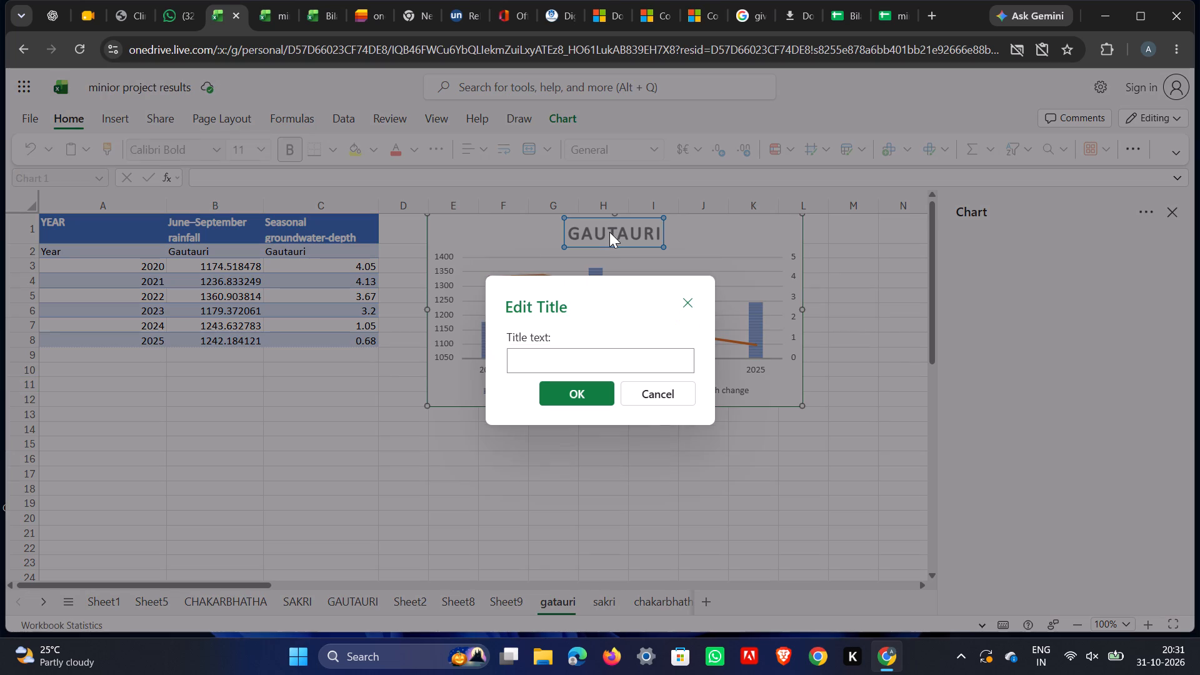
{"action": "left_click", "coordinate": [624, 367]}
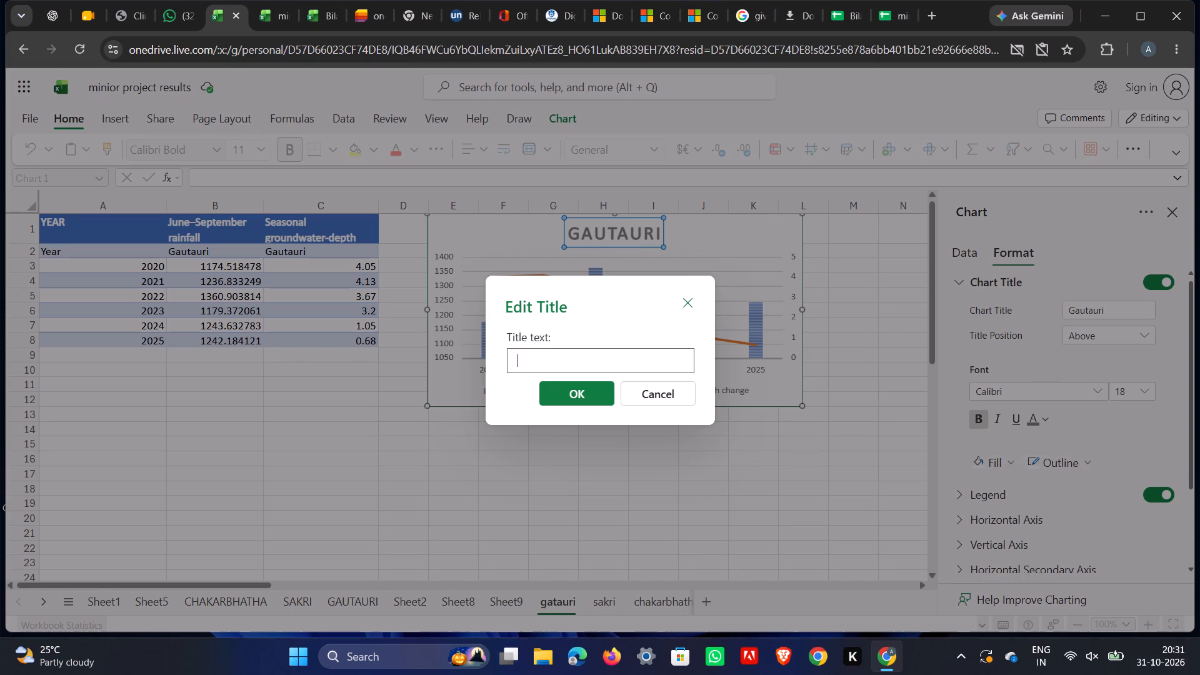
{"action": "key", "text": "shift+g"}
{"action": "key", "text": "shift+a"}
{"action": "type", "text": "TU"}
{"action": "type", "text": "RI"}
{"action": "left_click", "coordinate": [538, 358]}
{"action": "key", "text": "ctrl+a"}
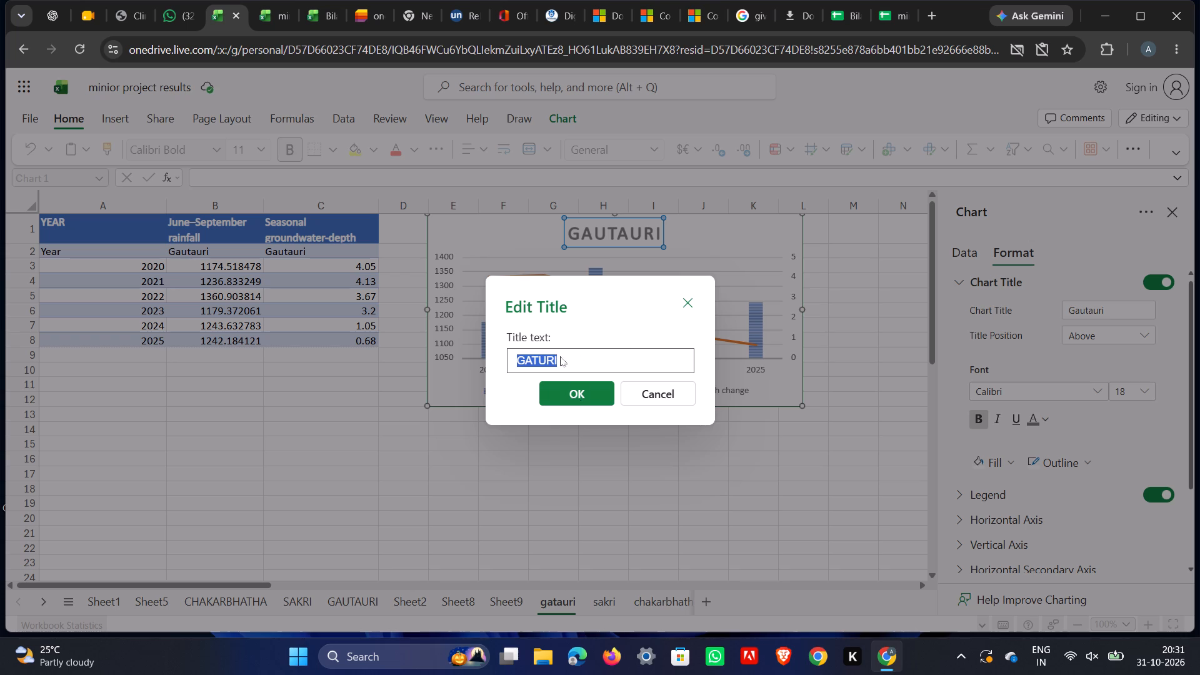
{"action": "left_click", "coordinate": [539, 358]}
{"action": "left_click", "coordinate": [539, 358]}
{"action": "key", "text": "shift+a"}
{"action": "left_click", "coordinate": [559, 384]}
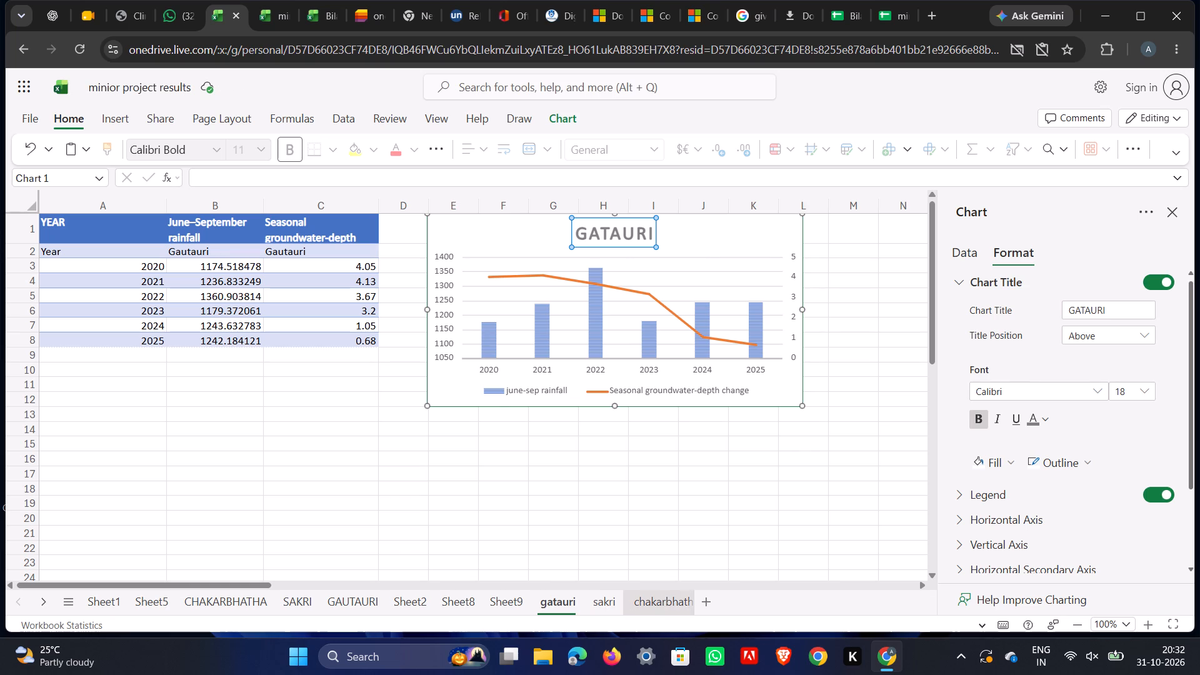
Correct the station name to "Gatauri" in cells C2 and B2 of the gatauri sheet's table.
{"action": "double_click", "coordinate": [286, 254]}
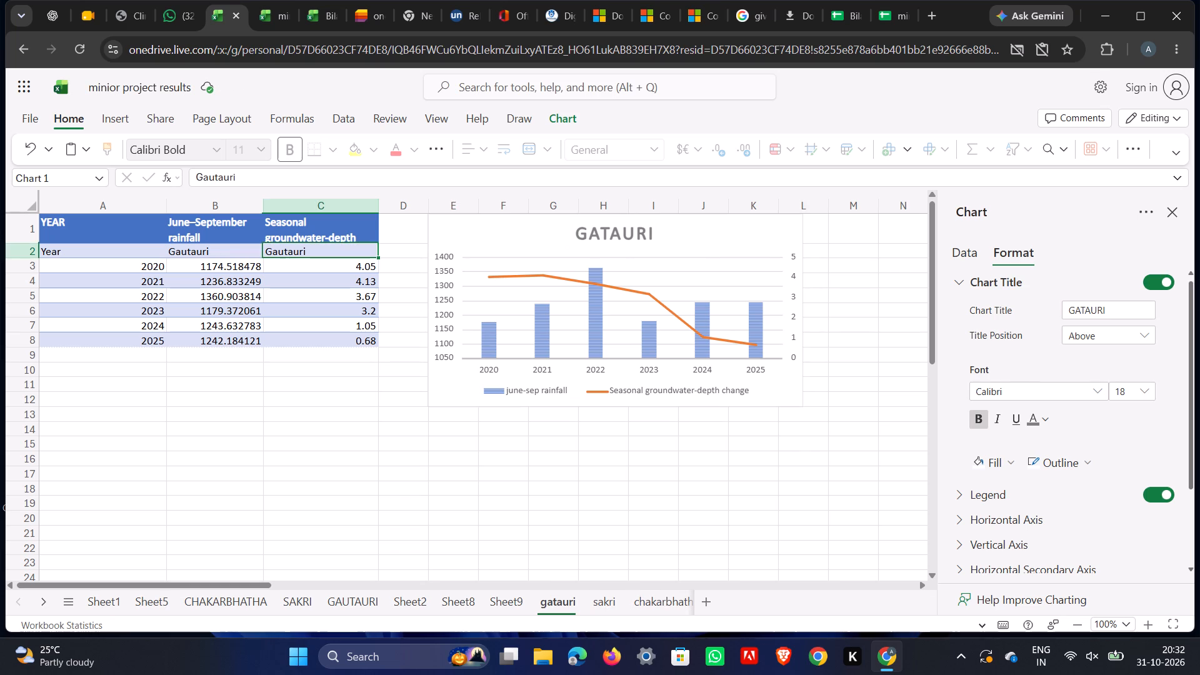
{"action": "left_click", "coordinate": [284, 251]}
{"action": "key", "text": "BackSpace"}
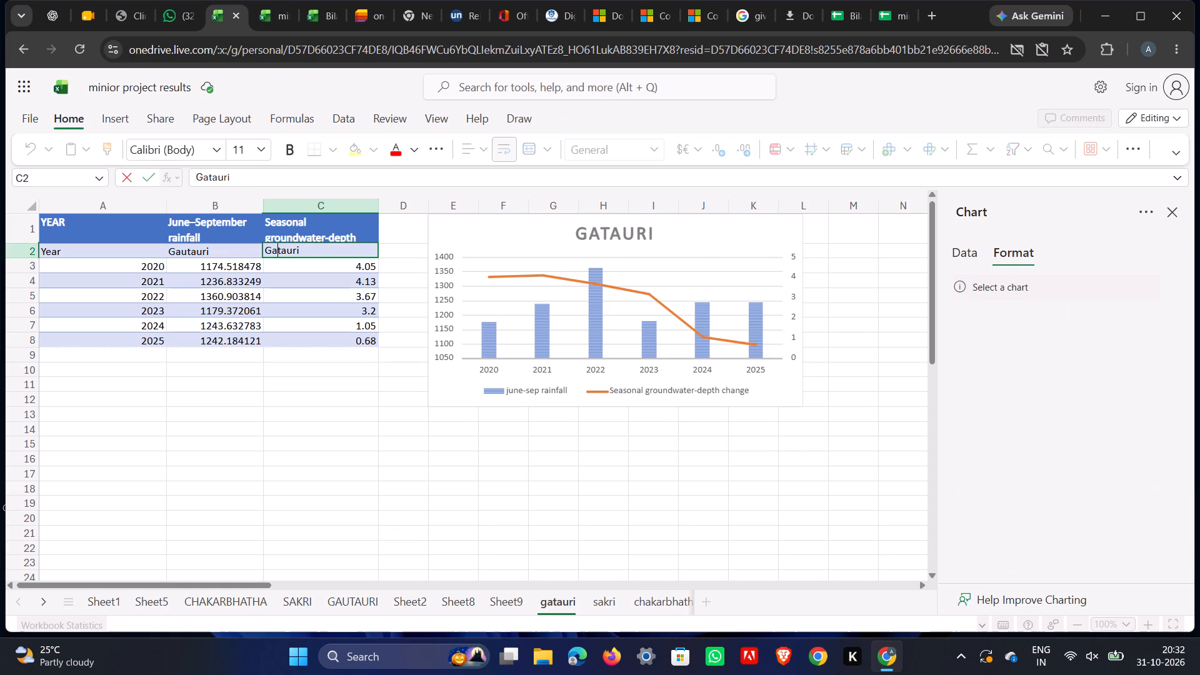
{"action": "double_click", "coordinate": [186, 253]}
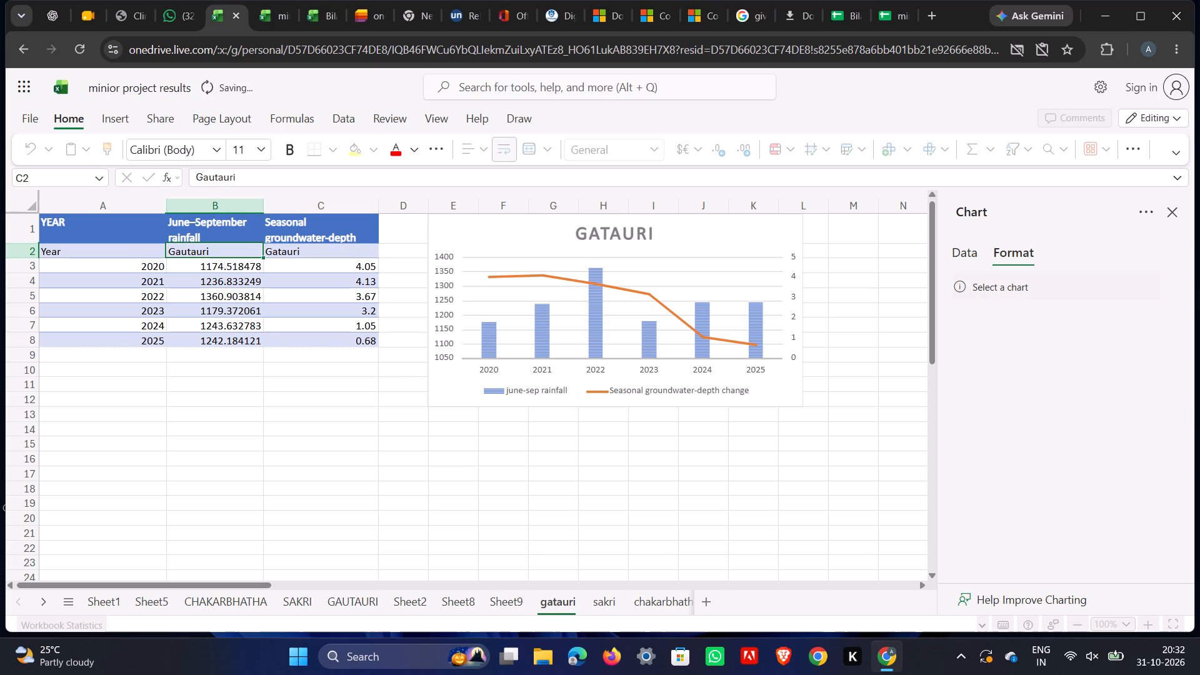
{"action": "left_click", "coordinate": [190, 257]}
{"action": "double_click", "coordinate": [187, 254]}
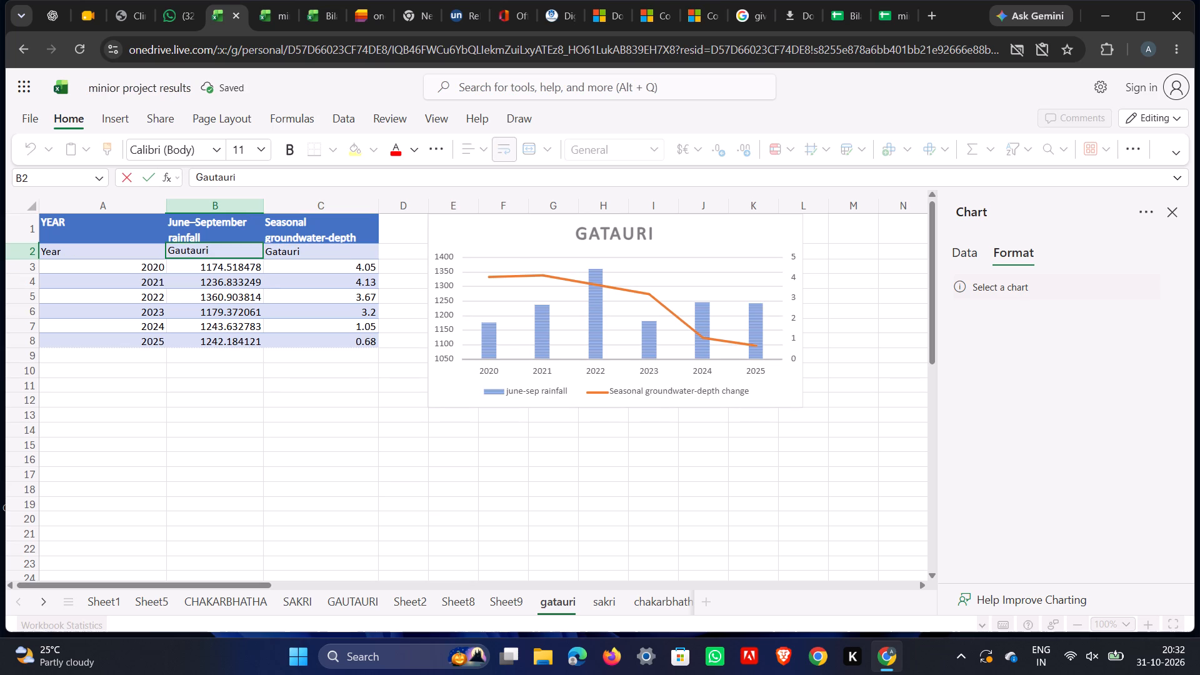
{"action": "left_click", "coordinate": [187, 250]}
{"action": "key", "text": "BackSpace"}
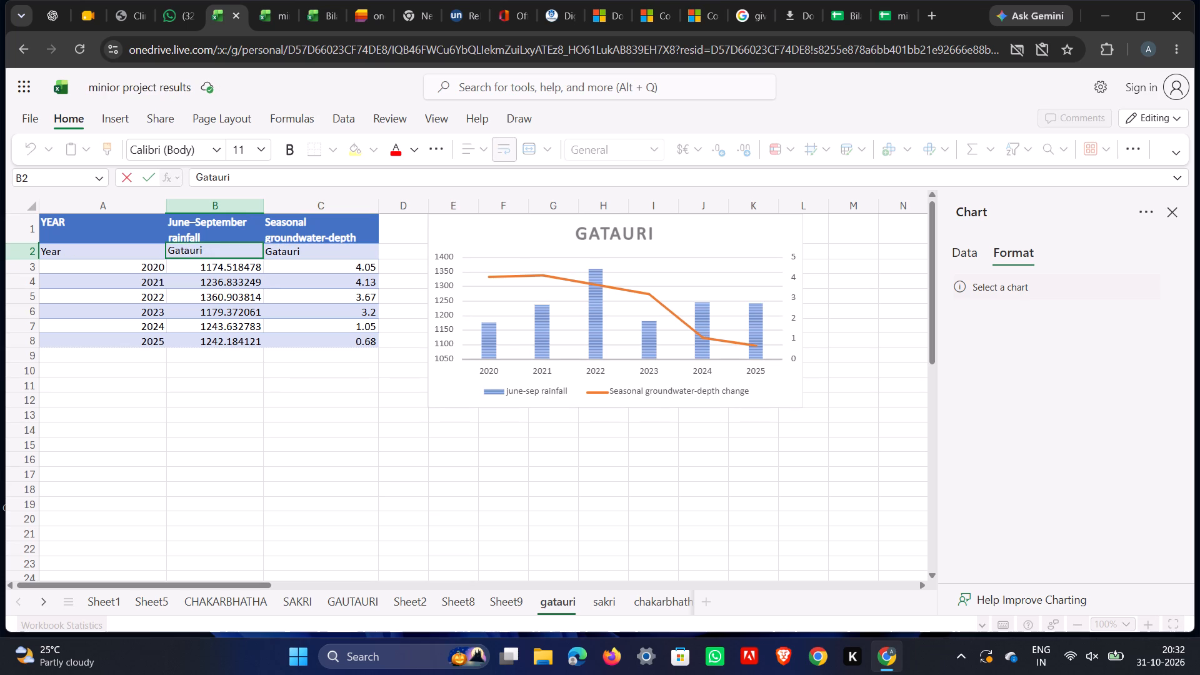
{"action": "left_click", "coordinate": [203, 344]}
{"action": "left_click", "coordinate": [235, 402]}
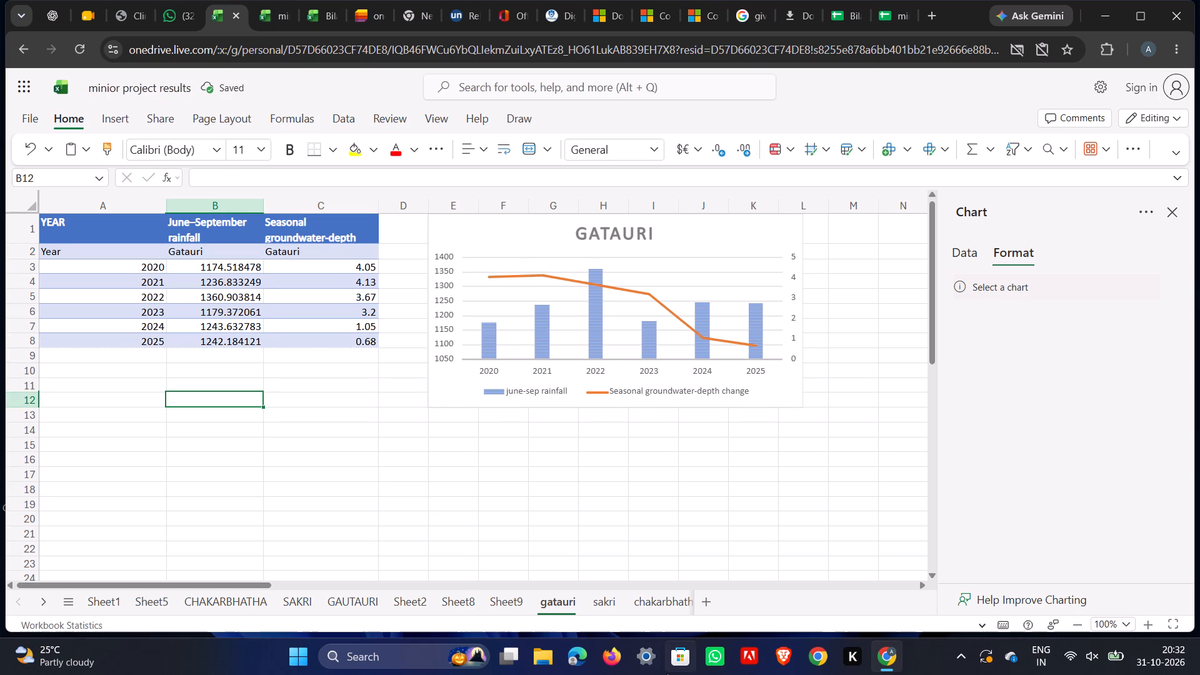
Correct the station name to "Gatauri" in cells H22 and G22 on Sheet9.
{"action": "left_click", "coordinate": [512, 596]}
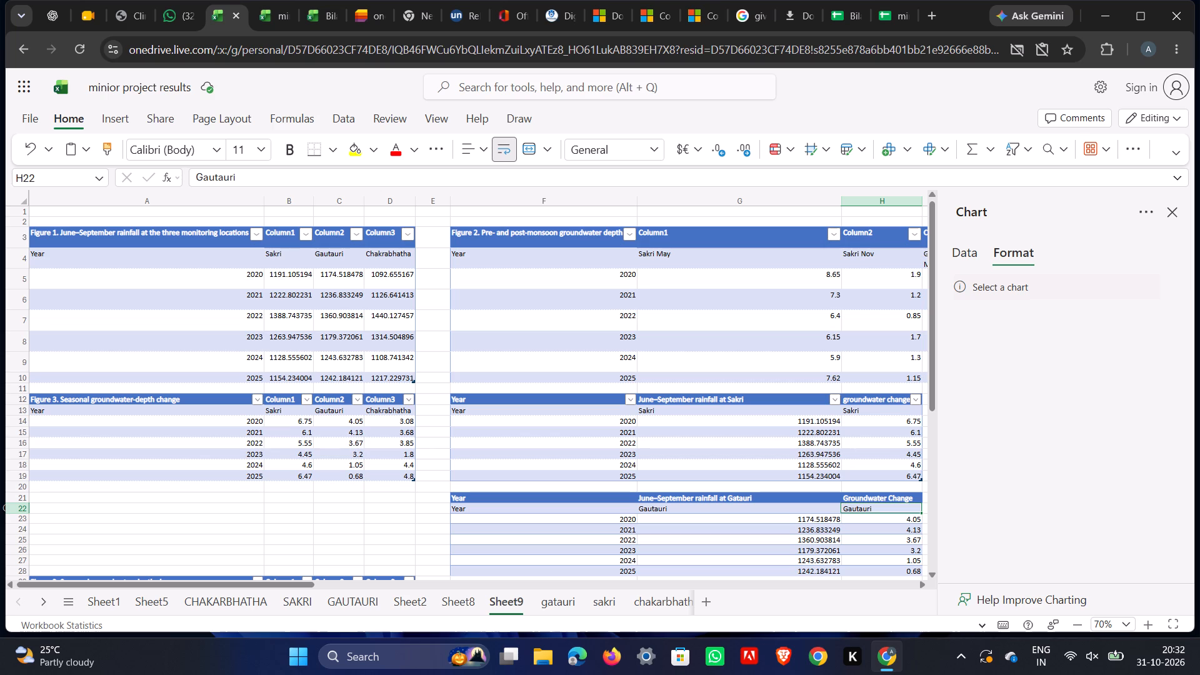
{"action": "scroll", "coordinate": [715, 539], "scroll_direction": "down", "scroll_amount": 1}
{"action": "double_click", "coordinate": [857, 432]}
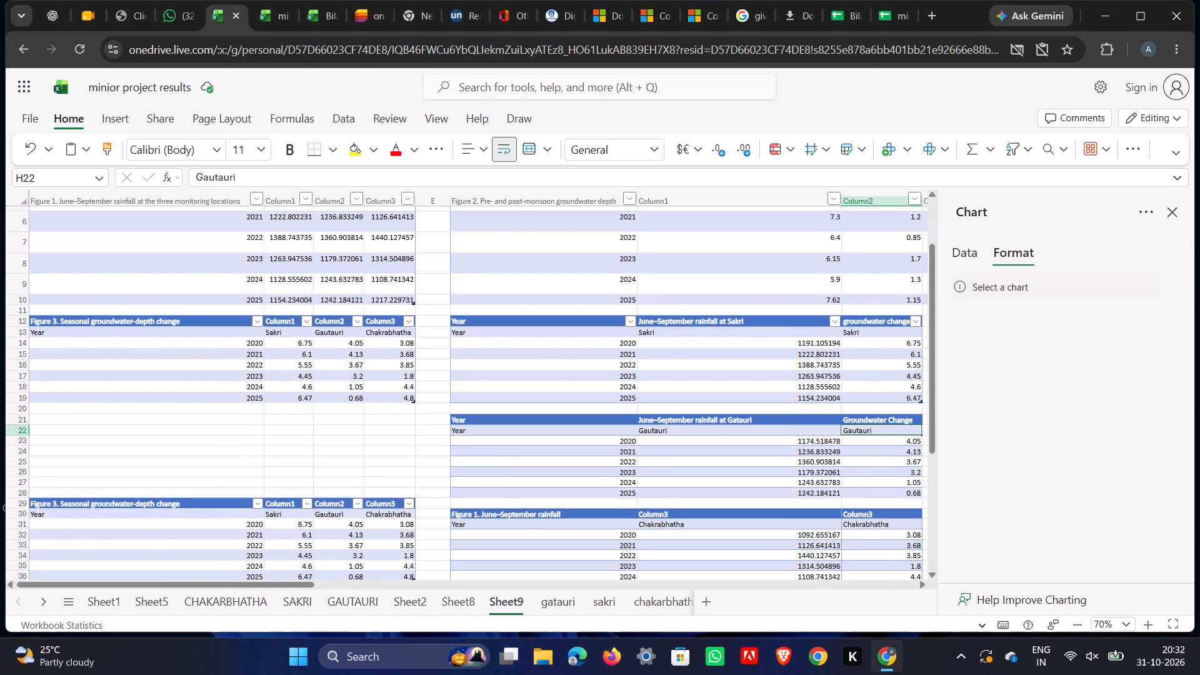
{"action": "left_click", "coordinate": [856, 431]}
{"action": "key", "text": "BackSpace"}
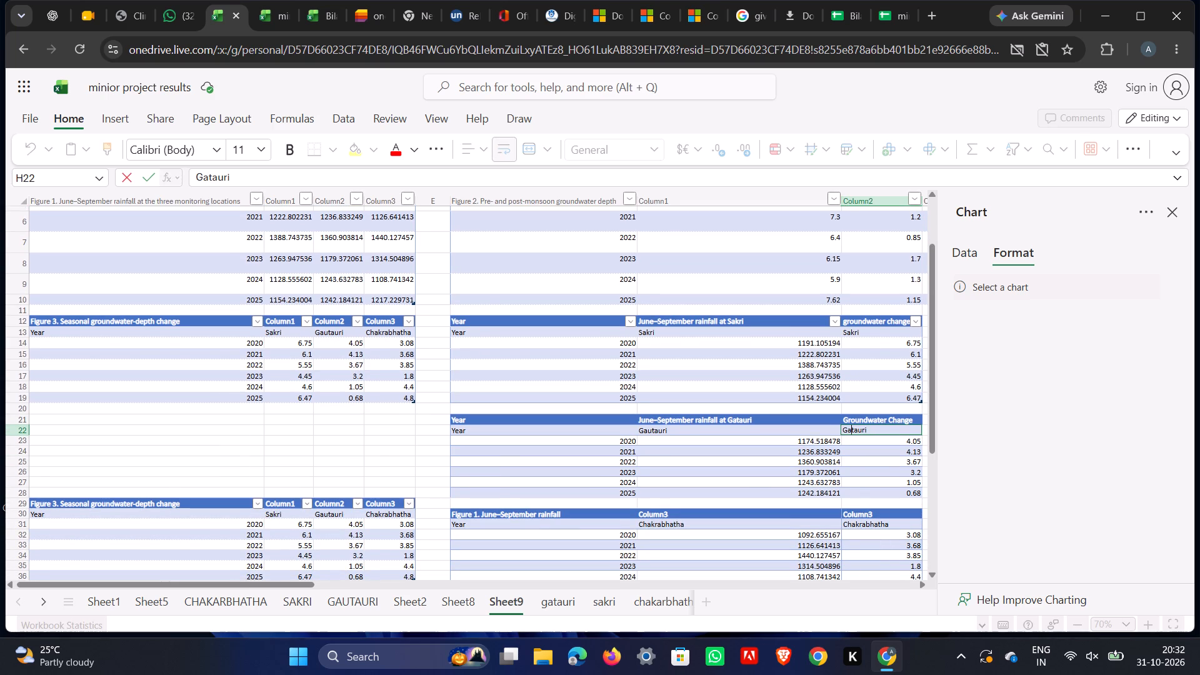
{"action": "left_click", "coordinate": [649, 433]}
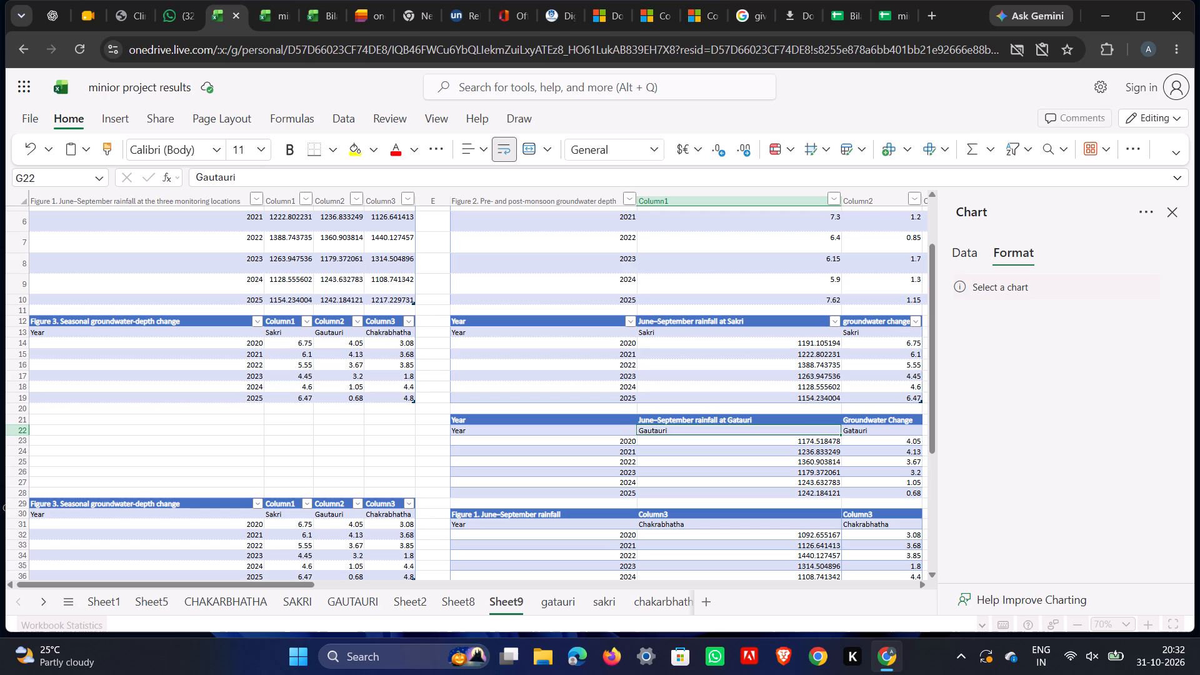
{"action": "double_click", "coordinate": [651, 433]}
{"action": "left_click", "coordinate": [651, 429]}
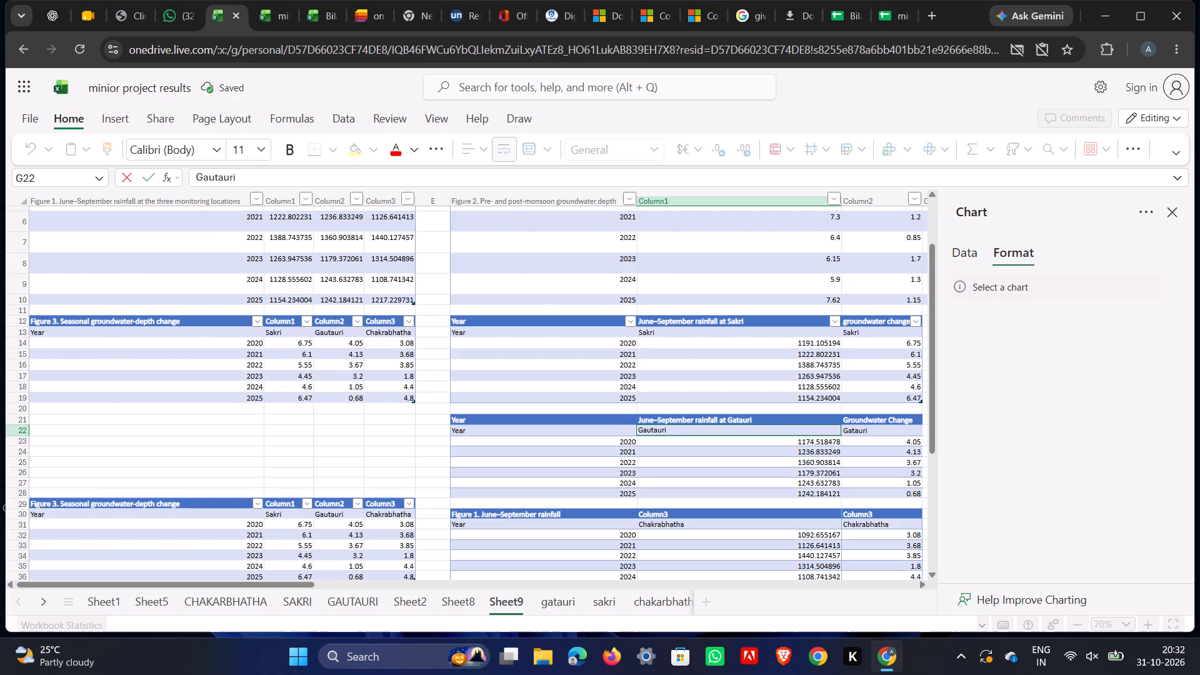
{"action": "key", "text": "BackSpace"}
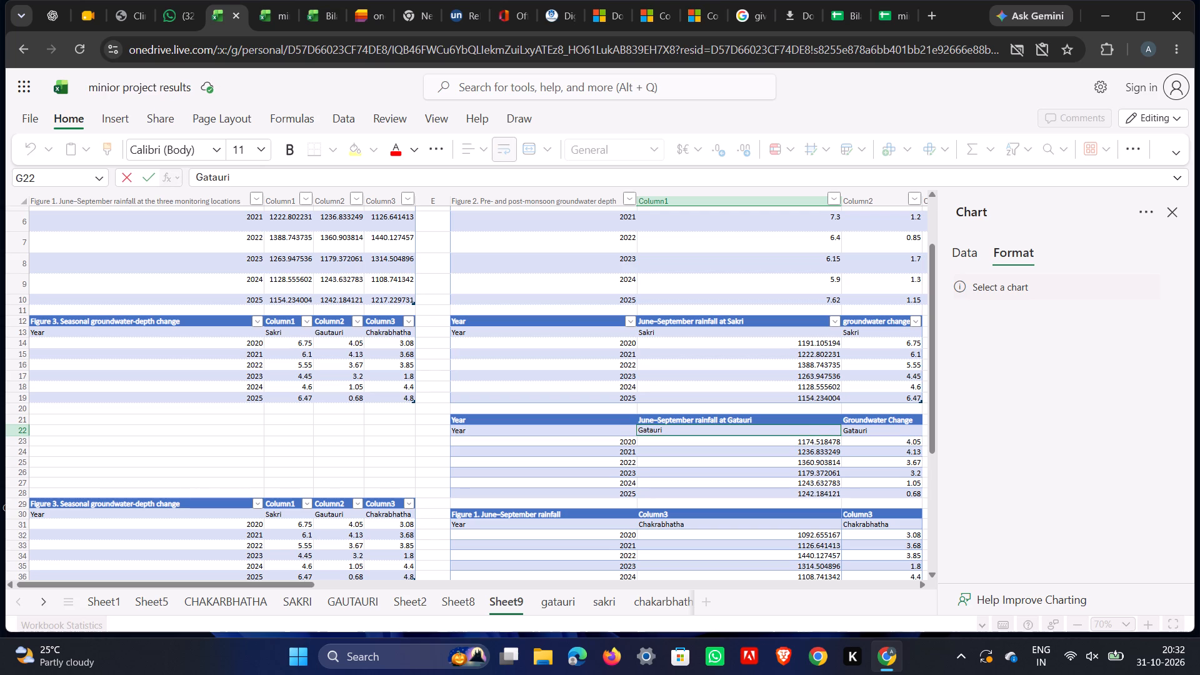
{"action": "left_click", "coordinate": [1082, 526]}
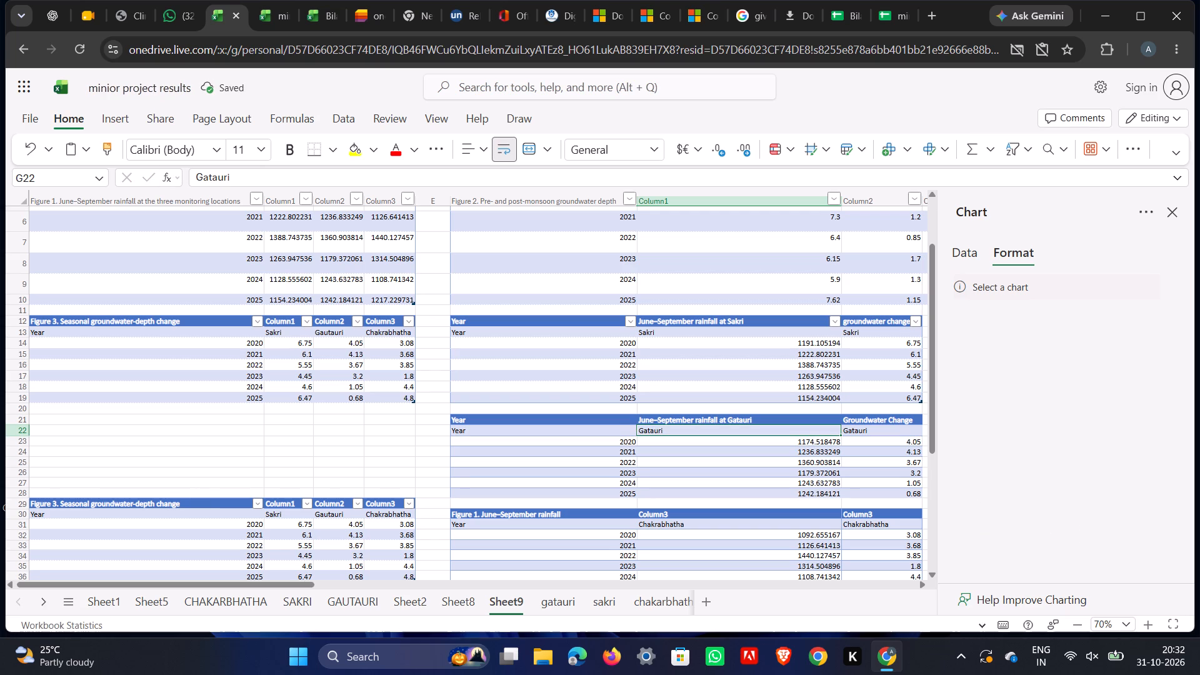
Replace the Figure 1 header in F30 of the Chakrabhatha table with "Year".
{"action": "double_click", "coordinate": [582, 516]}
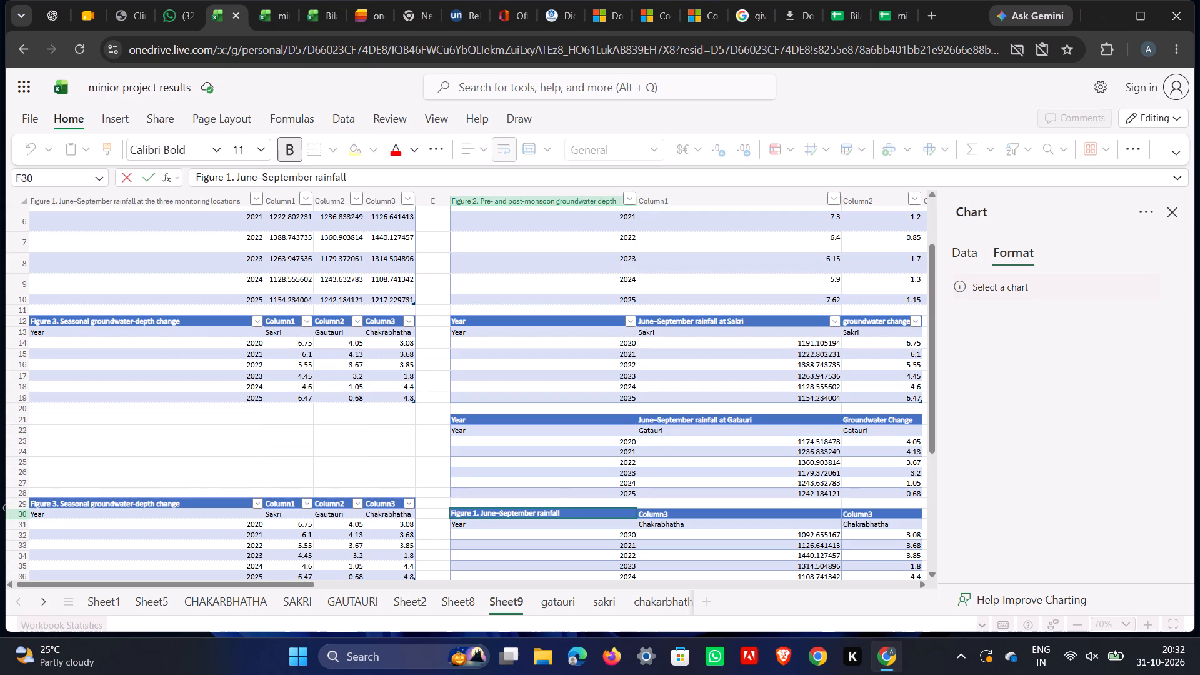
{"action": "key", "text": "BackSpace"}
{"action": "key", "text": "BackSpace"}
{"action": "key", "text": "BackSpace"}
{"action": "key", "text": "BackSpace"}
{"action": "key", "text": "BackSpace"}
{"action": "key", "text": "BackSpace"}
{"action": "key", "text": "BackSpace"}
{"action": "key", "text": "BackSpace"}
{"action": "key", "text": "BackSpace"}
{"action": "key", "text": "BackSpace"}
{"action": "key", "text": "BackSpace"}
{"action": "key", "text": "BackSpace"}
{"action": "key", "text": "BackSpace"}
{"action": "key", "text": "BackSpace"}
{"action": "key", "text": "BackSpace"}
{"action": "key", "text": "BackSpace"}
{"action": "key", "text": "BackSpace"}
{"action": "key", "text": "BackSpace"}
{"action": "key", "text": "BackSpace"}
{"action": "key", "text": "BackSpace"}
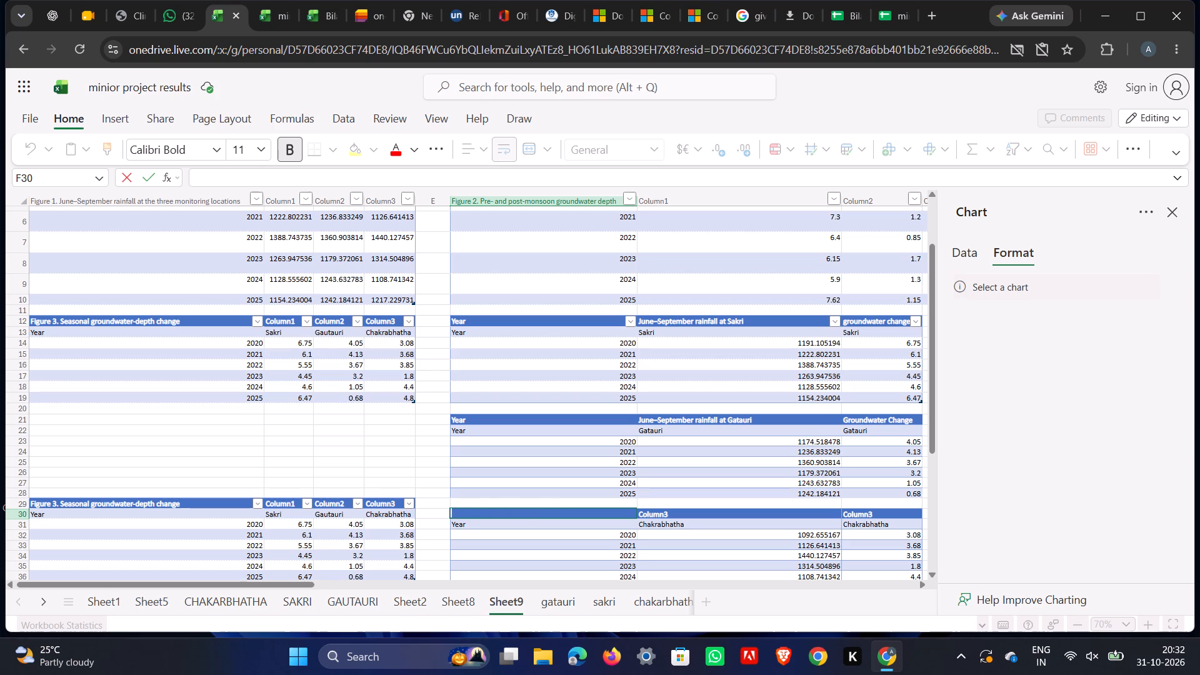
{"action": "type", "text": "ywa"}
{"action": "key", "text": "BackSpace"}
{"action": "key", "text": "BackSpace"}
{"action": "key", "text": "BackSpace"}
{"action": "key", "text": "shift+y"}
{"action": "key", "text": "Return"}
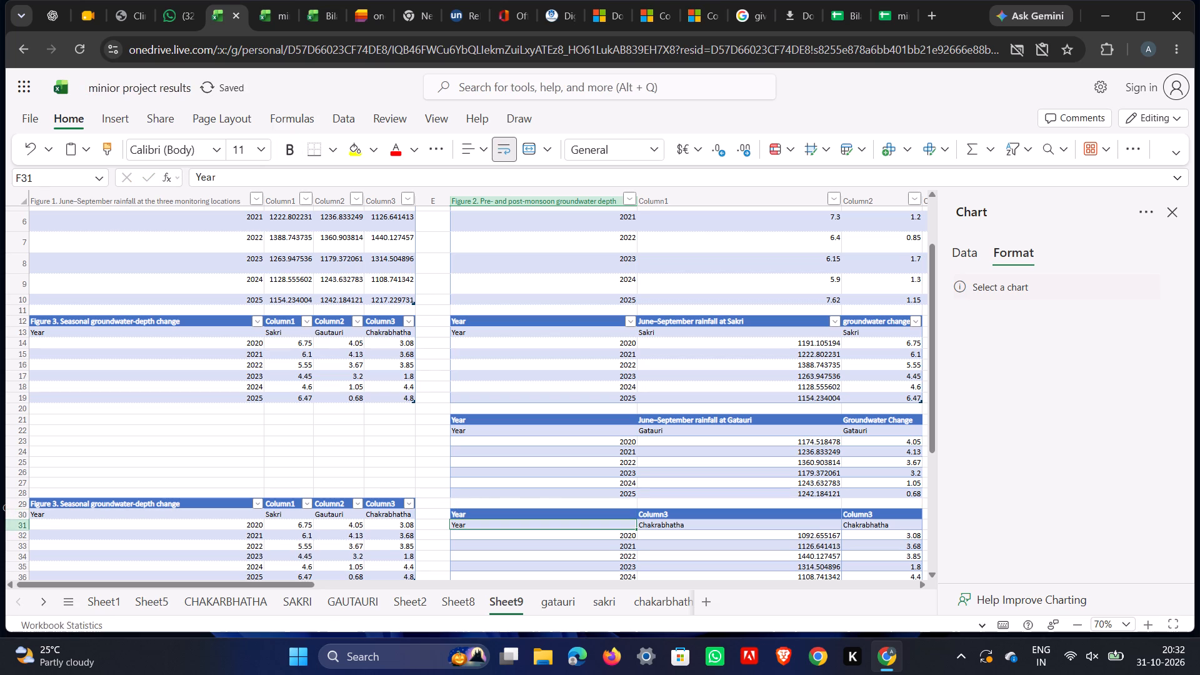
Replace the Column3 header in G30 with the copied Sakri rainfall header, reworded as "June–September rainfall at Chakarbhata".
{"action": "double_click", "coordinate": [706, 512]}
{"action": "left_click_drag", "start_coordinate": [699, 520], "coordinate": [631, 519]}
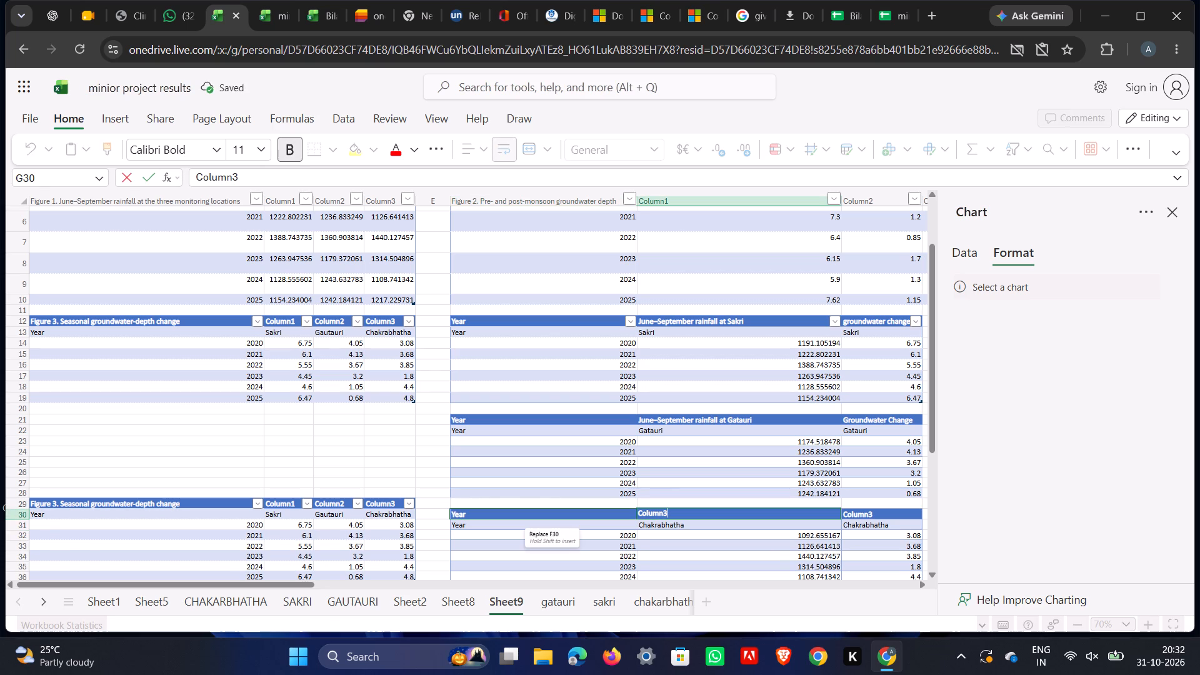
{"action": "left_click_drag", "start_coordinate": [631, 519], "coordinate": [664, 516]}
{"action": "left_click_drag", "start_coordinate": [673, 506], "coordinate": [674, 515]}
{"action": "double_click", "coordinate": [687, 514]}
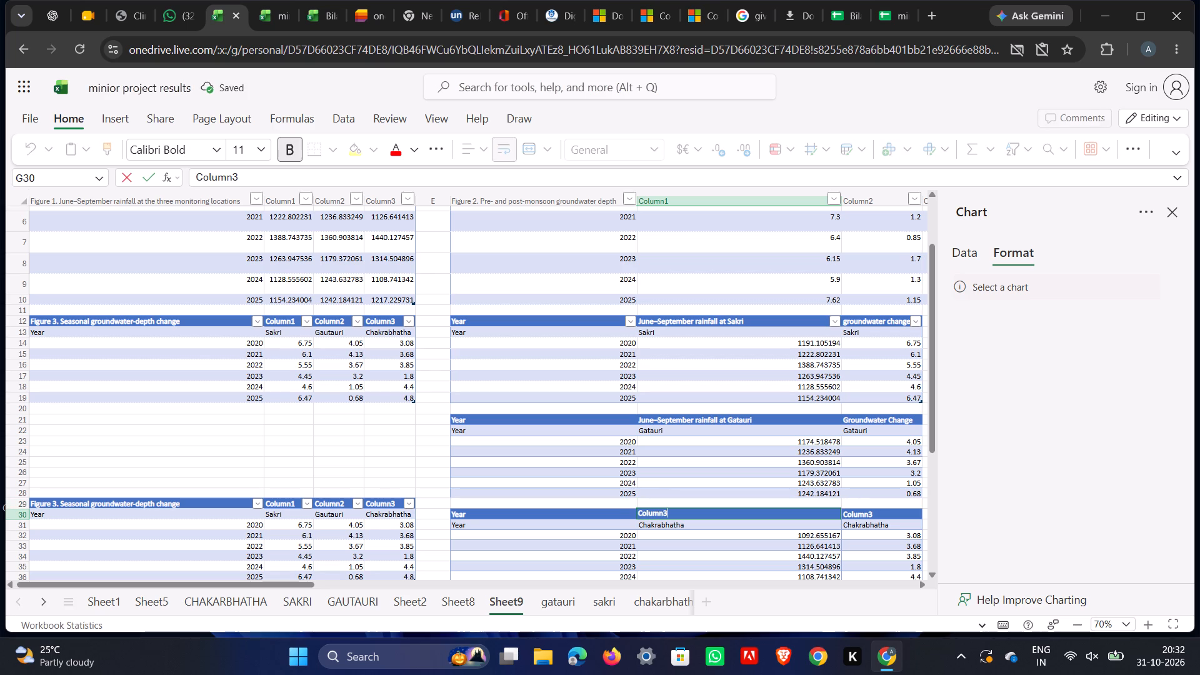
{"action": "left_click_drag", "start_coordinate": [685, 515], "coordinate": [635, 512]}
{"action": "key", "text": "ctrl+v"}
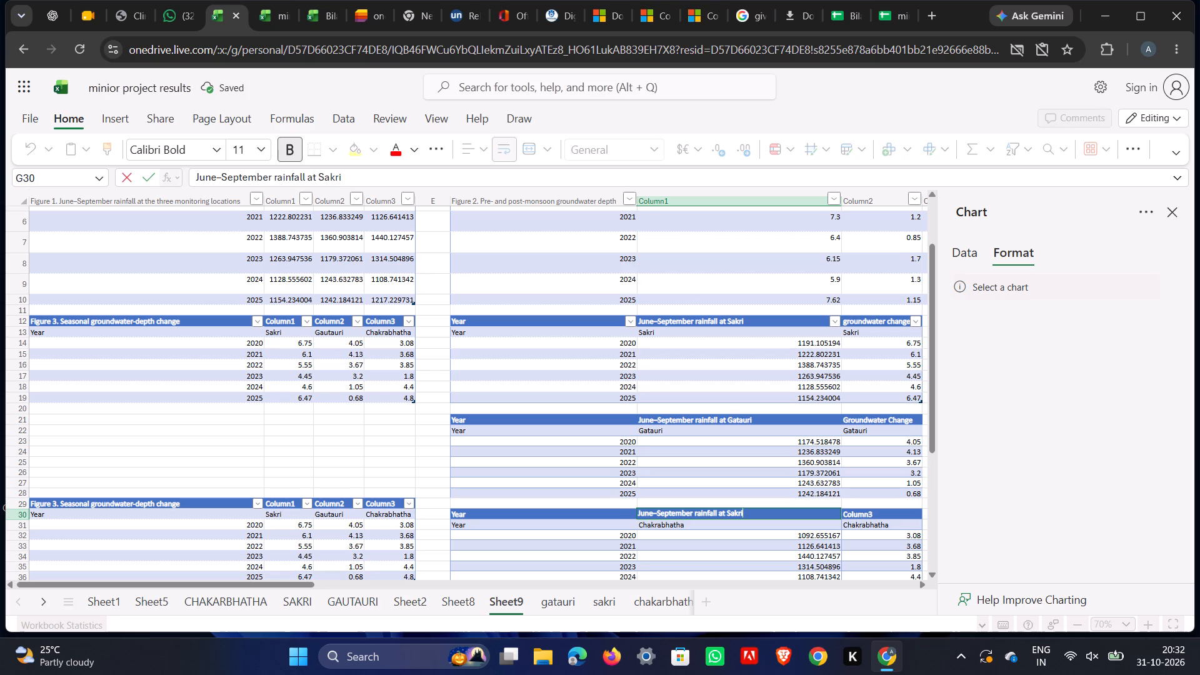
{"action": "left_click", "coordinate": [746, 511]}
{"action": "key", "text": "BackSpace"}
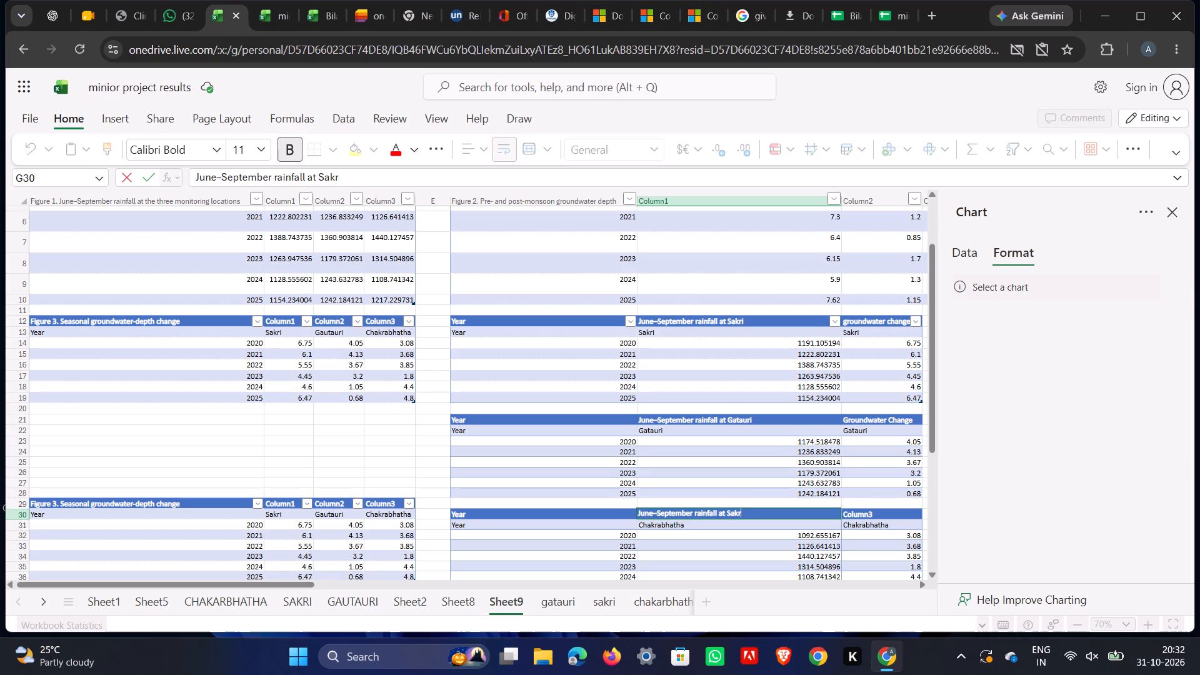
{"action": "key", "text": "BackSpace"}
{"action": "key", "text": "BackSpace"}
{"action": "key", "text": "BackSpace"}
{"action": "key", "text": "BackSpace"}
{"action": "type", "text": "CH"}
{"action": "key", "text": "BackSpace"}
{"action": "type", "text": "ha"}
{"action": "type", "text": "karbhata"}
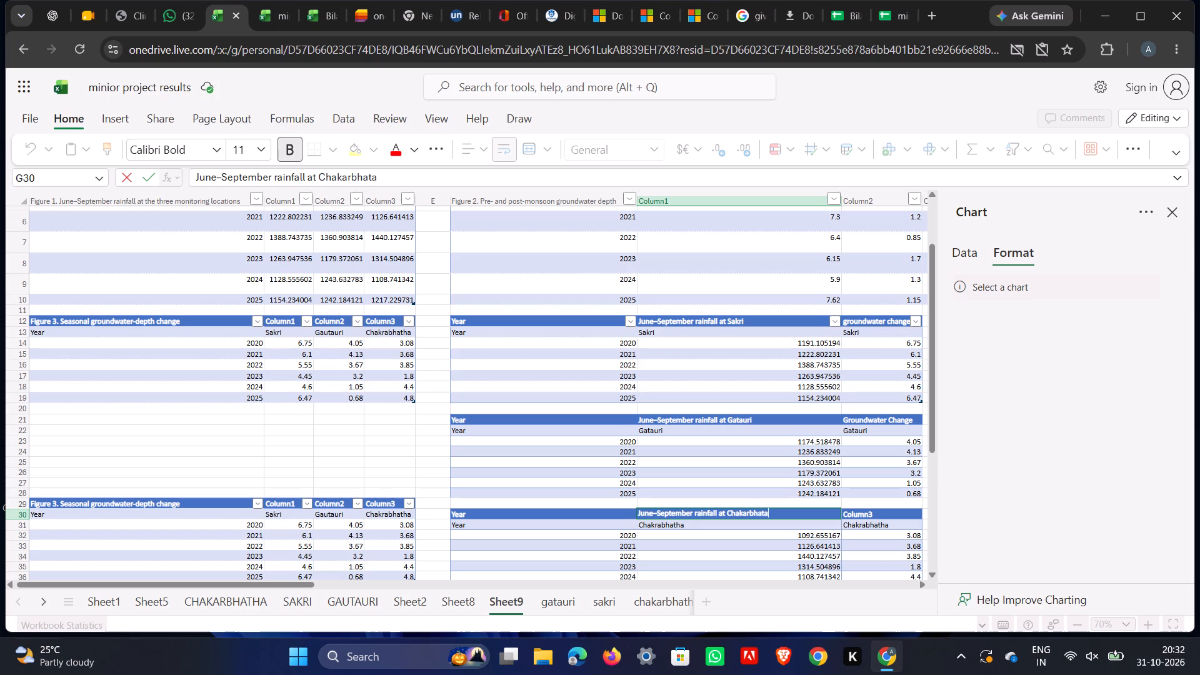
Replace the Column3 header in H30 of the Chakrabhatha table on Sheet9 with "Groundwater Change".
{"action": "double_click", "coordinate": [881, 517]}
{"action": "left_click_drag", "start_coordinate": [881, 517], "coordinate": [839, 522]}
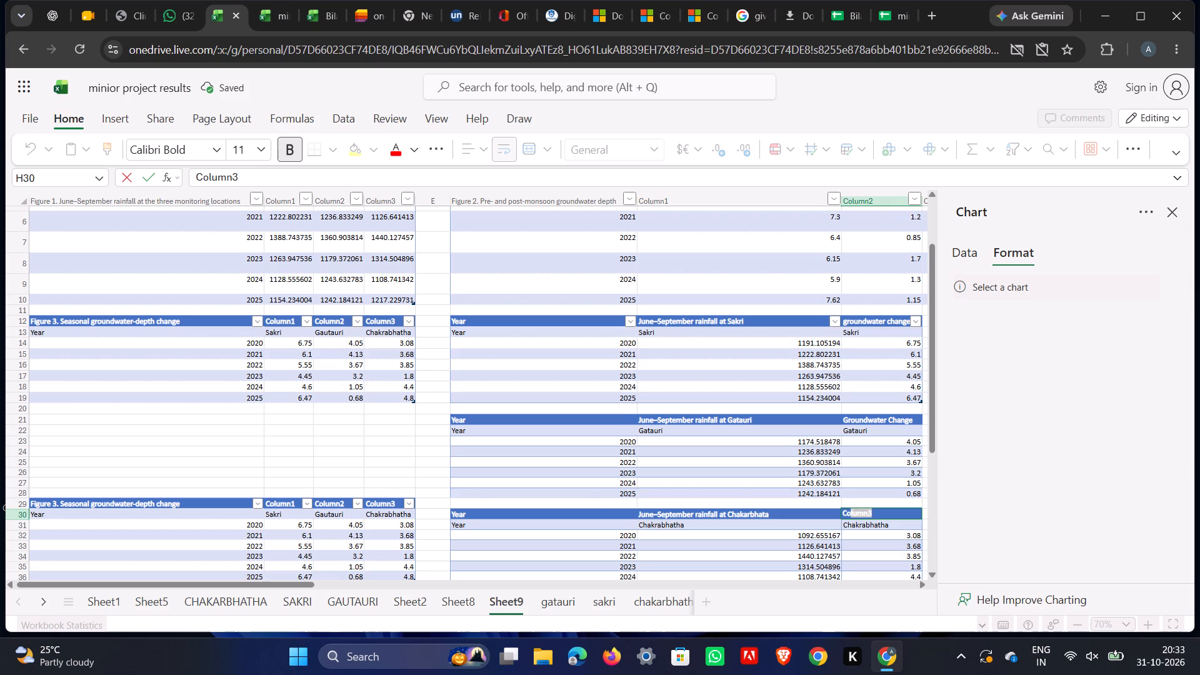
{"action": "left_click_drag", "start_coordinate": [839, 522], "coordinate": [836, 523]}
{"action": "type", "text": "GRO"}
{"action": "key", "text": "BackSpace"}
{"action": "key", "text": "BackSpace"}
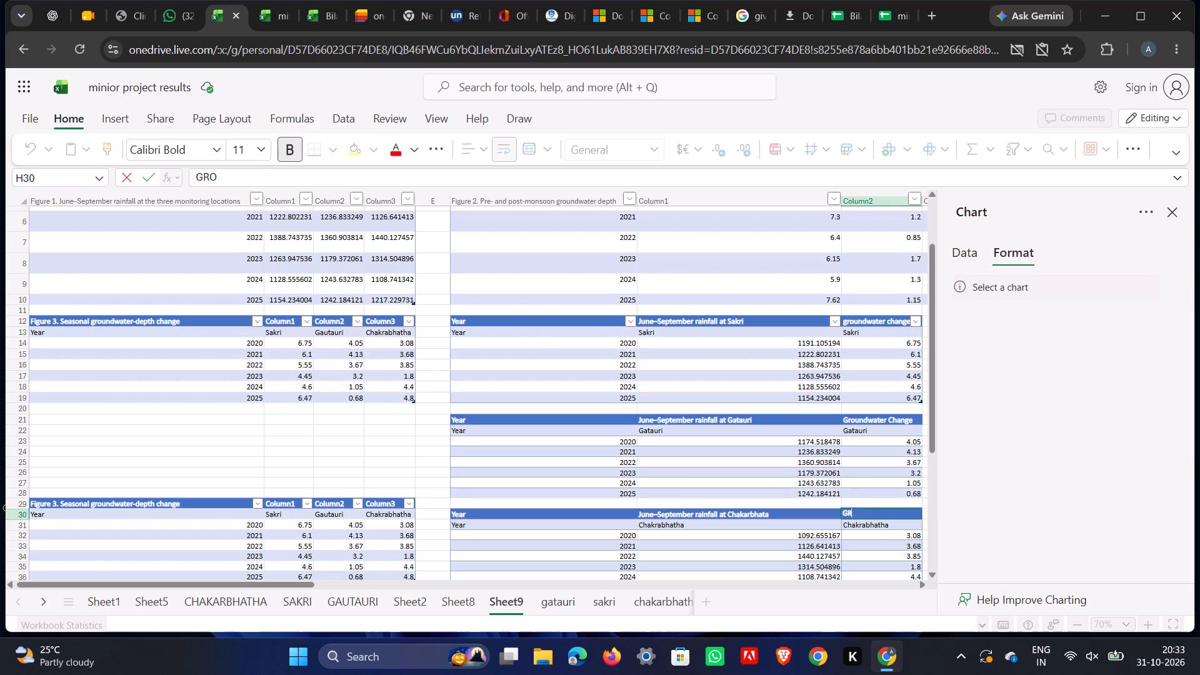
{"action": "key", "text": "BackSpace"}
{"action": "type", "text": "oun"}
{"action": "key", "text": "d"}
{"action": "type", "text": "water"}
{"action": "key", "text": "space"}
{"action": "type", "text": "Change"}
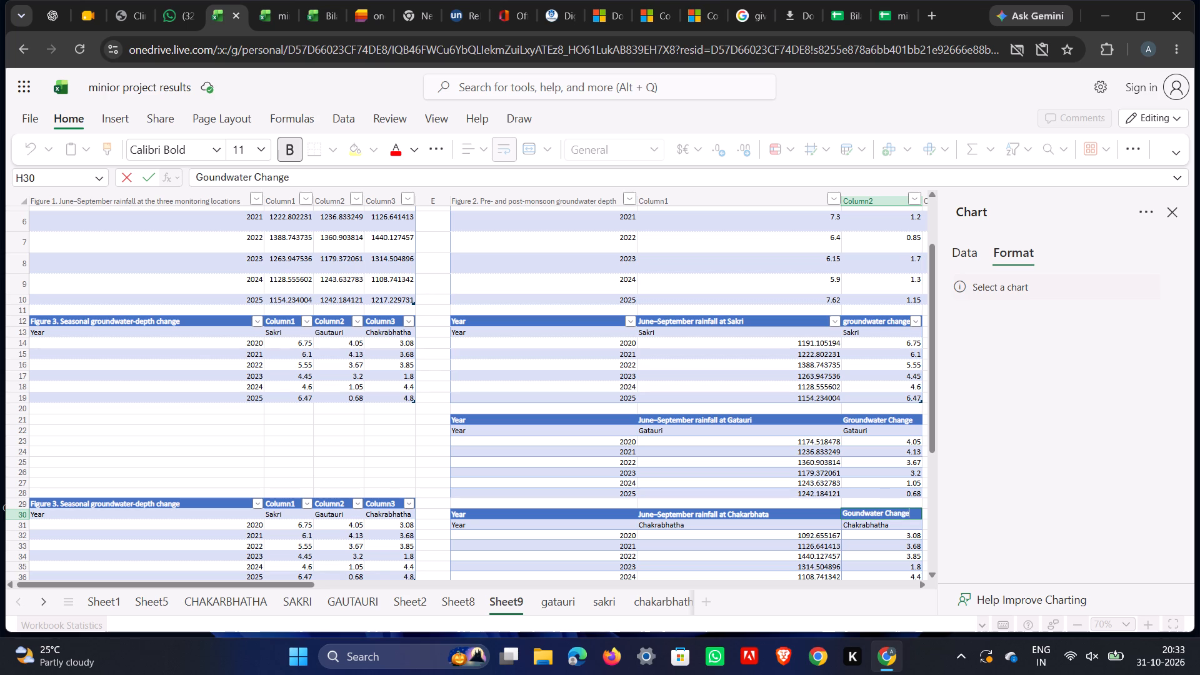
Capitalise the groundwater header in H12 of the Sakri table on Sheet9 as "Groundwater Change".
{"action": "left_click", "coordinate": [851, 322]}
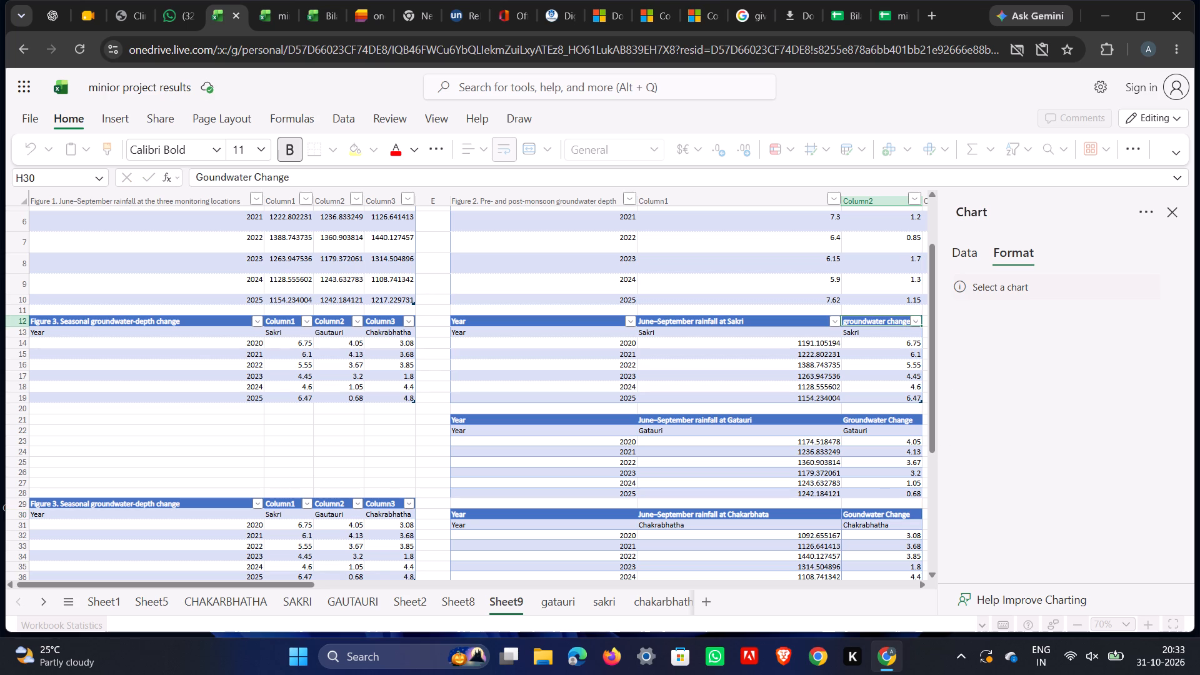
{"action": "left_click", "coordinate": [847, 322]}
{"action": "double_click", "coordinate": [852, 324]}
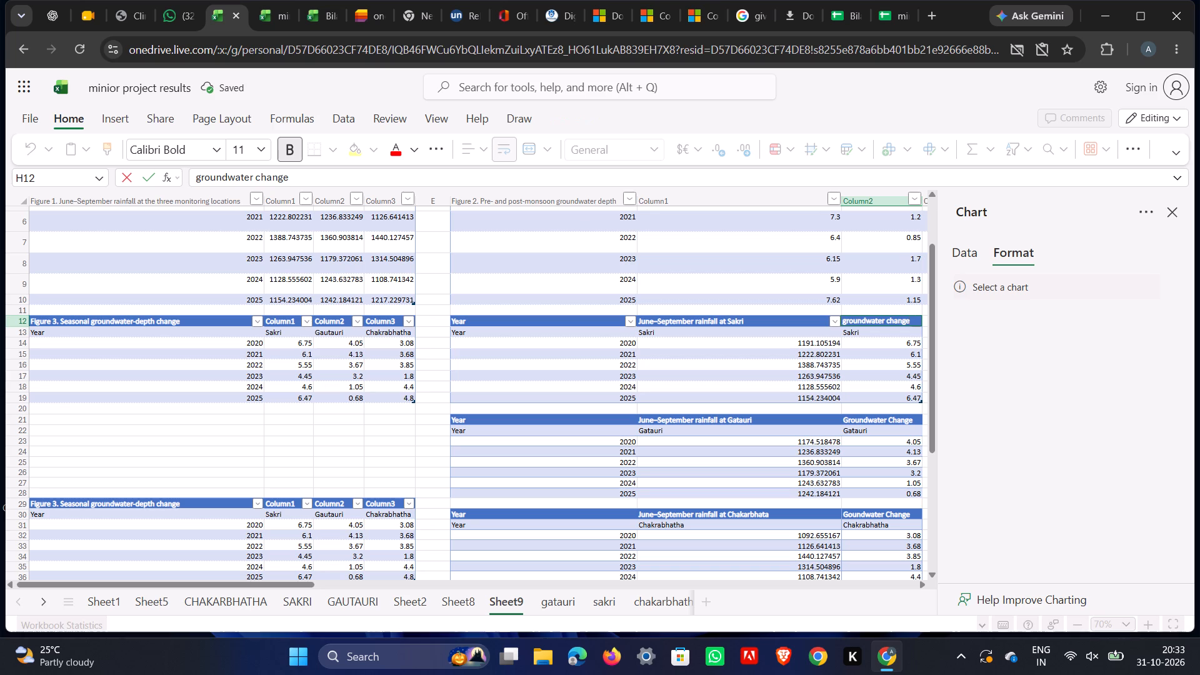
{"action": "left_click", "coordinate": [889, 322]}
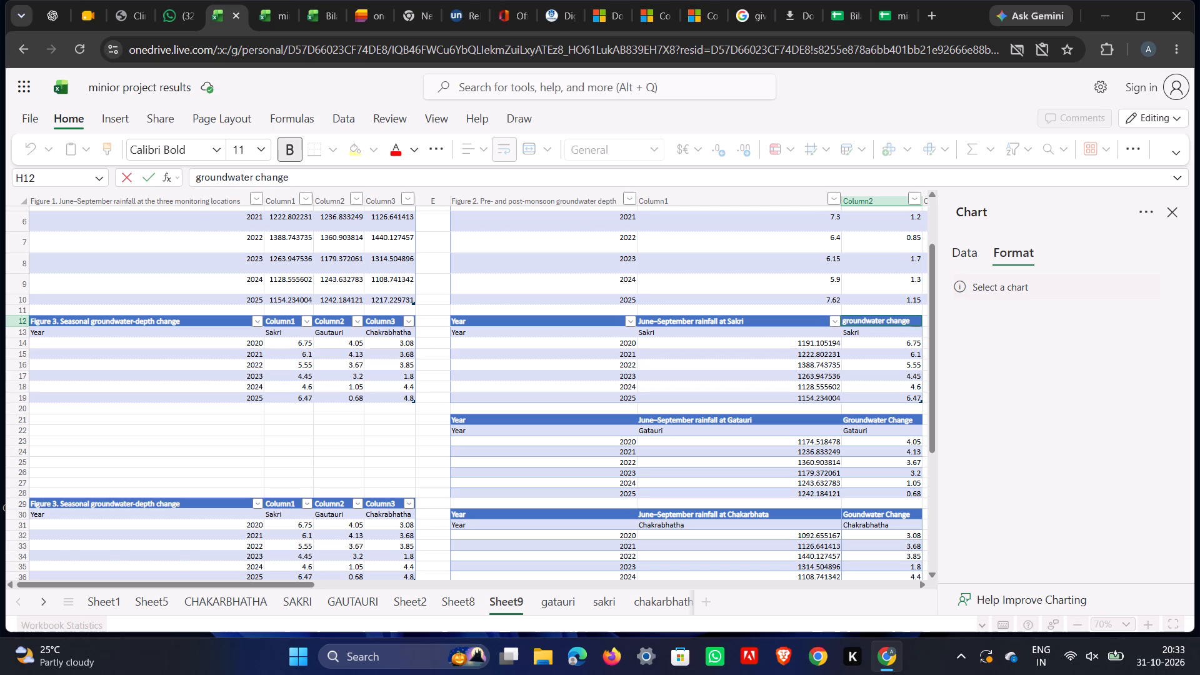
{"action": "key", "text": "BackSpace"}
{"action": "key", "text": "shift+c"}
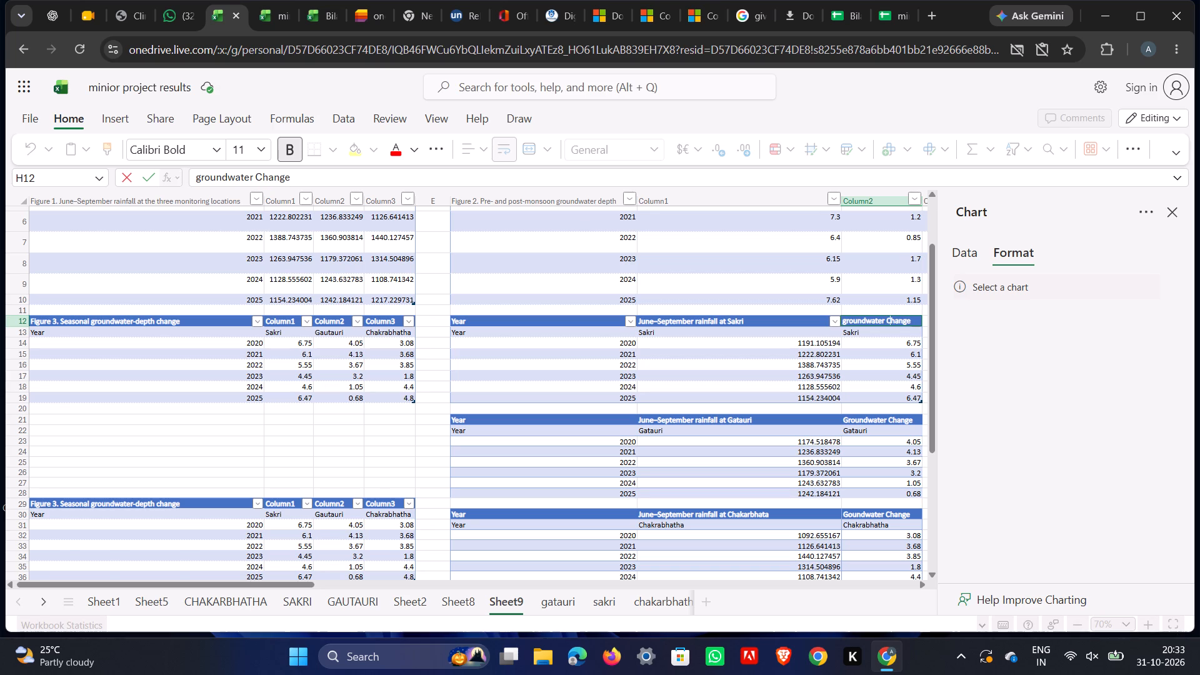
{"action": "left_click", "coordinate": [849, 318]}
{"action": "key", "text": "Left"}
{"action": "key", "text": "shift+g"}
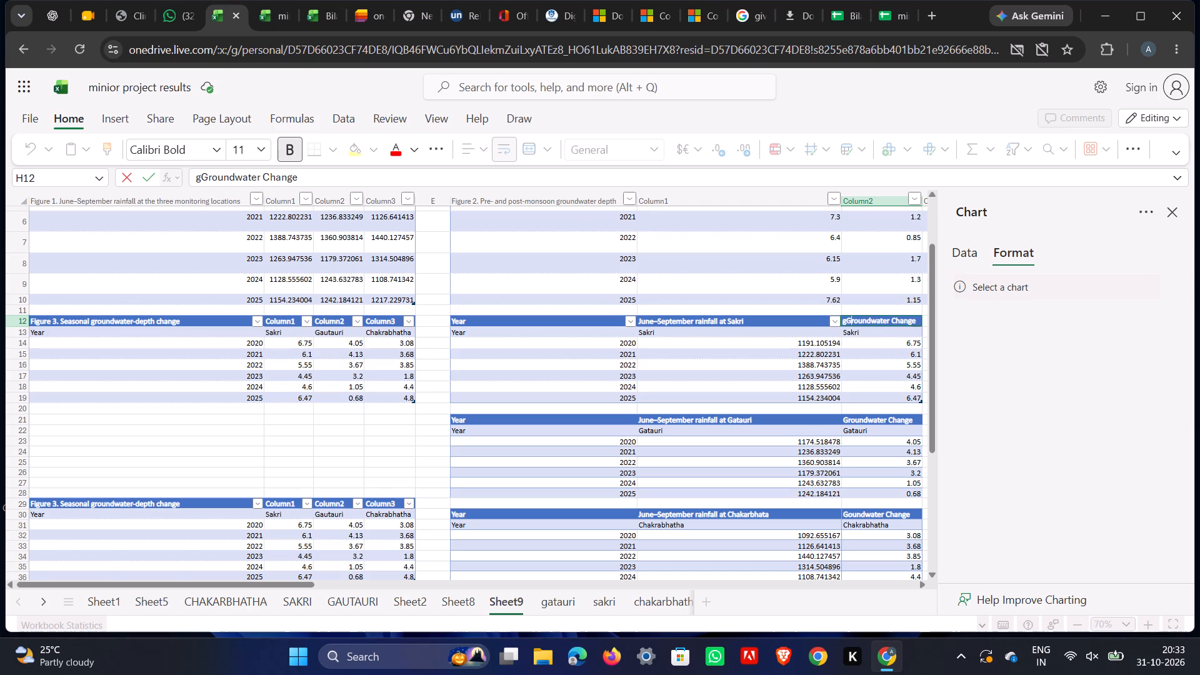
{"action": "key", "text": "BackSpace"}
{"action": "key", "text": "BackSpace"}
{"action": "key", "text": "g"}
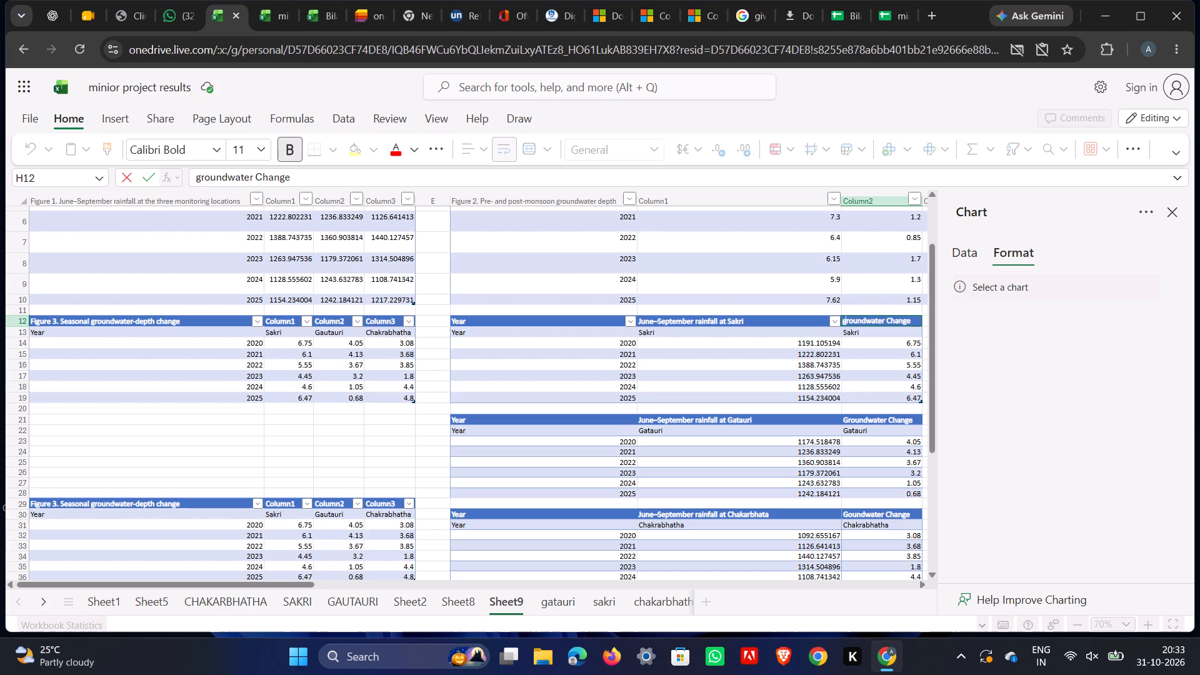
{"action": "key", "text": "shift+BackSpace"}
{"action": "key", "text": "shift+g"}
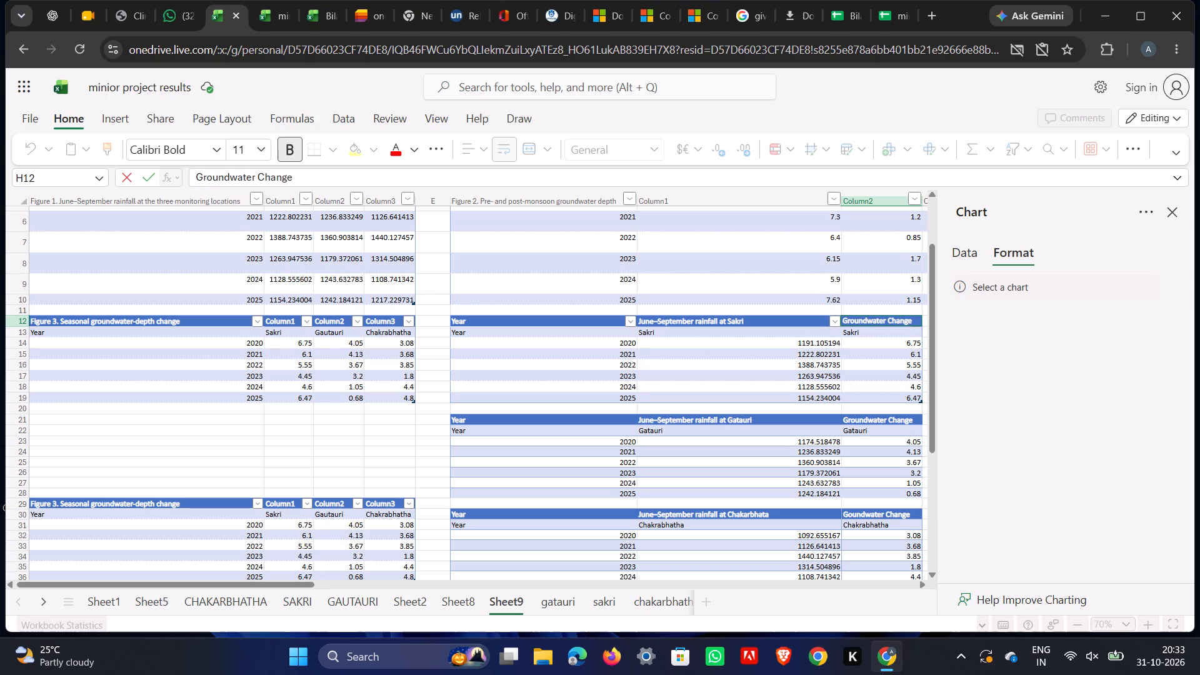
{"action": "left_click", "coordinate": [942, 332]}
{"action": "scroll", "coordinate": [941, 494], "scroll_direction": "down", "scroll_amount": 3}
Shorten the seasonal groundwater-depth header in C1 of the gatauri sheet's table to "Groundwater Change".
{"action": "left_click", "coordinate": [567, 596]}
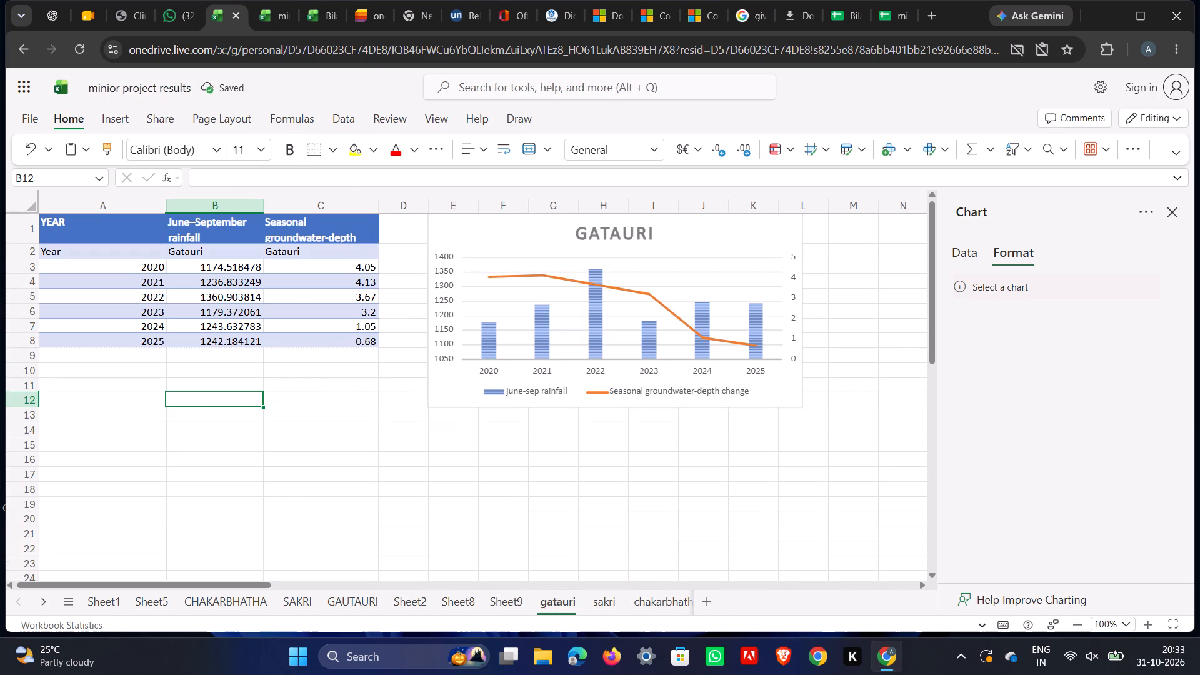
{"action": "double_click", "coordinate": [334, 239]}
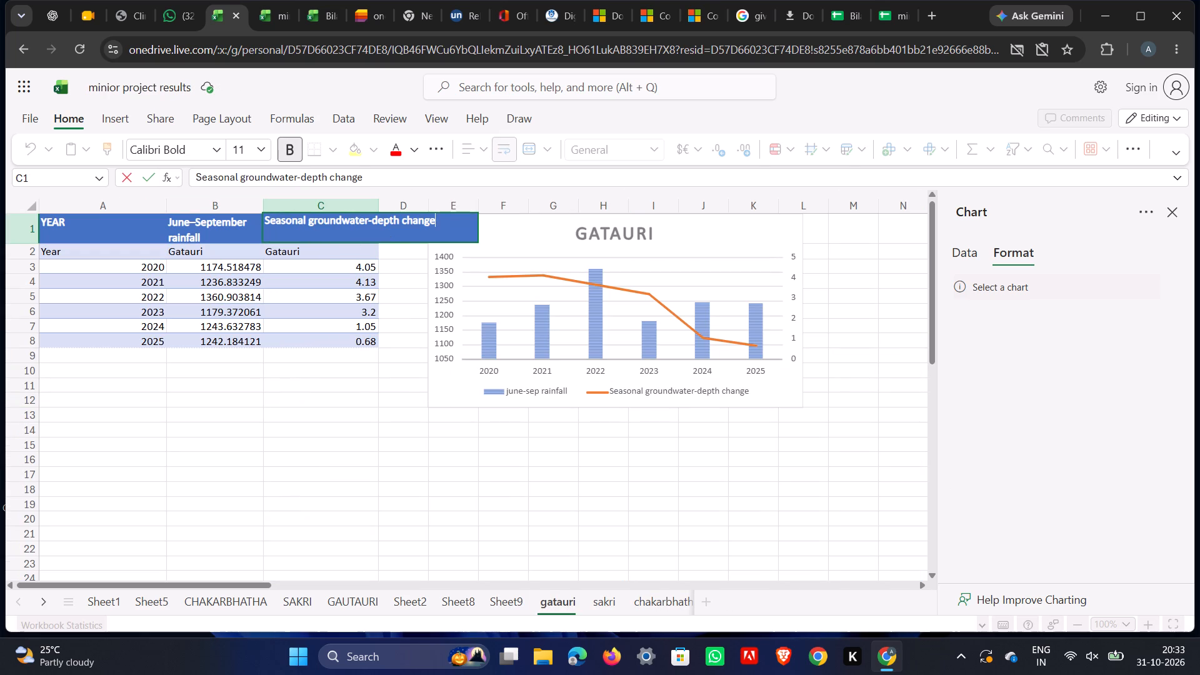
{"action": "left_click", "coordinate": [397, 222]}
{"action": "left_click", "coordinate": [403, 221]}
{"action": "left_click", "coordinate": [407, 223]}
{"action": "key", "text": "BackSpace"}
{"action": "key", "text": "BackSpace"}
{"action": "key", "text": "BackSpace"}
{"action": "key", "text": "BackSpace"}
{"action": "key", "text": "BackSpace"}
{"action": "key", "text": "BackSpace"}
{"action": "key", "text": "BackSpace"}
{"action": "key", "text": "BackSpace"}
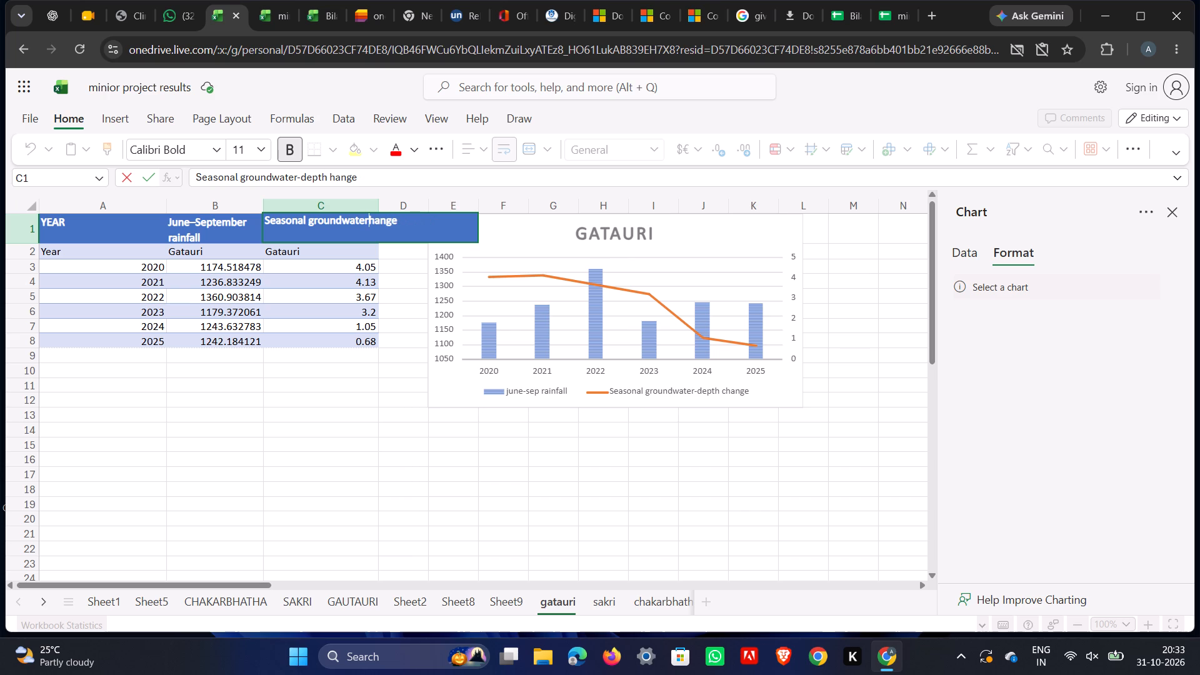
{"action": "key", "text": "space"}
{"action": "type", "text": "C"}
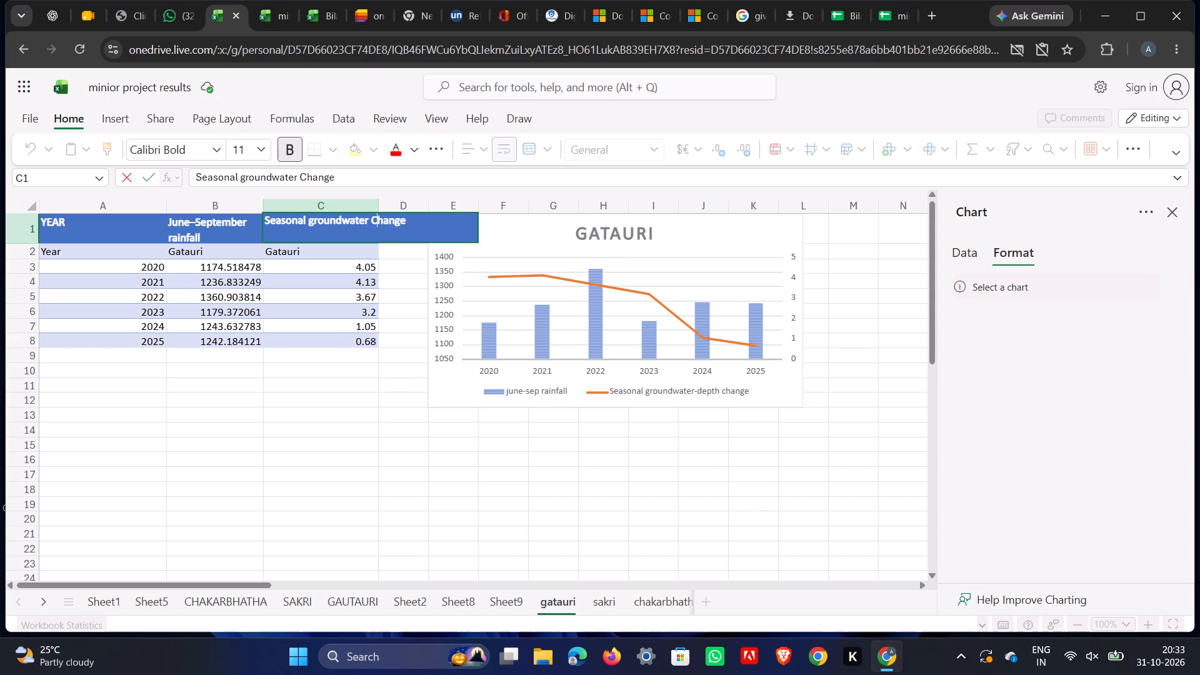
{"action": "key", "text": "Left"}
{"action": "key", "text": "Left"}
{"action": "key", "text": "Left"}
{"action": "key", "text": "Left"}
{"action": "key", "text": "Left"}
{"action": "key", "text": "Left"}
{"action": "key", "text": "Left"}
{"action": "key", "text": "Left"}
{"action": "key", "text": "Left"}
{"action": "key", "text": "Left"}
{"action": "key", "text": "Left"}
{"action": "key", "text": "Left"}
{"action": "key", "text": "BackSpace"}
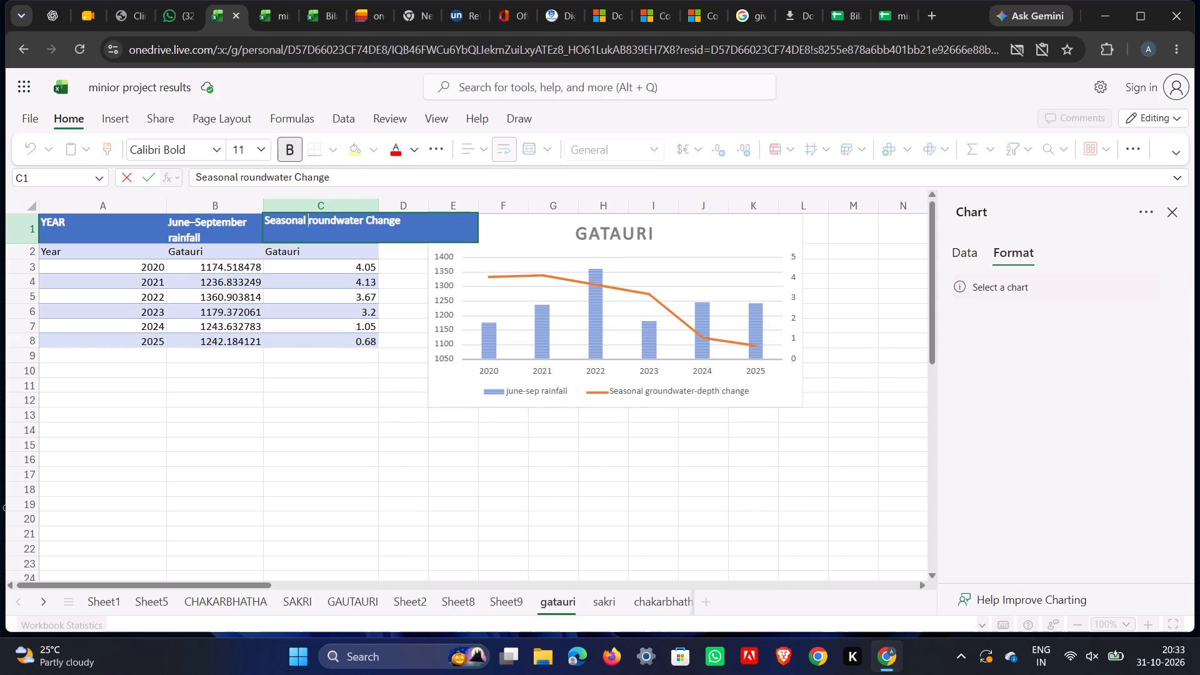
{"action": "key", "text": "shift+g"}
{"action": "key", "text": "Left"}
{"action": "key", "text": "BackSpace"}
{"action": "key", "text": "BackSpace"}
{"action": "key", "text": "BackSpace"}
{"action": "key", "text": "BackSpace"}
{"action": "key", "text": "BackSpace"}
{"action": "key", "text": "BackSpace"}
{"action": "key", "text": "BackSpace"}
{"action": "key", "text": "BackSpace"}
{"action": "key", "text": "BackSpace"}
{"action": "key", "text": "BackSpace"}
{"action": "key", "text": "BackSpace"}
{"action": "key", "text": "BackSpace"}
{"action": "key", "text": "BackSpace"}
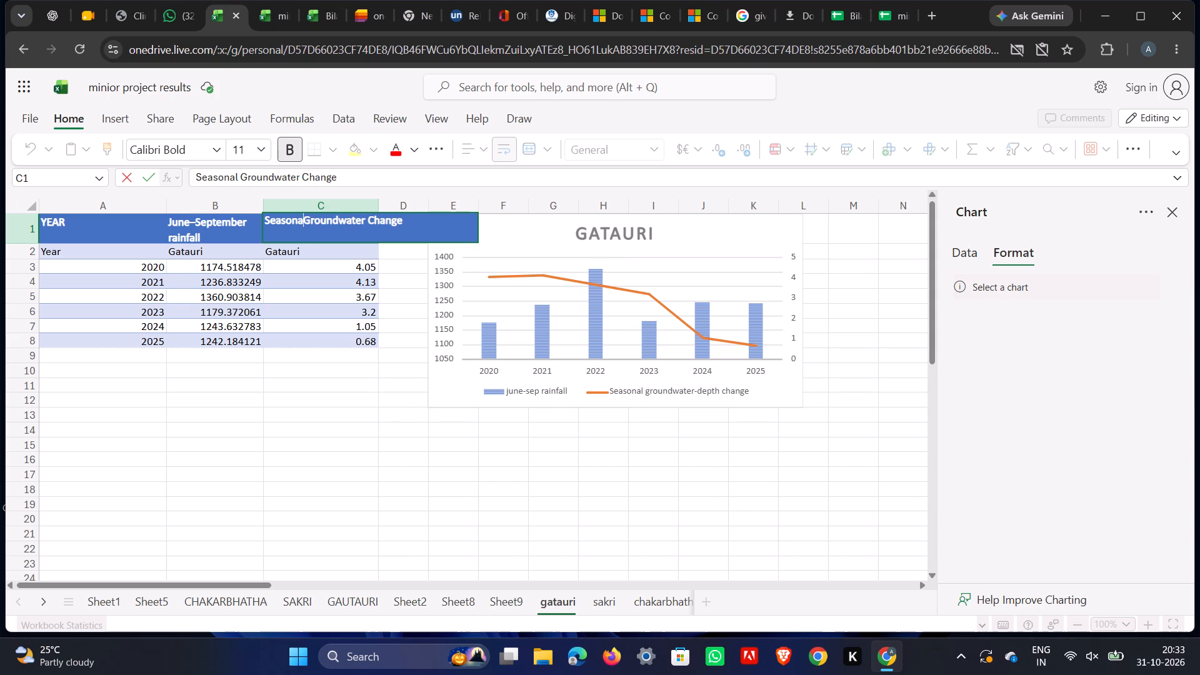
{"action": "left_click", "coordinate": [227, 237]}
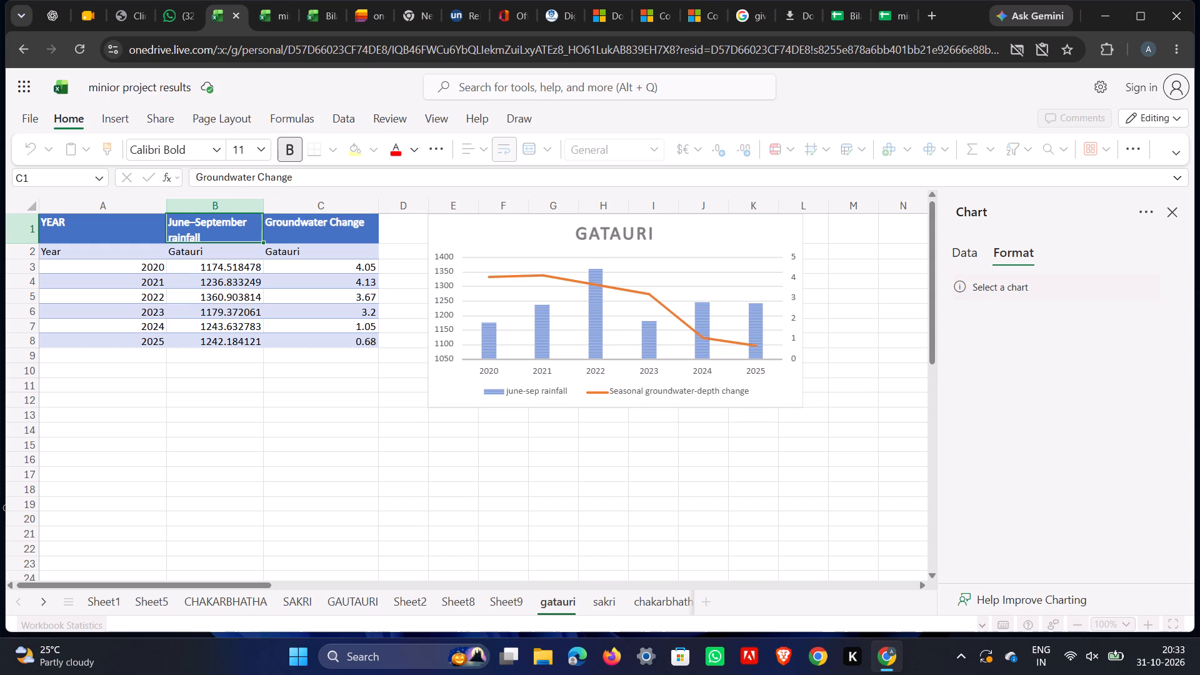
{"action": "left_click", "coordinate": [228, 237]}
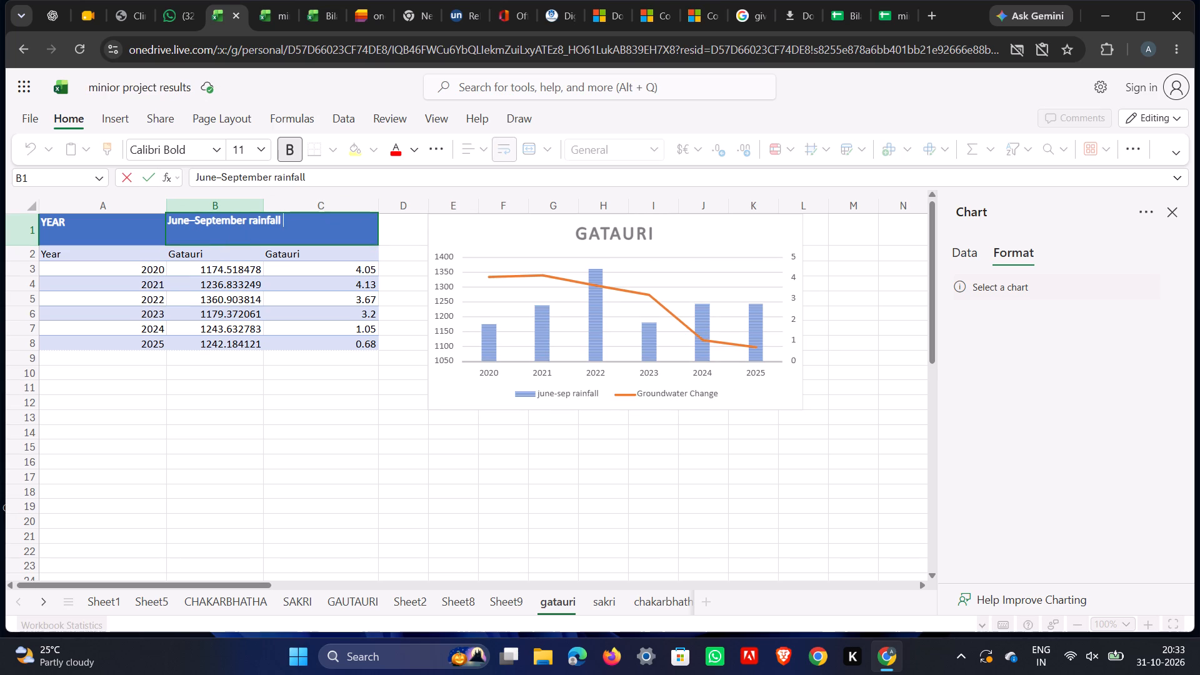
{"action": "left_click", "coordinate": [264, 395]}
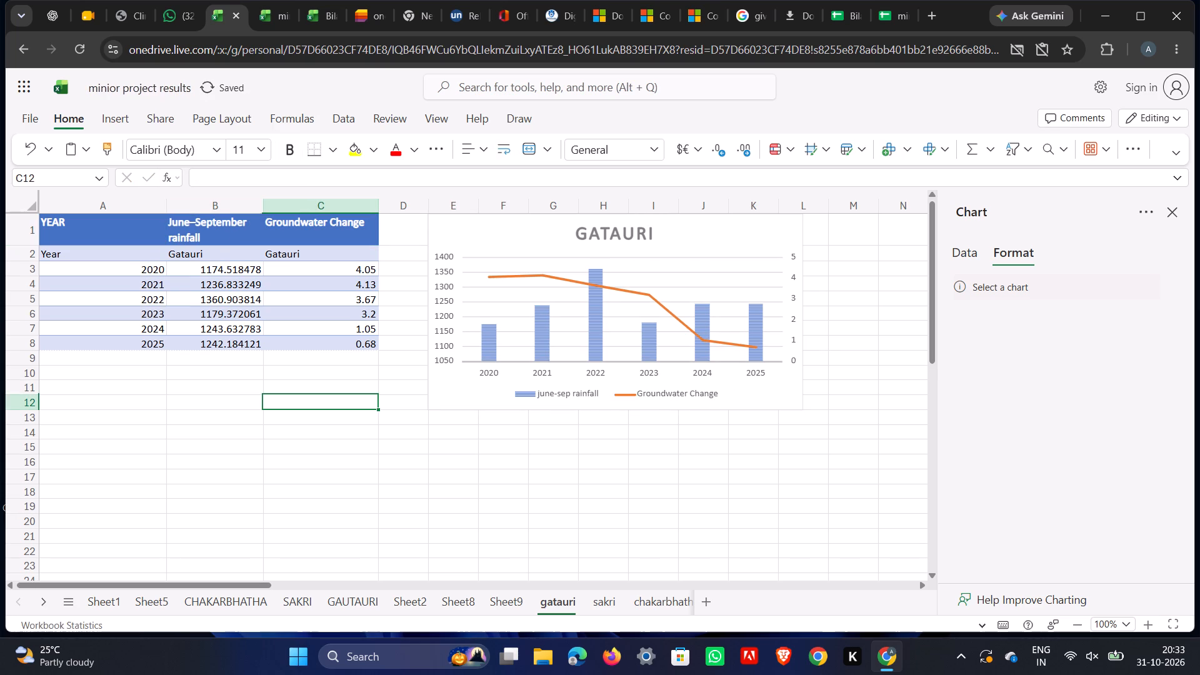
Change the header in A1 of the gatauri sheet's table to "Year".
{"action": "left_click", "coordinate": [86, 231]}
{"action": "double_click", "coordinate": [87, 227]}
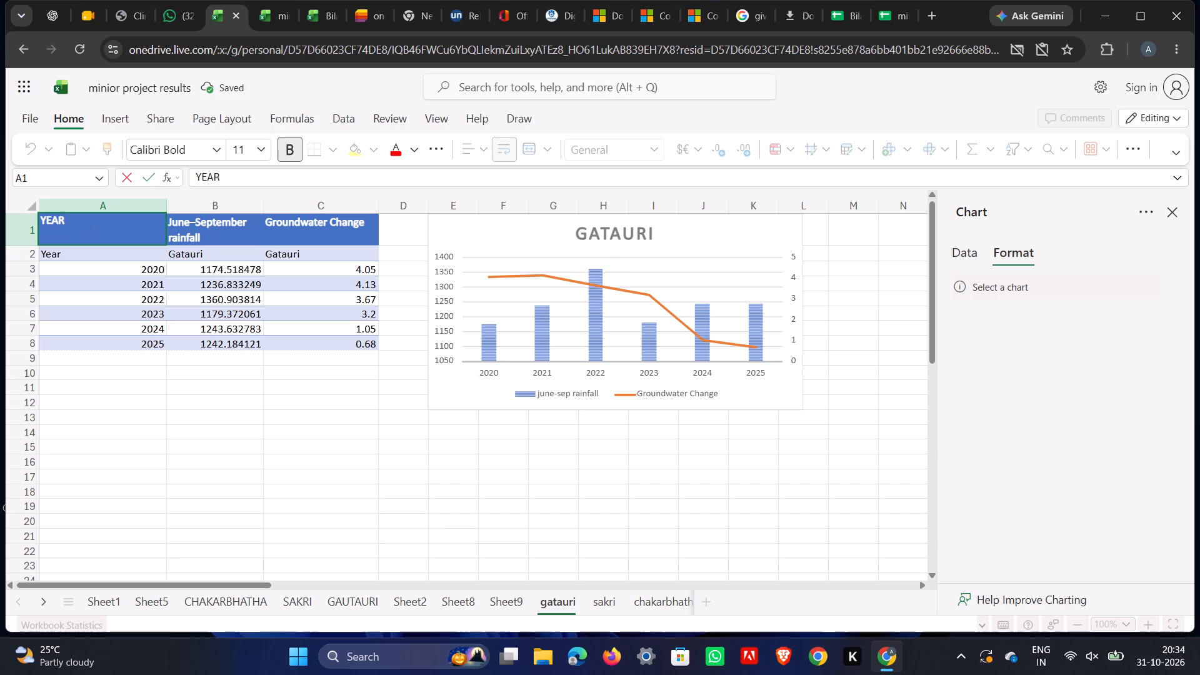
{"action": "key", "text": "BackSpace"}
{"action": "key", "text": "BackSpace"}
{"action": "key", "text": "BackSpace"}
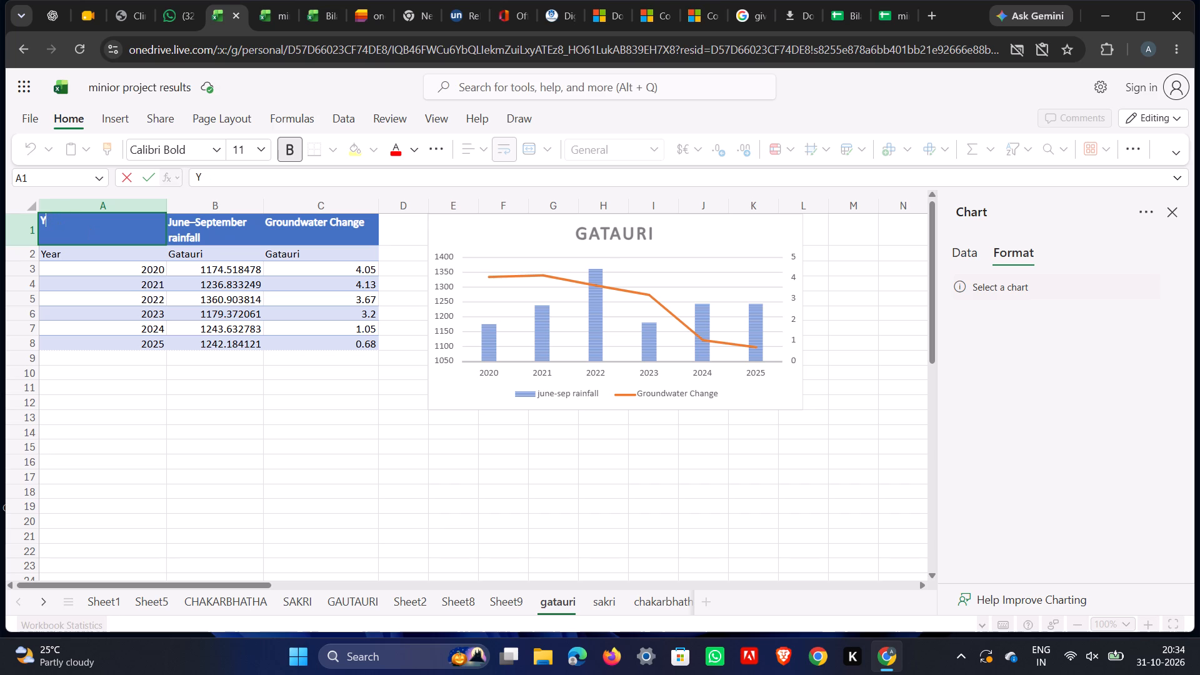
{"action": "type", "text": "re"}
{"action": "key", "text": "BackSpace"}
{"action": "key", "text": "BackSpace"}
{"action": "type", "text": "ear"}
{"action": "left_click", "coordinate": [252, 336]}
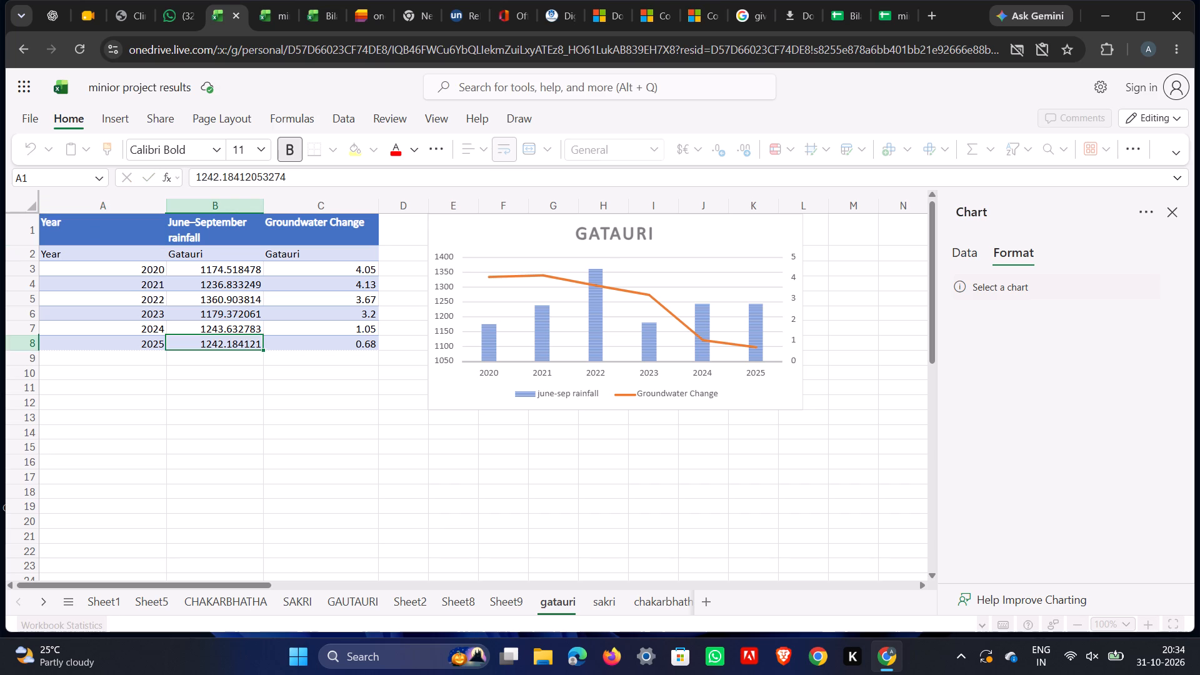
{"action": "left_click", "coordinate": [245, 396]}
Look through the sakri, chakarbhatha, BTC Monthly and Sheet4 sheets to check their contents.
{"action": "left_click", "coordinate": [576, 593]}
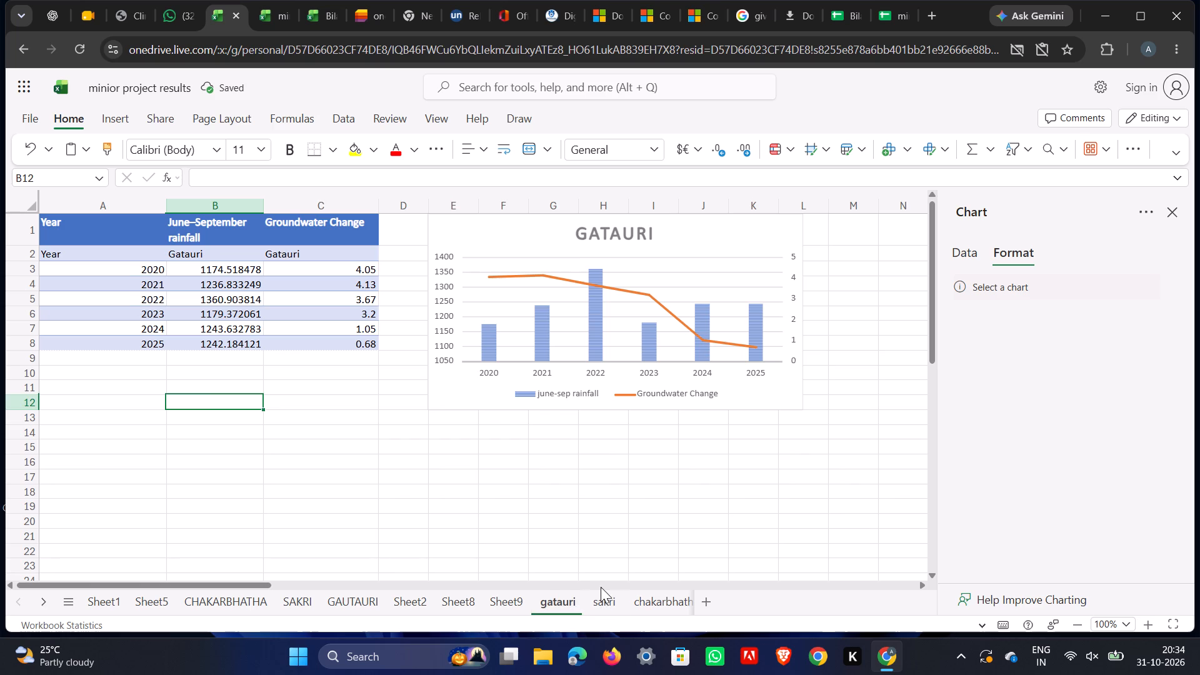
{"action": "left_click", "coordinate": [600, 594]}
{"action": "left_click", "coordinate": [672, 602]}
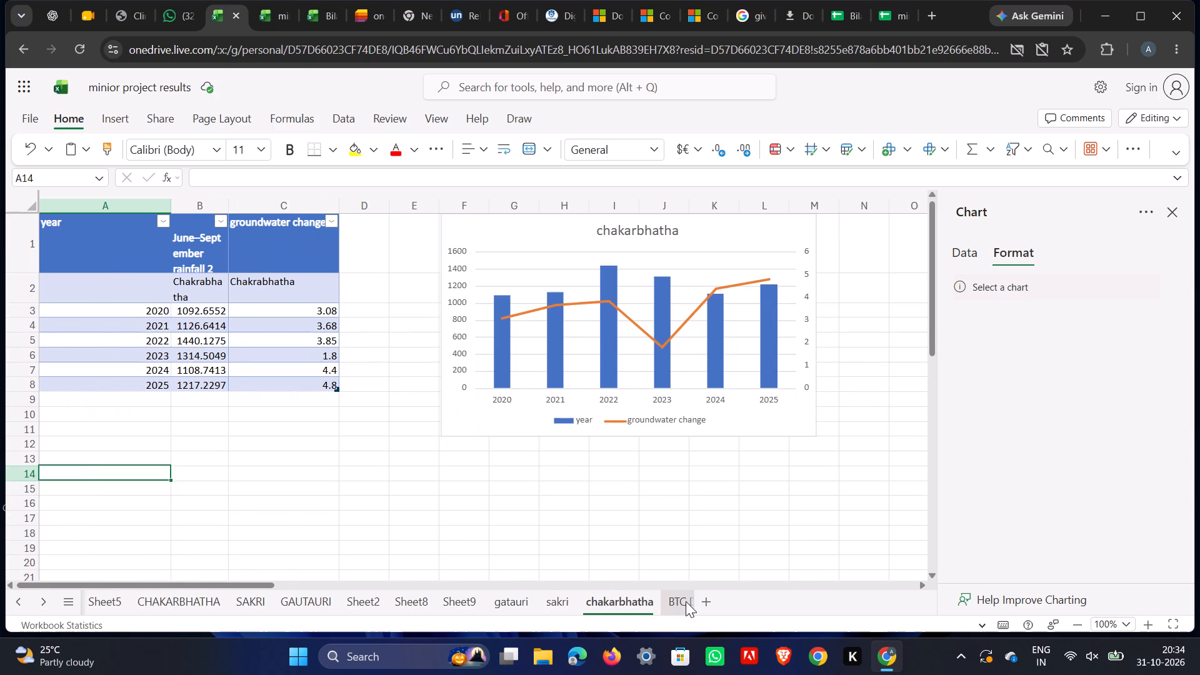
{"action": "left_click", "coordinate": [686, 601]}
{"action": "left_click", "coordinate": [685, 602]}
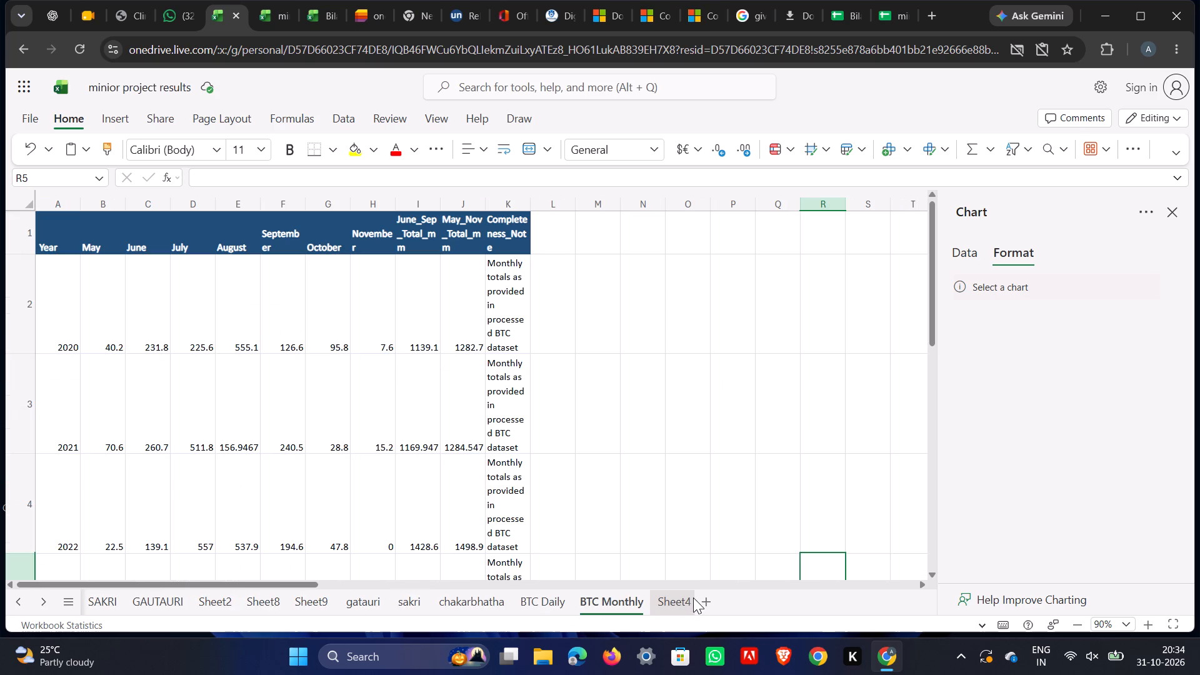
{"action": "left_click", "coordinate": [658, 591]}
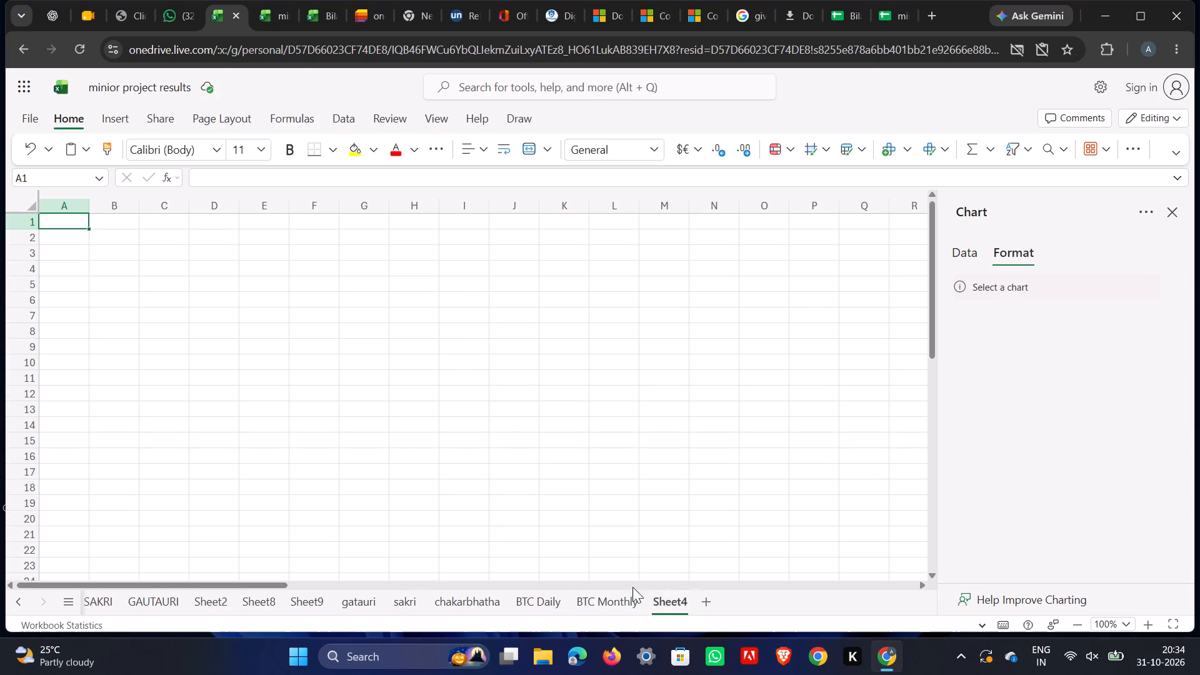
{"action": "left_click", "coordinate": [612, 592]}
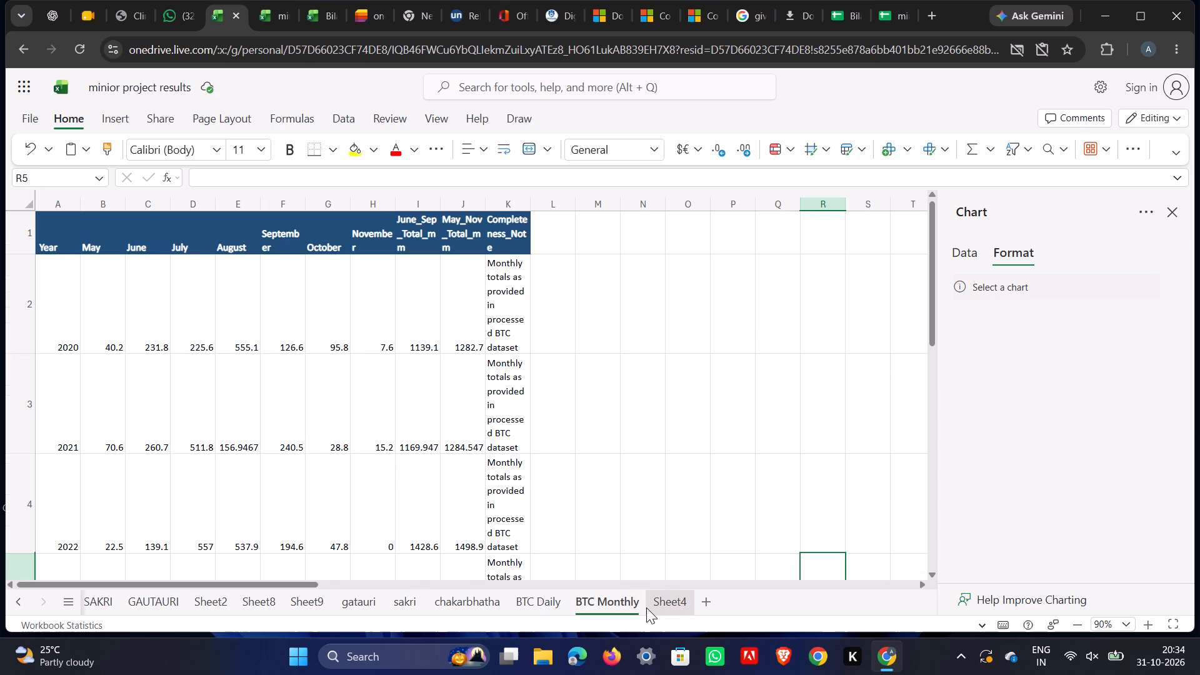
{"action": "left_click", "coordinate": [646, 607]}
Copy all of Sheet7 from the "minior project results (2) 1" workbook into the empty Sheet4 of "minior project results".
{"action": "left_click", "coordinate": [267, 14]}
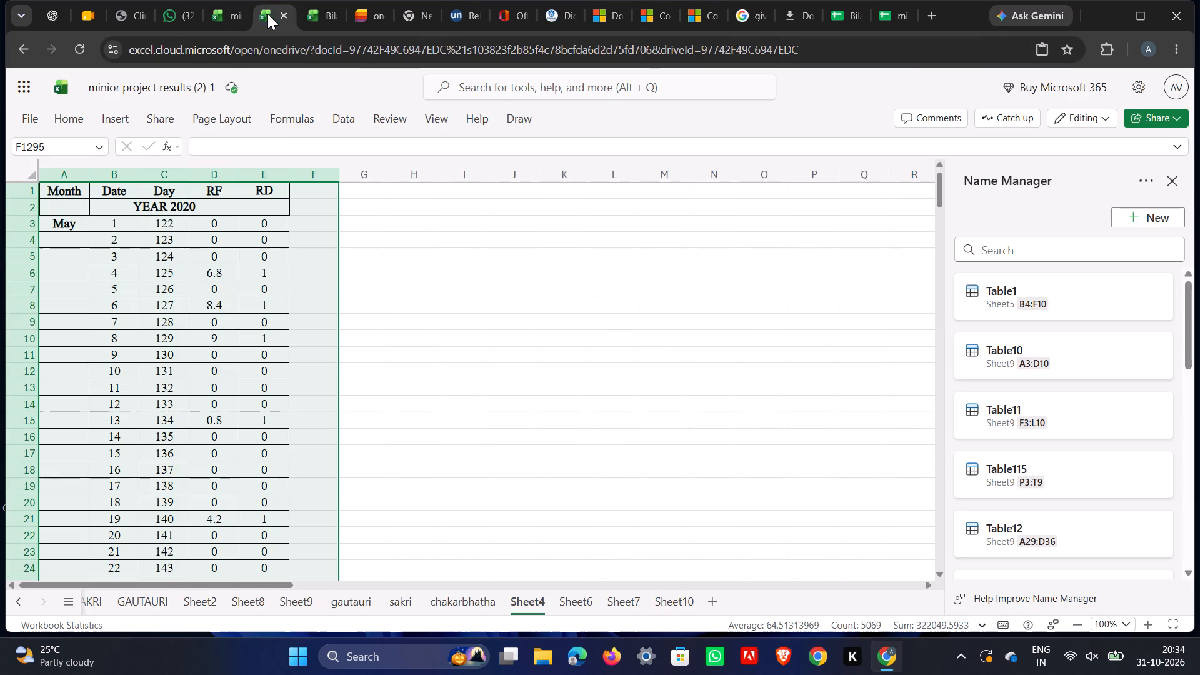
{"action": "left_click", "coordinate": [565, 599]}
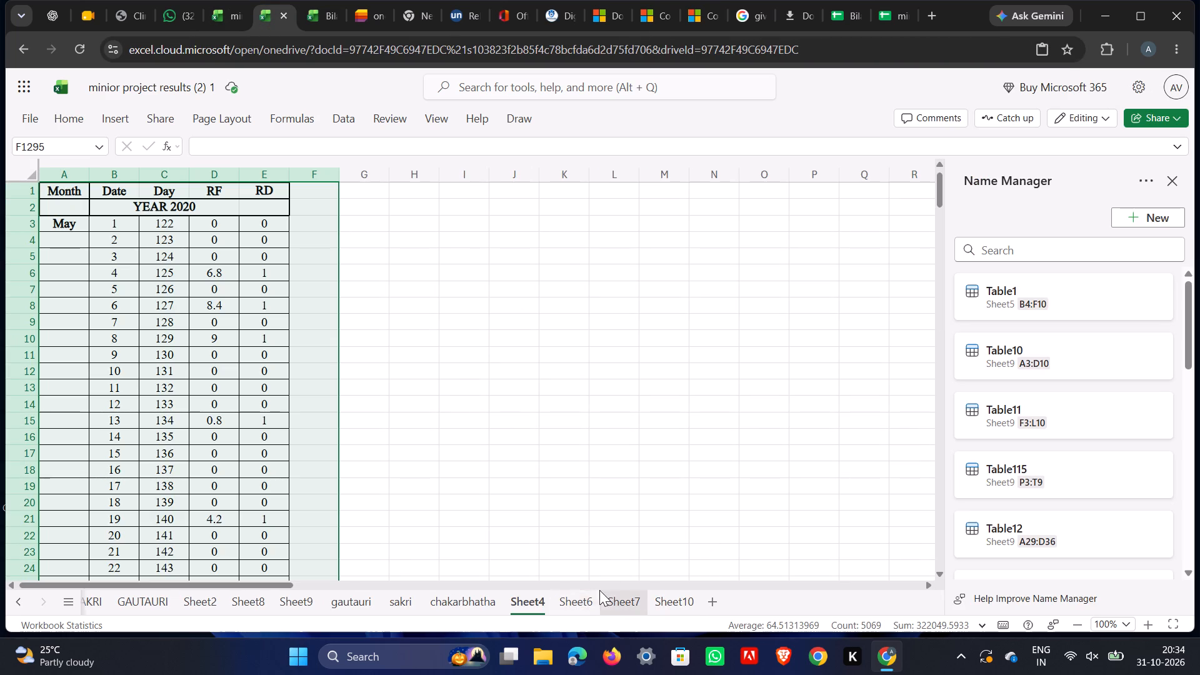
{"action": "left_click", "coordinate": [601, 598]}
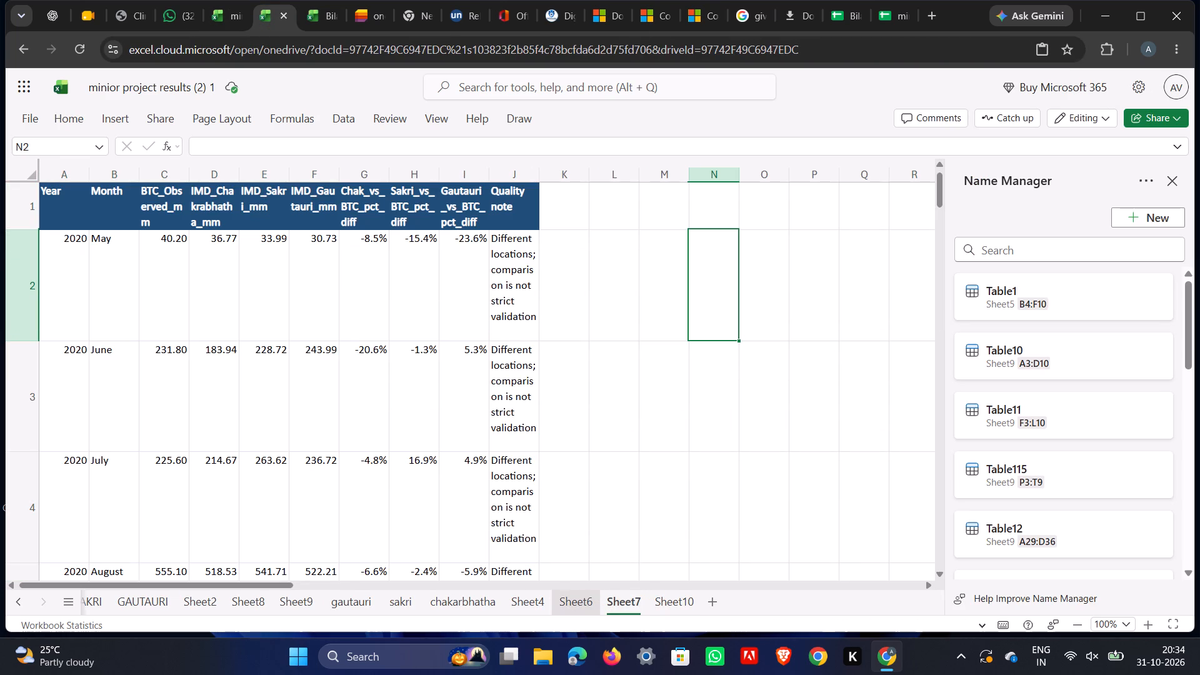
{"action": "left_click", "coordinate": [36, 180]}
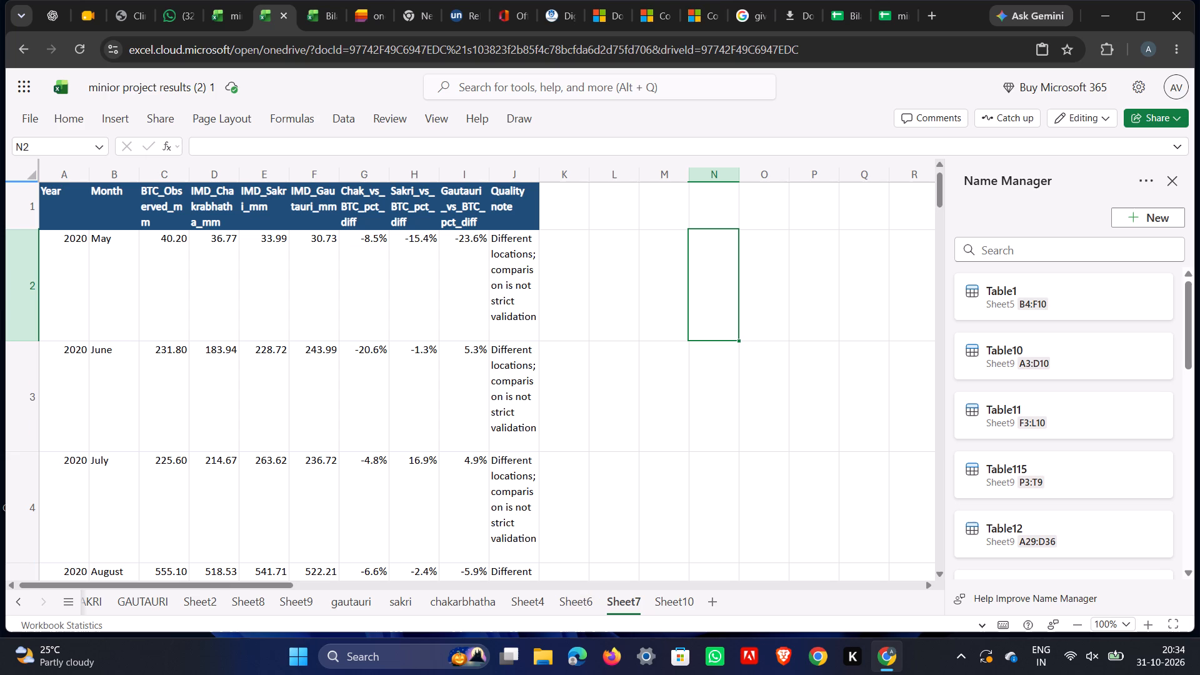
{"action": "left_click", "coordinate": [34, 178]}
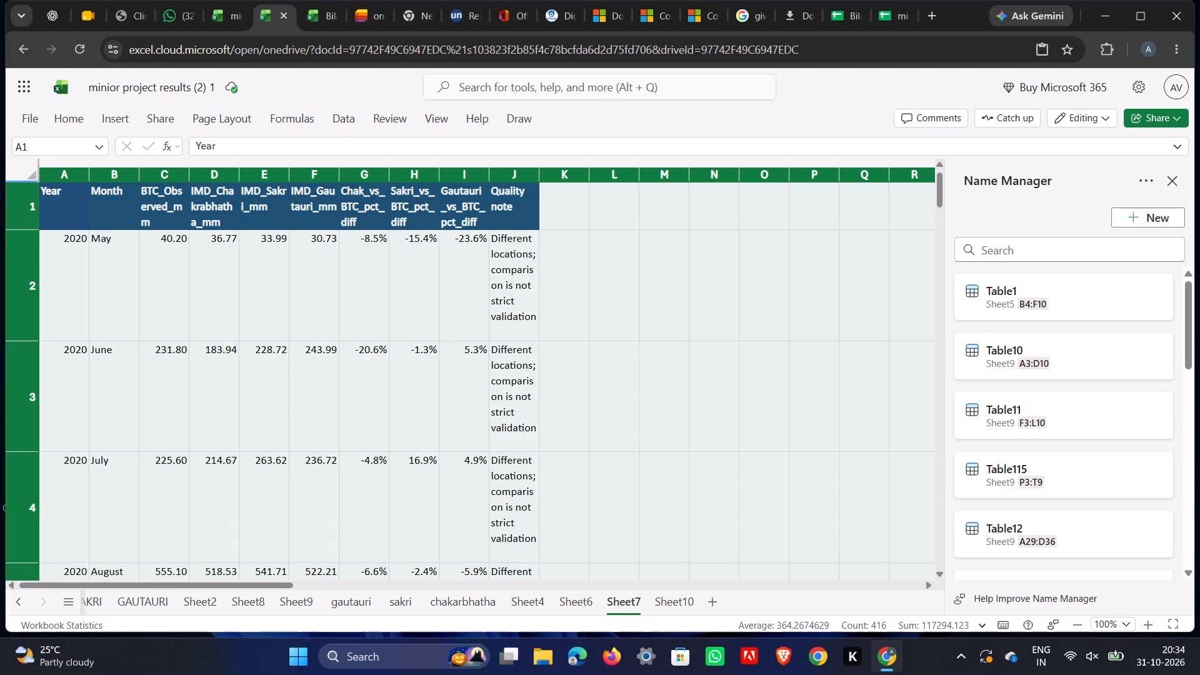
{"action": "key", "text": "ctrl+c"}
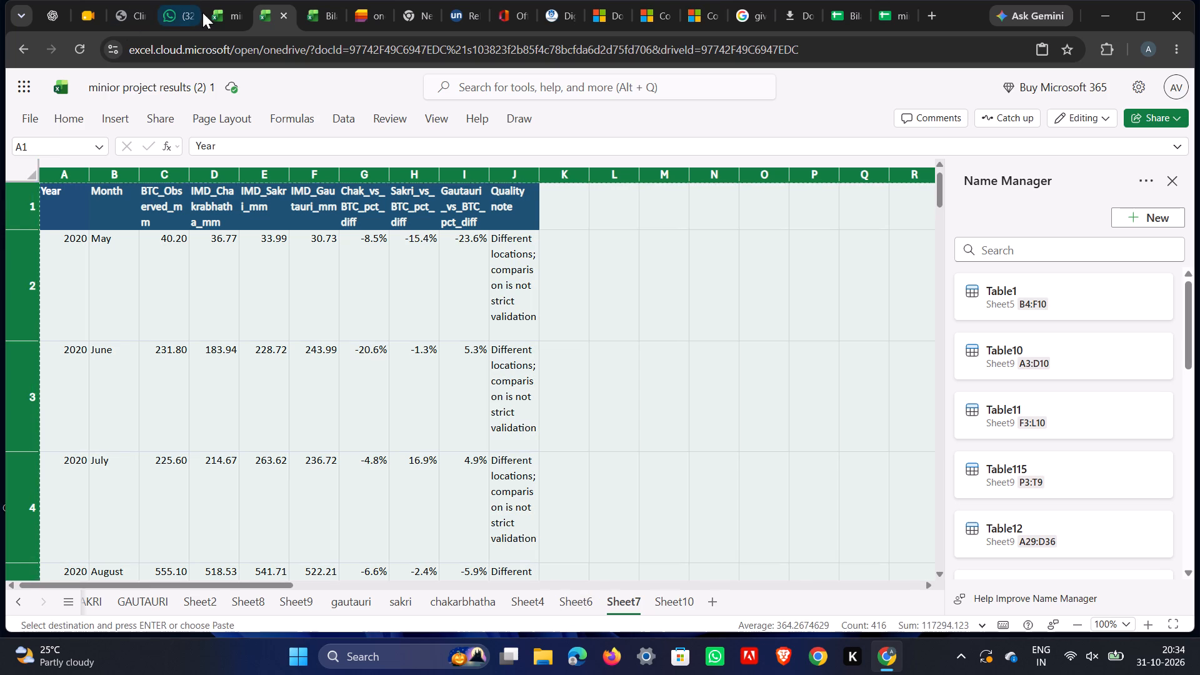
{"action": "left_click", "coordinate": [221, 11]}
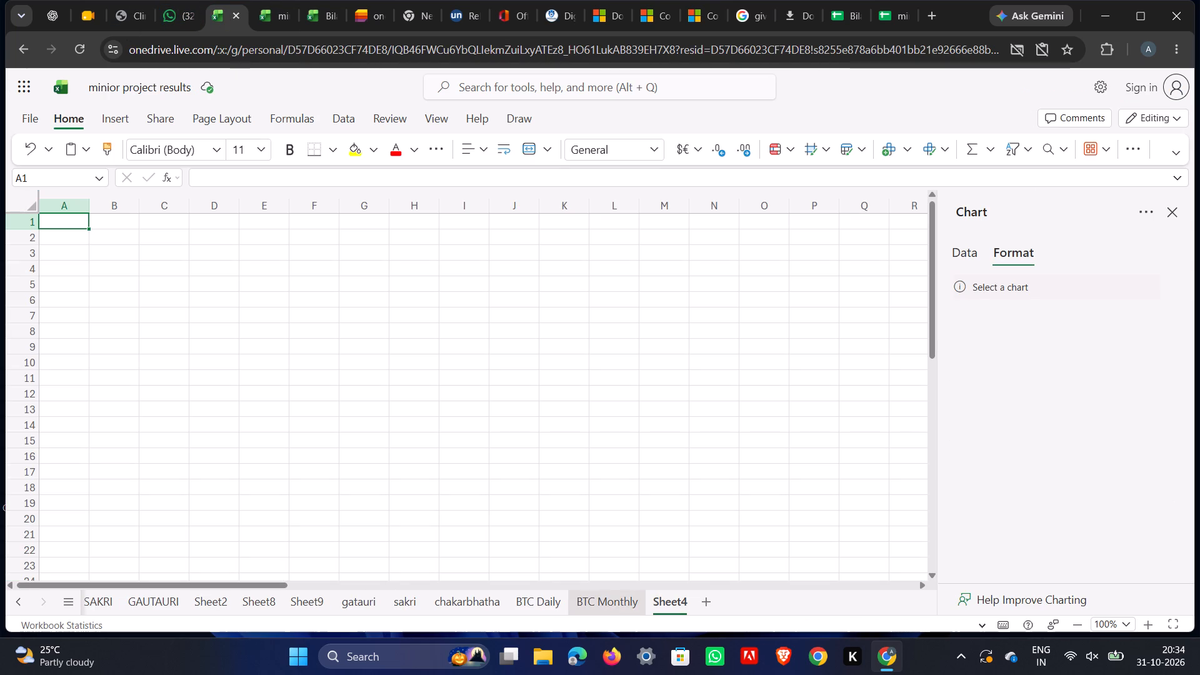
{"action": "left_click", "coordinate": [34, 208]}
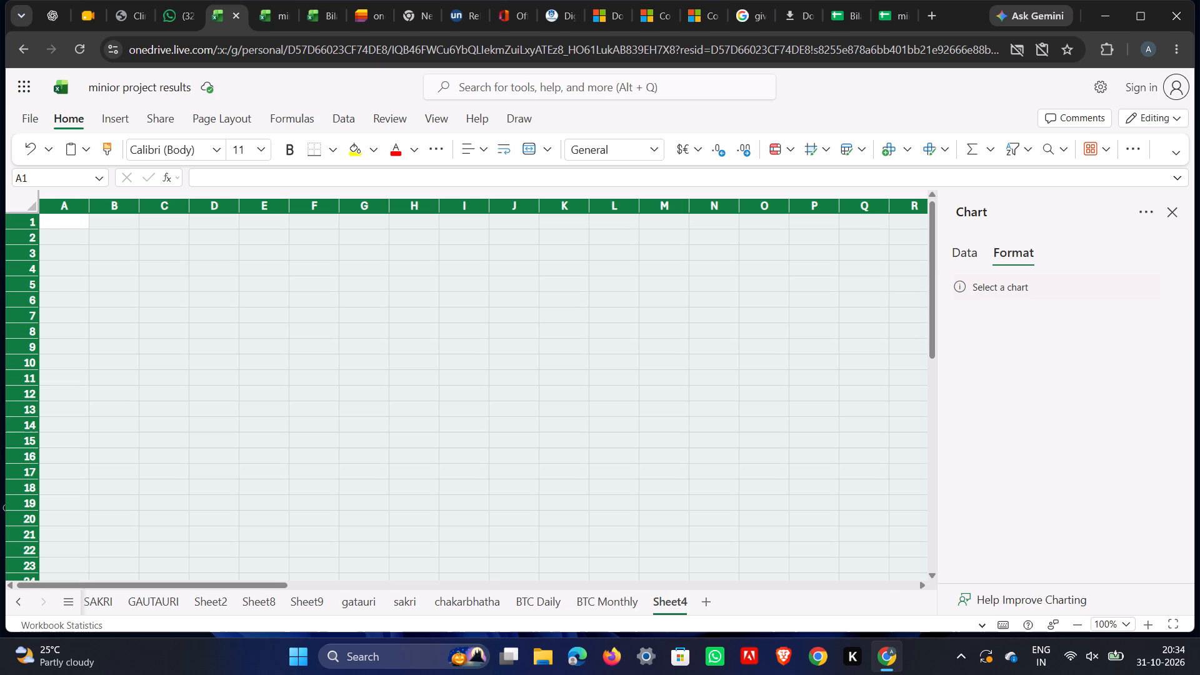
{"action": "key", "text": "ctrl+v"}
{"action": "left_click", "coordinate": [626, 482]}
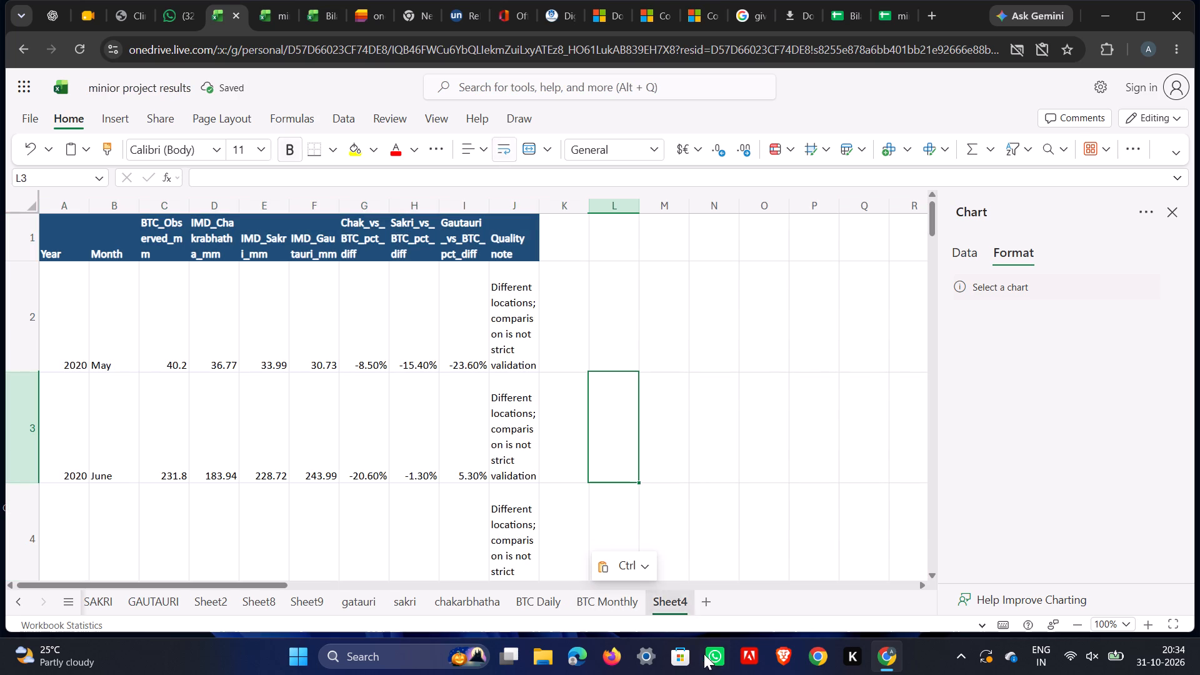
Rename Sheet4, which holds the pasted BTC and IMD rainfall comparison, as "BTCvsIMD".
{"action": "right_click", "coordinate": [659, 594]}
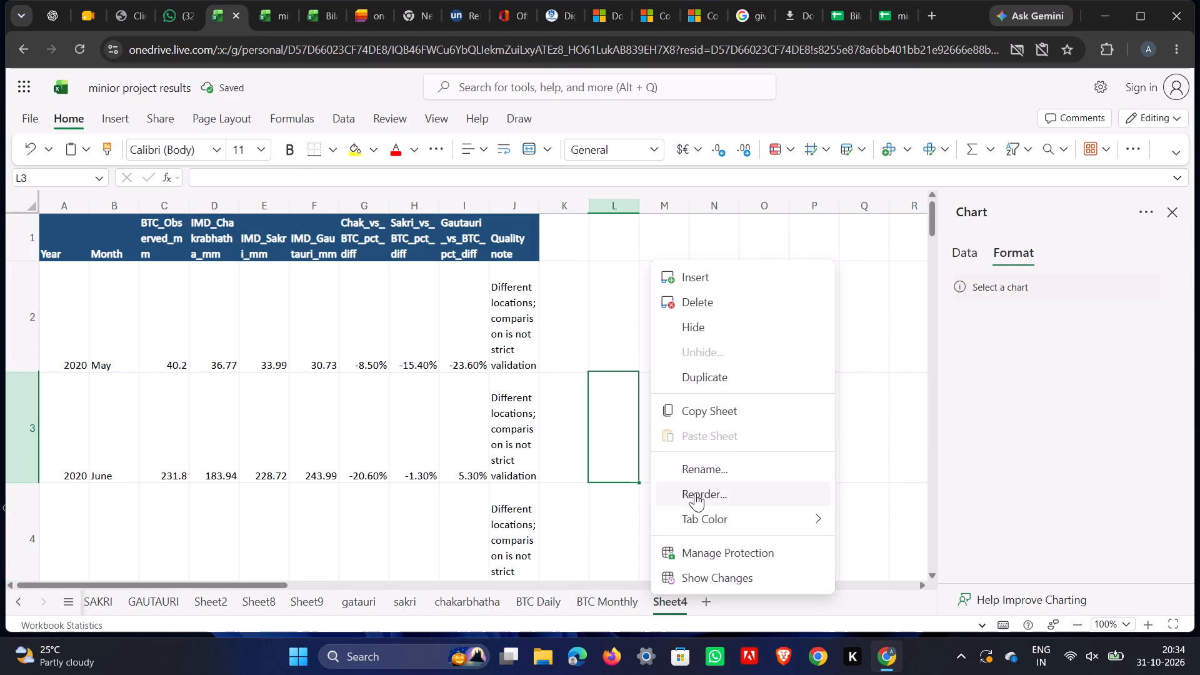
{"action": "left_click", "coordinate": [706, 466]}
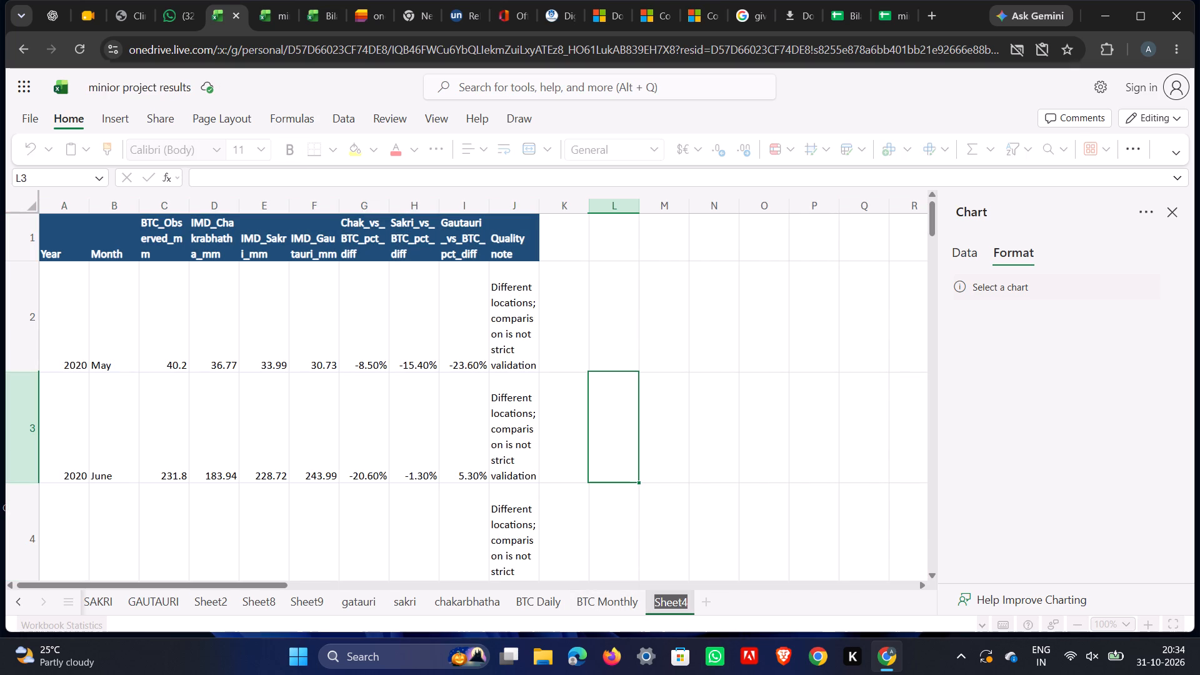
{"action": "right_click", "coordinate": [677, 603]}
{"action": "key", "text": "BackSpace"}
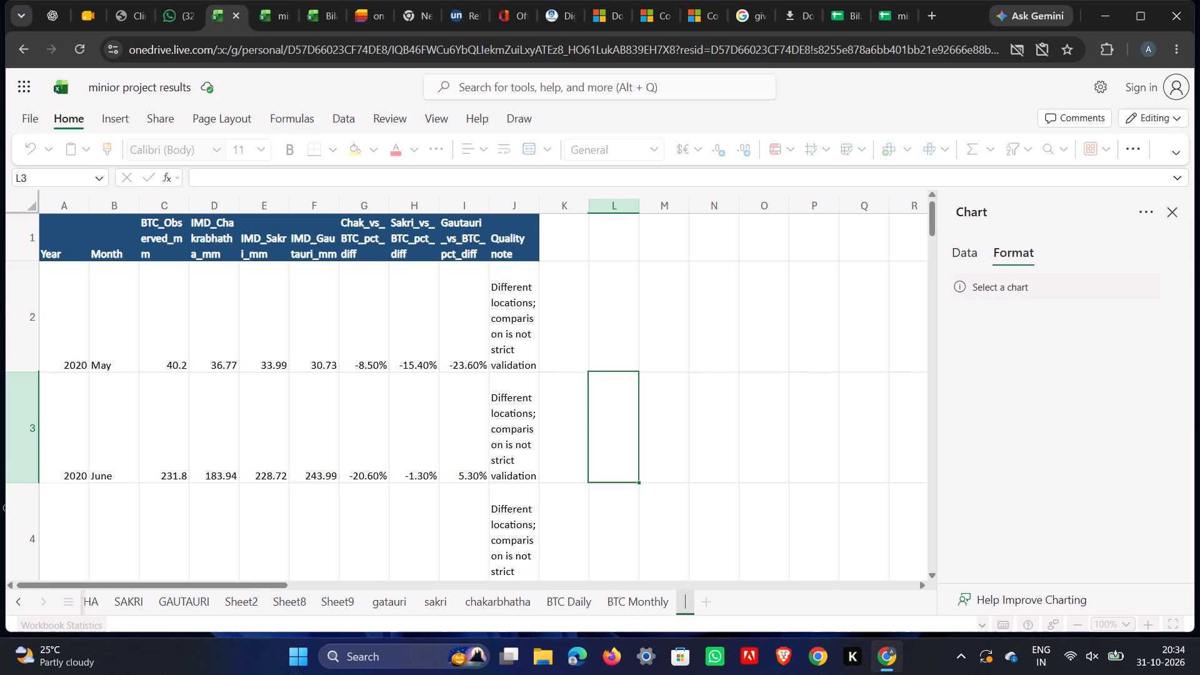
{"action": "type", "text": "BTC"}
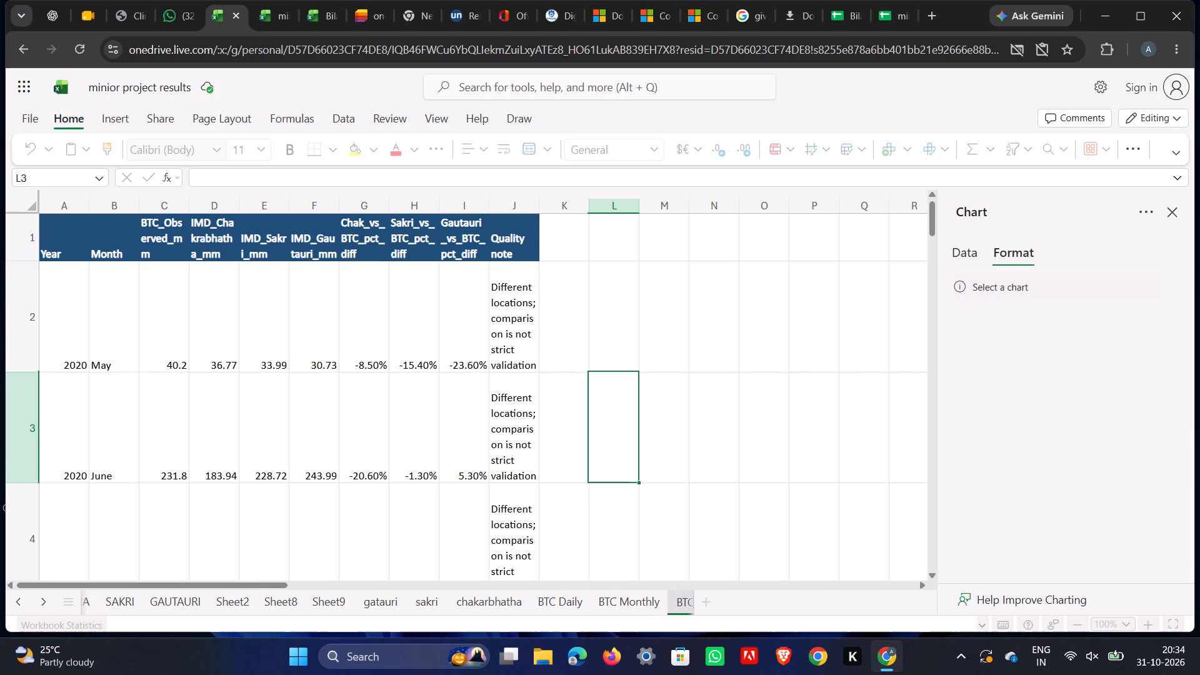
{"action": "key", "text": "space"}
{"action": "type", "text": "vs"}
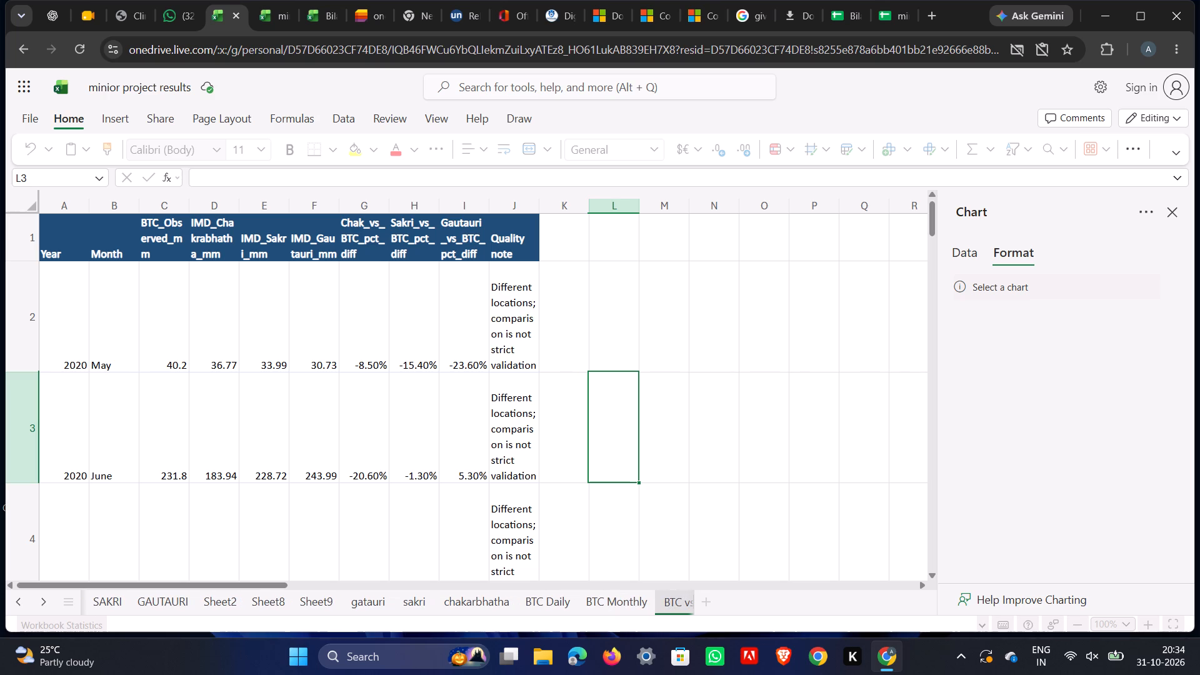
{"action": "key", "text": "space"}
{"action": "key", "text": "BackSpace"}
{"action": "key", "text": "BackSpace"}
{"action": "key", "text": "BackSpace"}
{"action": "key", "text": "BackSpace"}
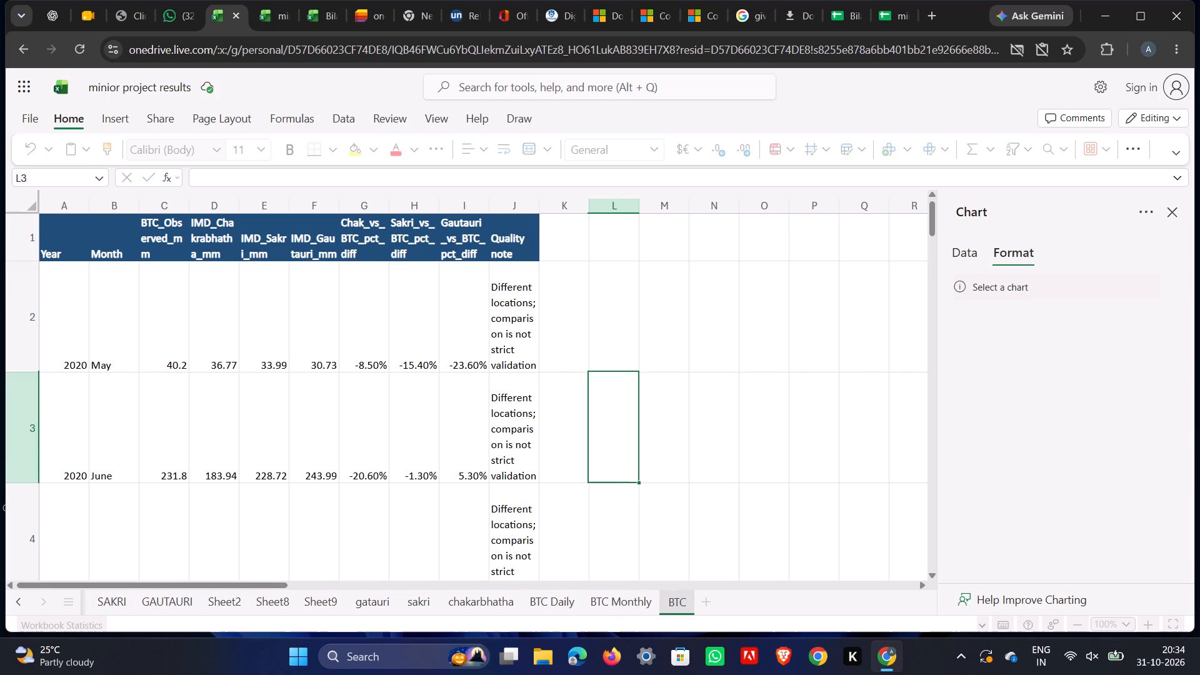
{"action": "type", "text": "vs"}
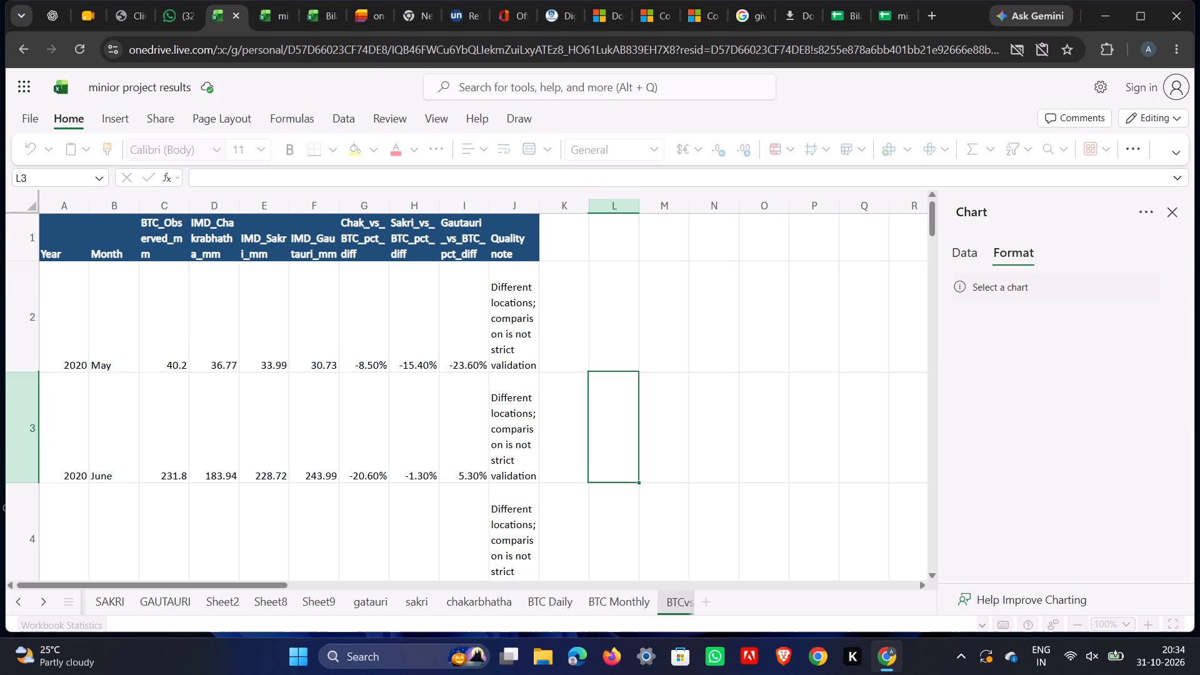
{"action": "type", "text": "IMD"}
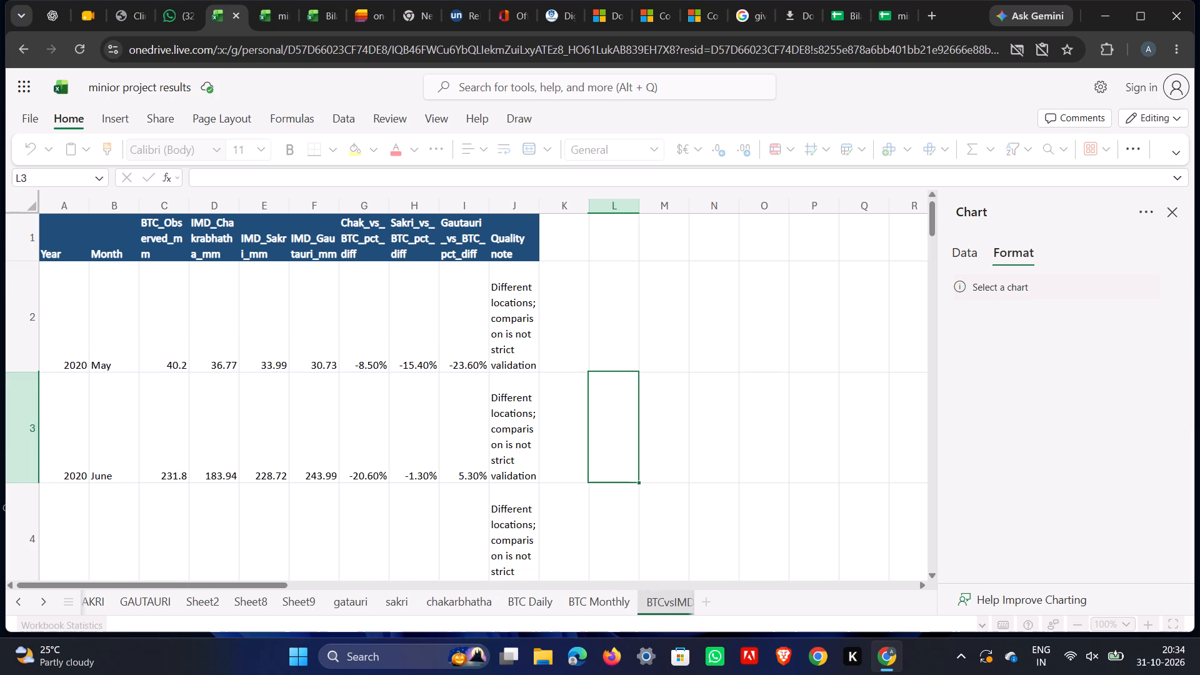
{"action": "left_click", "coordinate": [876, 507]}
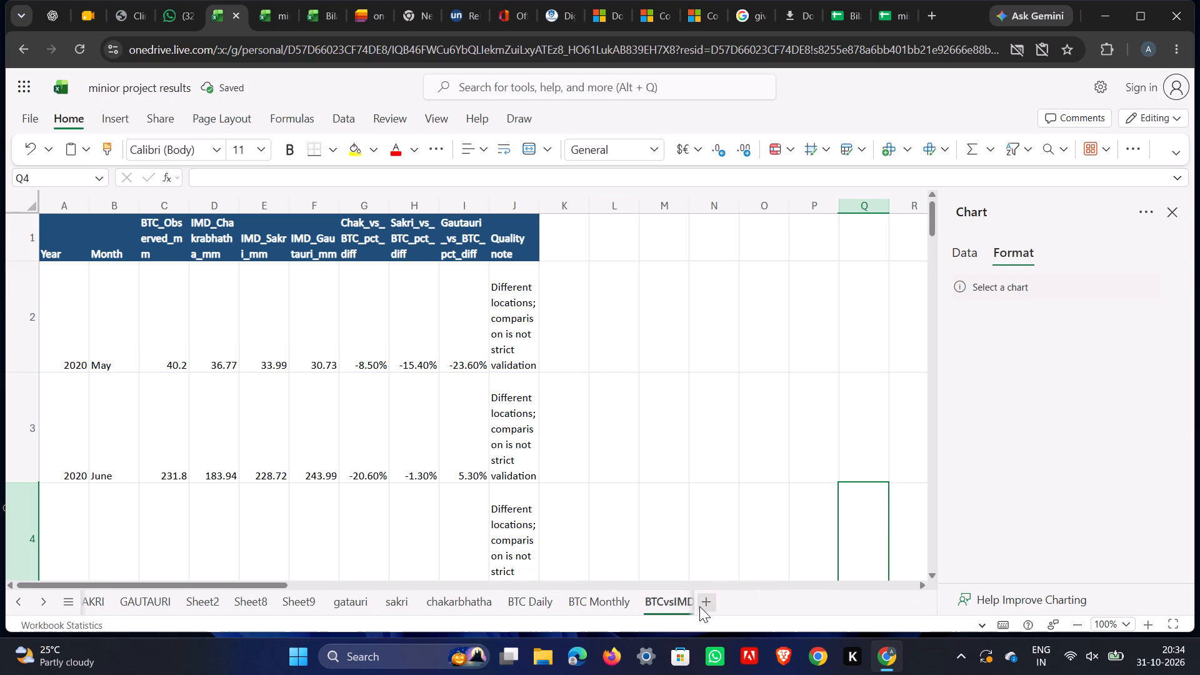
Add a new blank sheet after BTCvsIMD.
{"action": "left_click", "coordinate": [706, 604]}
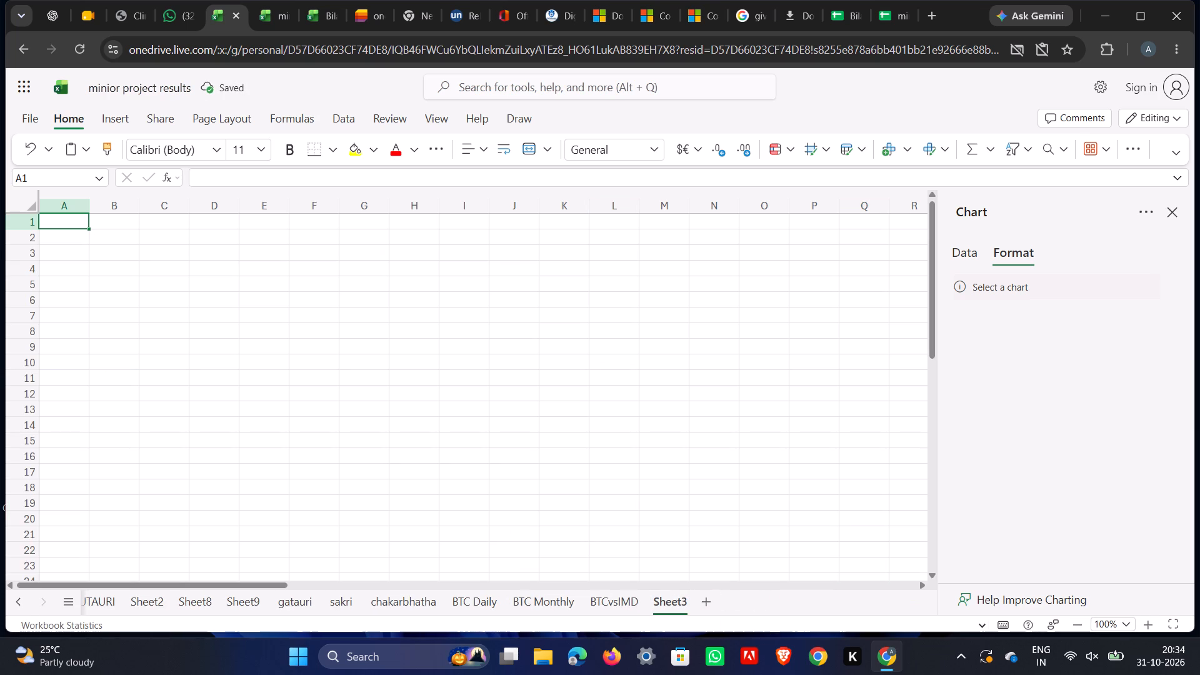
{"action": "left_click", "coordinate": [527, 601]}
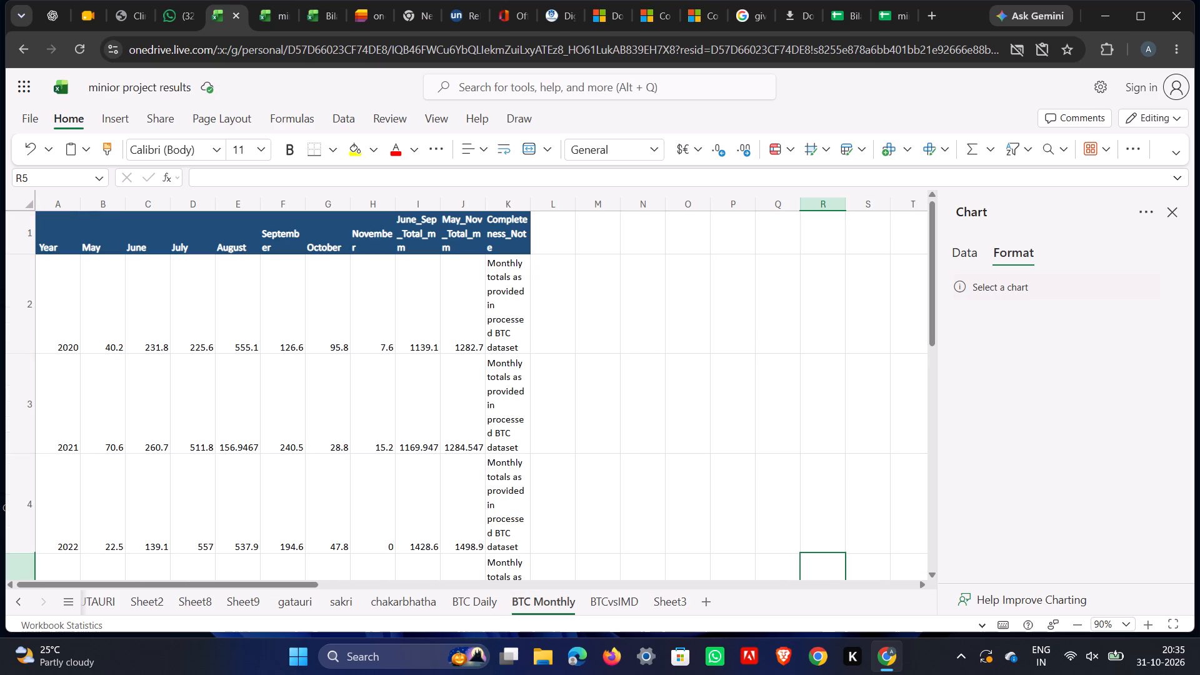
{"action": "left_click", "coordinate": [371, 598]}
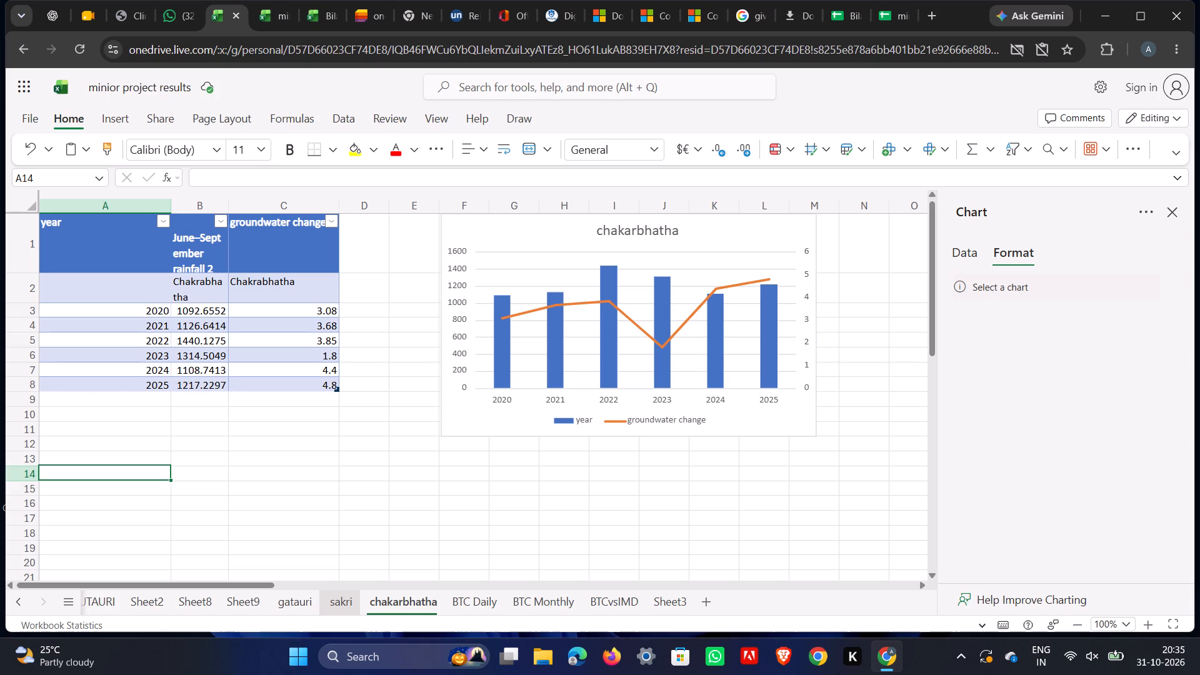
{"action": "left_click", "coordinate": [347, 599]}
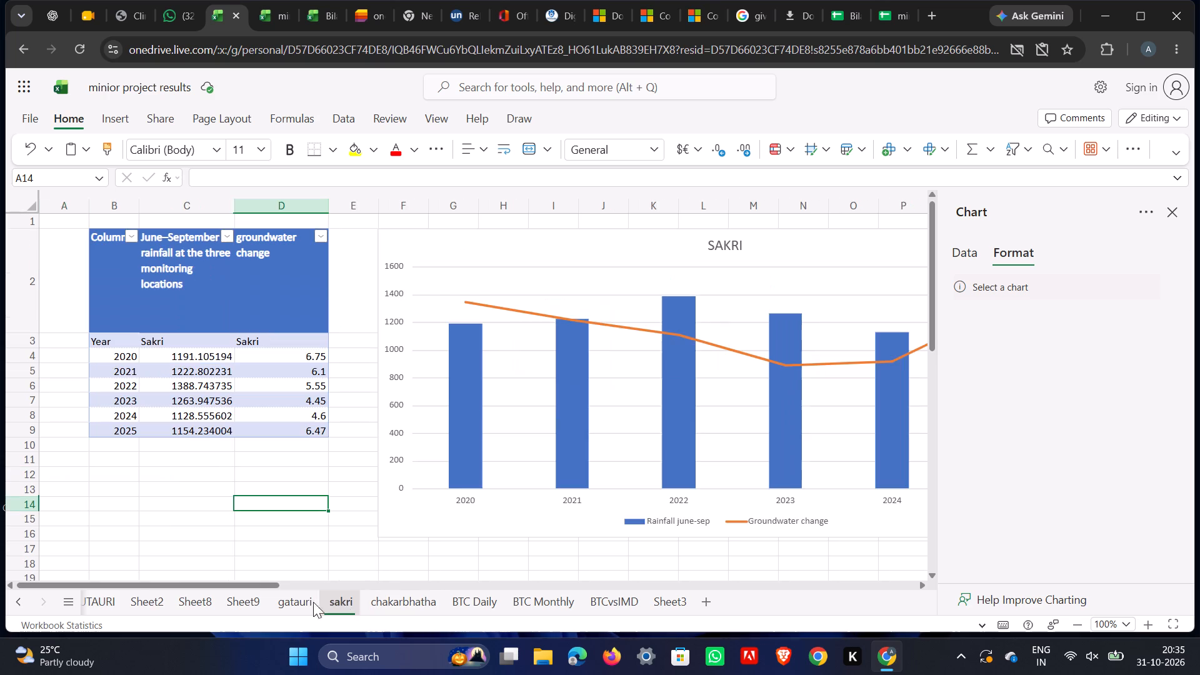
{"action": "left_click", "coordinate": [297, 598]}
{"action": "left_click", "coordinate": [252, 604]}
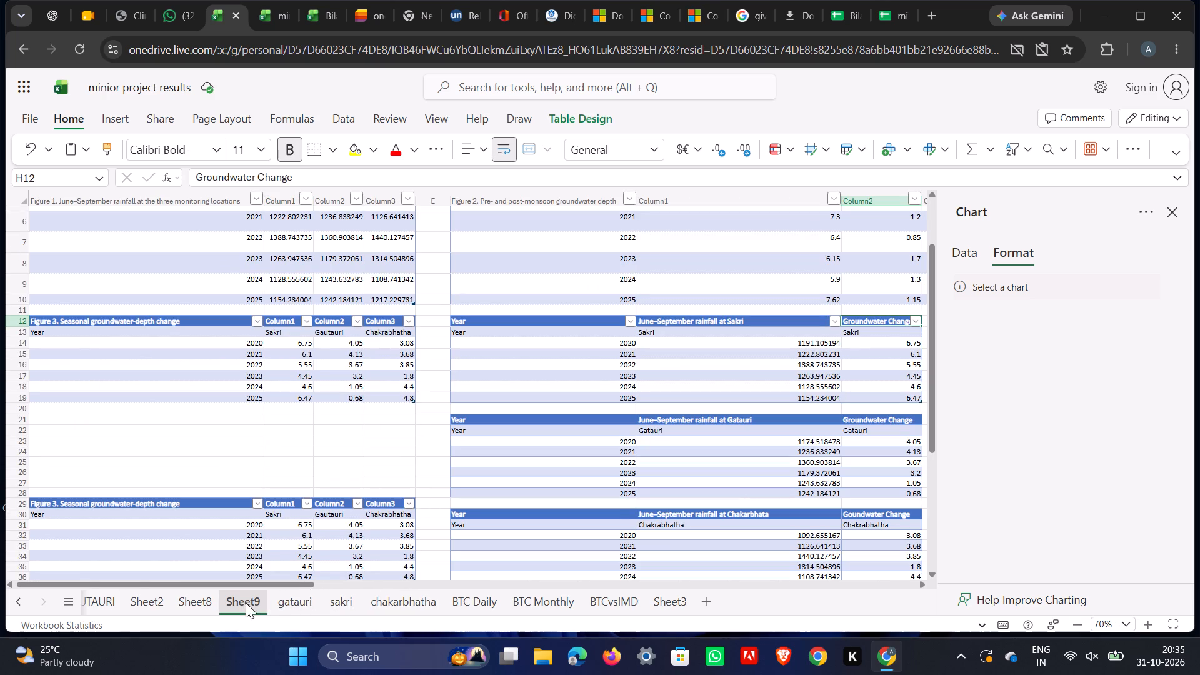
{"action": "left_click", "coordinate": [207, 605]}
{"action": "left_click", "coordinate": [127, 592]}
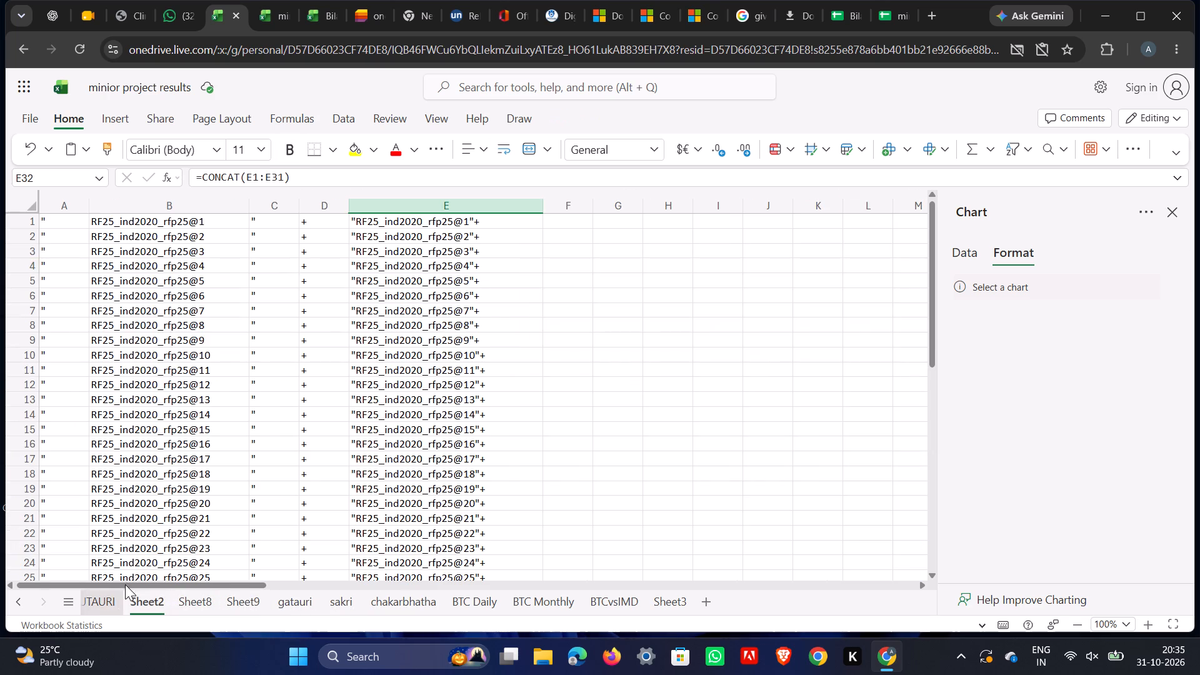
{"action": "left_click", "coordinate": [86, 597]}
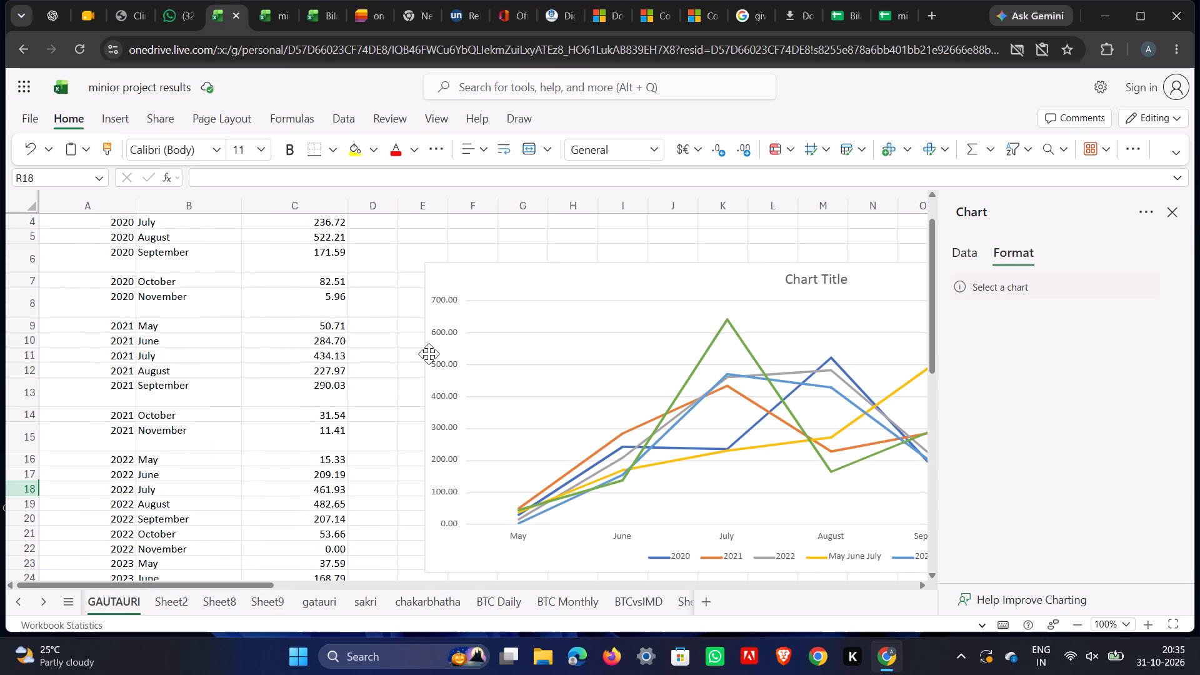
{"action": "scroll", "coordinate": [423, 372], "scroll_direction": "down", "scroll_amount": 4}
{"action": "scroll", "coordinate": [411, 392], "scroll_direction": "up", "scroll_amount": 12}
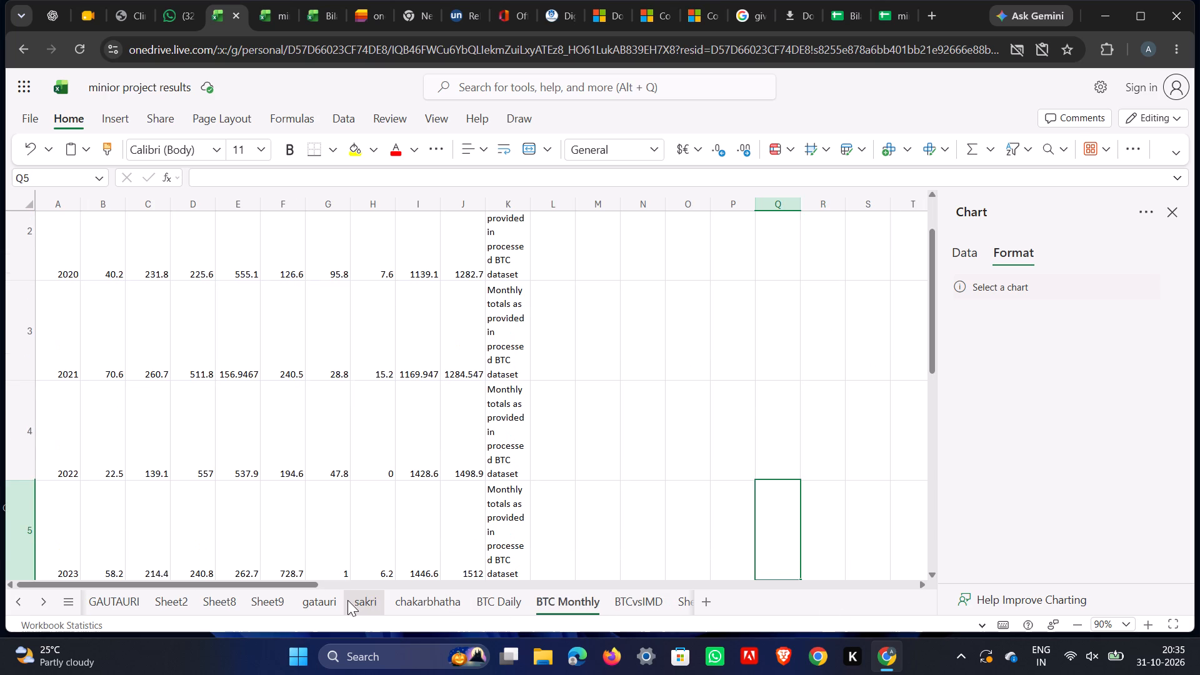
{"action": "key", "text": "Left"}
{"action": "key", "text": "Left"}
{"action": "key", "text": "Left"}
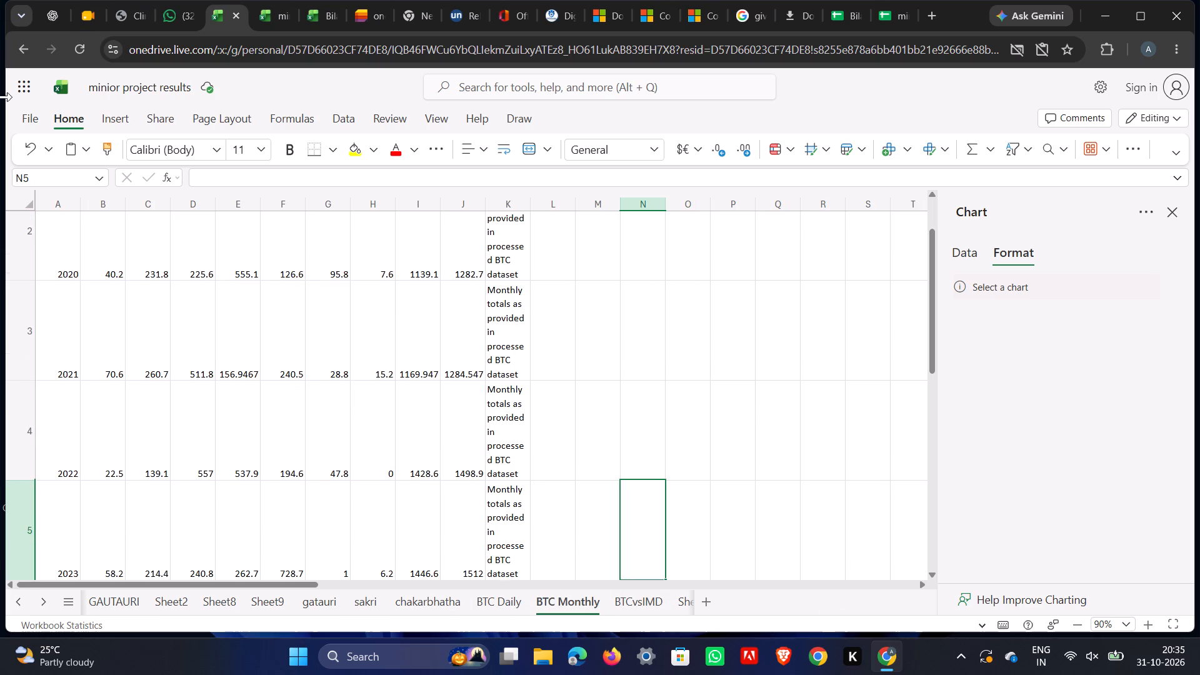
{"action": "left_click", "coordinate": [109, 602]}
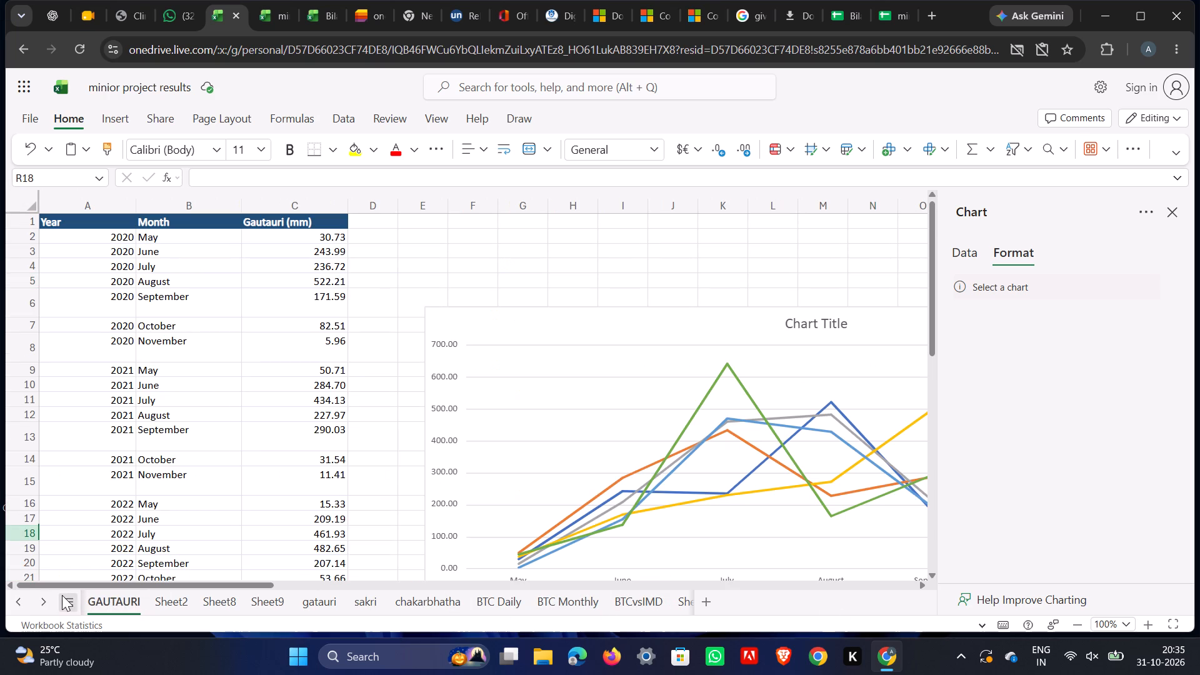
{"action": "left_click", "coordinate": [21, 597]}
{"action": "double_click", "coordinate": [21, 597]}
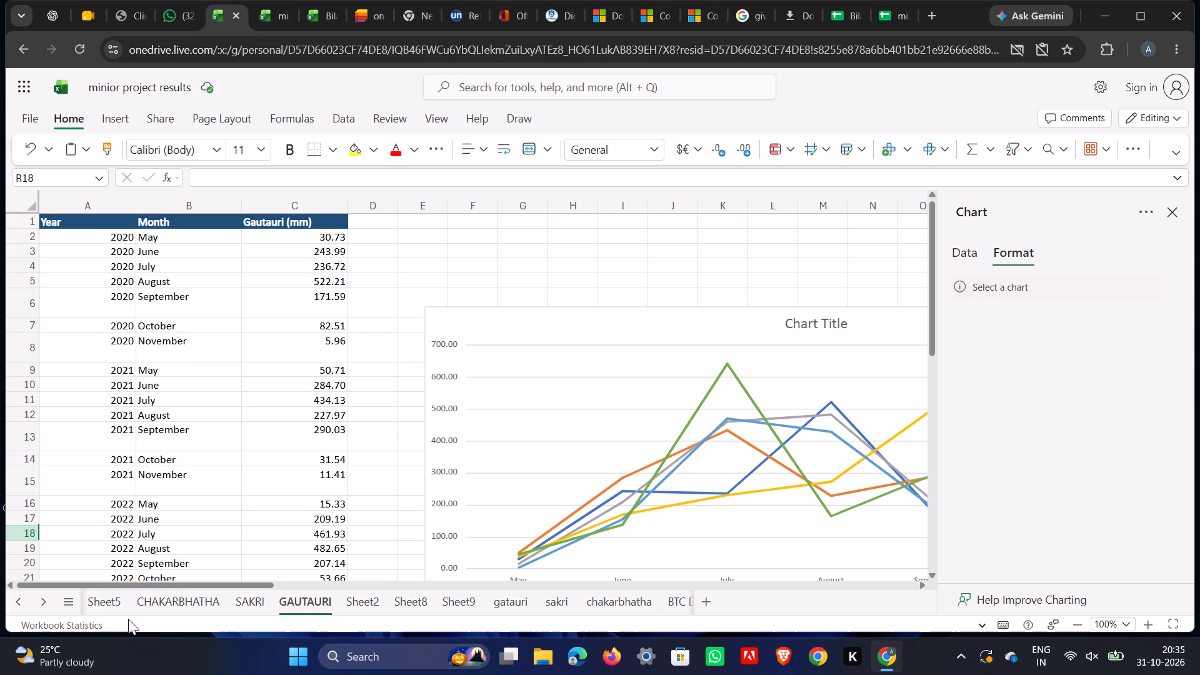
{"action": "left_click", "coordinate": [175, 604]}
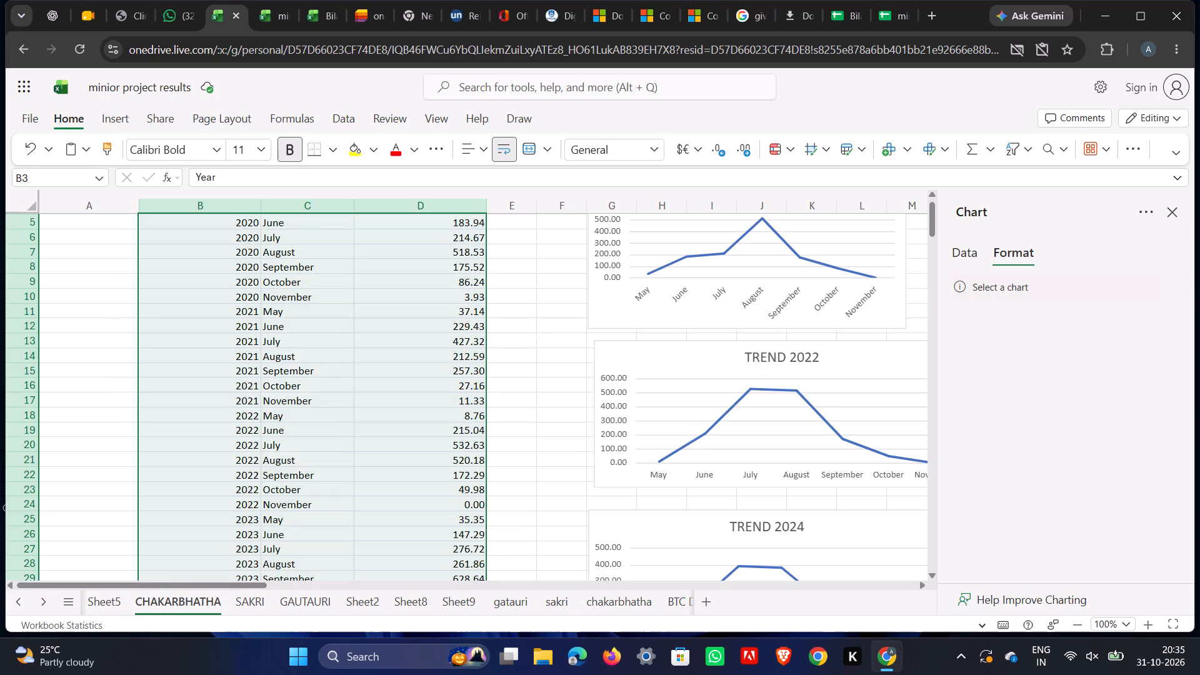
{"action": "left_click", "coordinate": [519, 324]}
{"action": "scroll", "coordinate": [304, 291], "scroll_direction": "up", "scroll_amount": 4}
{"action": "scroll", "coordinate": [330, 314], "scroll_direction": "down", "scroll_amount": 2}
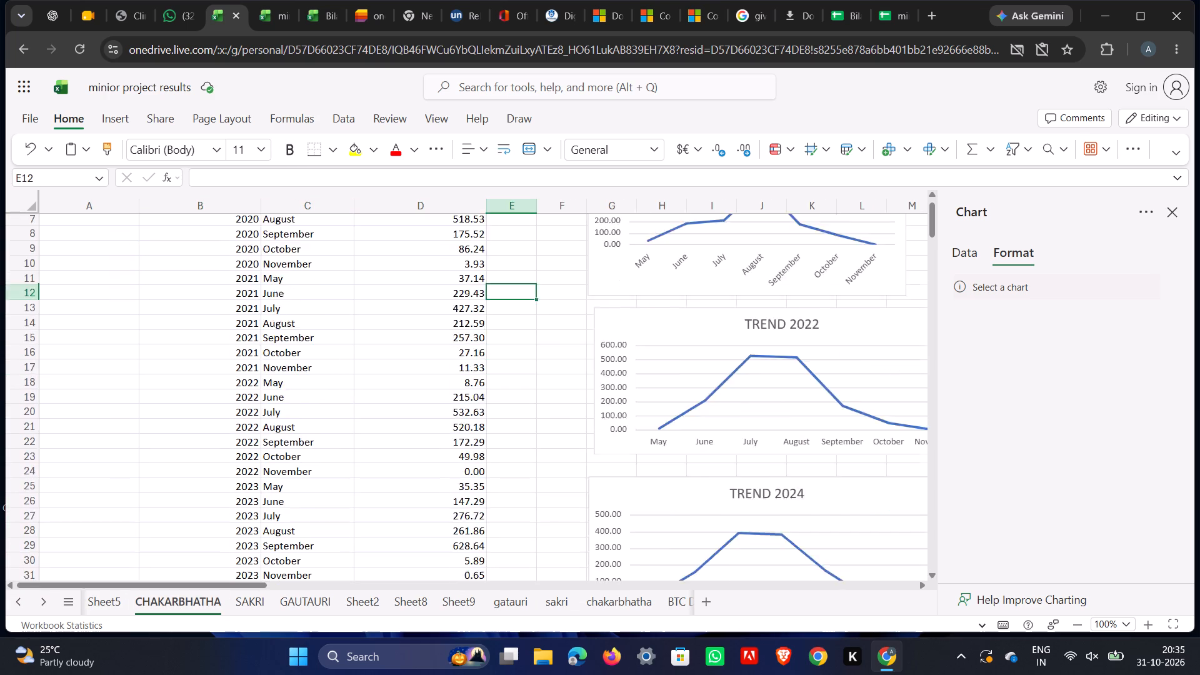
{"action": "scroll", "coordinate": [341, 319], "scroll_direction": "down", "scroll_amount": 1}
{"action": "scroll", "coordinate": [342, 320], "scroll_direction": "up", "scroll_amount": 3}
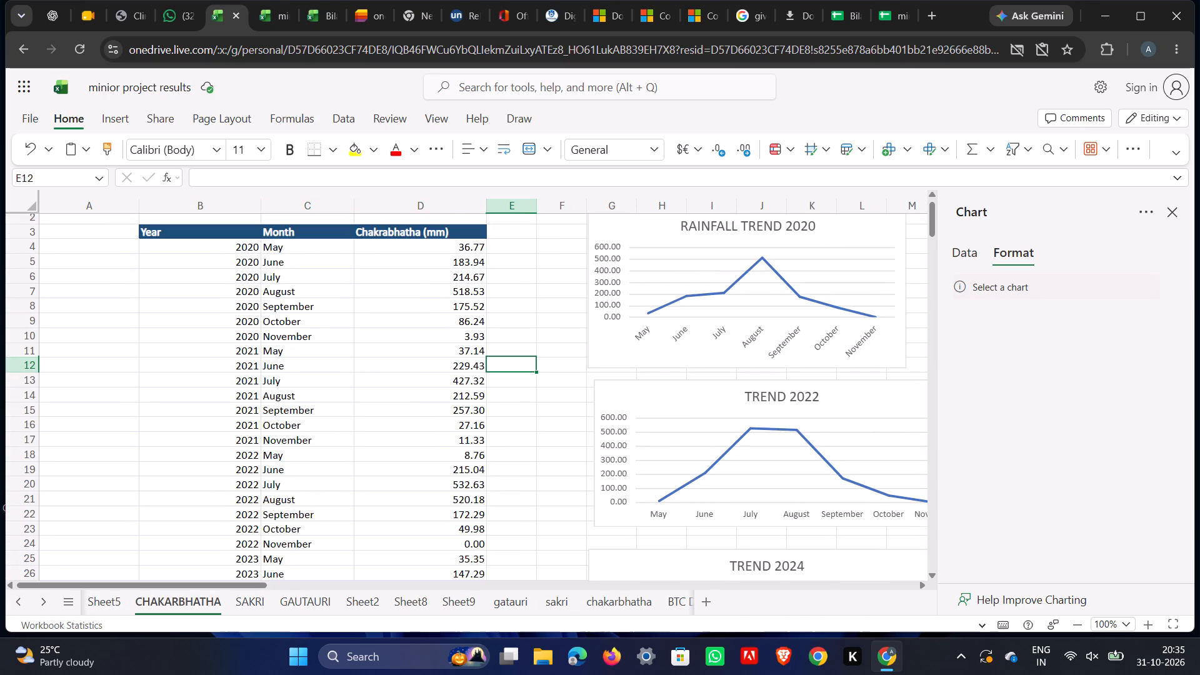
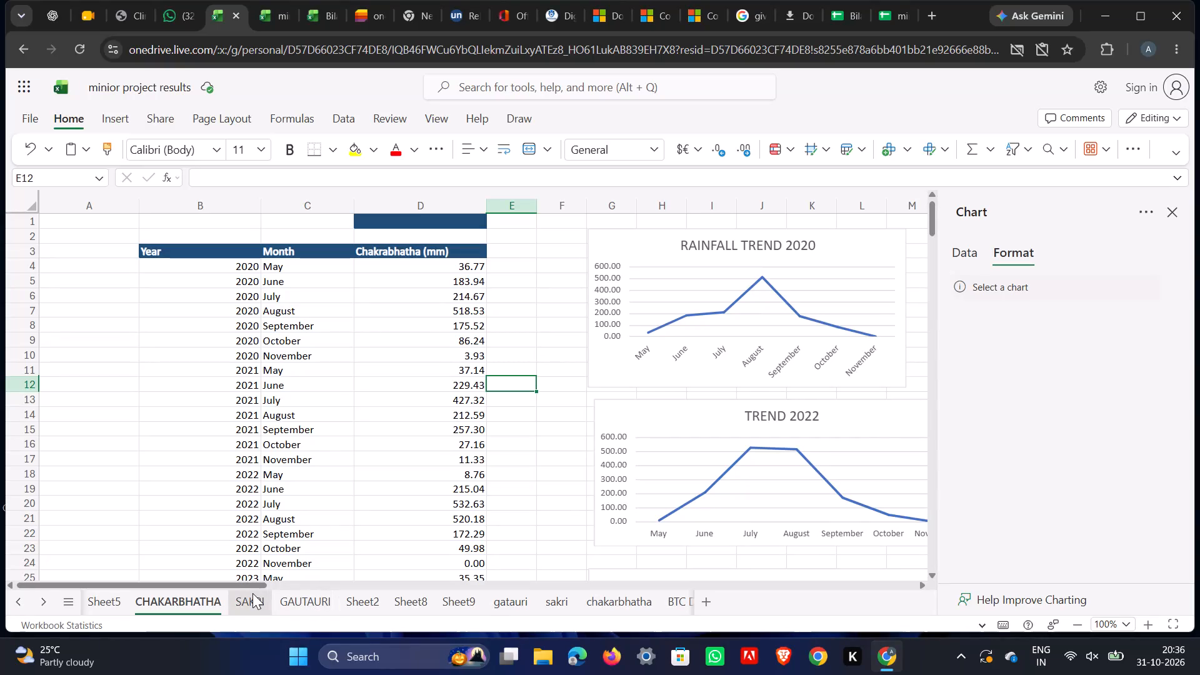
Look through the SAKRI and GAUTAURI rainfall sheets and examine the IMD rainfall totals and seasonal groundwater-depth change tables on Sheet8.
{"action": "left_click", "coordinate": [252, 593]}
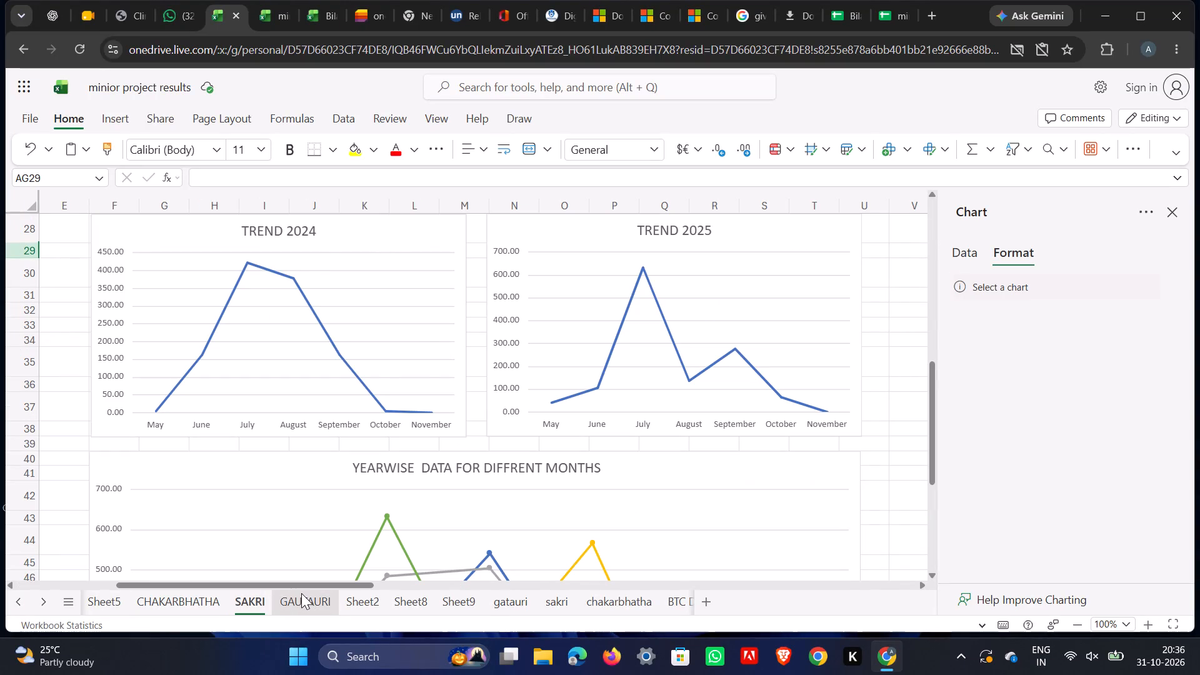
{"action": "left_click", "coordinate": [301, 593]}
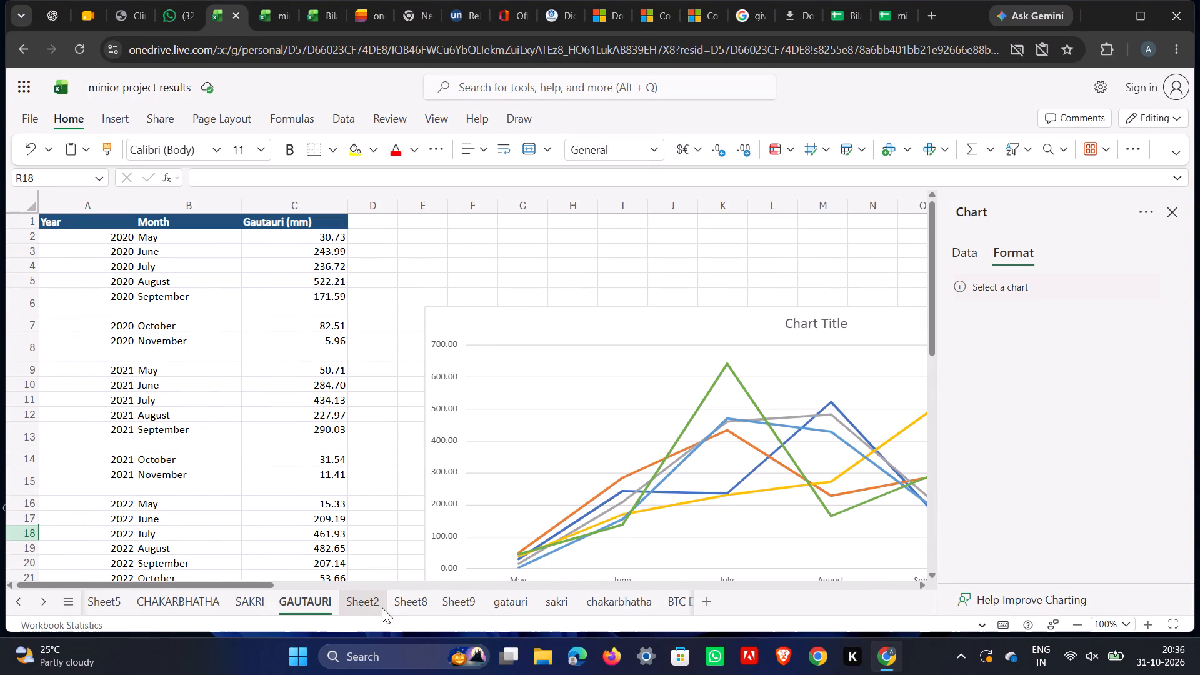
{"action": "left_click", "coordinate": [382, 607]}
{"action": "left_click", "coordinate": [405, 598]}
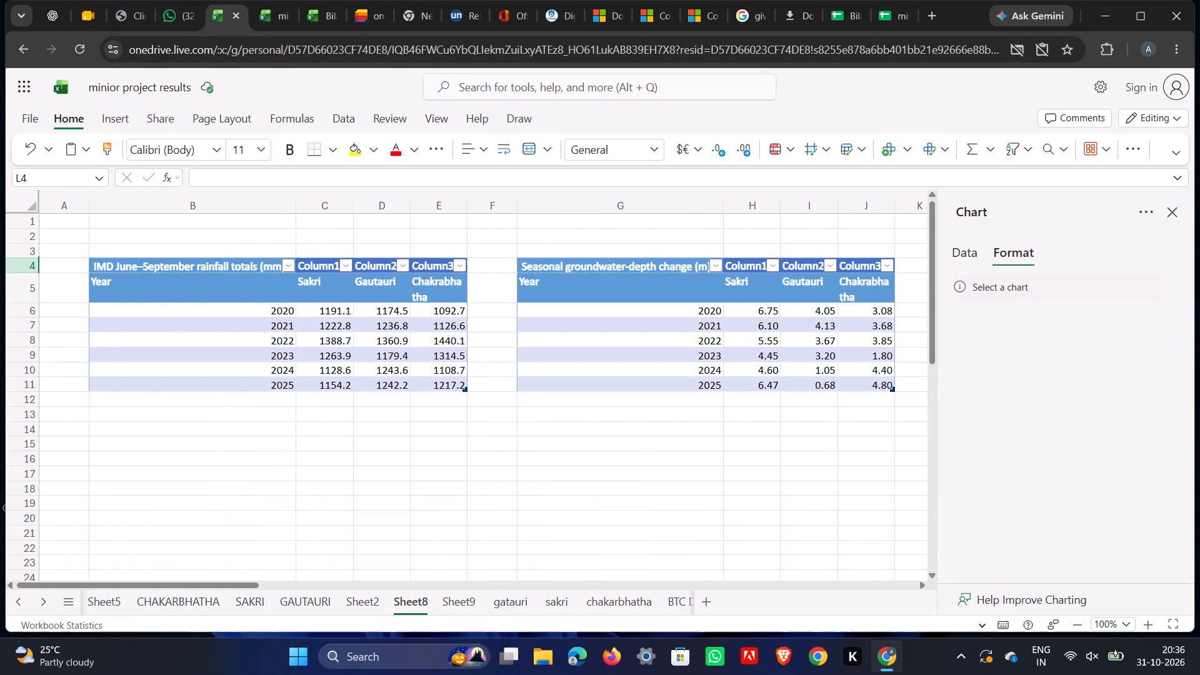
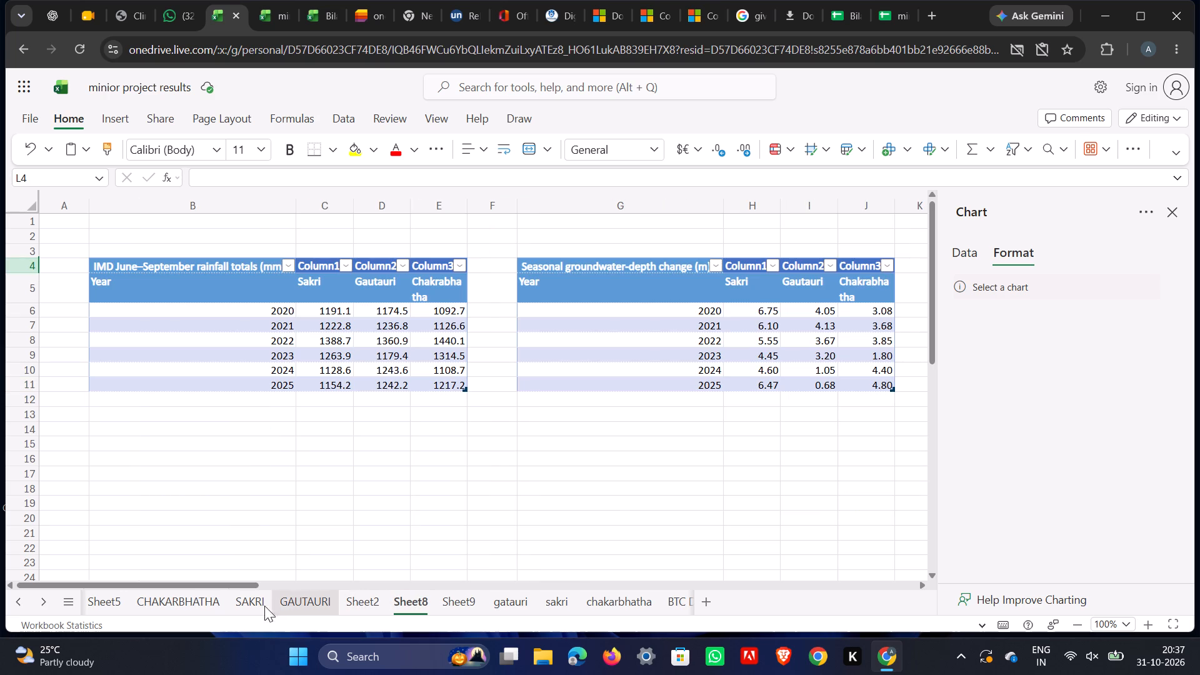
{"action": "left_click", "coordinate": [210, 596]}
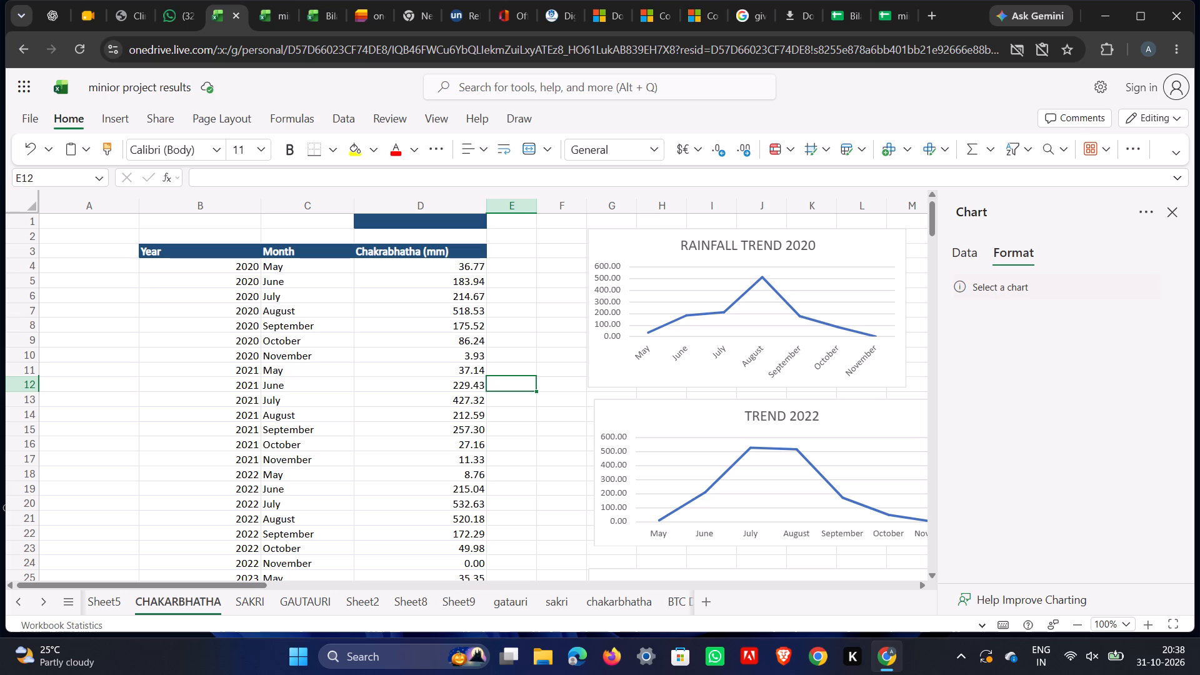
{"action": "left_click", "coordinate": [468, 604]}
{"action": "left_click", "coordinate": [401, 611]}
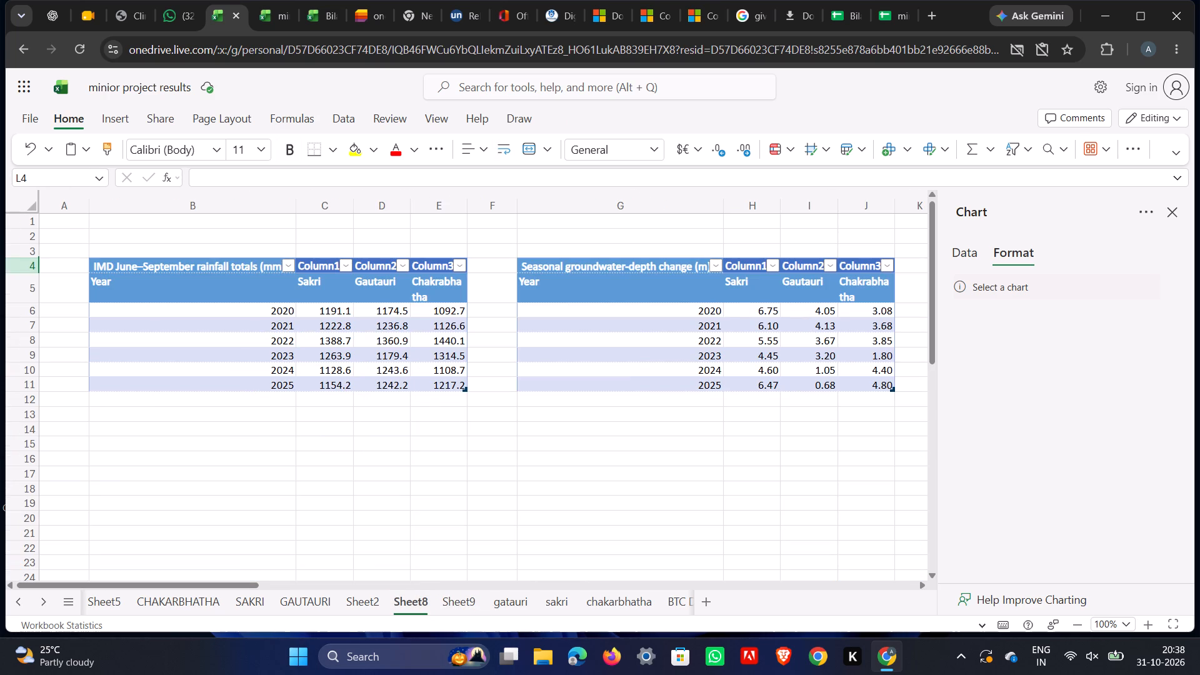
Examine the BTC Daily and BTC Monthly sheets, including the yearly June–September totals, and return to the IMD rainfall table on Sheet8.
{"action": "left_click", "coordinate": [627, 597]}
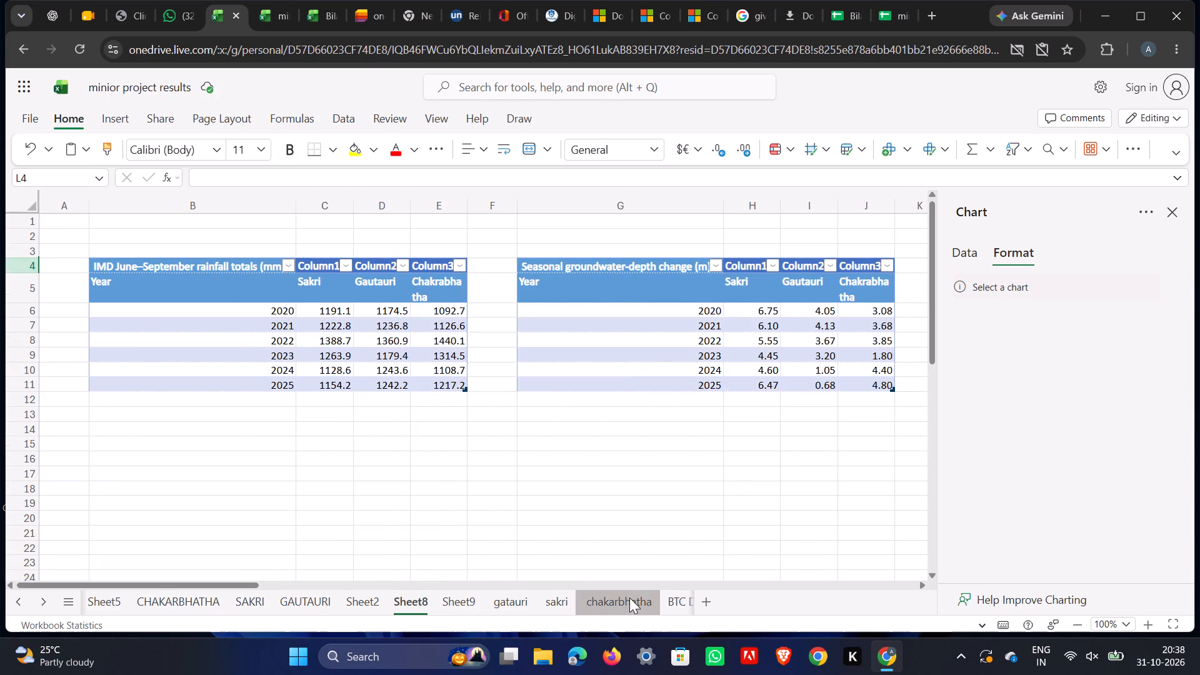
{"action": "left_click", "coordinate": [684, 602]}
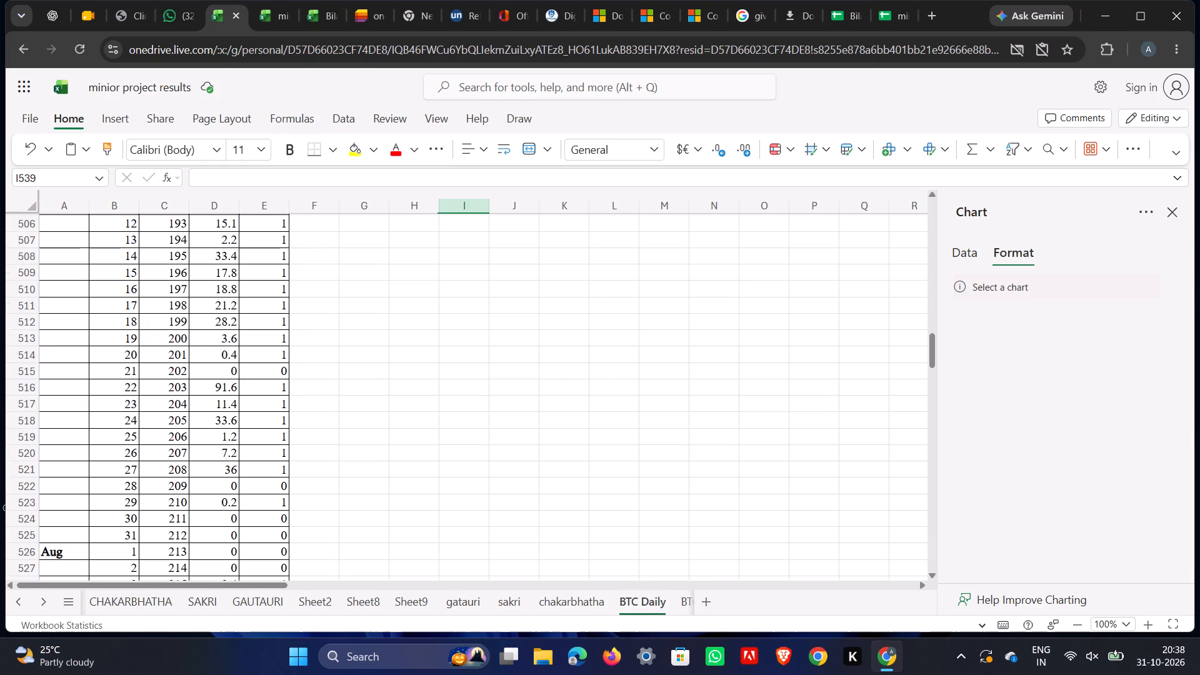
{"action": "left_click", "coordinate": [40, 596]}
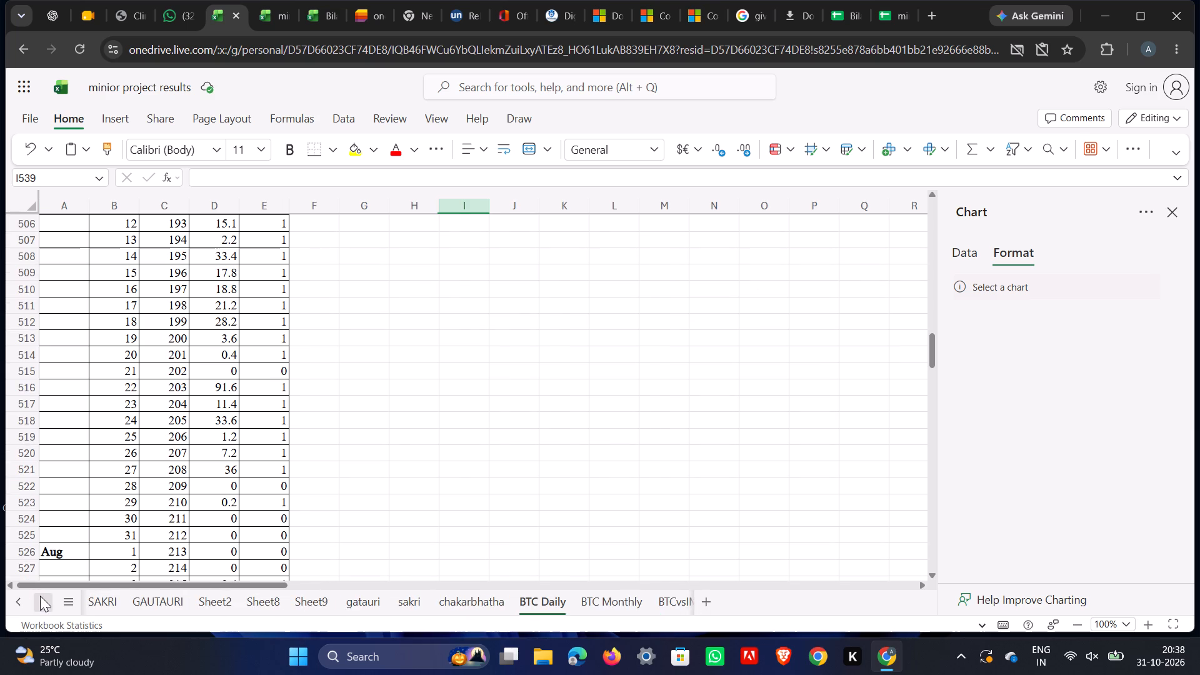
{"action": "triple_click", "coordinate": [40, 596]}
{"action": "left_click", "coordinate": [516, 594]}
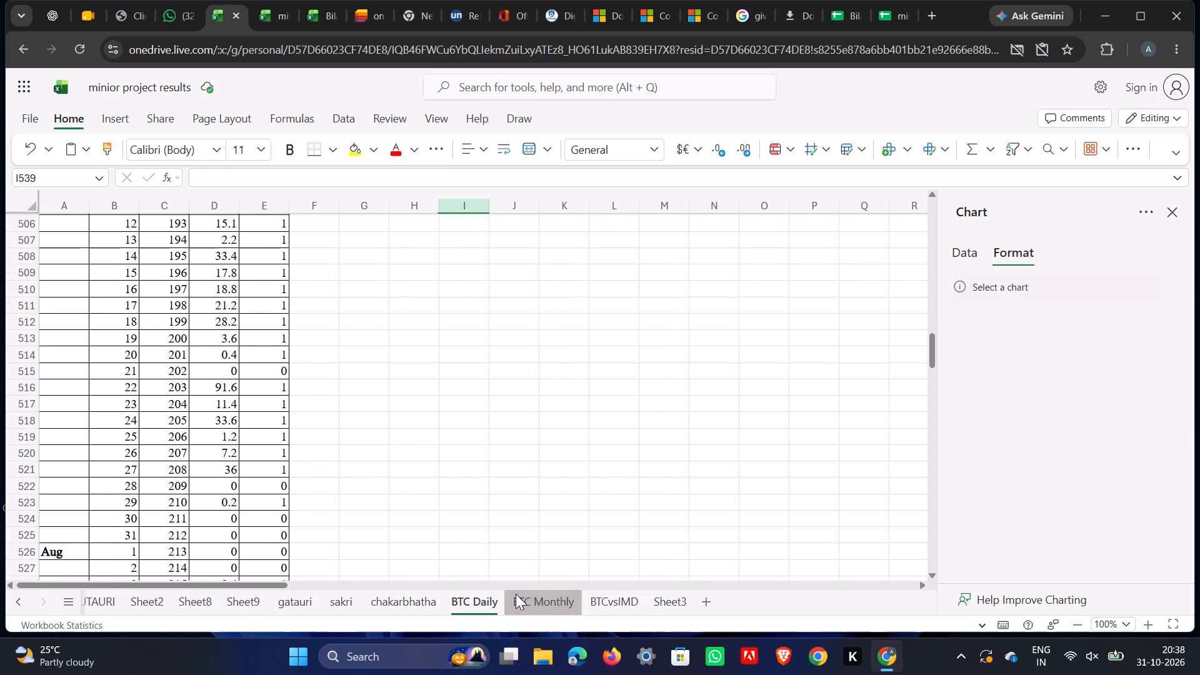
{"action": "scroll", "coordinate": [489, 409], "scroll_direction": "up", "scroll_amount": 7}
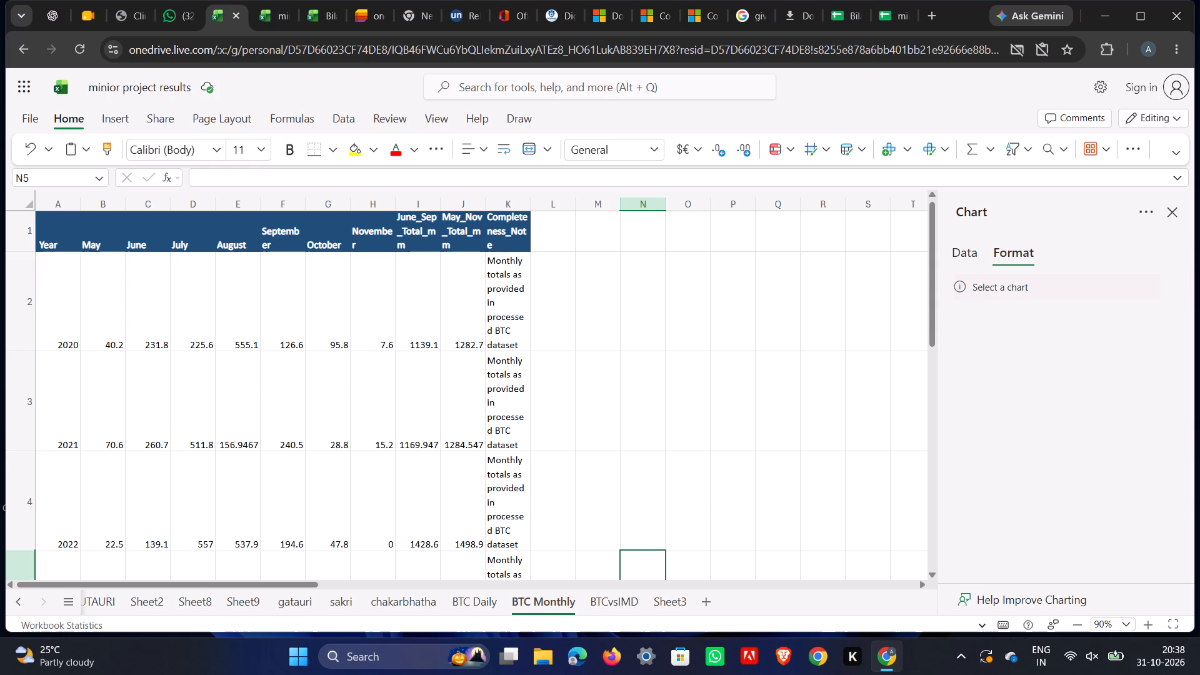
{"action": "scroll", "coordinate": [218, 391], "scroll_direction": "down", "scroll_amount": 3}
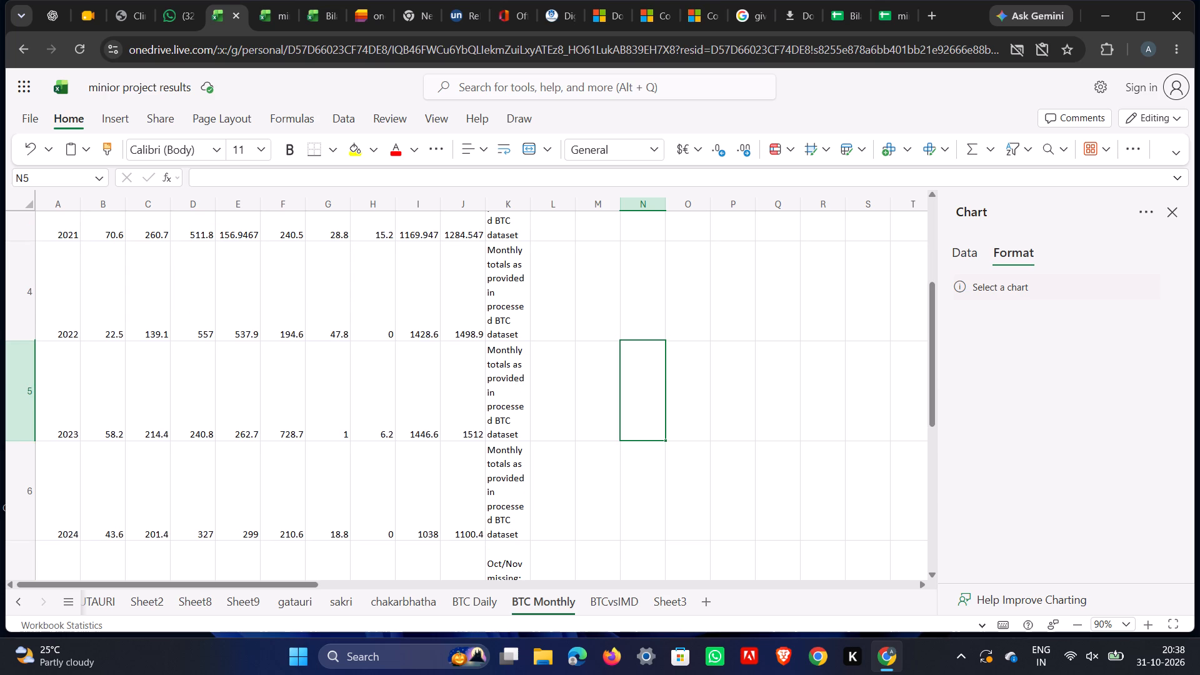
{"action": "scroll", "coordinate": [187, 516], "scroll_direction": "down", "scroll_amount": 2}
{"action": "scroll", "coordinate": [147, 482], "scroll_direction": "up", "scroll_amount": 3}
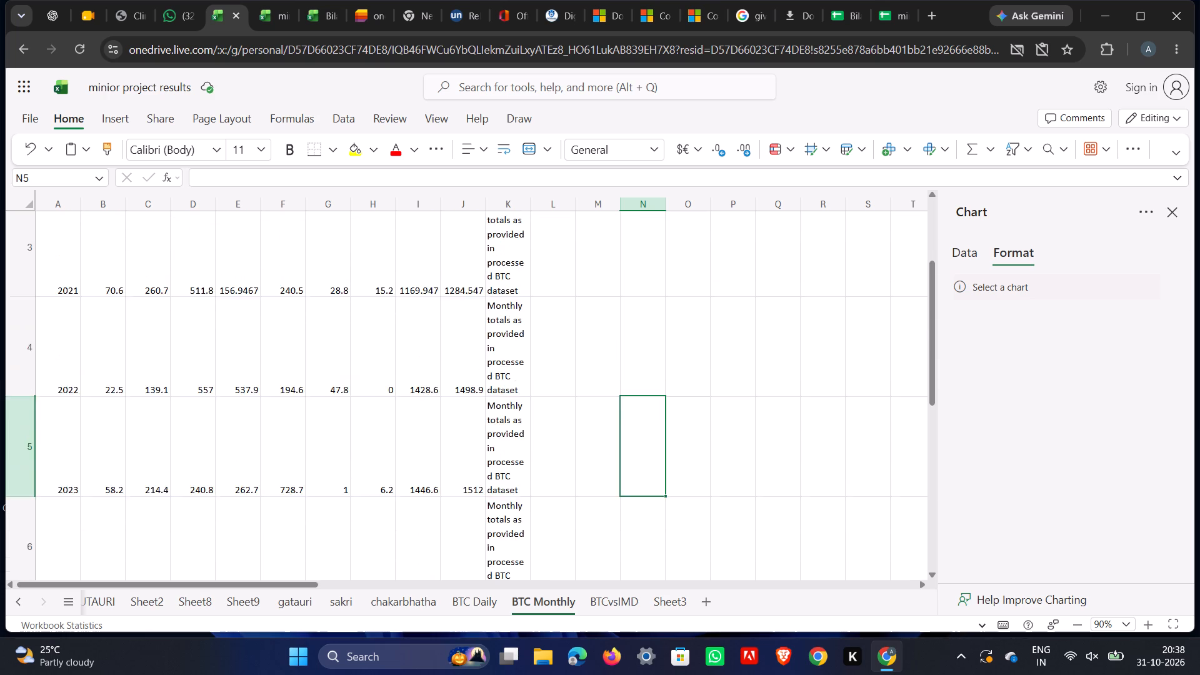
{"action": "scroll", "coordinate": [148, 464], "scroll_direction": "up", "scroll_amount": 4}
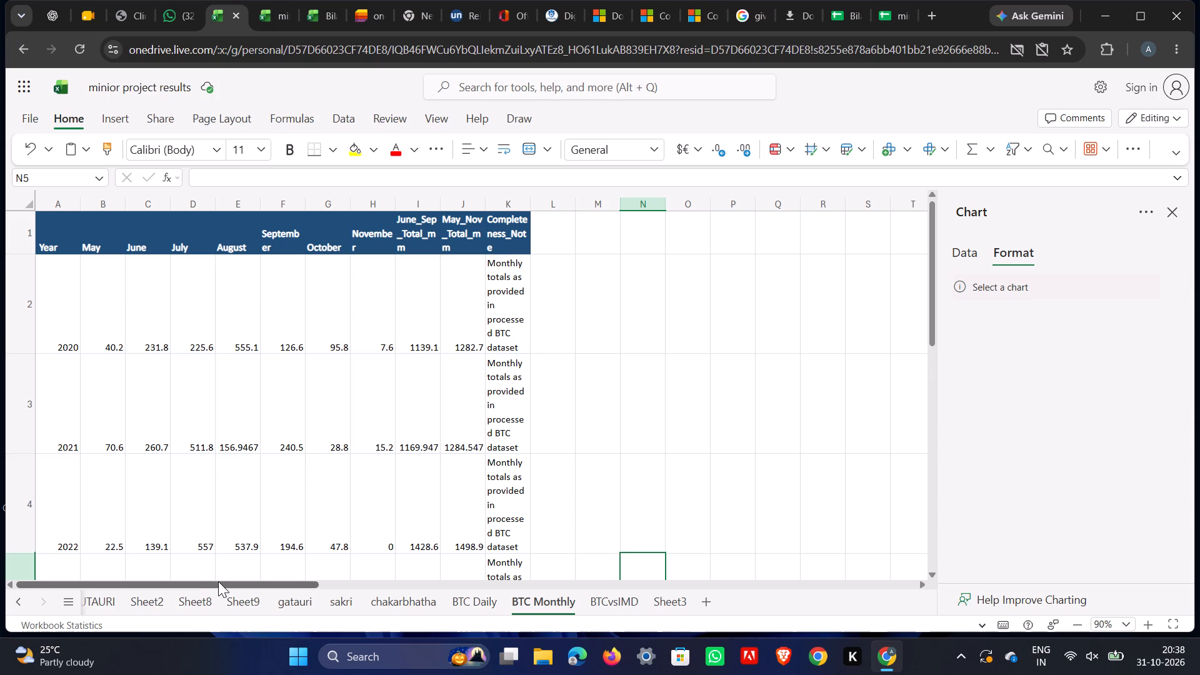
{"action": "left_click", "coordinate": [231, 591]}
{"action": "left_click", "coordinate": [189, 612]}
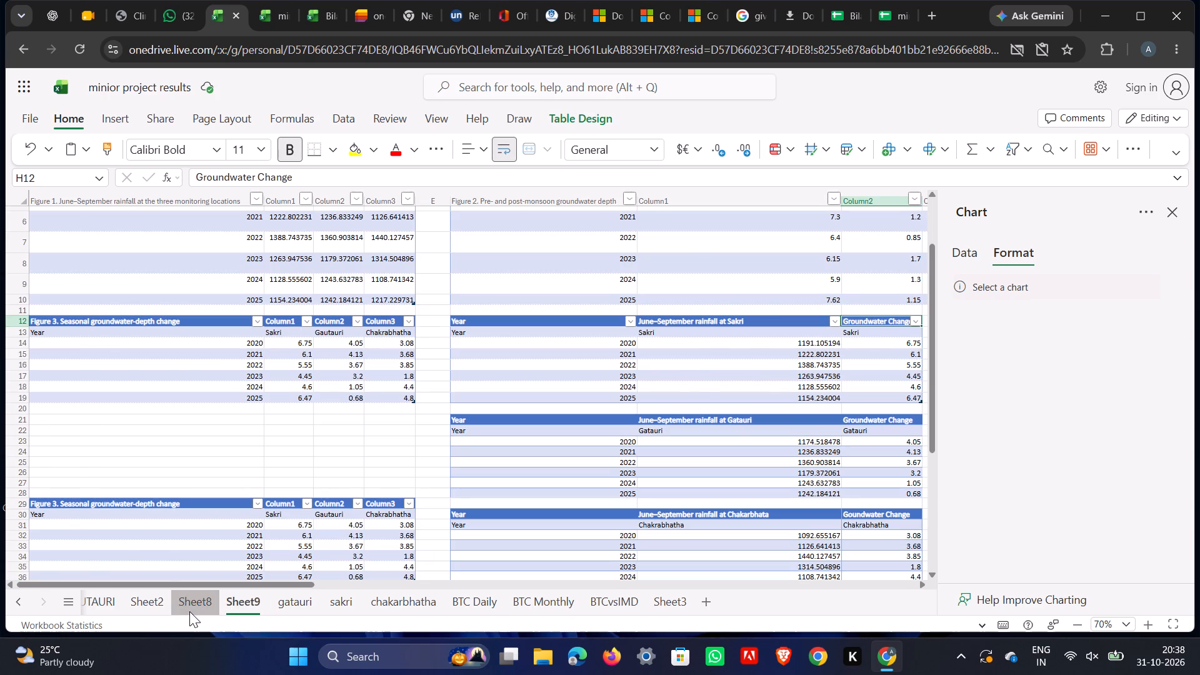
{"action": "left_click", "coordinate": [309, 442]}
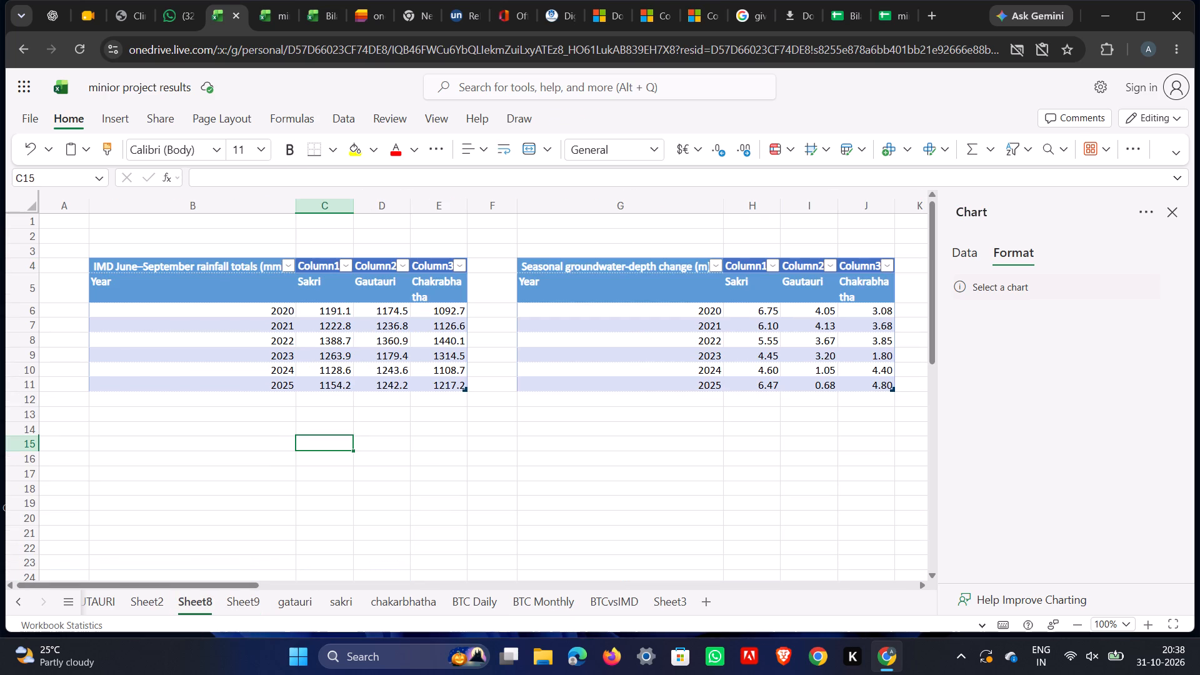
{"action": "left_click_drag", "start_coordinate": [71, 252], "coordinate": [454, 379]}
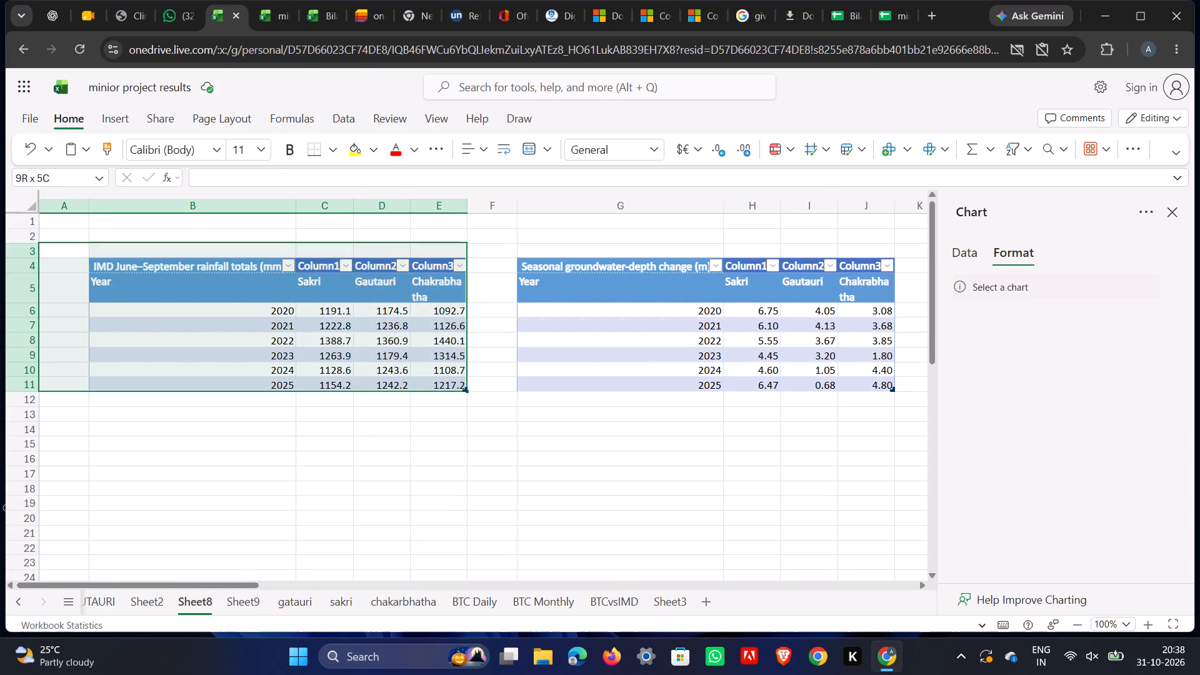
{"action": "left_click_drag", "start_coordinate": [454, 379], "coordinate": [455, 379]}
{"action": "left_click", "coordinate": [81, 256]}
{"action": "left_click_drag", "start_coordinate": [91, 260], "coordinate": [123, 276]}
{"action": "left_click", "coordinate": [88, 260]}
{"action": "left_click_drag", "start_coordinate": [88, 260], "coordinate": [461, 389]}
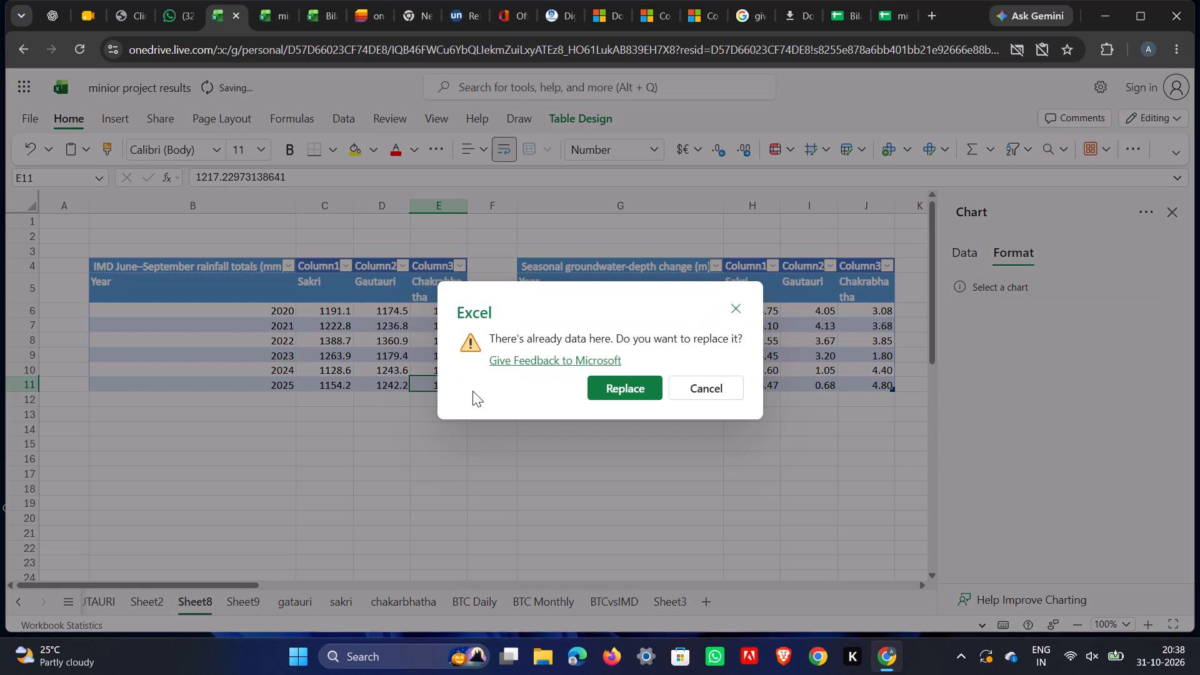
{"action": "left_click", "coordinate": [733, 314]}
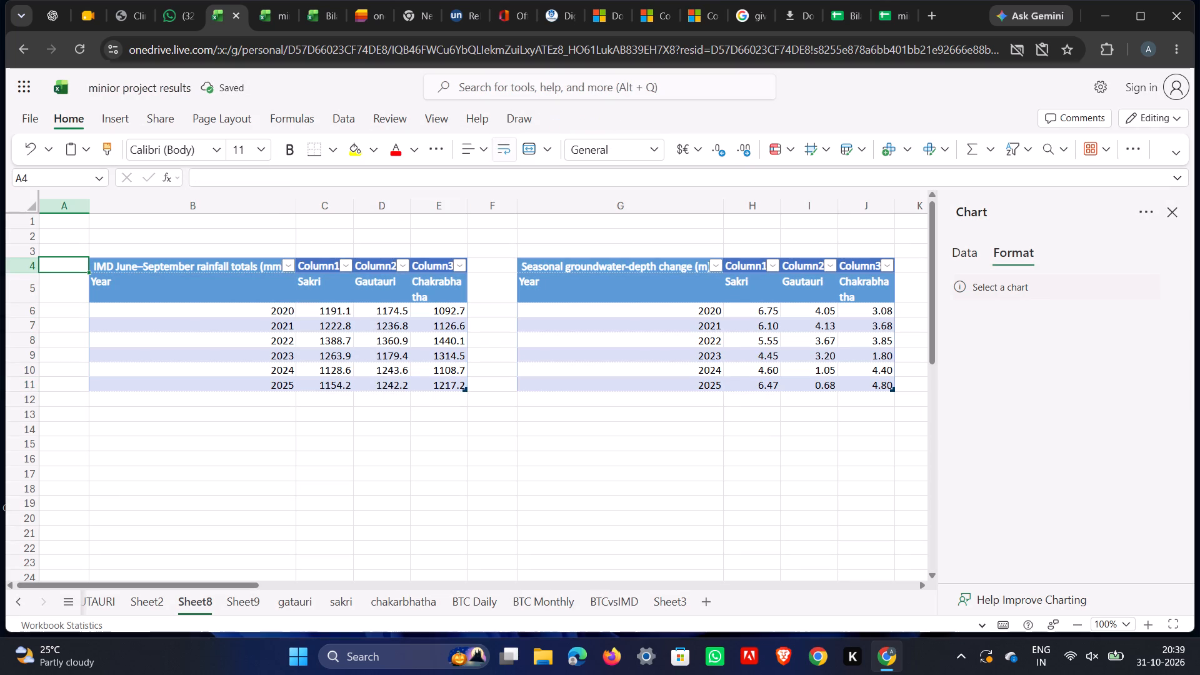
Copy the Year, Sakri, Gautauri and Chakrabhatha rows of the IMD June–September rainfall table from Sheet8 into Sheet3, starting at A1.
{"action": "left_click", "coordinate": [89, 266]}
{"action": "left_click", "coordinate": [99, 263]}
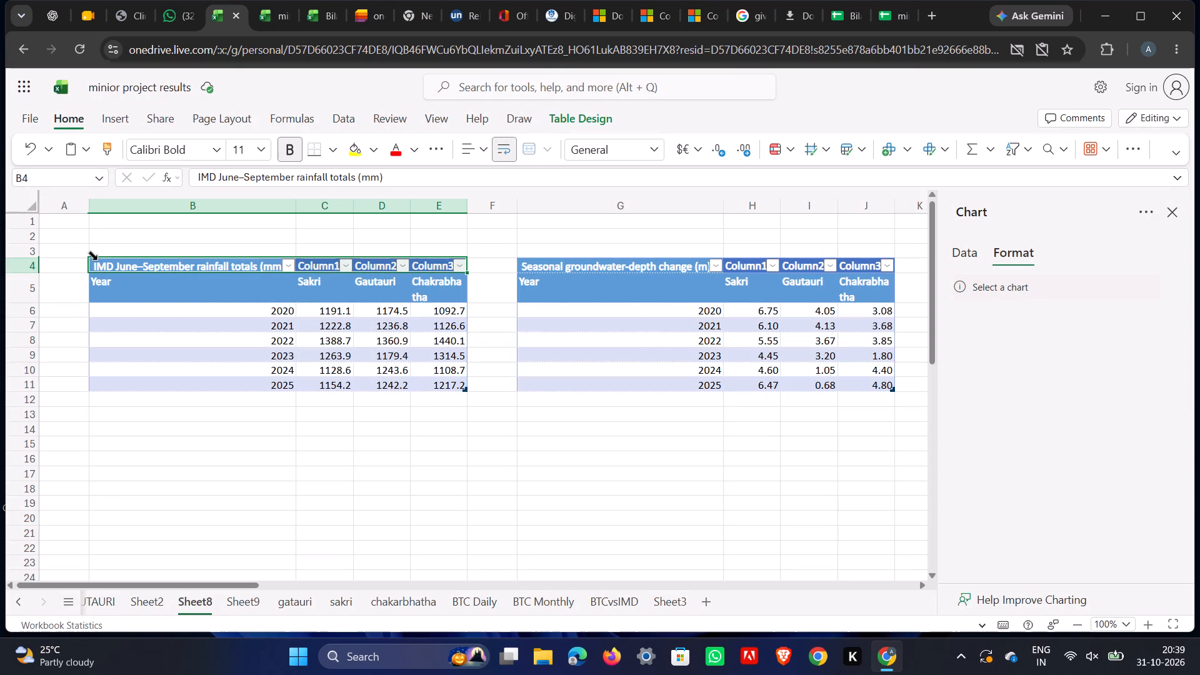
{"action": "left_click_drag", "start_coordinate": [99, 261], "coordinate": [149, 284]}
{"action": "key", "text": "ctrl+c"}
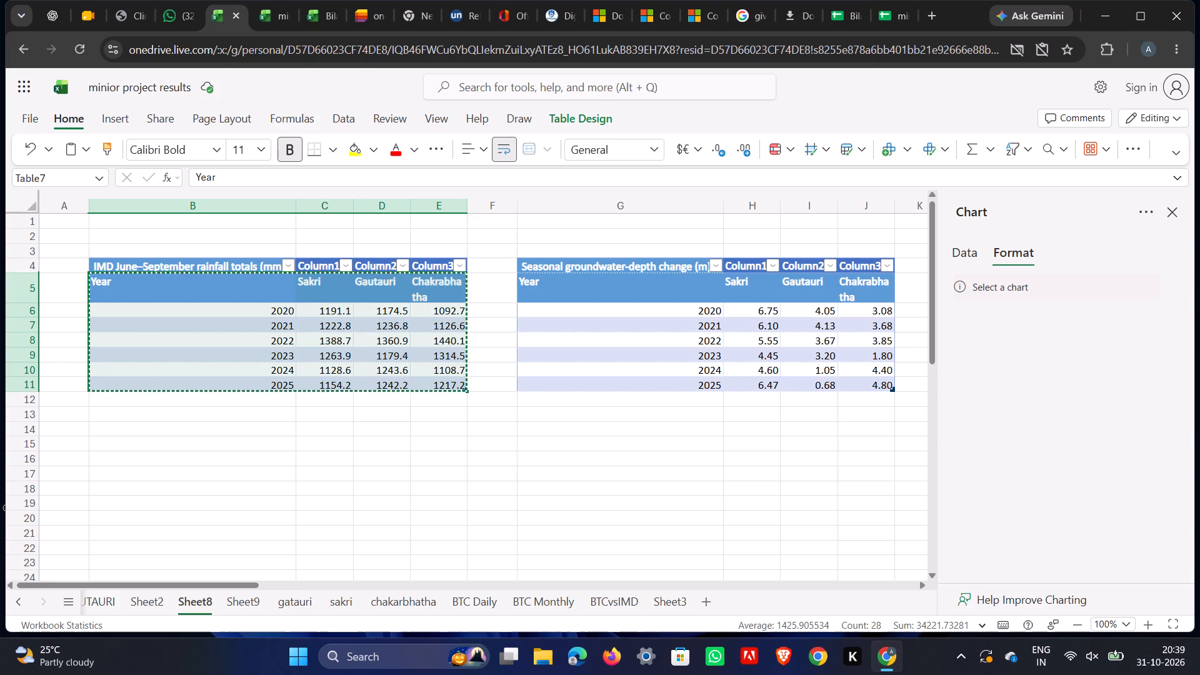
{"action": "left_click", "coordinate": [678, 605]}
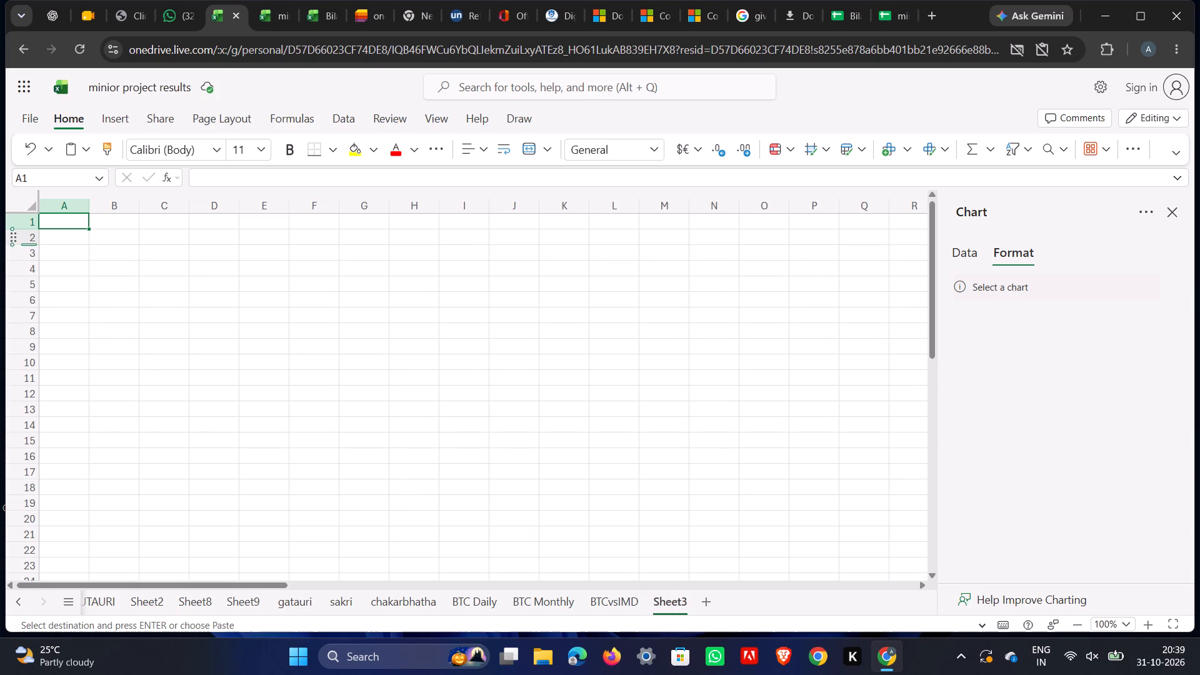
{"action": "left_click", "coordinate": [50, 226]}
{"action": "key", "text": "ctrl+v"}
{"action": "left_click", "coordinate": [271, 280]}
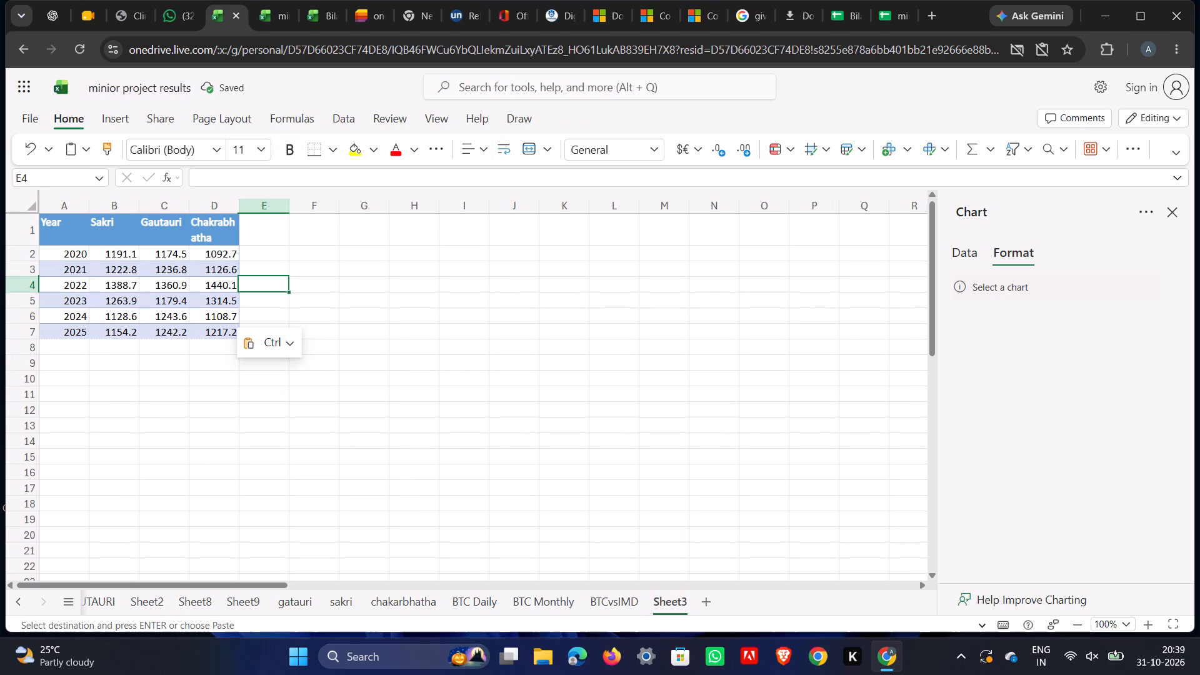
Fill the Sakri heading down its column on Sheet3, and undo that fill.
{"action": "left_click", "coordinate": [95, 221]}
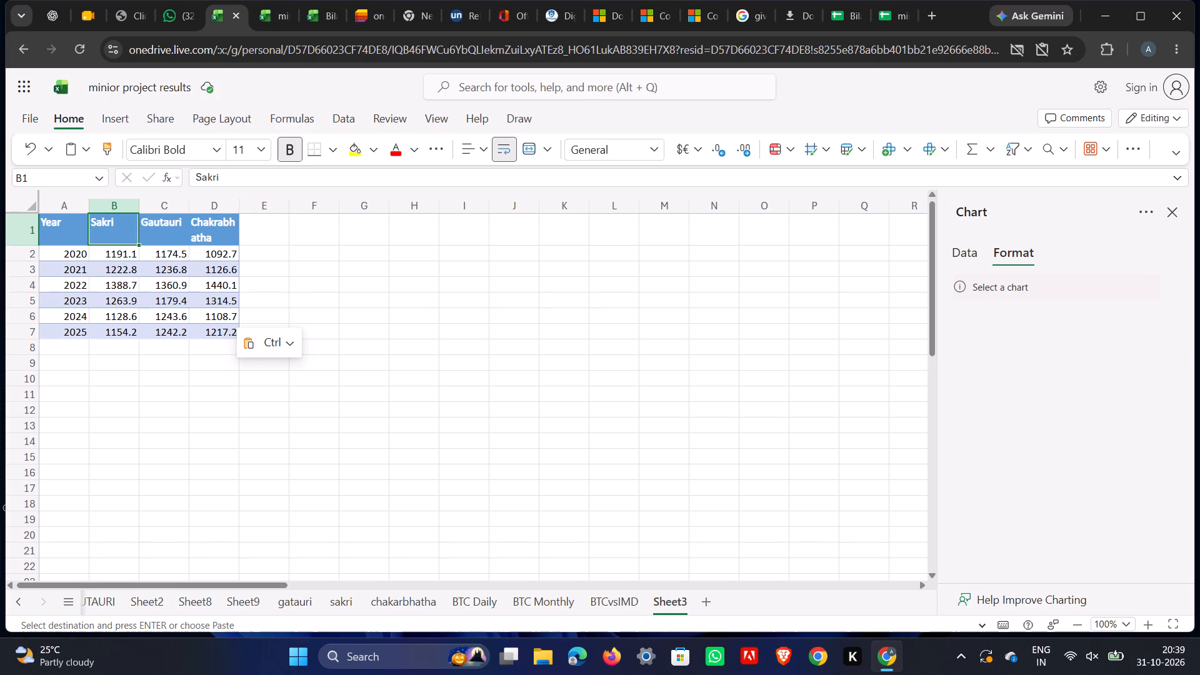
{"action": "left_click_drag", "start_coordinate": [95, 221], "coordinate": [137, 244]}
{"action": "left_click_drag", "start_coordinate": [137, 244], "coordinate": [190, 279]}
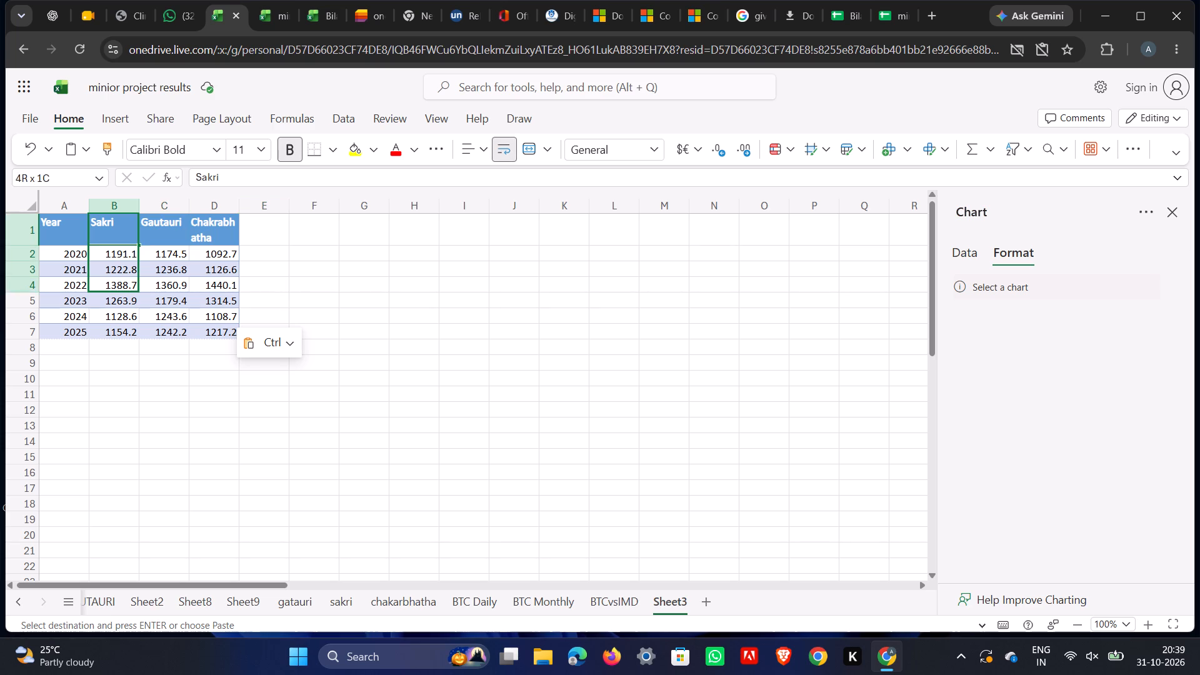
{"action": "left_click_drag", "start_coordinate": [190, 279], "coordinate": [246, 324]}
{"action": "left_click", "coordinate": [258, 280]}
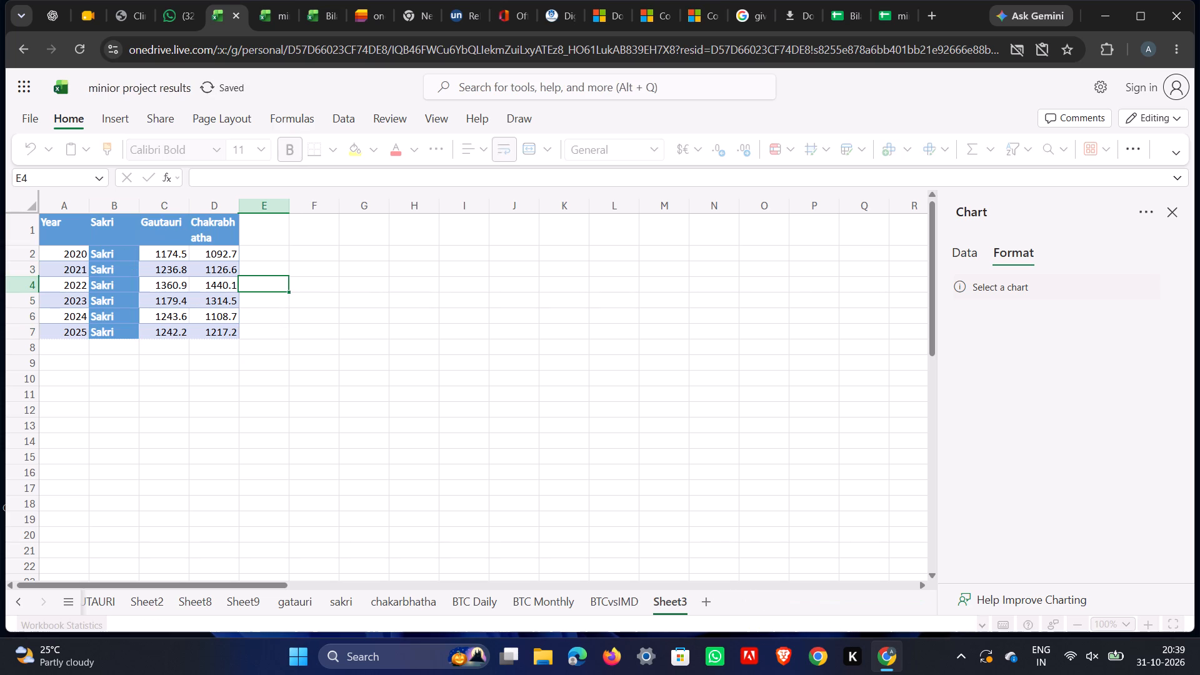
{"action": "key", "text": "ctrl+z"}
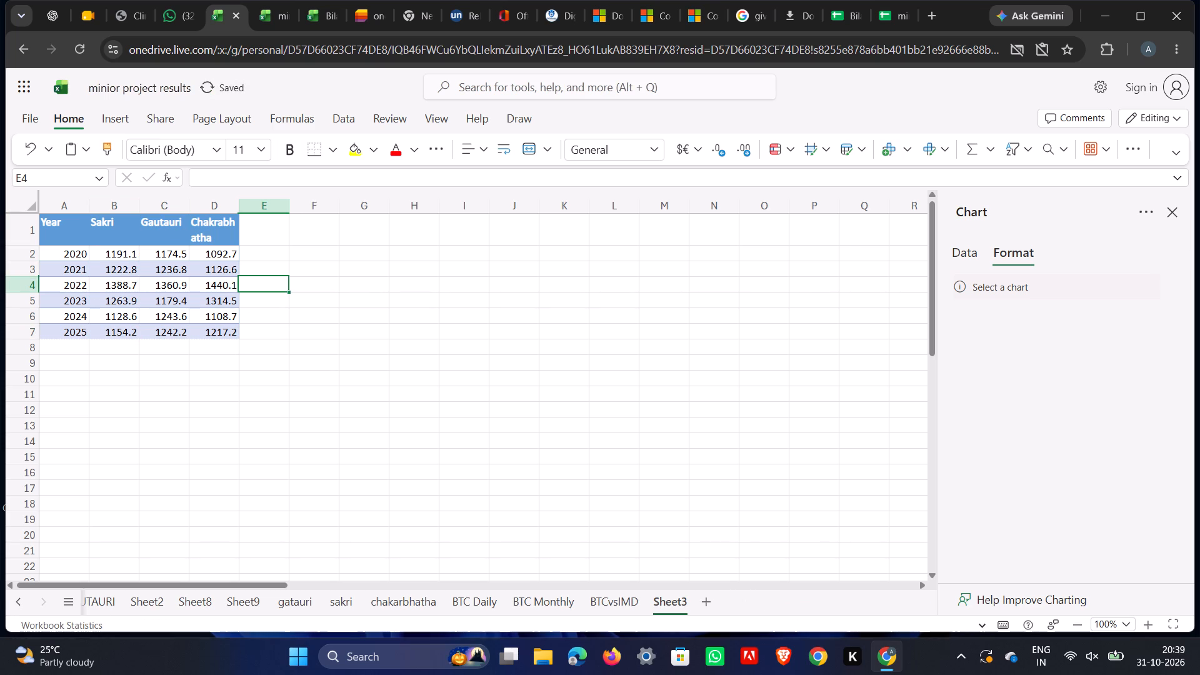
Rename the Sakri column heading in cell B1 of Sheet3 as BTC.
{"action": "left_click", "coordinate": [104, 226]}
{"action": "double_click", "coordinate": [124, 229]}
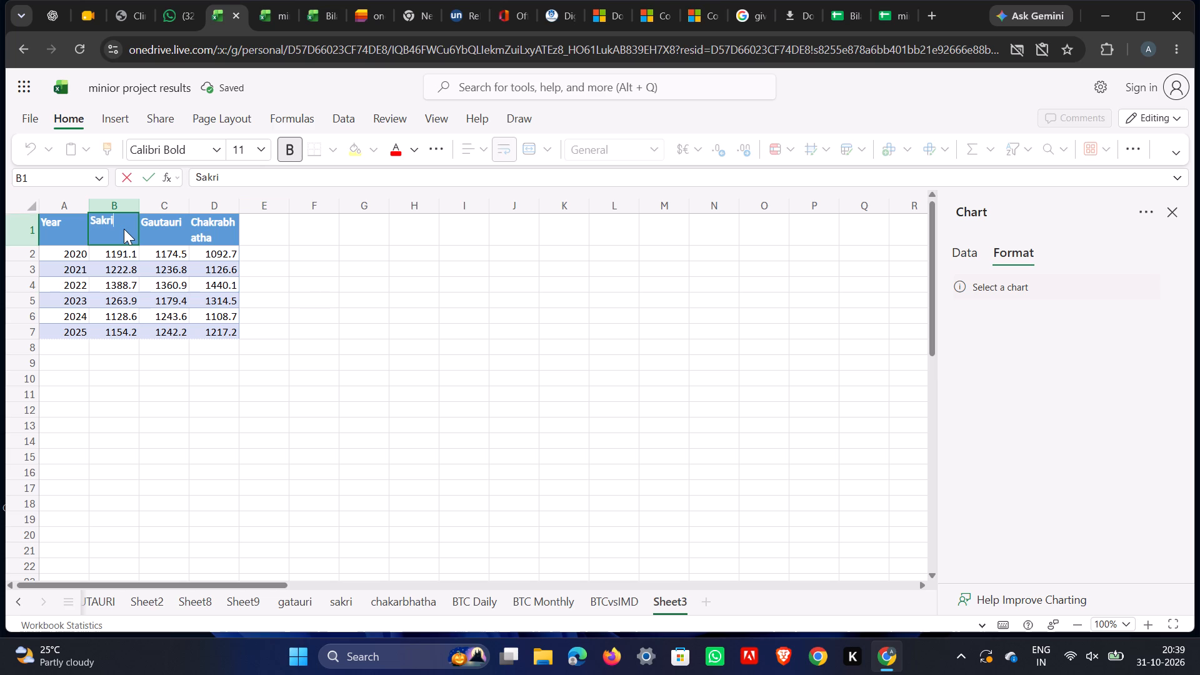
{"action": "key", "text": "BackSpace"}
{"action": "key", "text": "BackSpace"}
{"action": "key", "text": "BackSpace"}
{"action": "key", "text": "BackSpace"}
{"action": "key", "text": "BackSpace"}
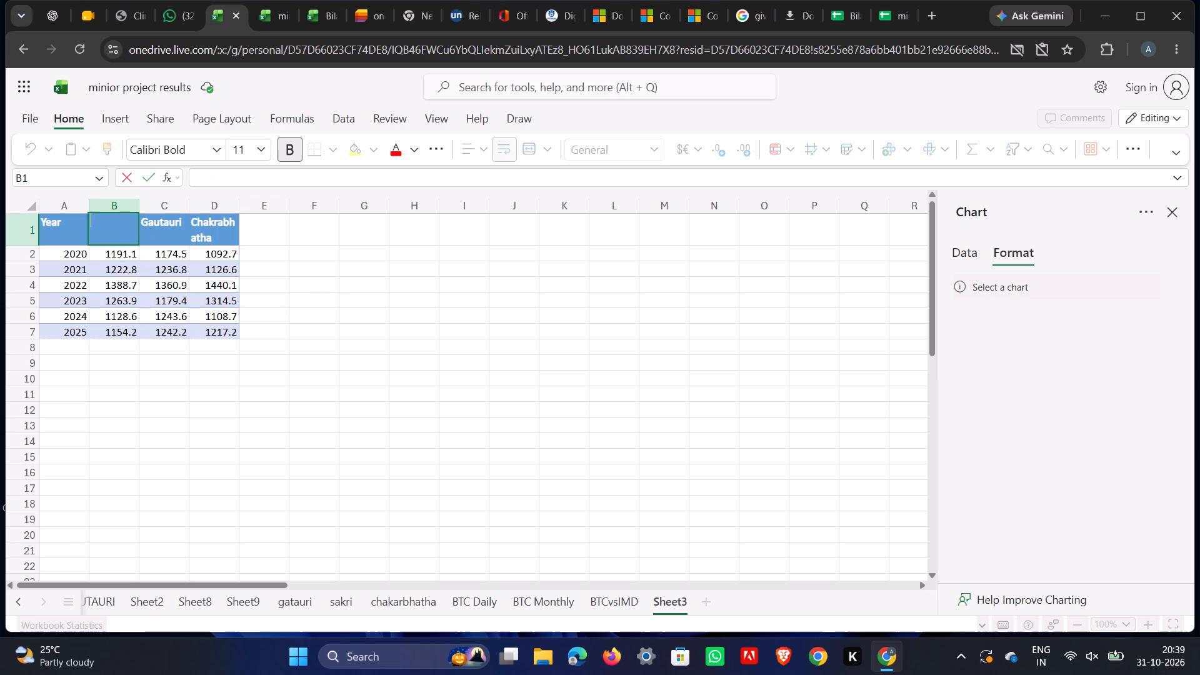
{"action": "type", "text": "BTC"}
{"action": "left_click", "coordinate": [277, 254]}
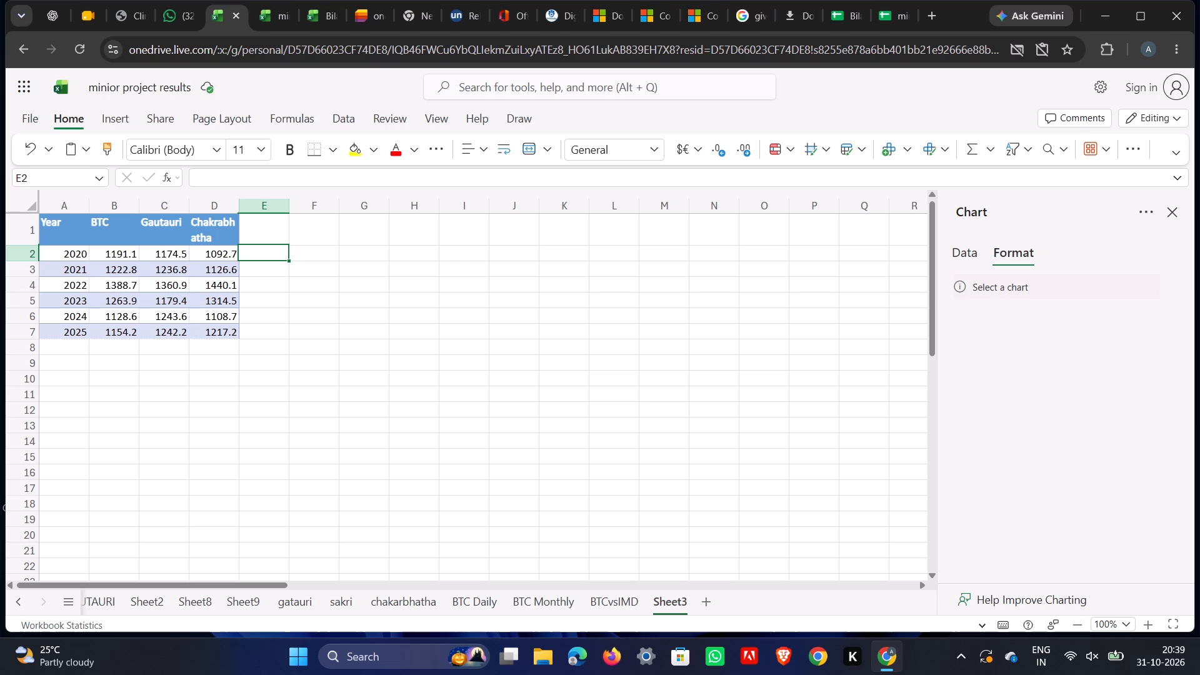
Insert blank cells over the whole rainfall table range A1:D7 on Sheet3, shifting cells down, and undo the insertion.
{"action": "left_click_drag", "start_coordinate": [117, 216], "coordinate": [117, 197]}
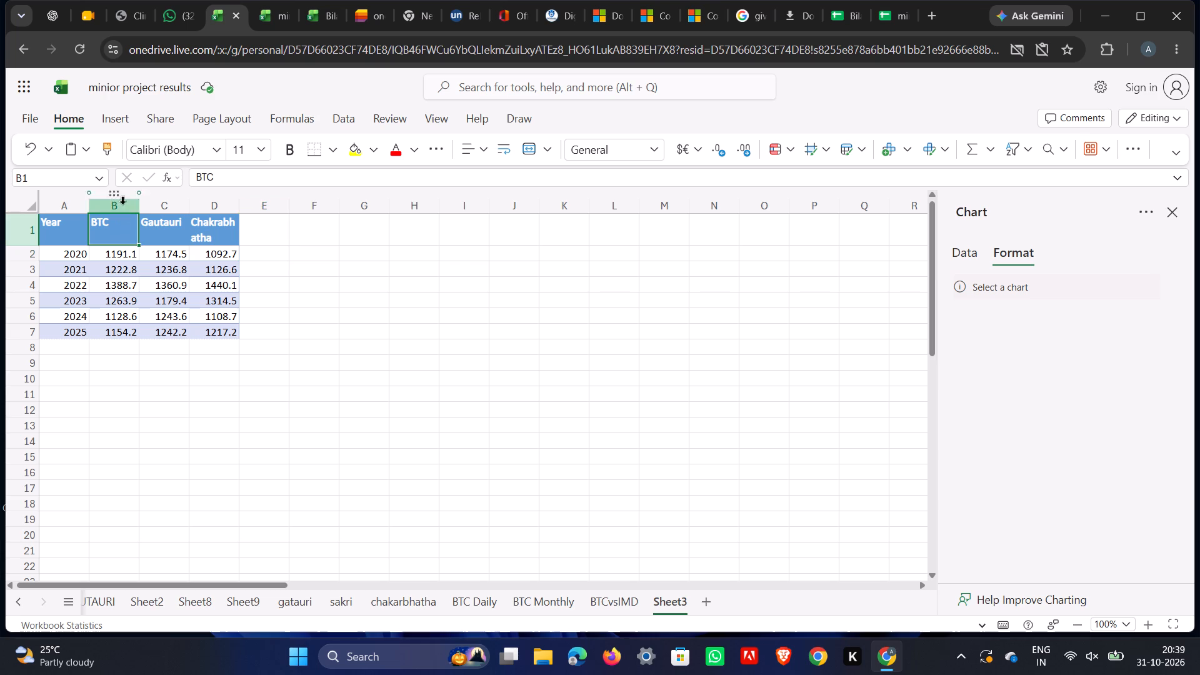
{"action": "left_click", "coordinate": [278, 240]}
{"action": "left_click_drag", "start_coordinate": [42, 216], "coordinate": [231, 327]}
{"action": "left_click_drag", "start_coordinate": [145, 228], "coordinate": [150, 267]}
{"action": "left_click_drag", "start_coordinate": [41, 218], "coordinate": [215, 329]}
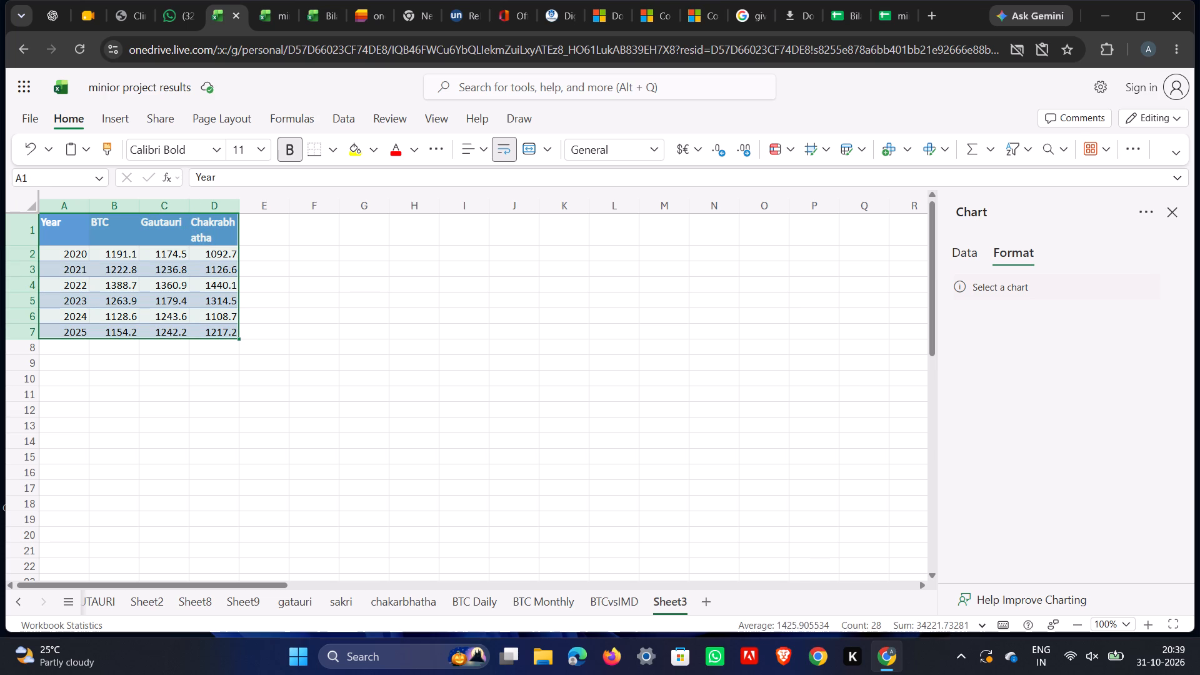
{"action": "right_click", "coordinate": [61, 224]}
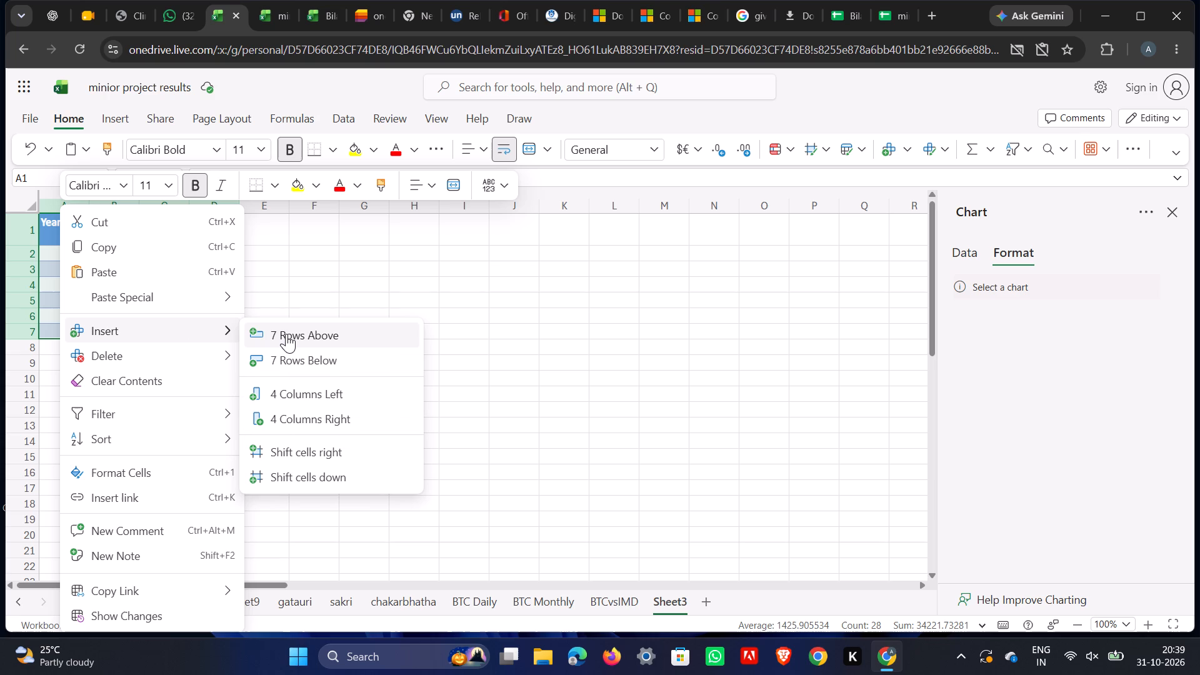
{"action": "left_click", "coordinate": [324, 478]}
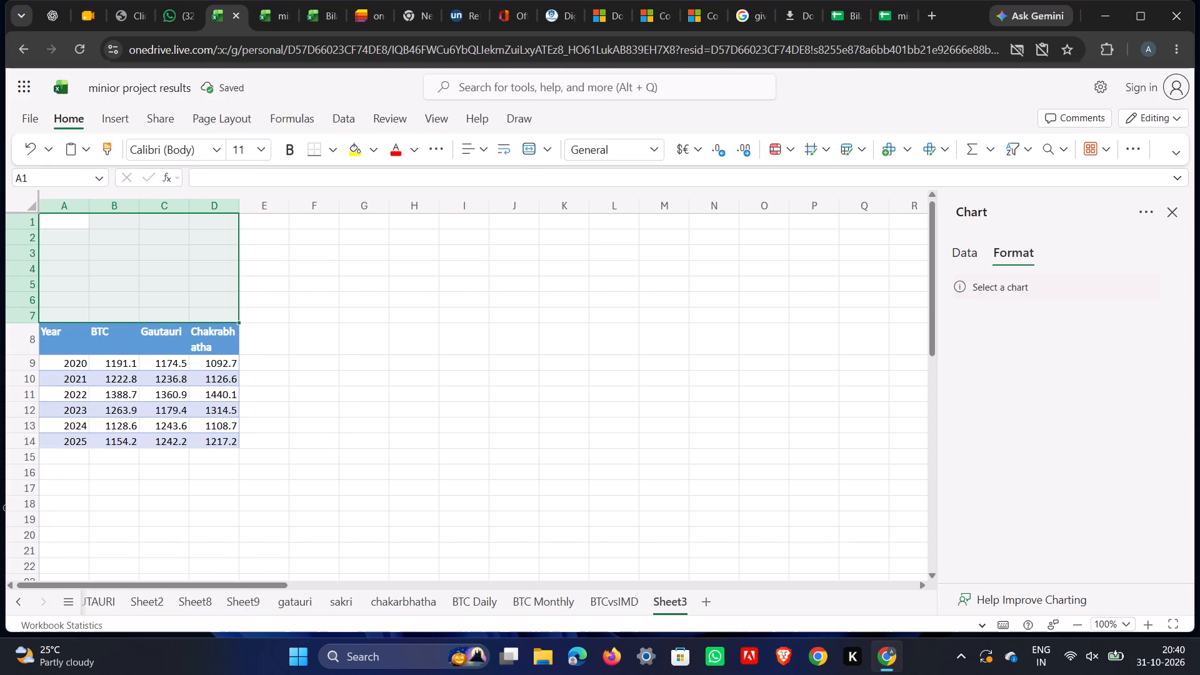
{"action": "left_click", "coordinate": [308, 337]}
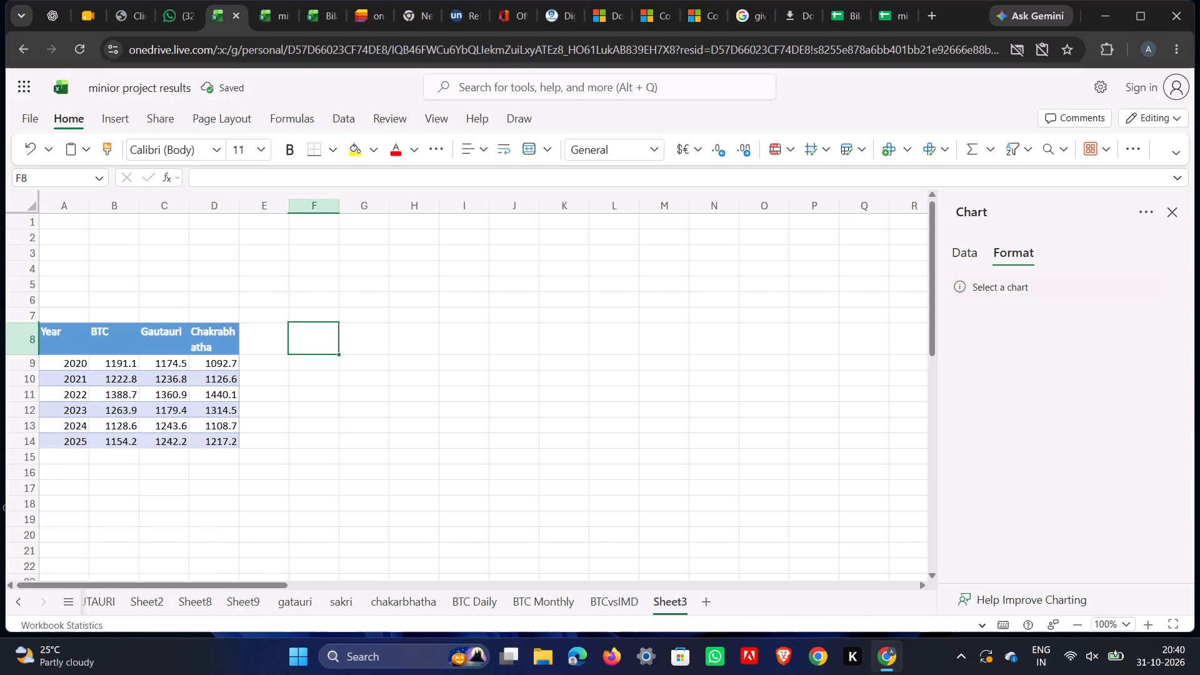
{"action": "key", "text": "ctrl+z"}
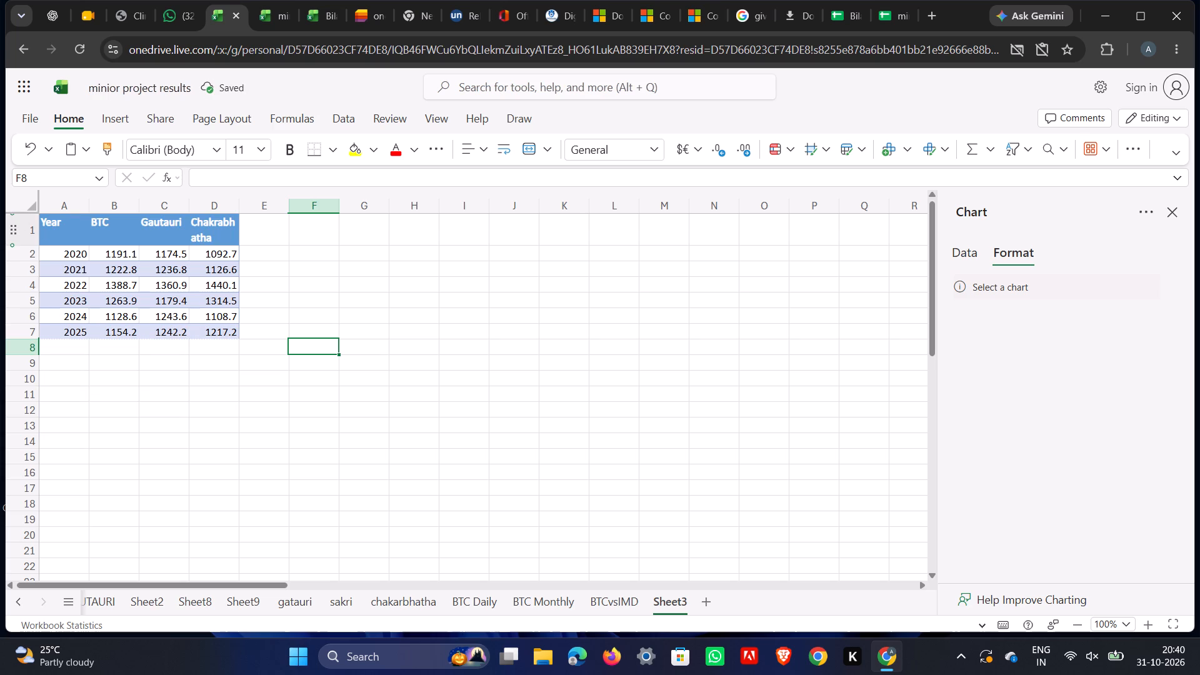
Insert one row of blank cells above the rainfall table's heading row on Sheet3, across columns A to D.
{"action": "left_click_drag", "start_coordinate": [42, 217], "coordinate": [231, 239]}
{"action": "right_click", "coordinate": [231, 239]}
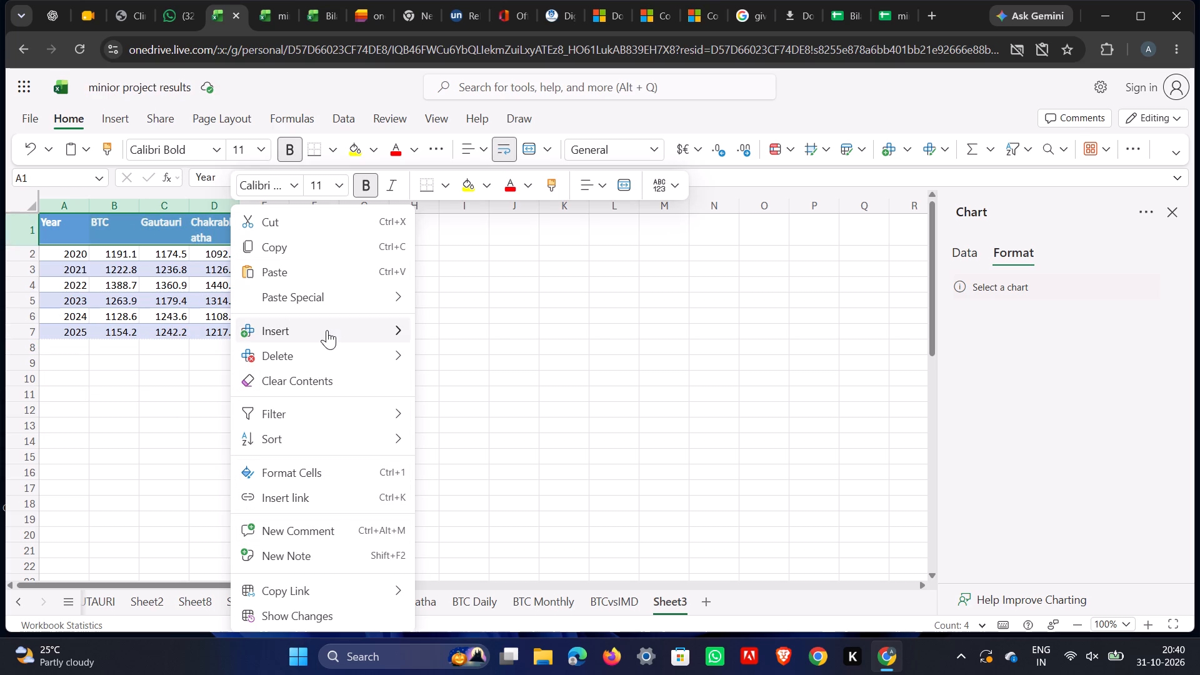
{"action": "left_click", "coordinate": [432, 330]}
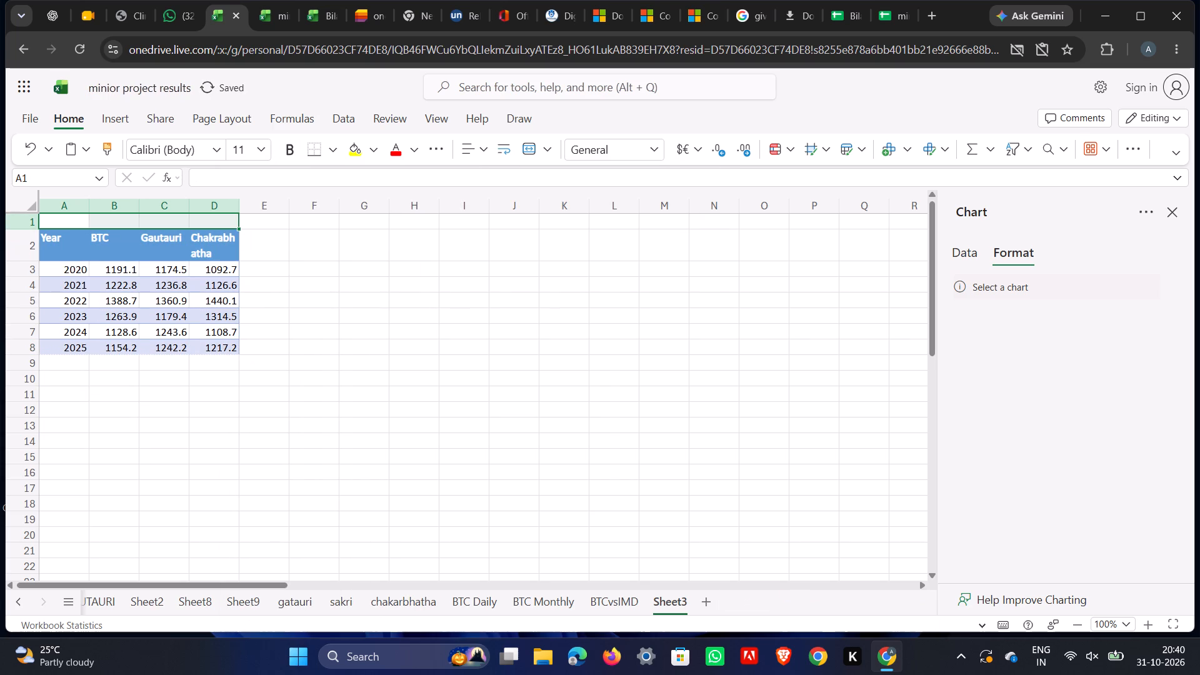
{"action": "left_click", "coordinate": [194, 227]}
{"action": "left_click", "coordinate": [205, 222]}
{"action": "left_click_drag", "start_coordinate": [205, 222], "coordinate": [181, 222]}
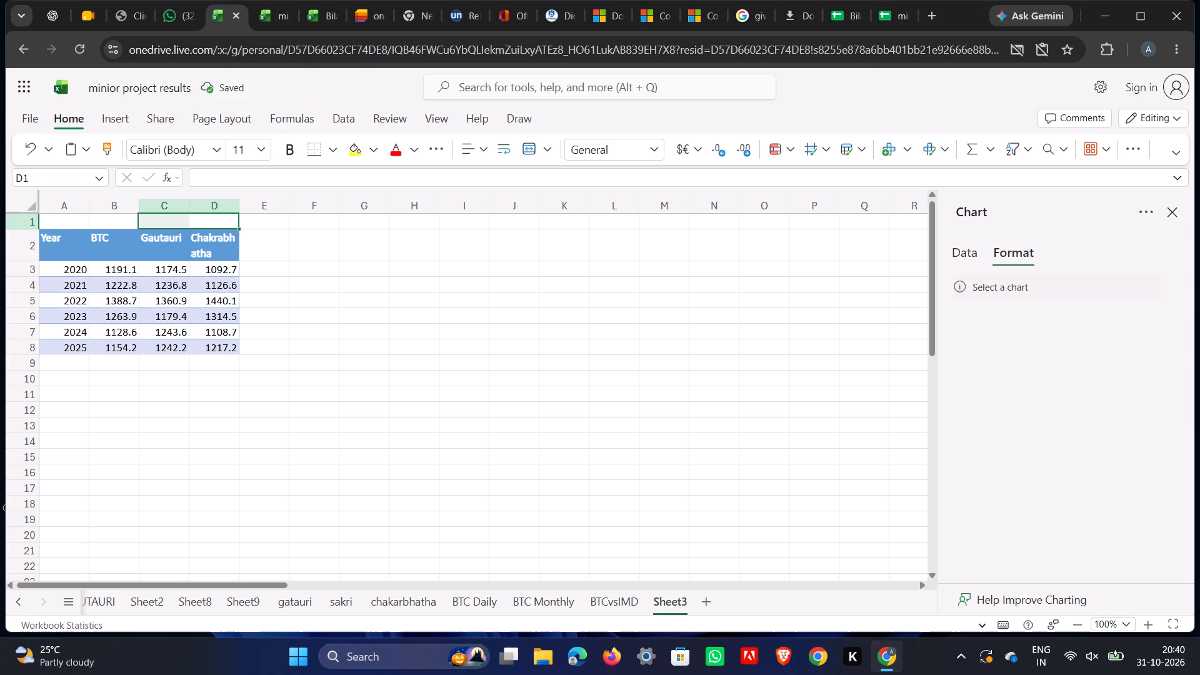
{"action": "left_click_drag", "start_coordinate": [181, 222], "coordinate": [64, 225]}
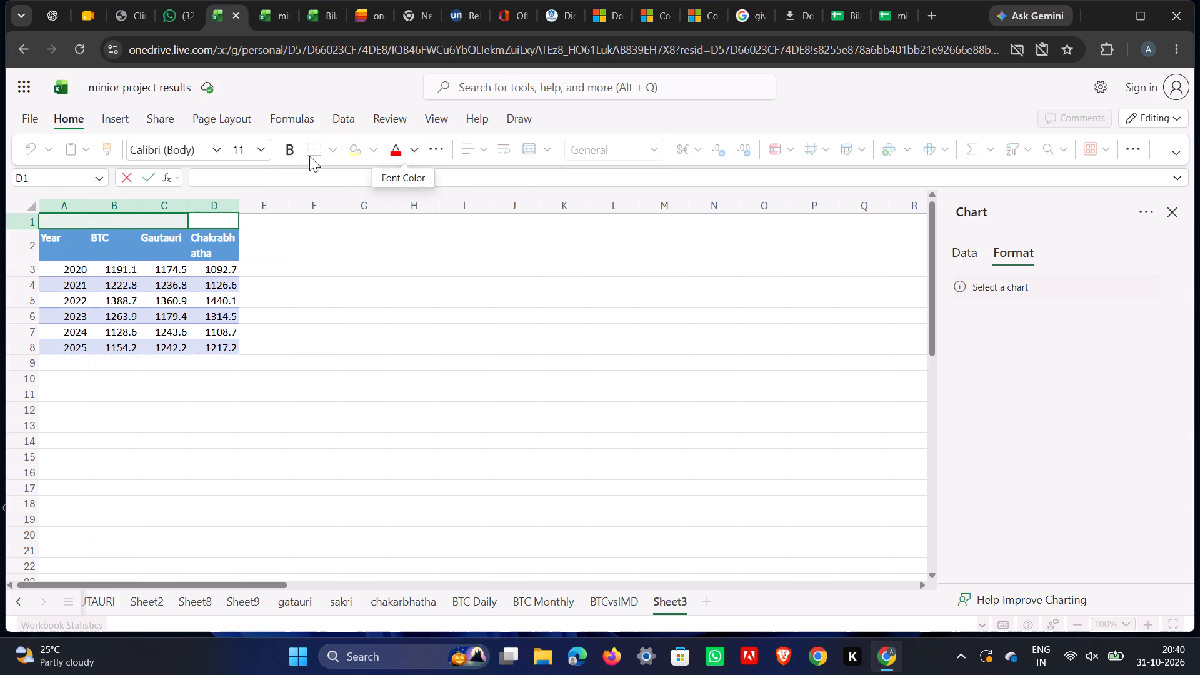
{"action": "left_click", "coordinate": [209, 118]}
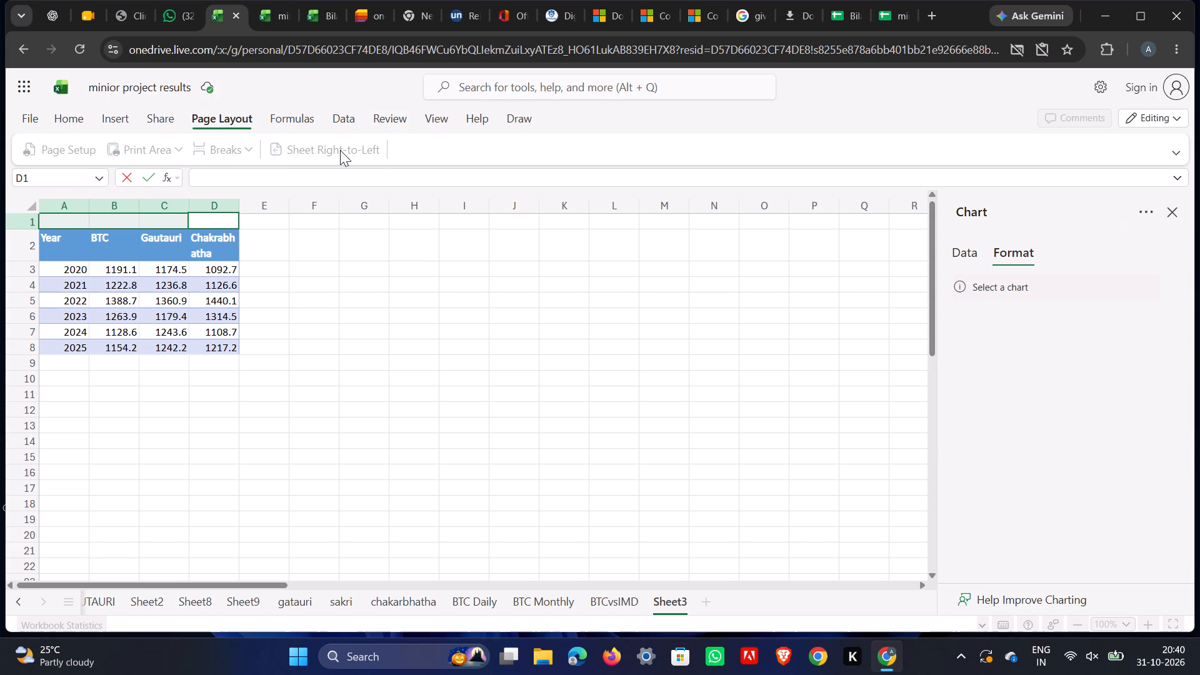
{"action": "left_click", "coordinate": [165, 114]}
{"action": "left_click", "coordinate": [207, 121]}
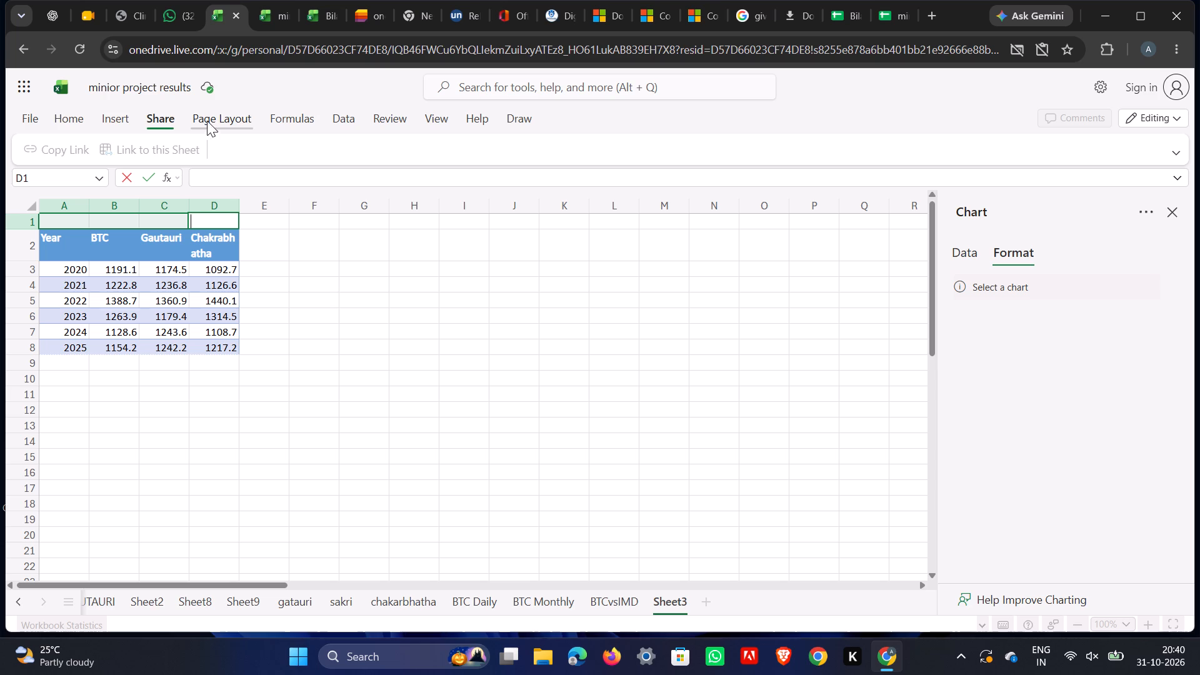
Convert the rainfall data in A2:D8 on Sheet3 into a table with headers.
{"action": "left_click", "coordinate": [114, 119]}
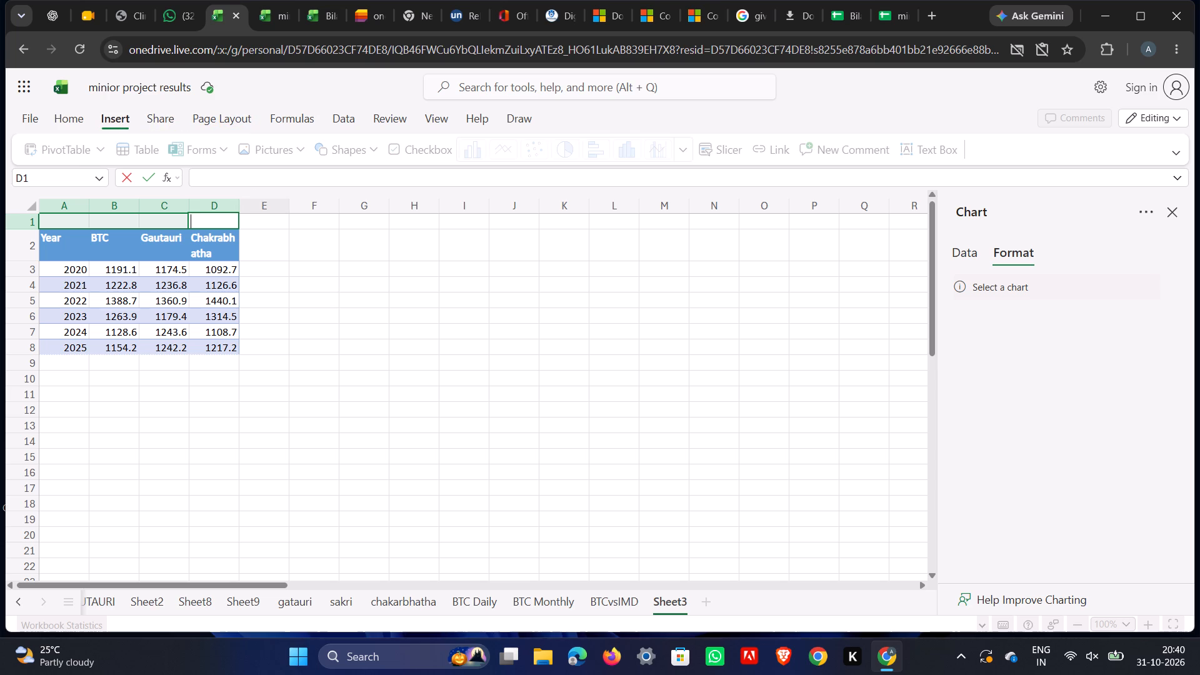
{"action": "left_click", "coordinate": [132, 132]}
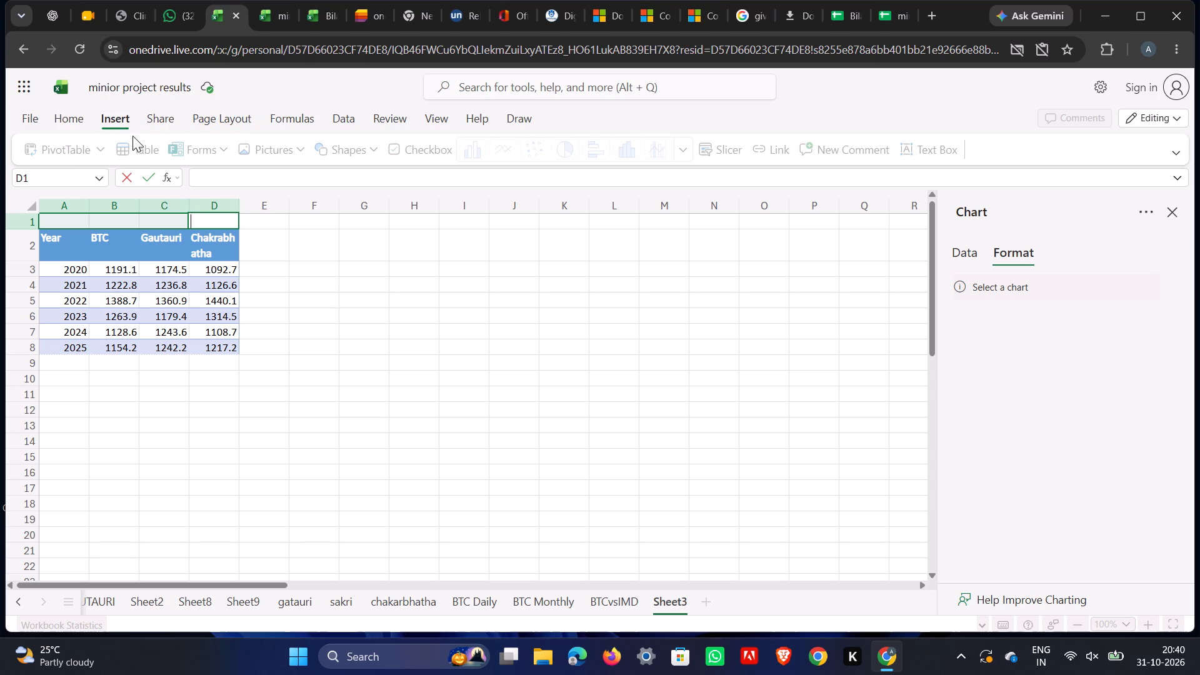
{"action": "double_click", "coordinate": [134, 141]}
{"action": "left_click", "coordinate": [137, 147]}
{"action": "left_click", "coordinate": [252, 228]}
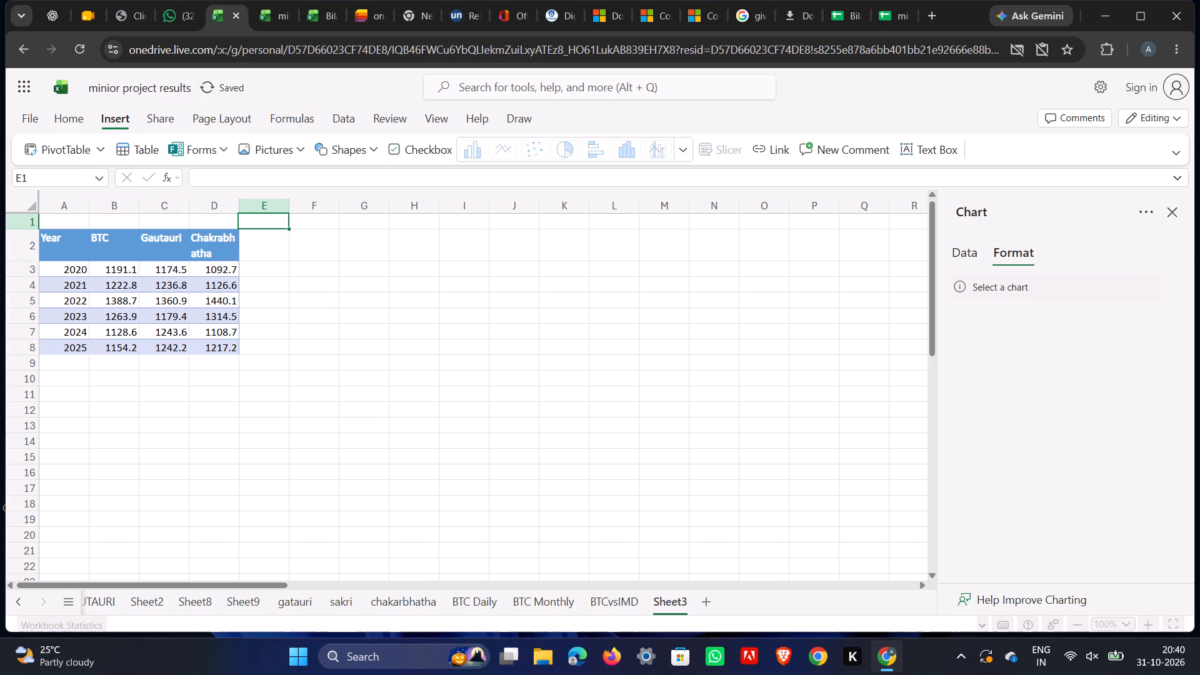
{"action": "left_click", "coordinate": [141, 141]}
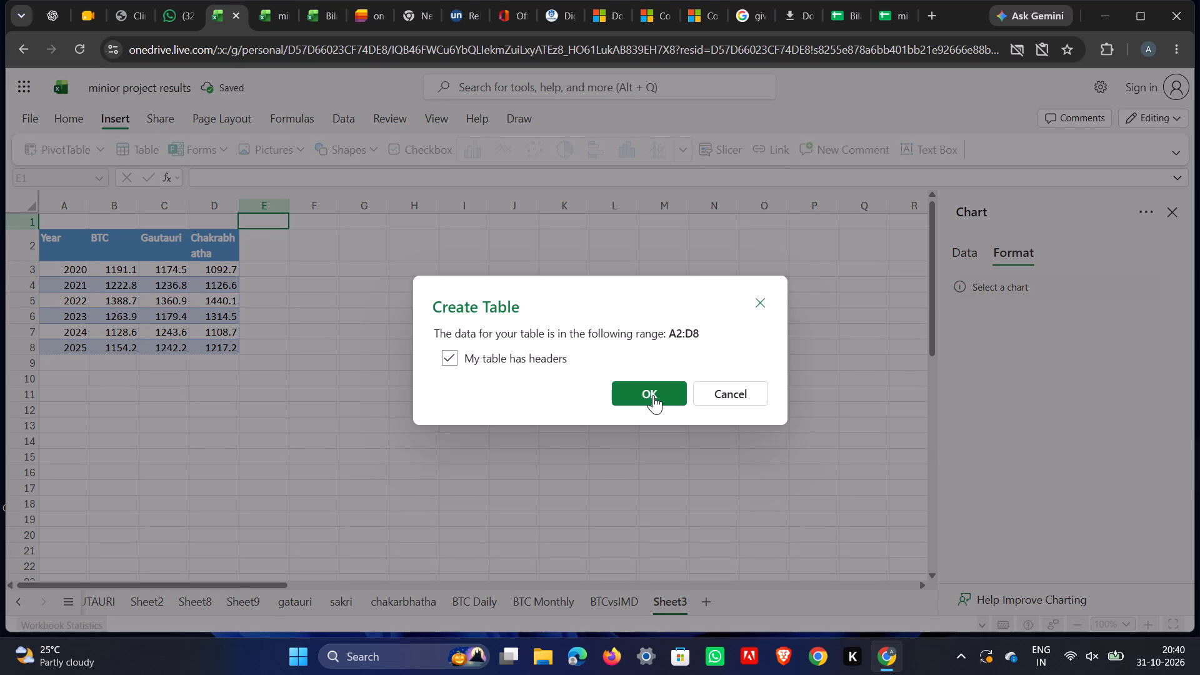
{"action": "left_click", "coordinate": [652, 394]}
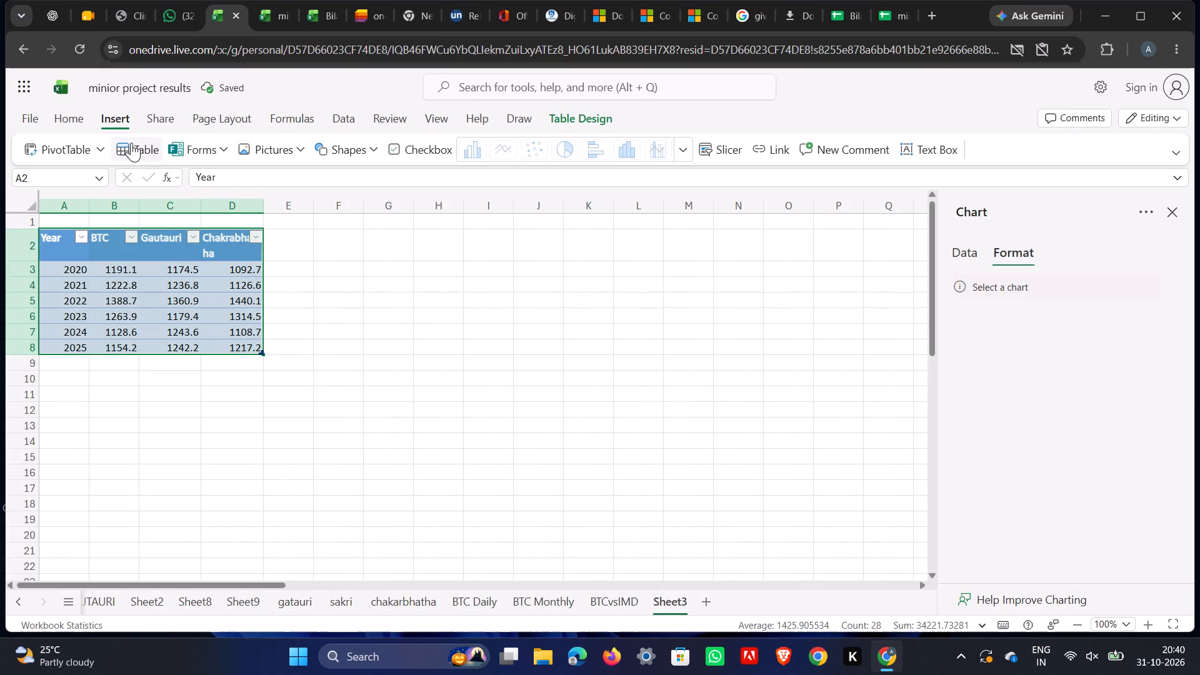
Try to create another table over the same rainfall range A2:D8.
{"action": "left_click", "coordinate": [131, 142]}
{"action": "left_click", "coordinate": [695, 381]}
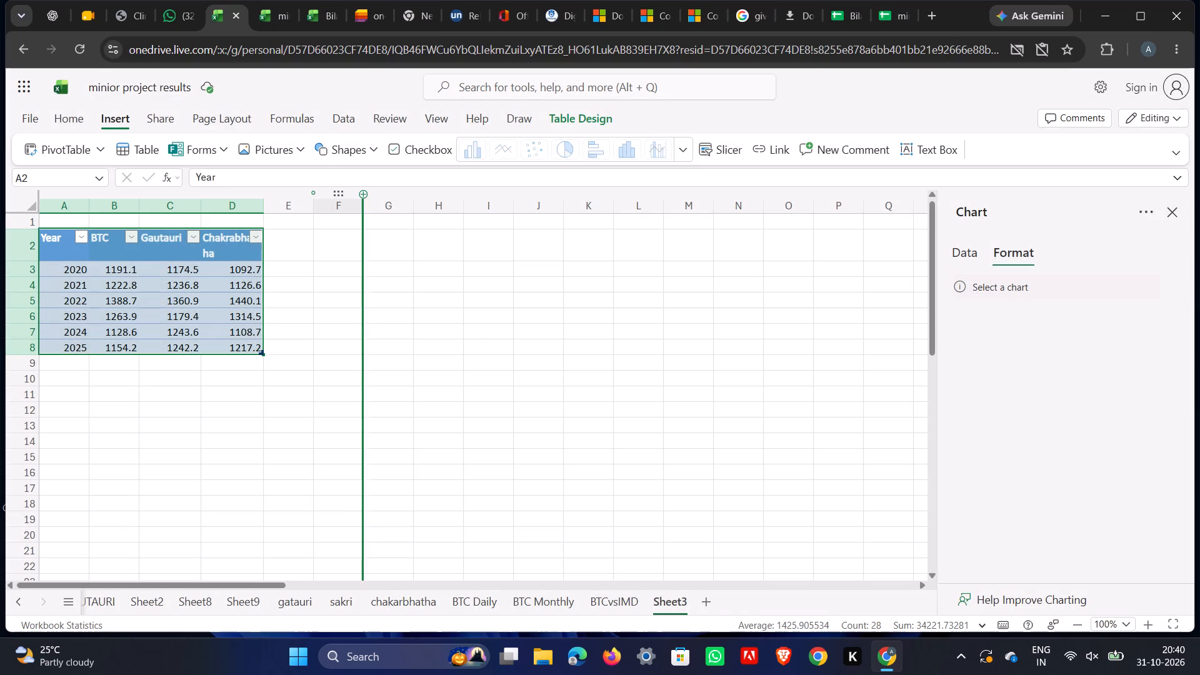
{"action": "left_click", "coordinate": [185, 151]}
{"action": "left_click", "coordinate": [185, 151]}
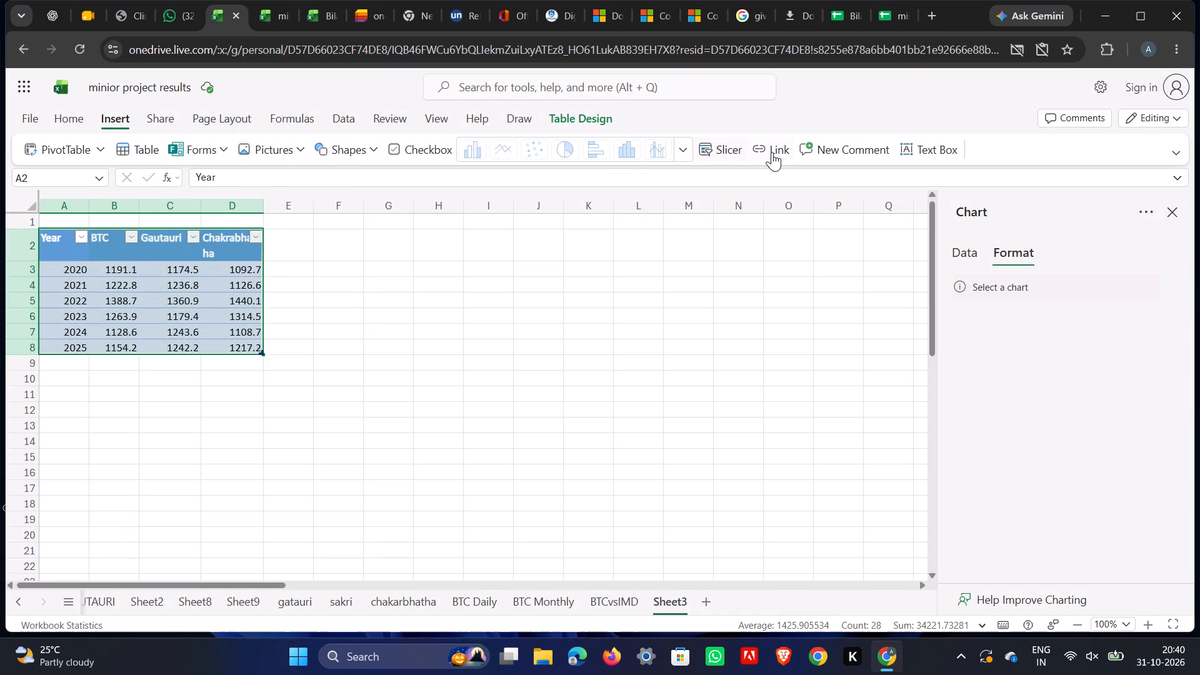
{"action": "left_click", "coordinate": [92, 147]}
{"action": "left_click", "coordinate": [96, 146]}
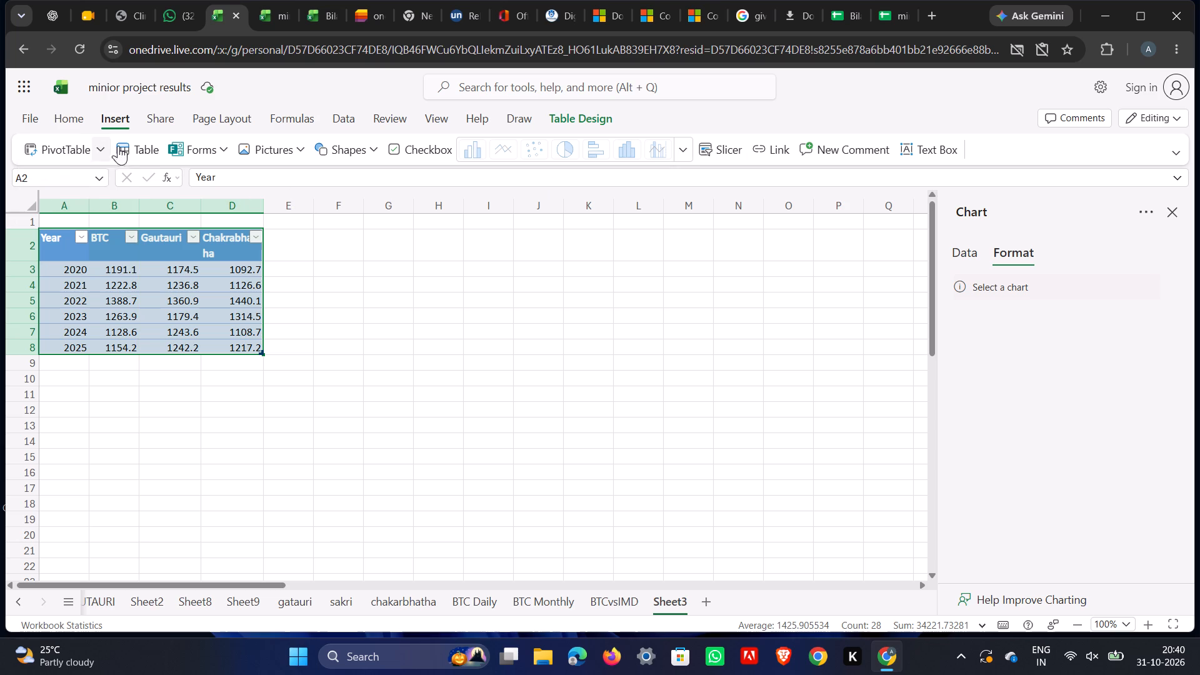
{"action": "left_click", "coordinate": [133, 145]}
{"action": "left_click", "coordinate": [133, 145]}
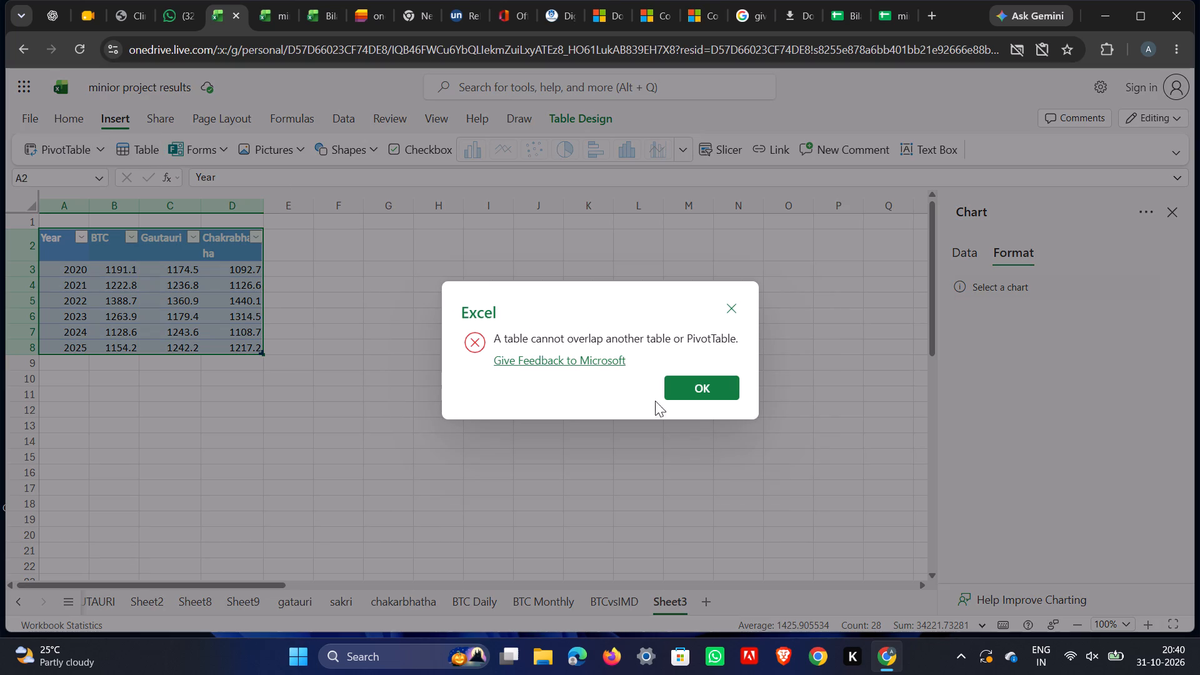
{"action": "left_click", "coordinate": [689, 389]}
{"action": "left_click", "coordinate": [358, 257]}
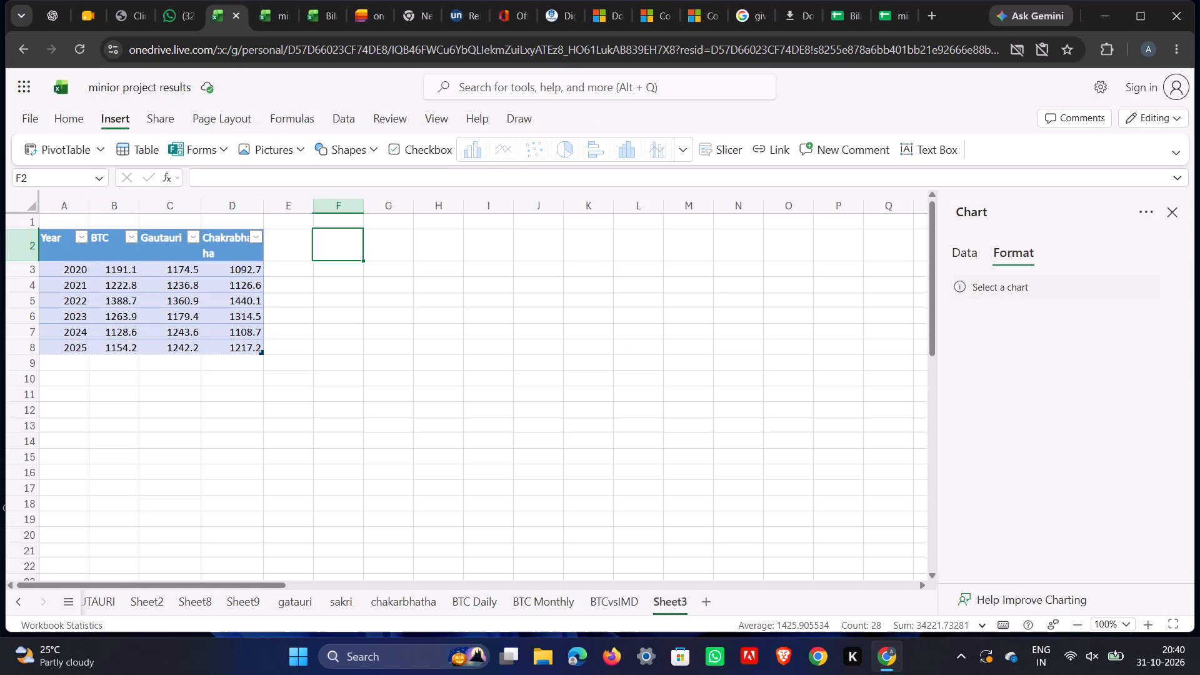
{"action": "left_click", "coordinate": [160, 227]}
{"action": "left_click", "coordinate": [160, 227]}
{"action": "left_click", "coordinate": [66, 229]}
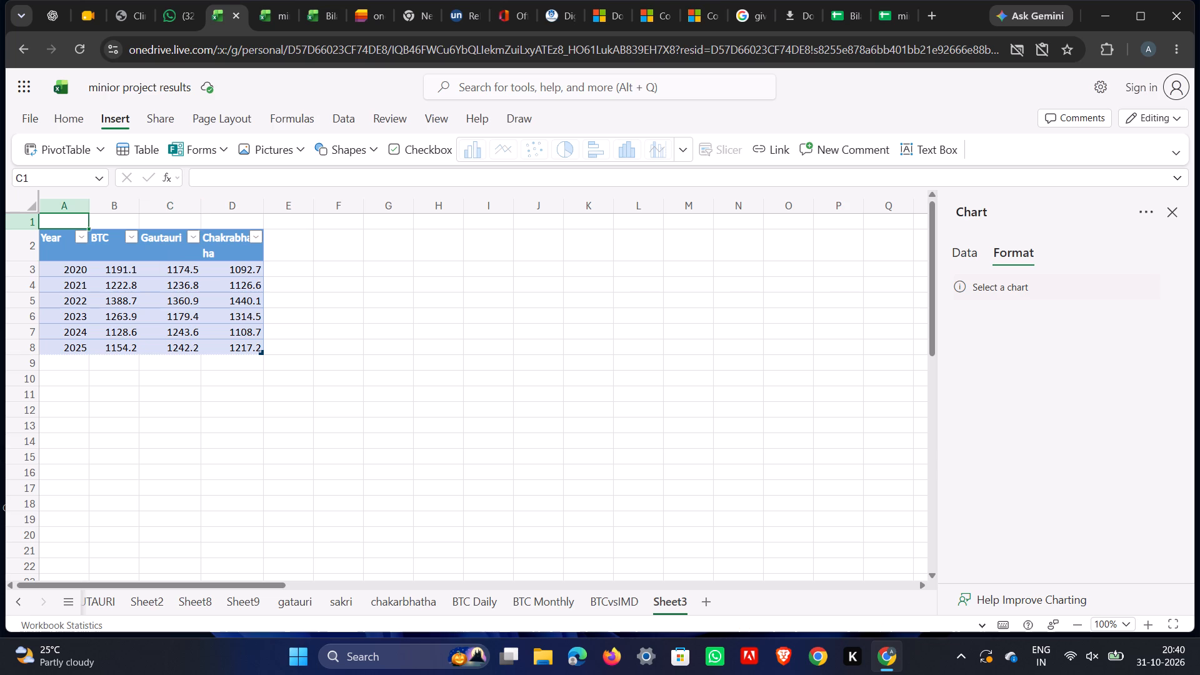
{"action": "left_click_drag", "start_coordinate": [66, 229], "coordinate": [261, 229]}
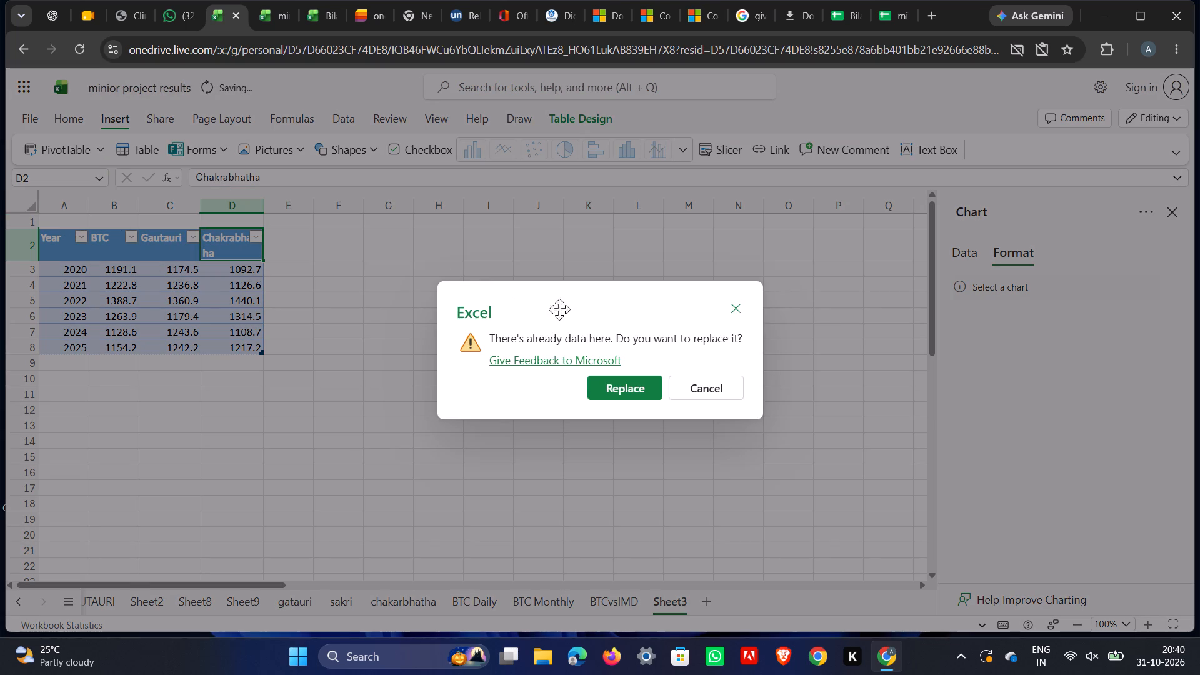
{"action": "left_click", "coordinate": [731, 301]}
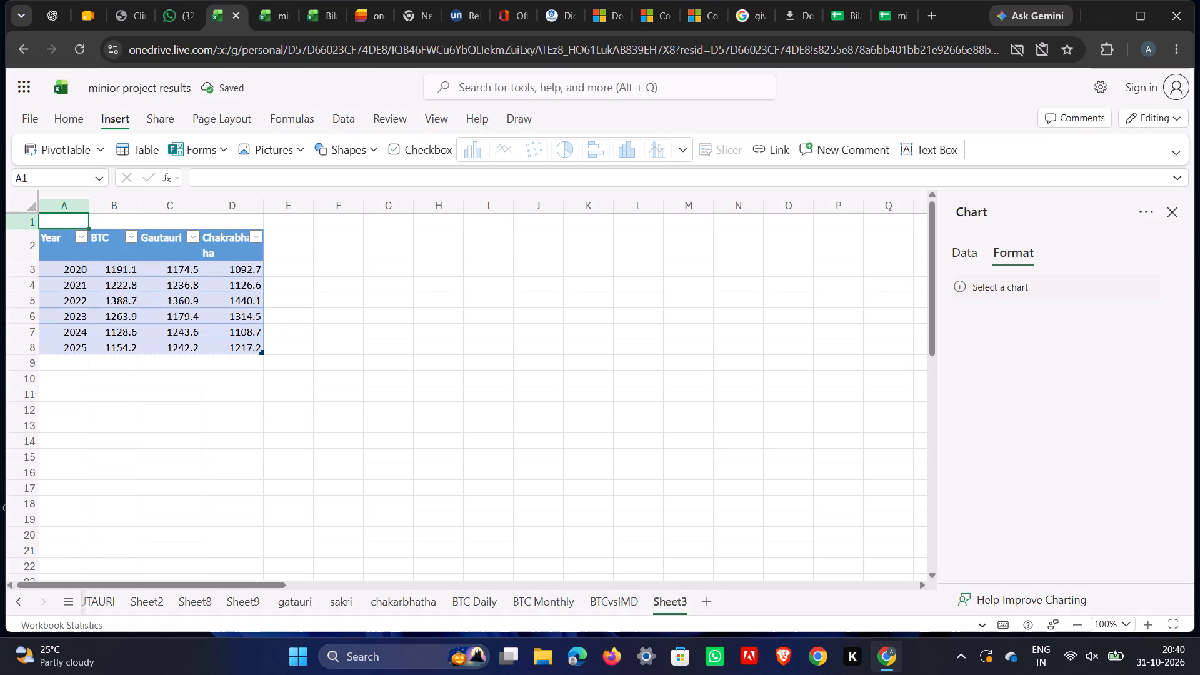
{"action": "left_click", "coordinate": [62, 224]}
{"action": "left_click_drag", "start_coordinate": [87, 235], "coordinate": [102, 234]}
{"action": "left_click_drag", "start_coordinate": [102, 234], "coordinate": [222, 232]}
Enter the title "June to September RAinfall" in cell A1 above the rainfall table on Sheet3.
{"action": "left_click", "coordinate": [47, 223]}
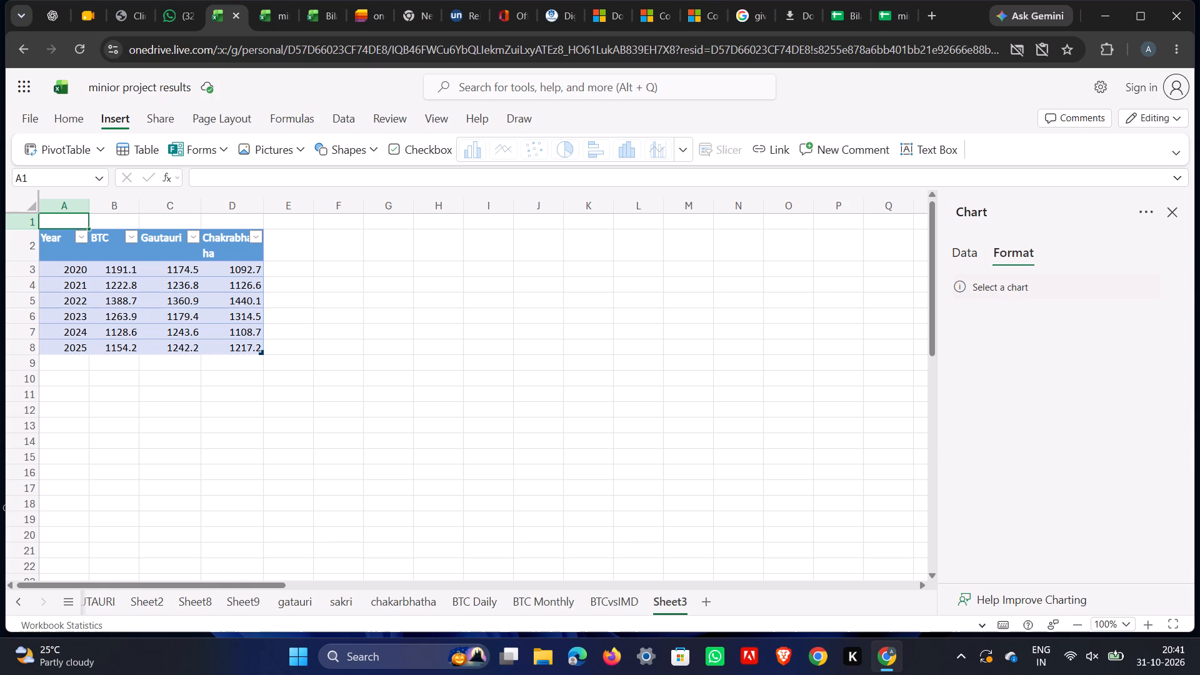
{"action": "type", "text": "JUNE"}
{"action": "key", "text": "space"}
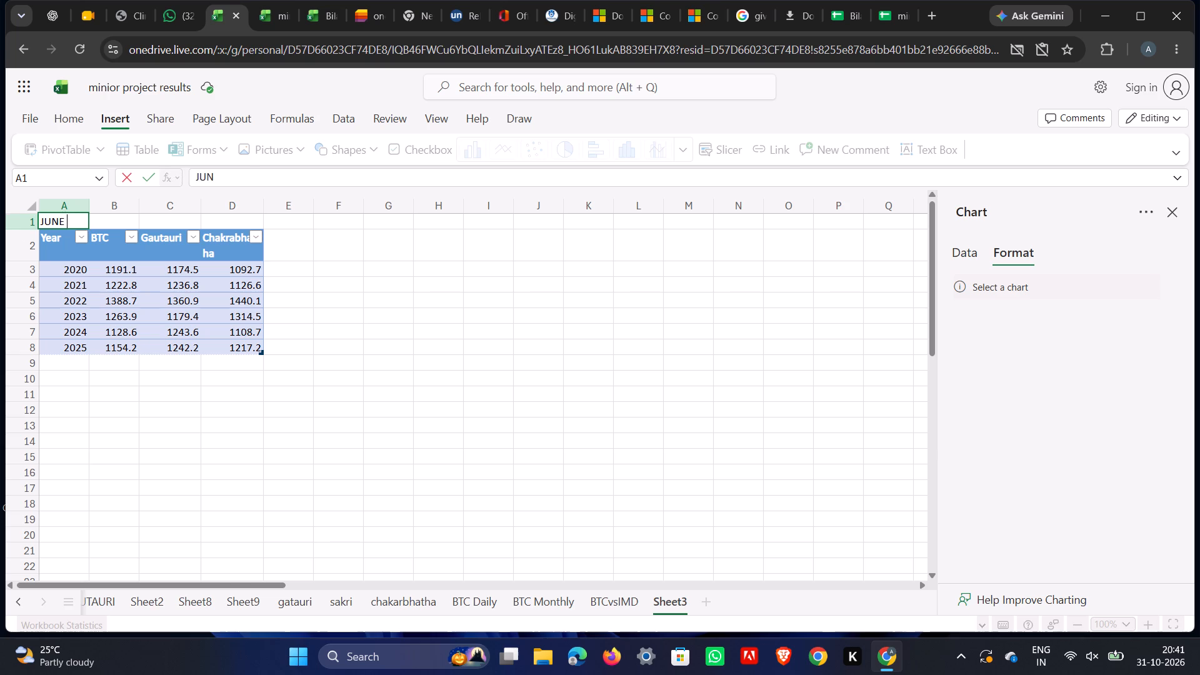
{"action": "key", "text": "BackSpace"}
{"action": "key", "text": "BackSpace"}
{"action": "key", "text": "BackSpace"}
{"action": "key", "text": "BackSpace"}
{"action": "type", "text": "une"}
{"action": "key", "text": "space"}
{"action": "type", "text": "to"}
{"action": "key", "text": "space"}
{"action": "type", "text": "sep"}
{"action": "key", "text": "BackSpace"}
{"action": "key", "text": "BackSpace"}
{"action": "key", "text": "BackSpace"}
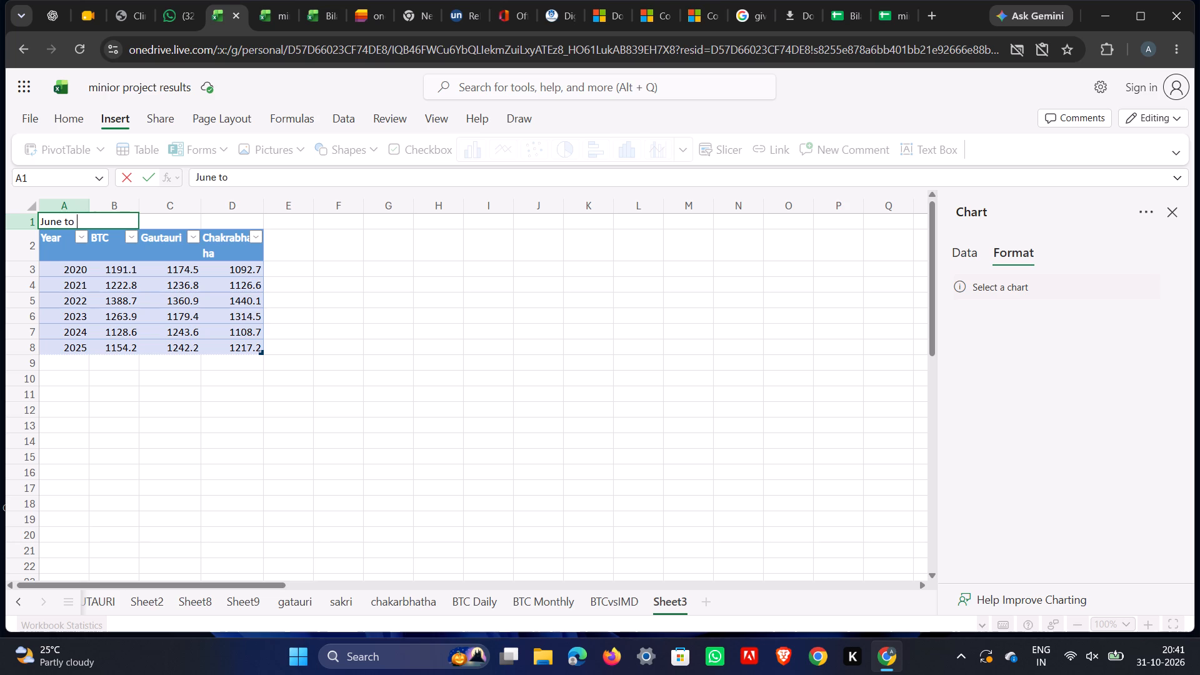
{"action": "type", "text": "September"}
{"action": "key", "text": "space"}
{"action": "type", "text": "RAinfall"}
{"action": "key", "text": "space"}
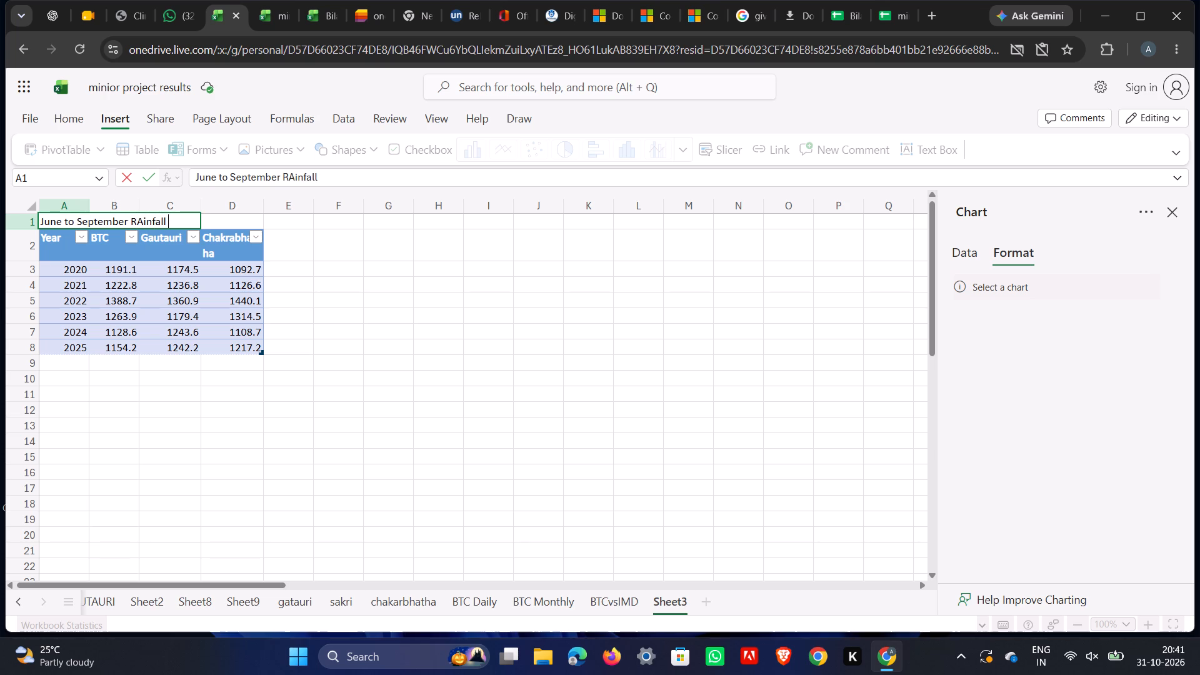
{"action": "key", "text": "Left"}
{"action": "key", "text": "Left"}
{"action": "key", "text": "Left"}
{"action": "key", "text": "Left"}
{"action": "key", "text": "Left"}
{"action": "key", "text": "Left"}
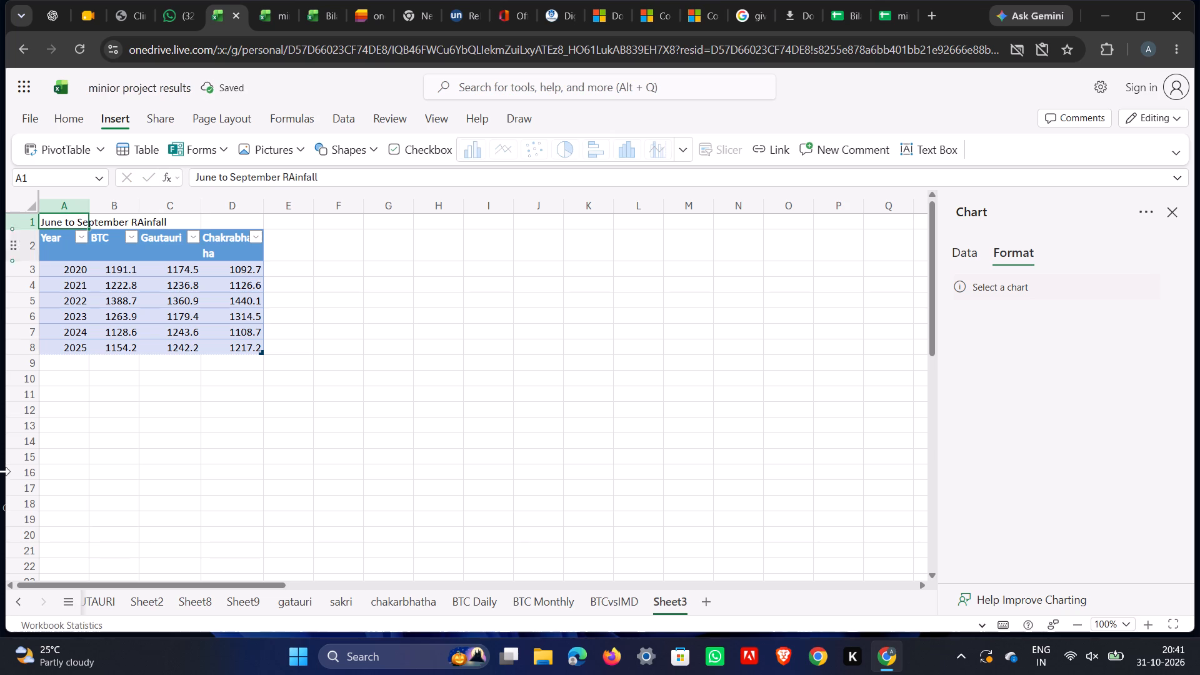
{"action": "left_click", "coordinate": [143, 222]}
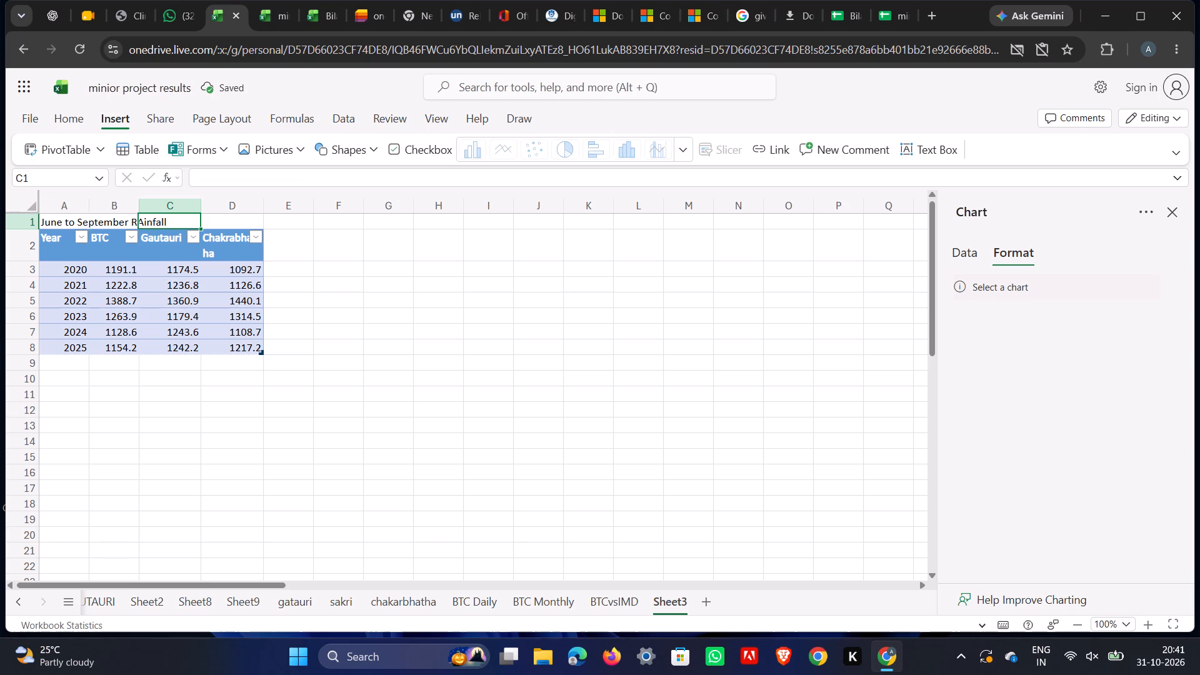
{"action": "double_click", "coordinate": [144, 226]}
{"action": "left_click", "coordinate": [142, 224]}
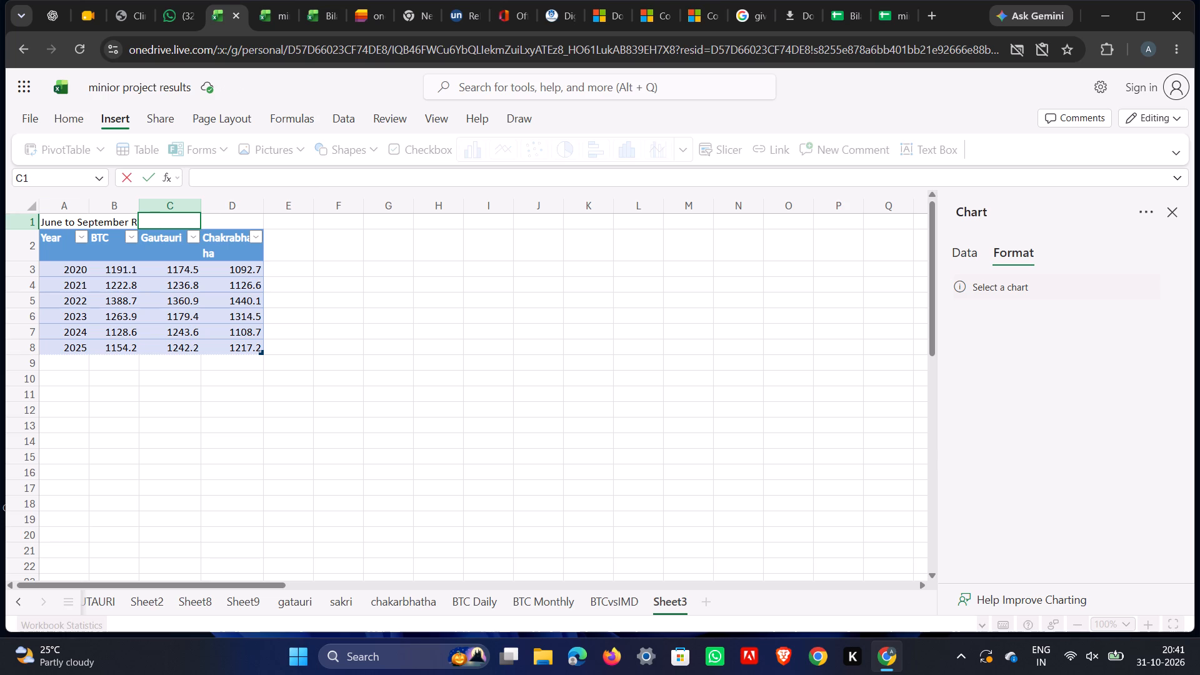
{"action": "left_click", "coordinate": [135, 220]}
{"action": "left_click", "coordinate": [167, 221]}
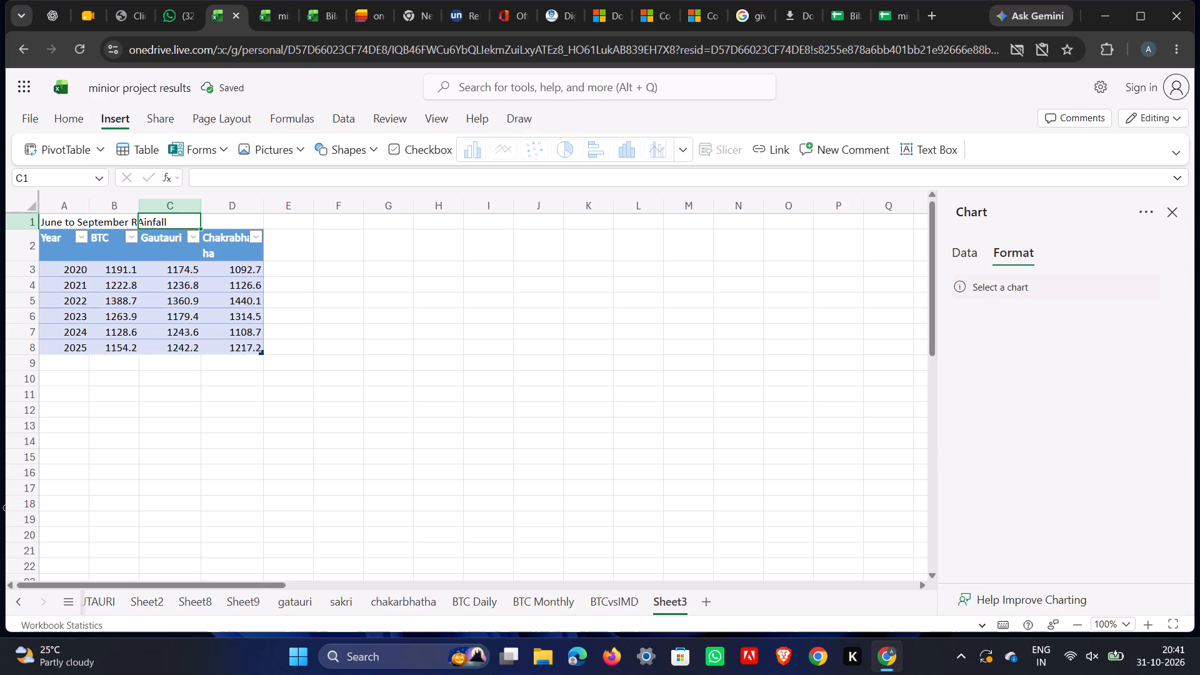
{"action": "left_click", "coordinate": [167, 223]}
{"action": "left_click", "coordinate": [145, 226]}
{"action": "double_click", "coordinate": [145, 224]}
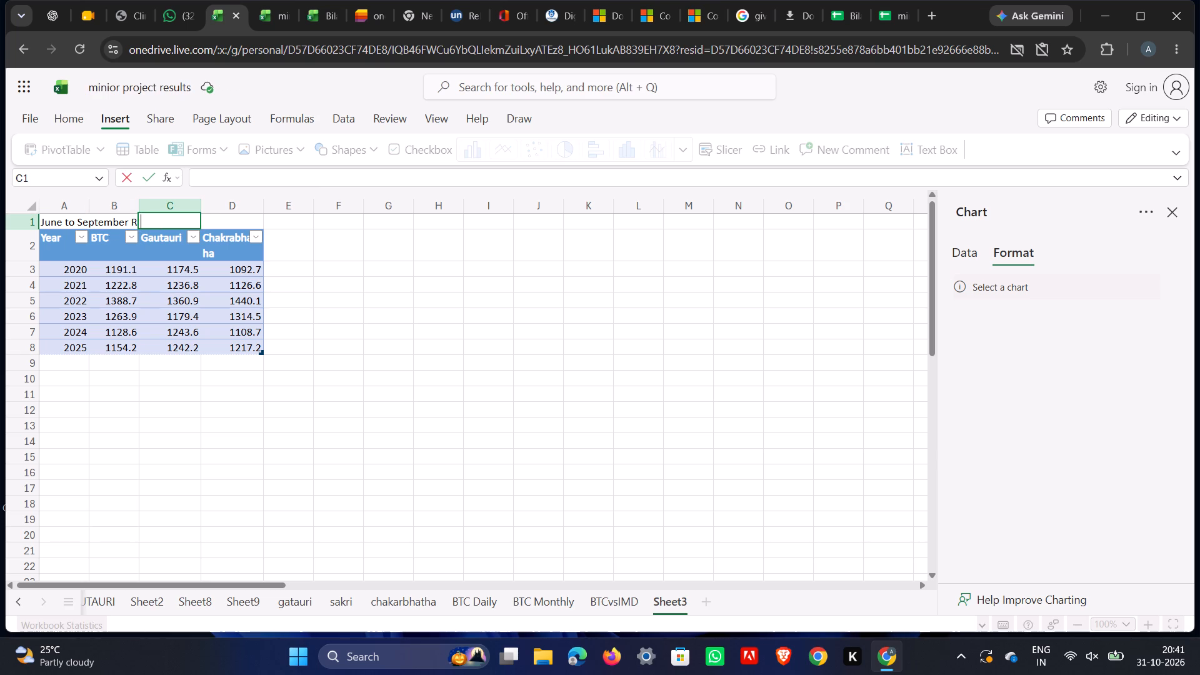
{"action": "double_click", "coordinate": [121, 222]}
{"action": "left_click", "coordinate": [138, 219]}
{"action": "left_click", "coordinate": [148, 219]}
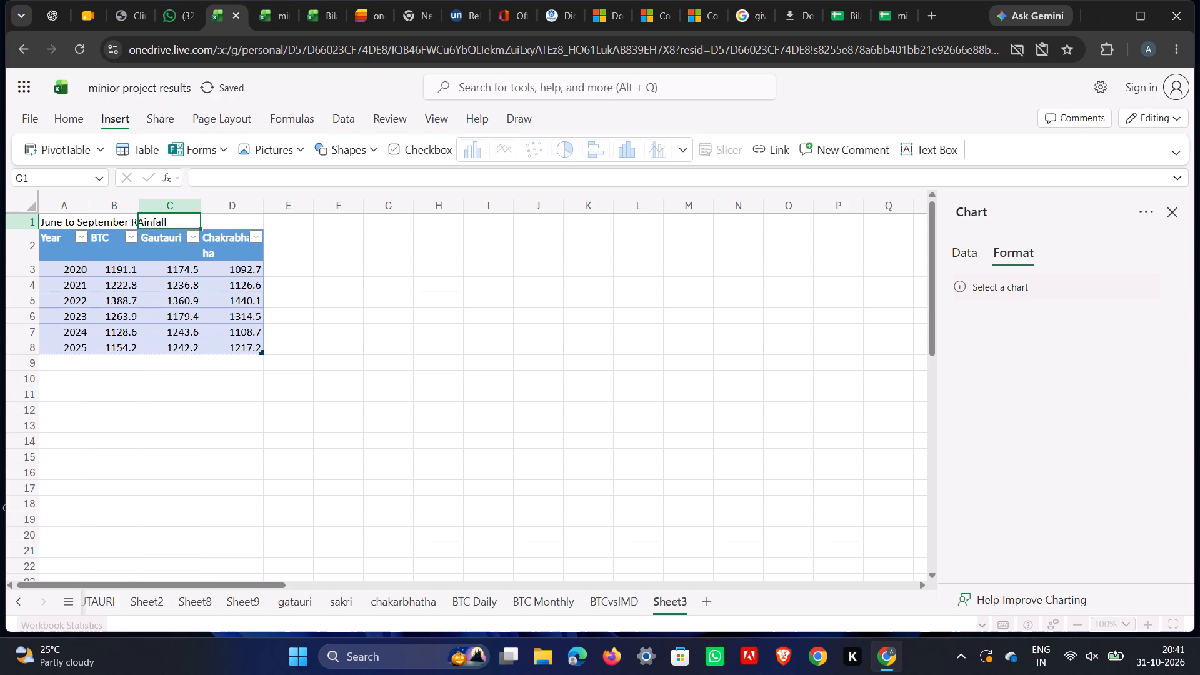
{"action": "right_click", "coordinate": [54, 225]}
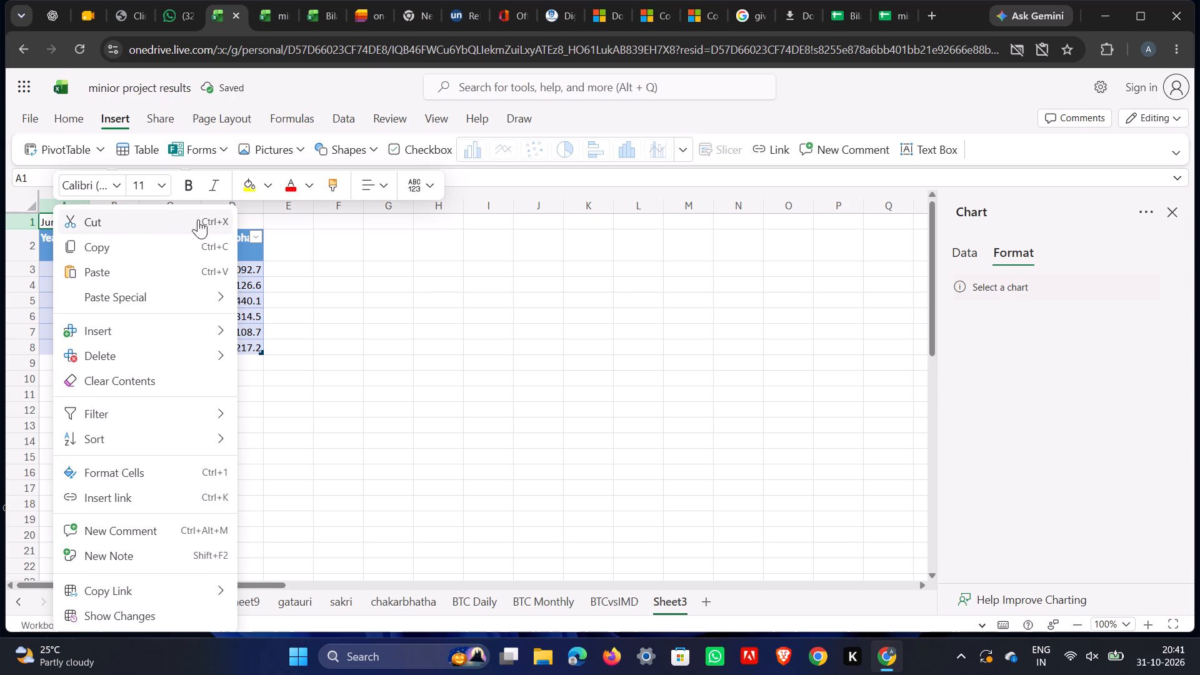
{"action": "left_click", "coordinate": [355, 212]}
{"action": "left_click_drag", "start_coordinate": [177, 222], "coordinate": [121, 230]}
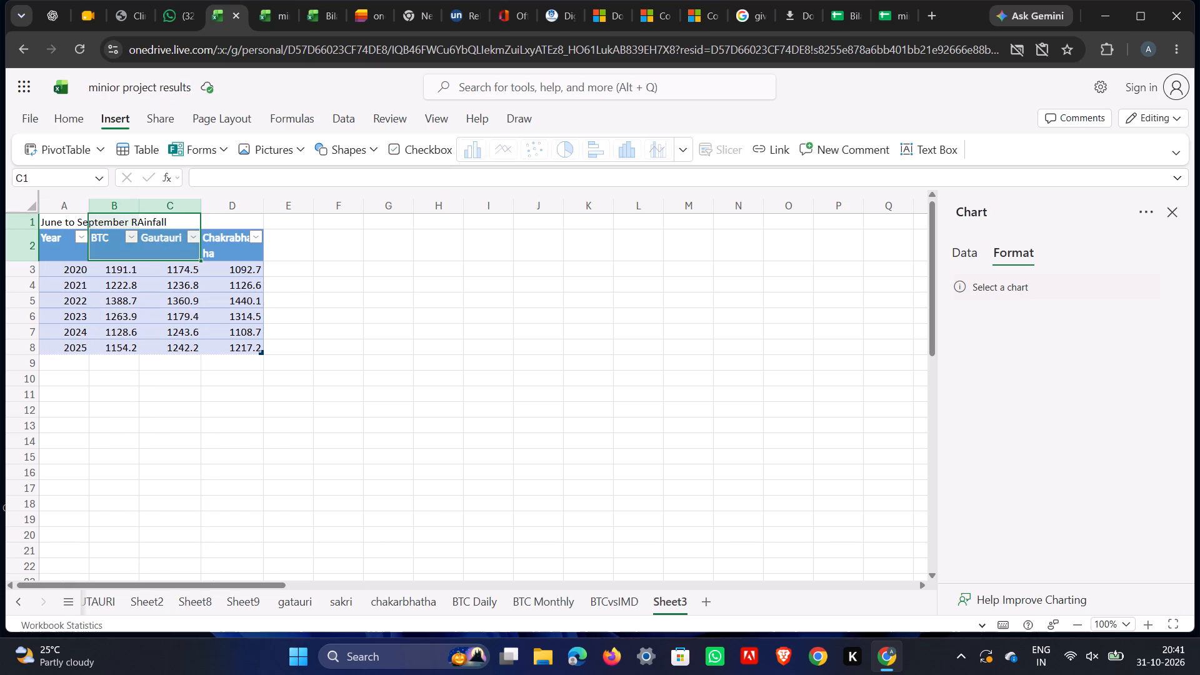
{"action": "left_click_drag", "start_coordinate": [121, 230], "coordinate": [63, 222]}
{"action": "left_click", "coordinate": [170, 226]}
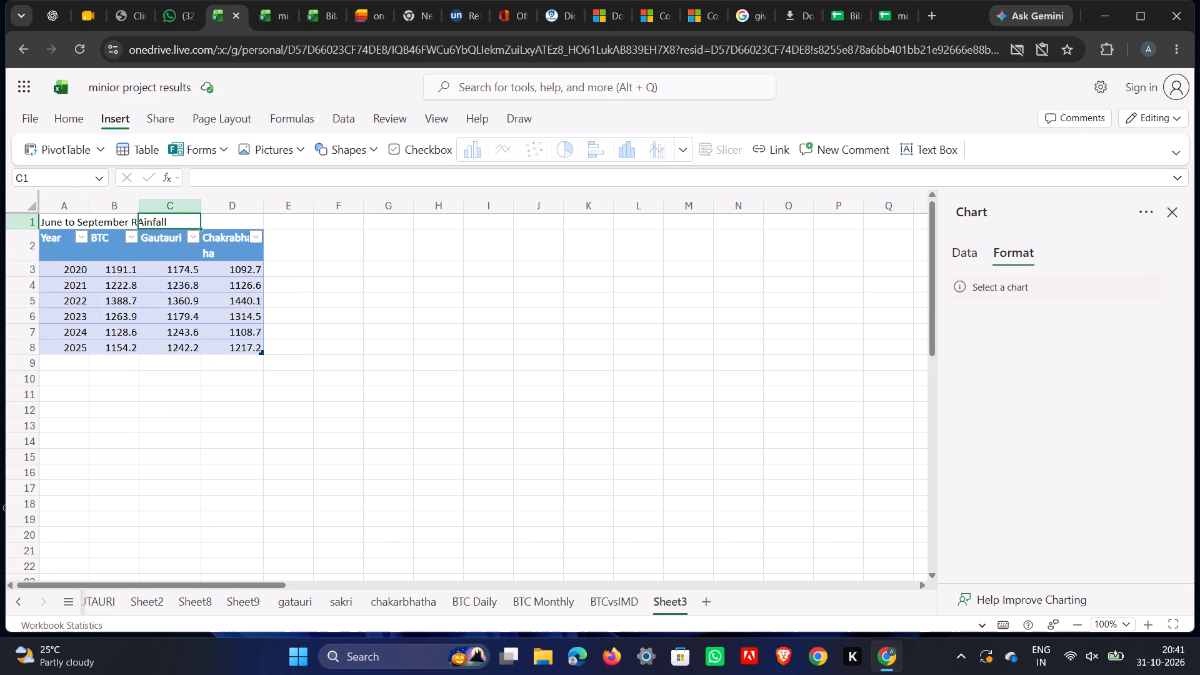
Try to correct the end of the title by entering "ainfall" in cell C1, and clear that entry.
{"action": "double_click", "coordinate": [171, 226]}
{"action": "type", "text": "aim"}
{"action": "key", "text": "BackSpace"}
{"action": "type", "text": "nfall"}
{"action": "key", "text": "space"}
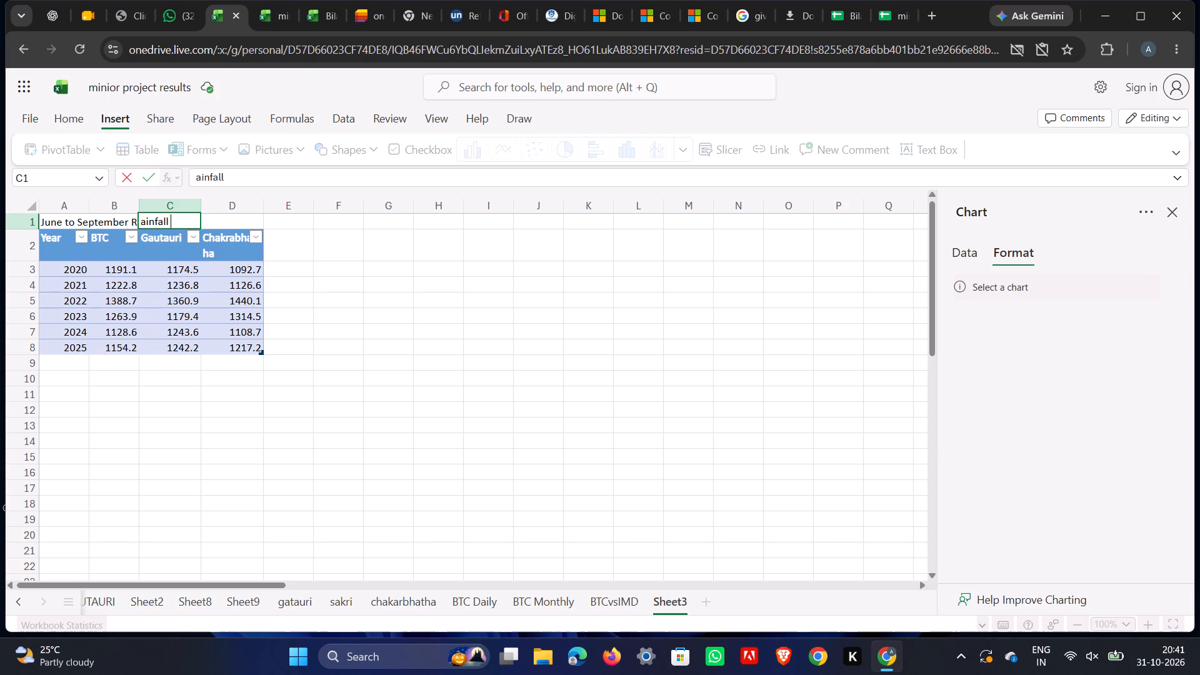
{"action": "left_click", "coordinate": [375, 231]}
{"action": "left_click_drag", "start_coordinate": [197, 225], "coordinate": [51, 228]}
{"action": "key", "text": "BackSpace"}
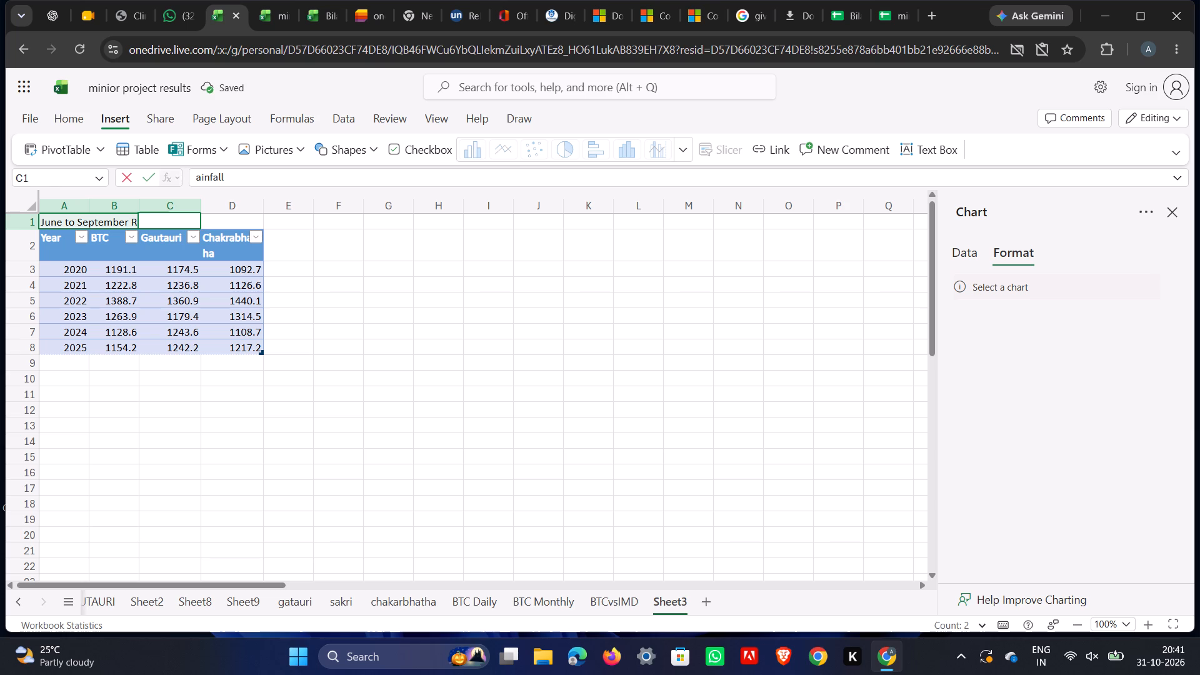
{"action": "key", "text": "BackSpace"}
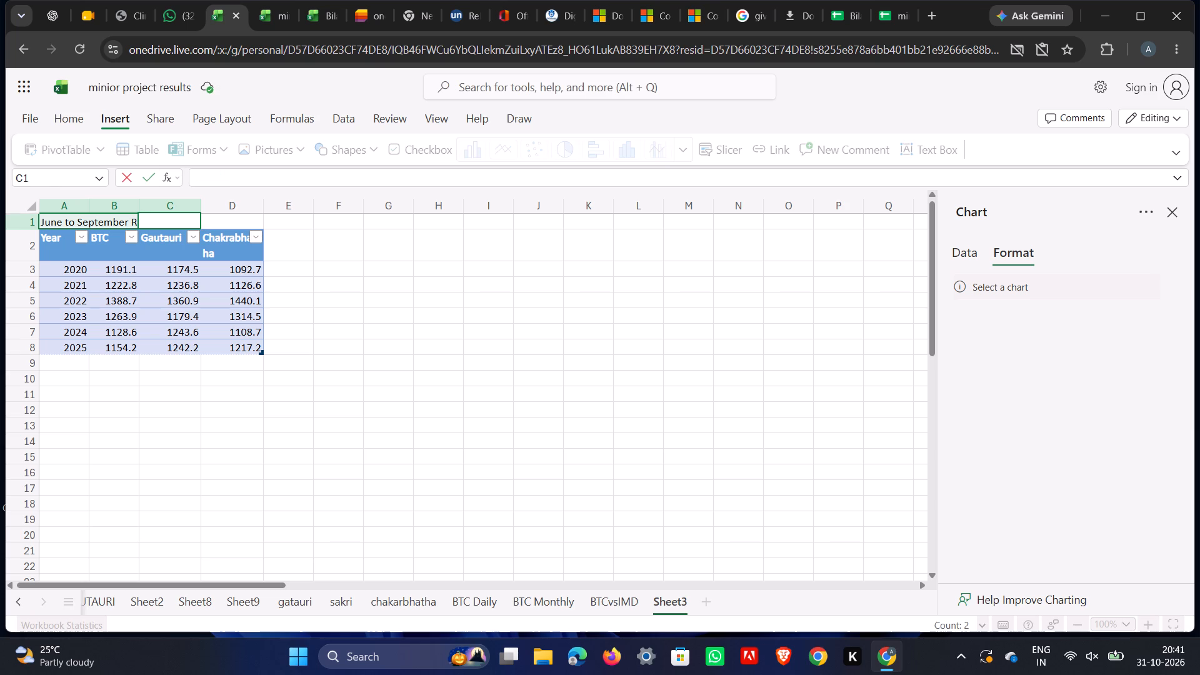
Correct "RAinfall" to "Rainfall" in the title in cell A1 above the rainfall table.
{"action": "left_click", "coordinate": [129, 219]}
{"action": "double_click", "coordinate": [129, 220]}
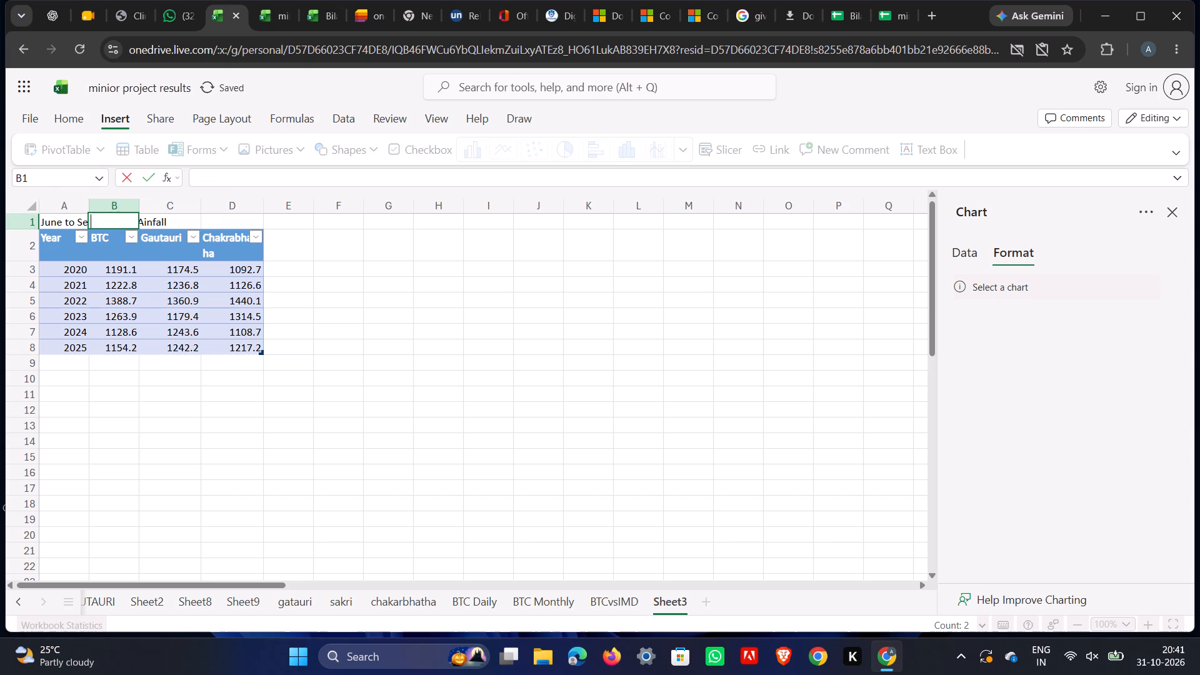
{"action": "double_click", "coordinate": [52, 221]}
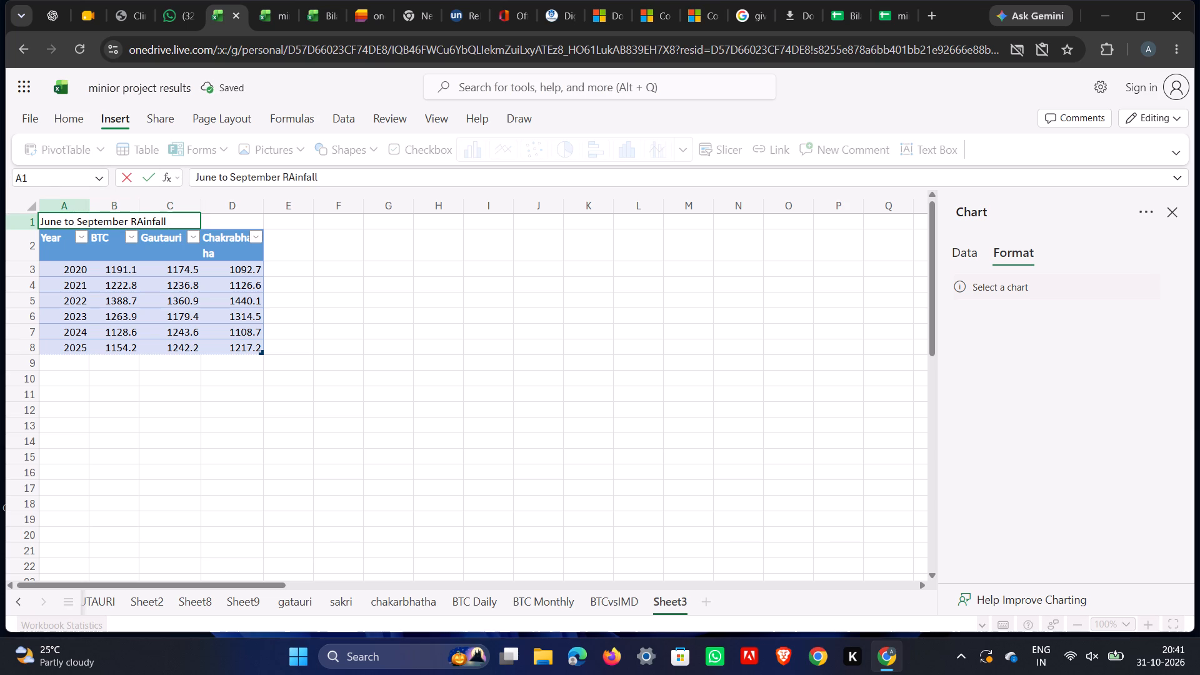
{"action": "left_click", "coordinate": [184, 218]}
{"action": "key", "text": "BackSpace"}
{"action": "key", "text": "BackSpace"}
{"action": "key", "text": "BackSpace"}
{"action": "key", "text": "BackSpace"}
{"action": "key", "text": "BackSpace"}
{"action": "key", "text": "BackSpace"}
{"action": "key", "text": "BackSpace"}
{"action": "key", "text": "BackSpace"}
{"action": "type", "text": "aim"}
{"action": "key", "text": "BackSpace"}
{"action": "type", "text": "nfall"}
{"action": "key", "text": "space"}
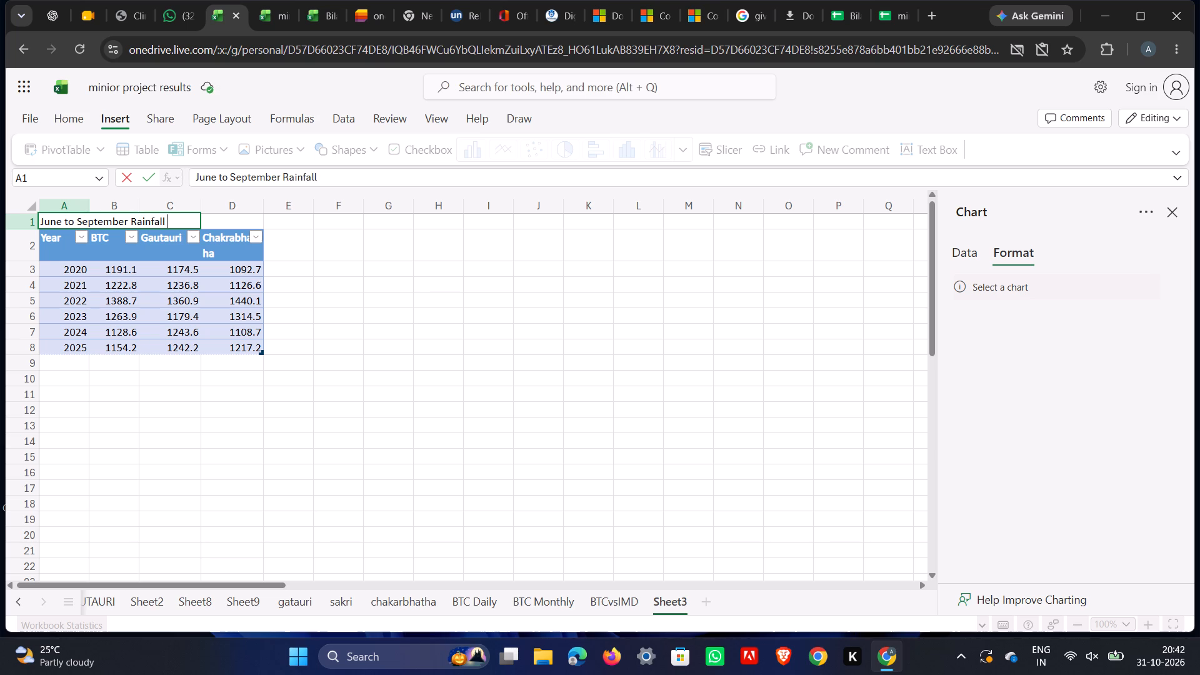
Insert the word "Total" before "Rainfall" in the title in cell A1.
{"action": "key", "text": "Left"}
{"action": "key", "text": "Left"}
{"action": "key", "text": "Left"}
{"action": "key", "text": "Left"}
{"action": "key", "text": "Left"}
{"action": "key", "text": "Left"}
{"action": "key", "text": "Left"}
{"action": "key", "text": "Left"}
{"action": "key", "text": "Left"}
{"action": "key", "text": "Left"}
{"action": "key", "text": "space"}
{"action": "type", "text": "tota"}
{"action": "key", "text": "l"}
{"action": "key", "text": "Left"}
{"action": "key", "text": "Left"}
{"action": "key", "text": "Left"}
{"action": "key", "text": "Left"}
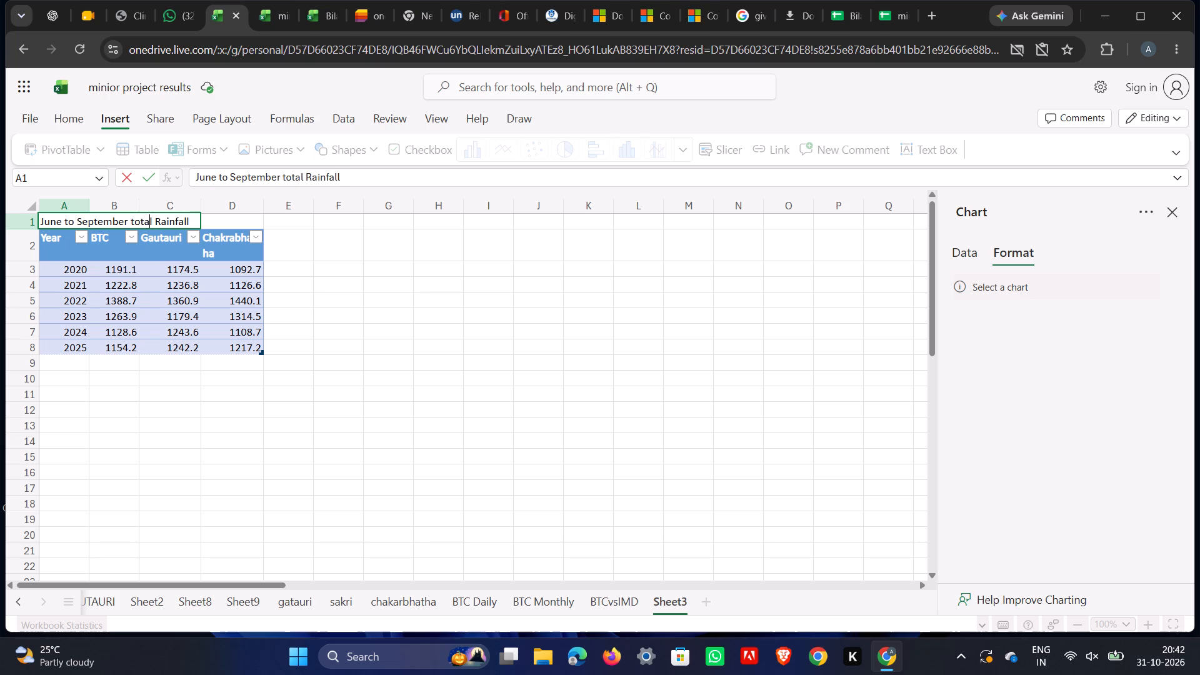
{"action": "key", "text": "BackSpace"}
{"action": "key", "text": "shift+t"}
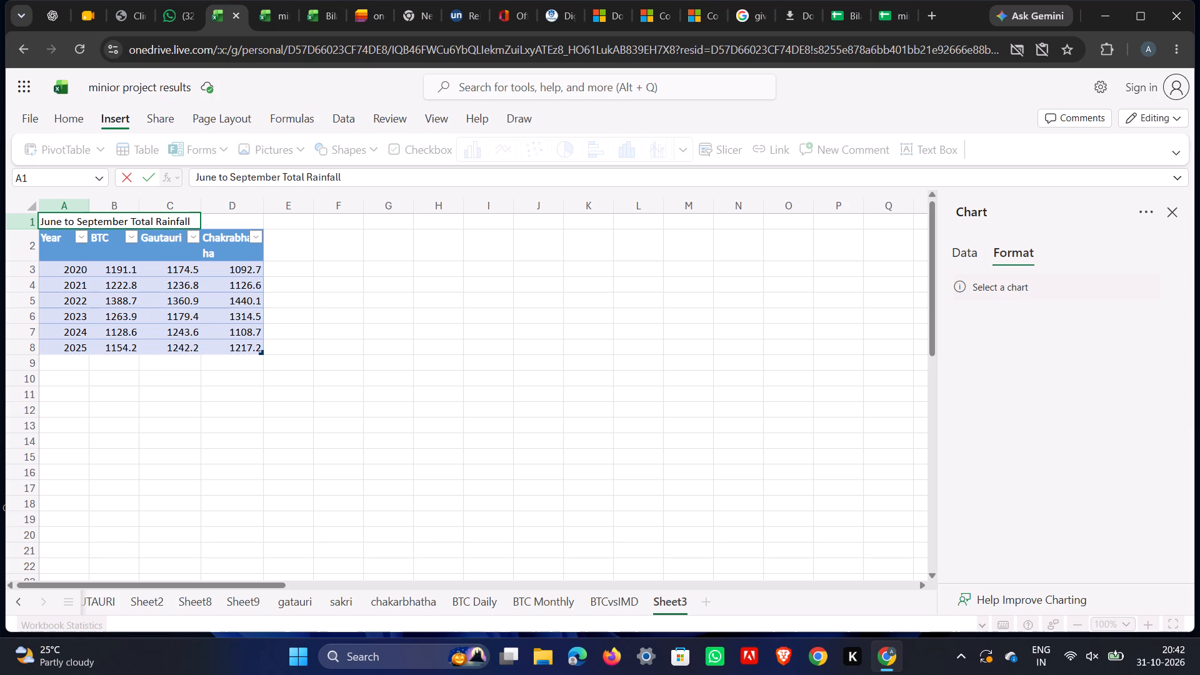
Append the unit "{mm}" to the end of the title in cell A1.
{"action": "key", "text": "Down"}
{"action": "type", "text": "[]"}
{"action": "key", "text": "BackSpace"}
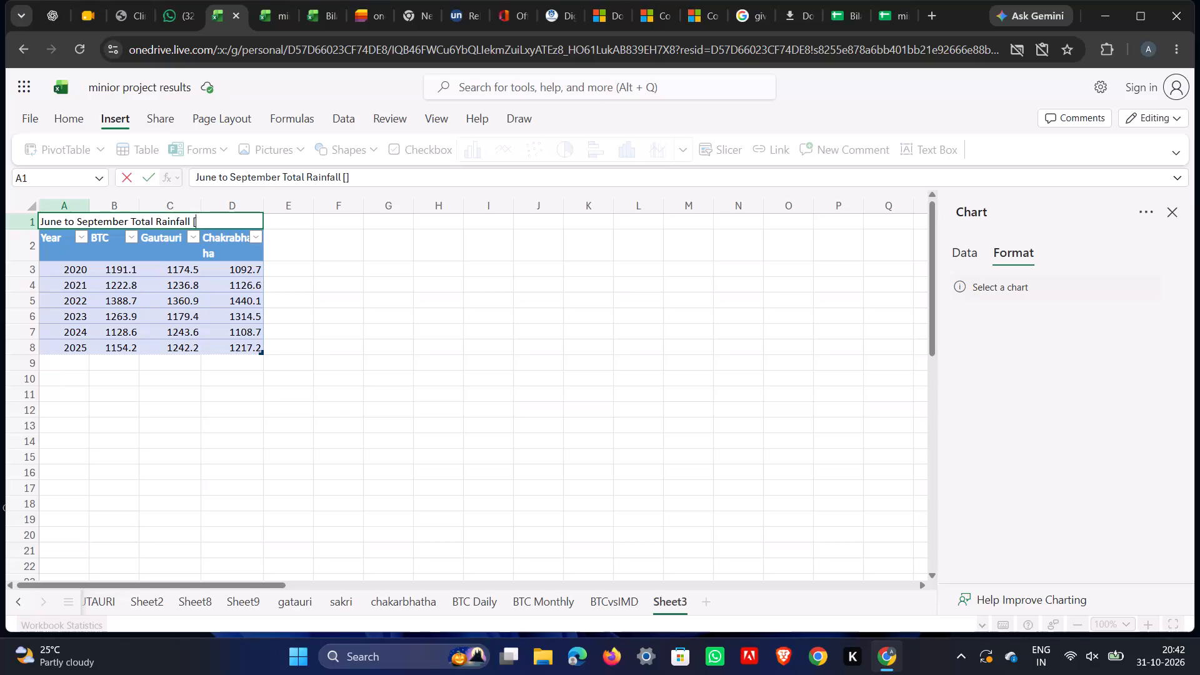
{"action": "key", "text": "BackSpace"}
{"action": "type", "text": "{mm"}
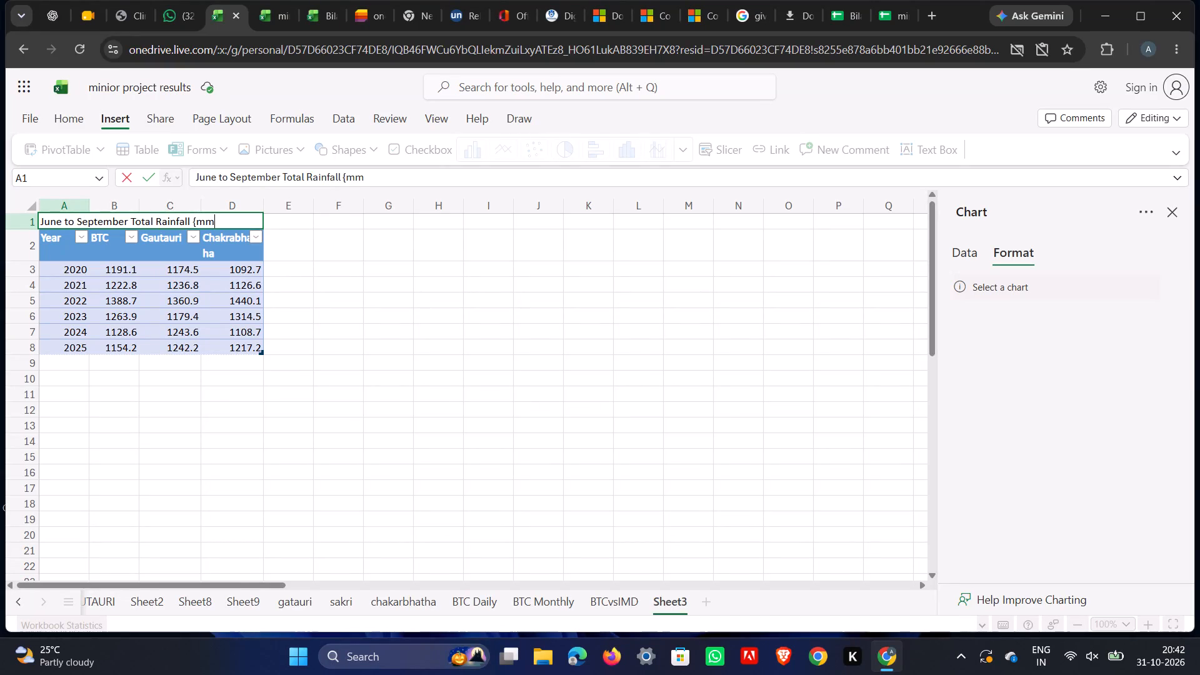
{"action": "key", "text": "shift+braceright"}
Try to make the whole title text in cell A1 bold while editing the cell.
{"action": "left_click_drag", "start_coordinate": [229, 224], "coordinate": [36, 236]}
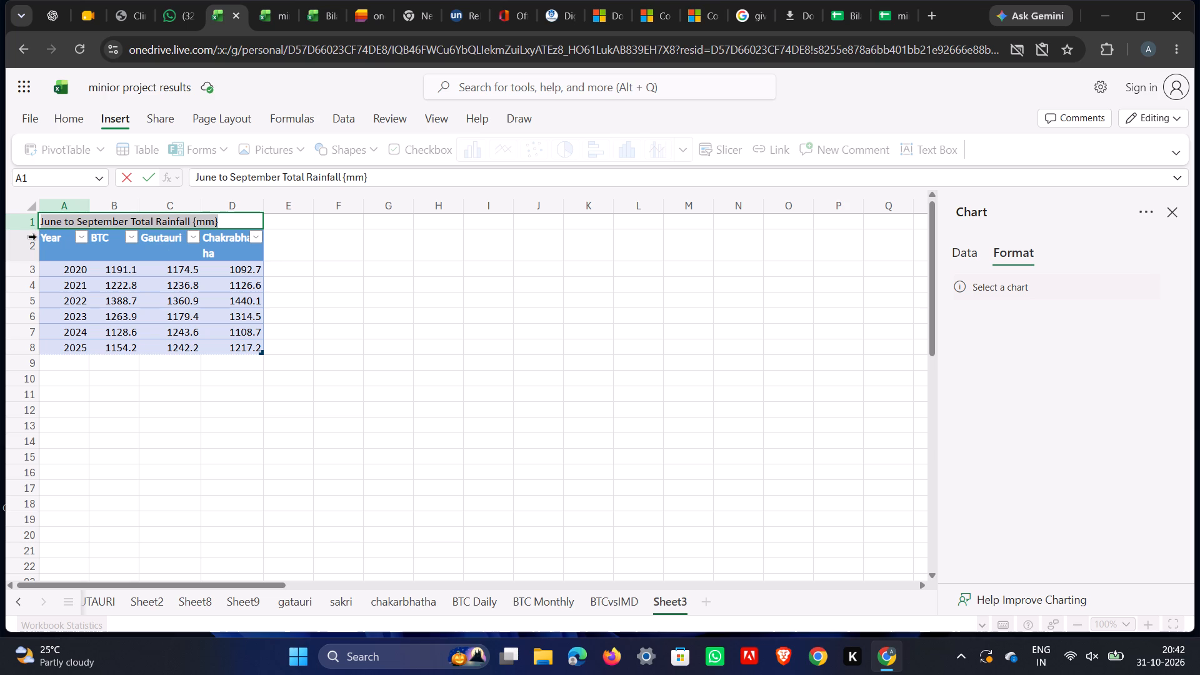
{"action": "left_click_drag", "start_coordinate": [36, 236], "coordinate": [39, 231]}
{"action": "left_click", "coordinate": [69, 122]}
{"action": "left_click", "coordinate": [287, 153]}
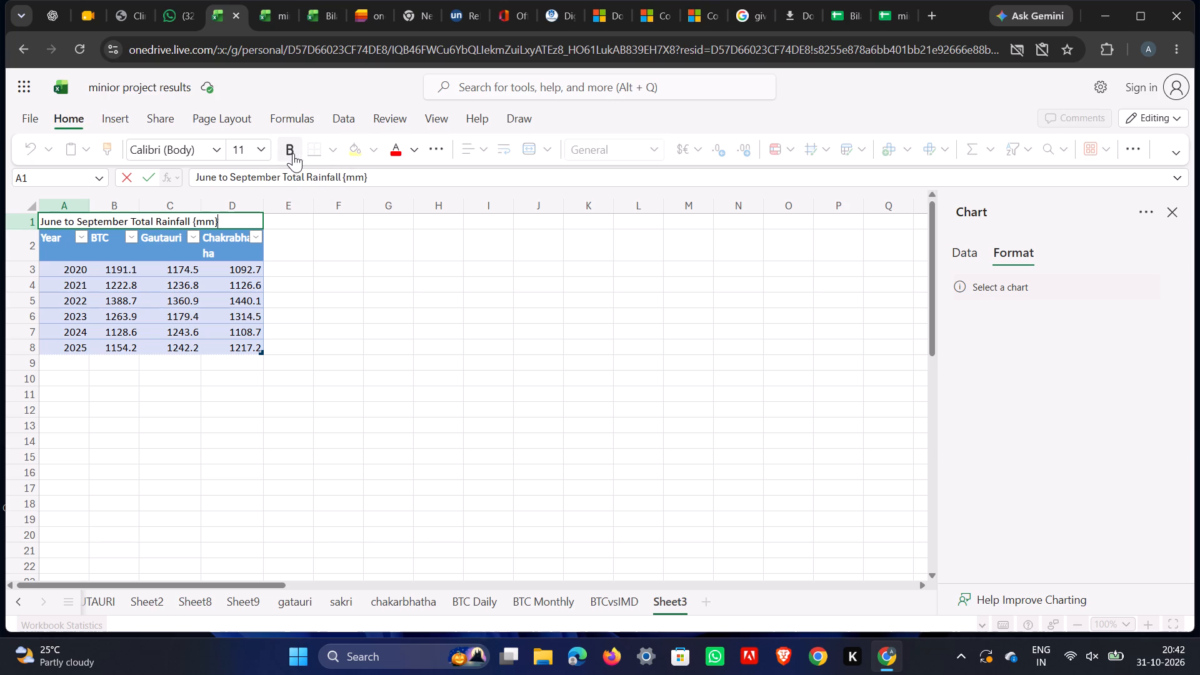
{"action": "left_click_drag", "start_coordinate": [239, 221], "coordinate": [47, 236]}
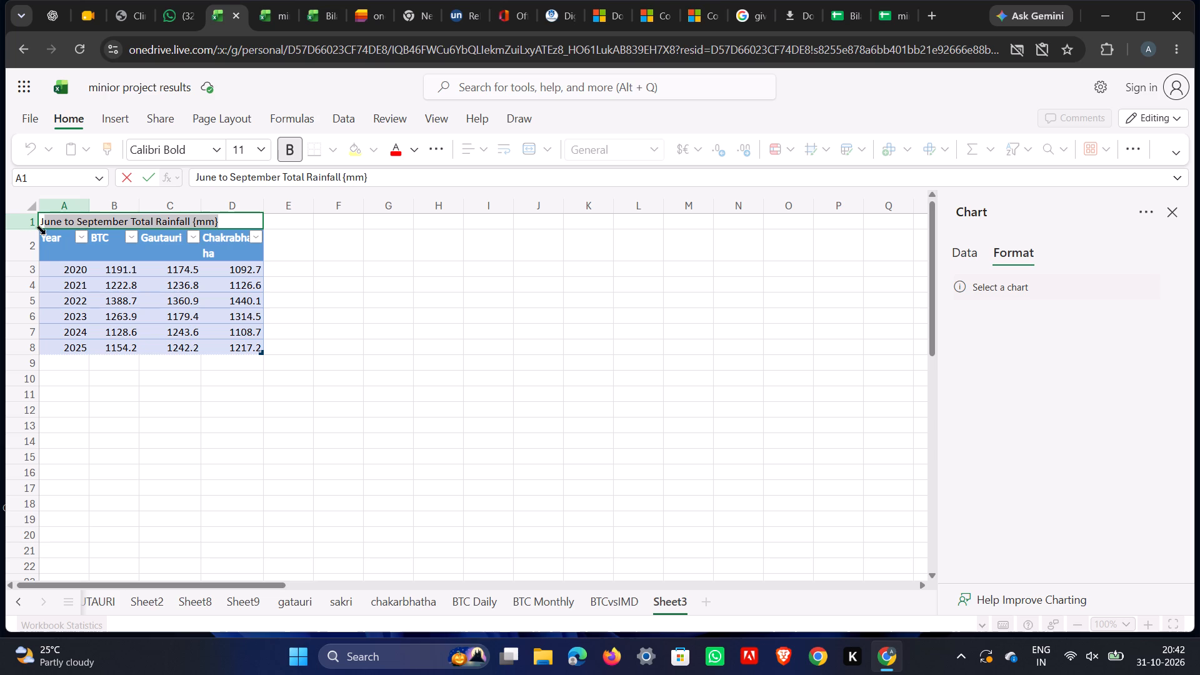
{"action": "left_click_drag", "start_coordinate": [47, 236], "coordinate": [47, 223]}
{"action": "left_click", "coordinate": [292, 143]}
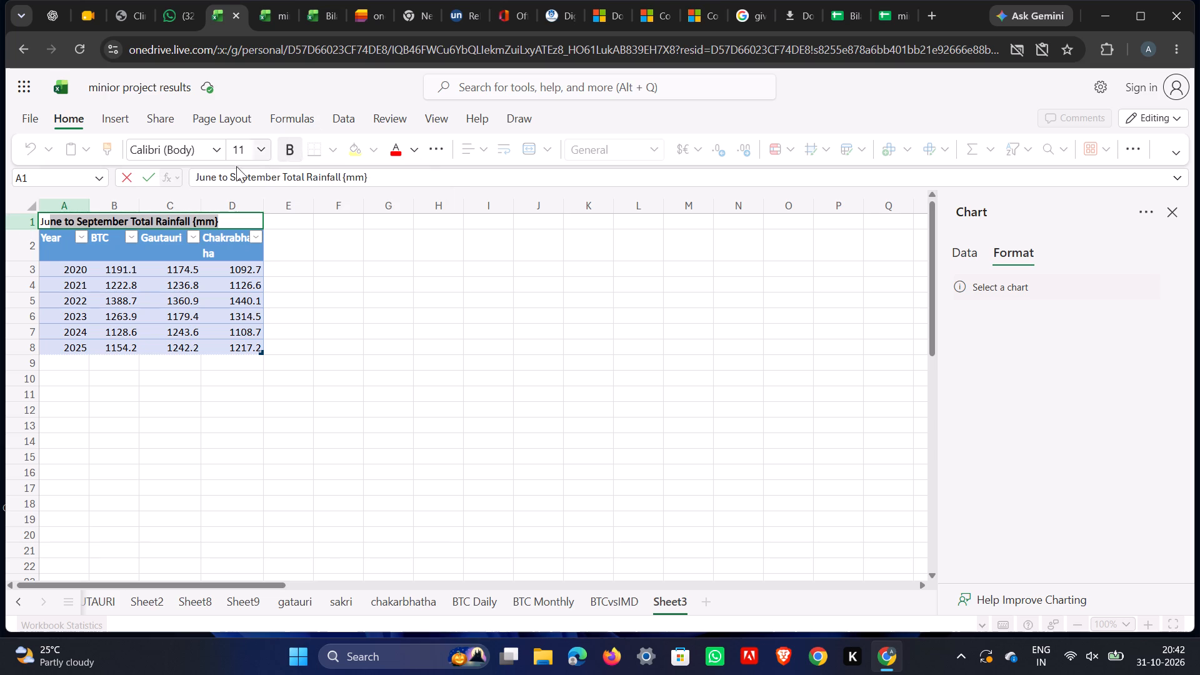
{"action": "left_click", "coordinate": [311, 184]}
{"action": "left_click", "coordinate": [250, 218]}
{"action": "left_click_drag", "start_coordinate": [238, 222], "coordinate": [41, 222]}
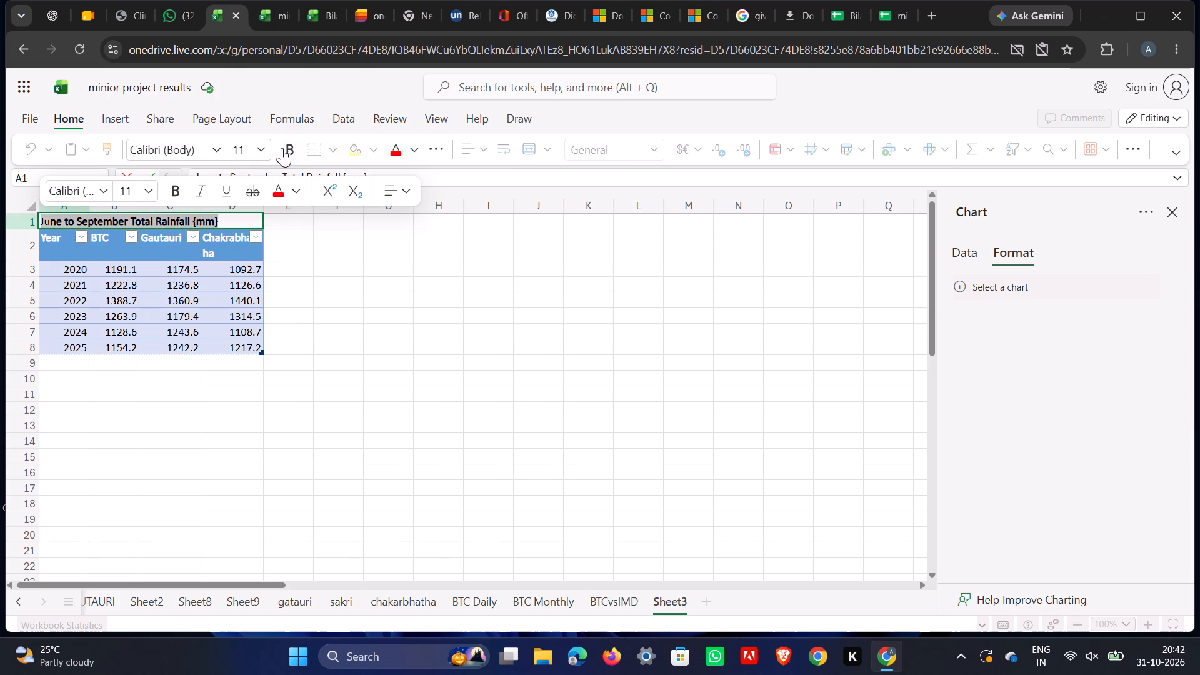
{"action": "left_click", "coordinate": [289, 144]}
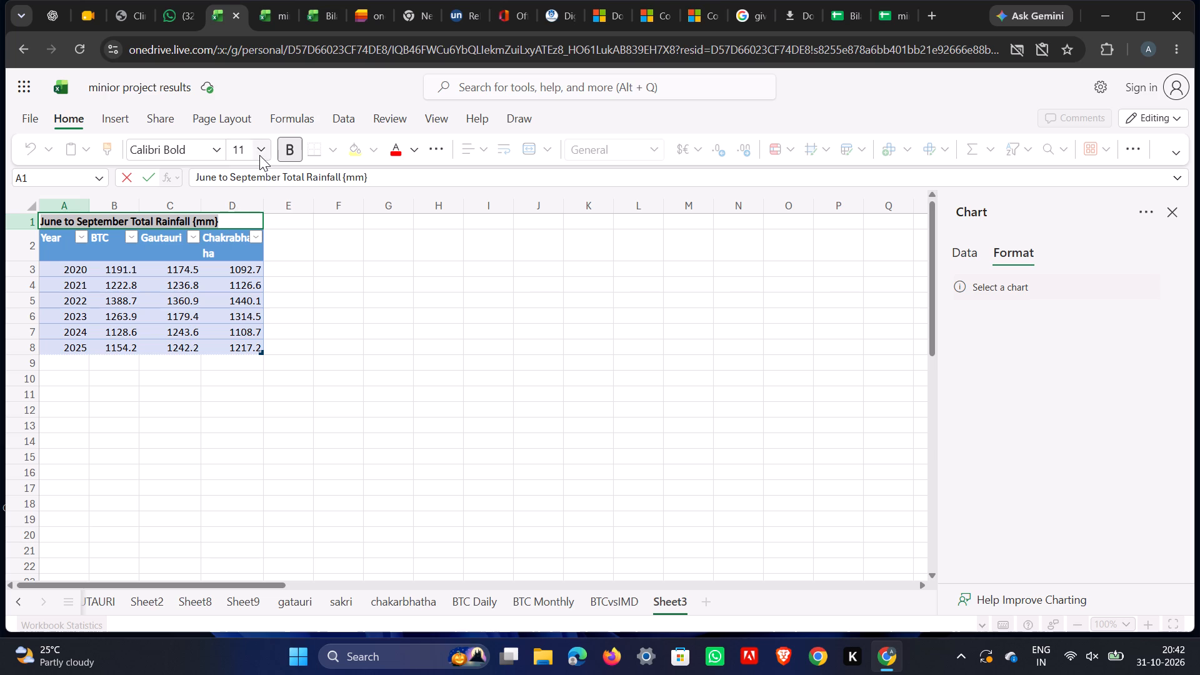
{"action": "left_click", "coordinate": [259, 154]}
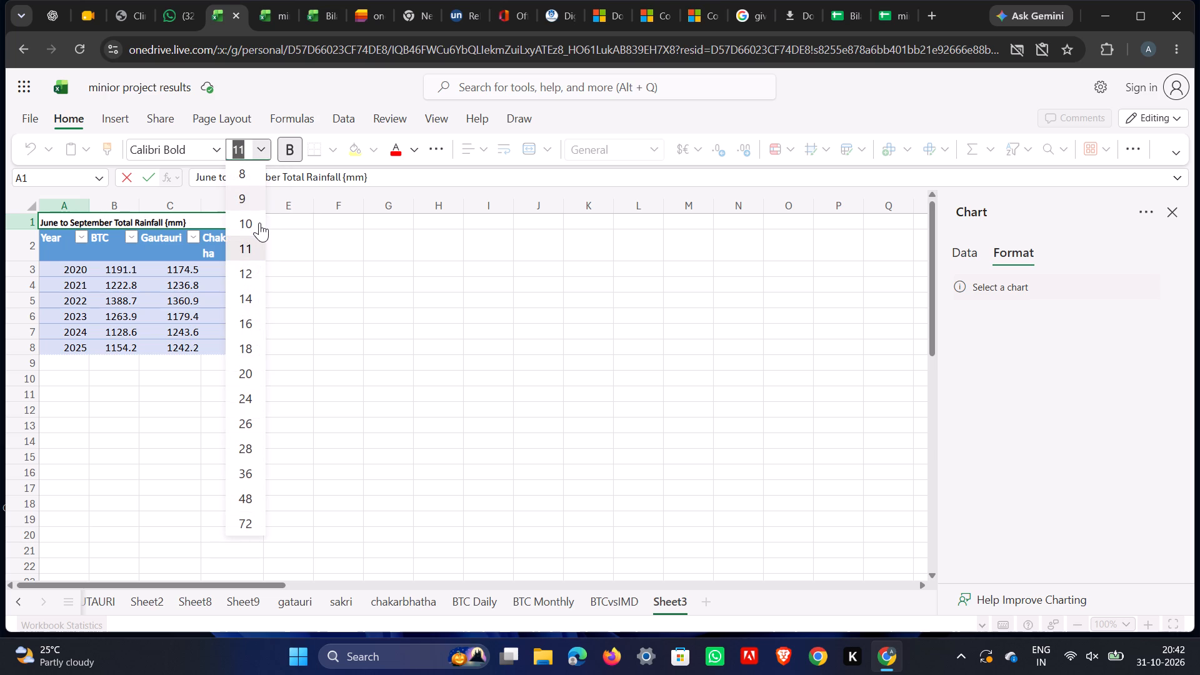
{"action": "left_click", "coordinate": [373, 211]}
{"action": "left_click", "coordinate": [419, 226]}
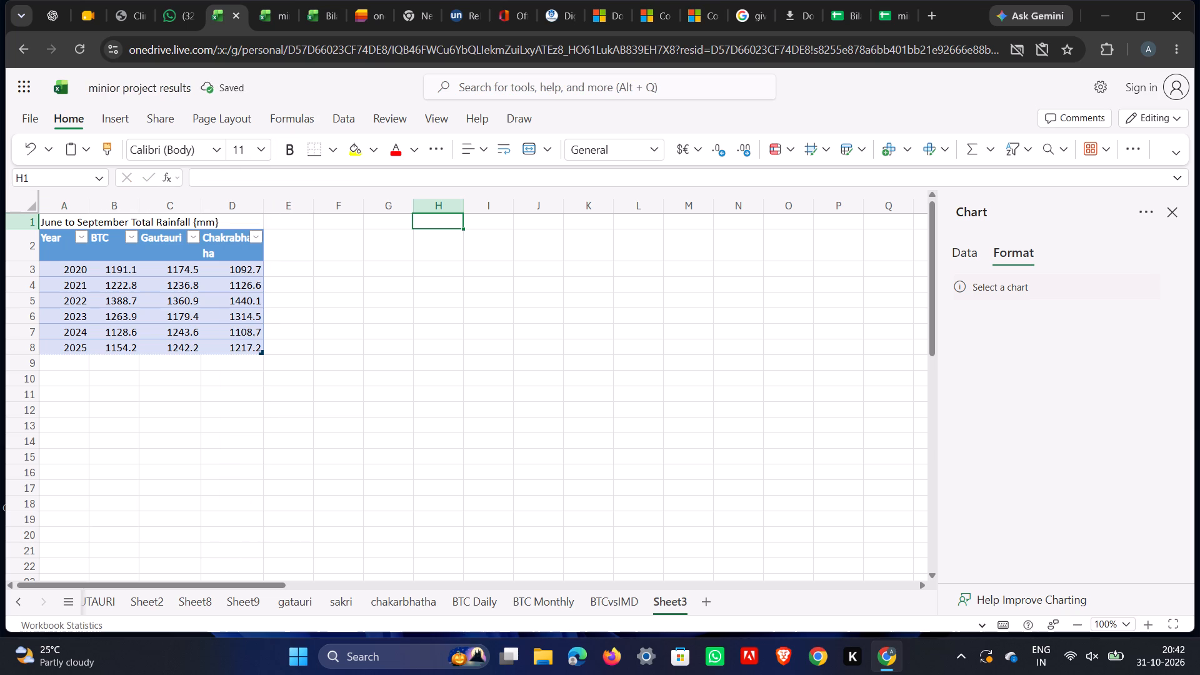
Make the rainfall title row, cells A1 to D1, bold on Sheet3.
{"action": "left_click", "coordinate": [369, 301]}
{"action": "left_click", "coordinate": [233, 229]}
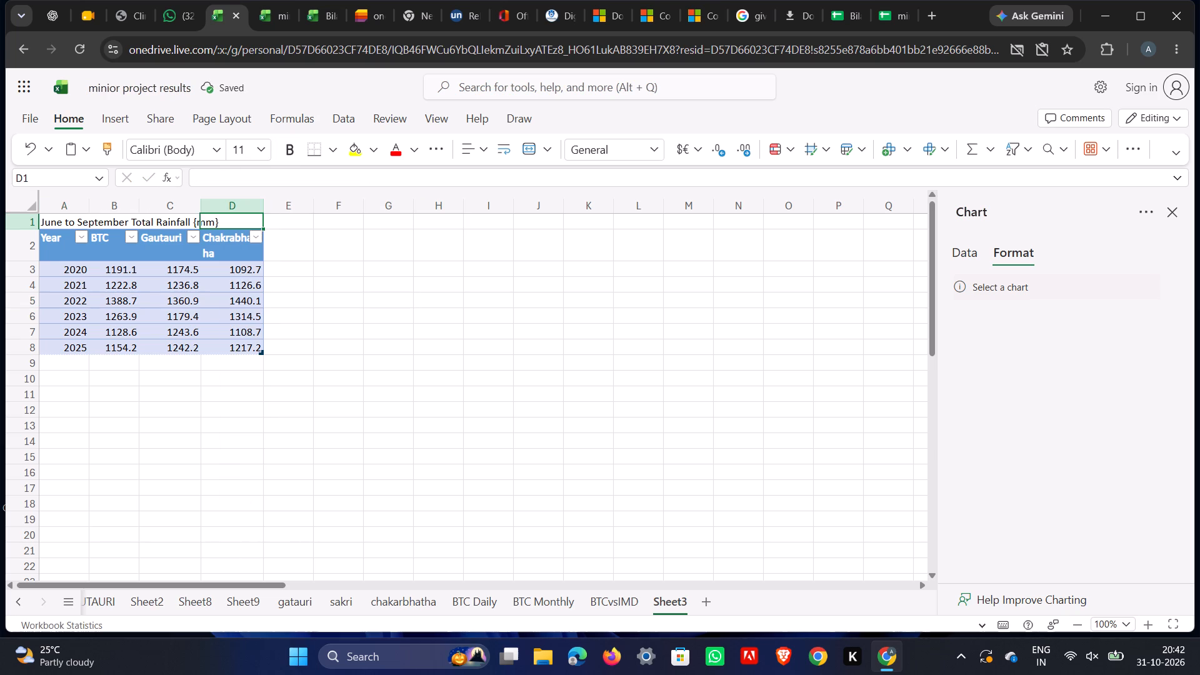
{"action": "left_click_drag", "start_coordinate": [233, 229], "coordinate": [193, 228]}
{"action": "left_click", "coordinate": [237, 222]}
{"action": "left_click_drag", "start_coordinate": [237, 222], "coordinate": [171, 228]}
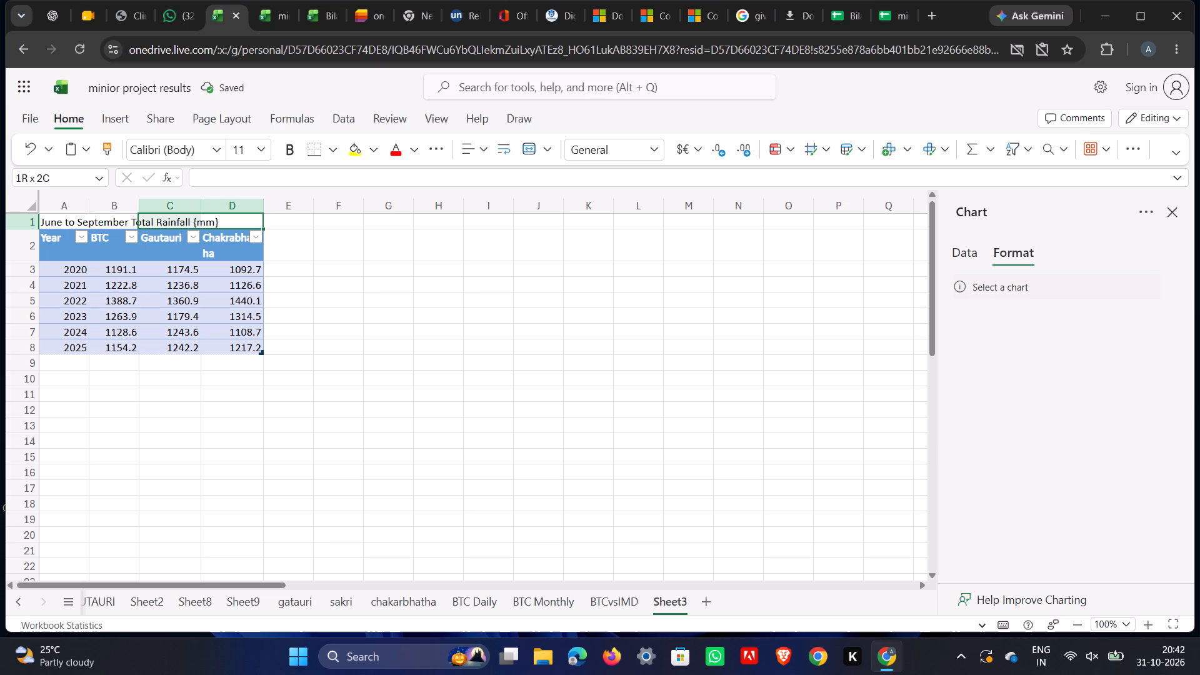
{"action": "left_click_drag", "start_coordinate": [171, 228], "coordinate": [42, 224]}
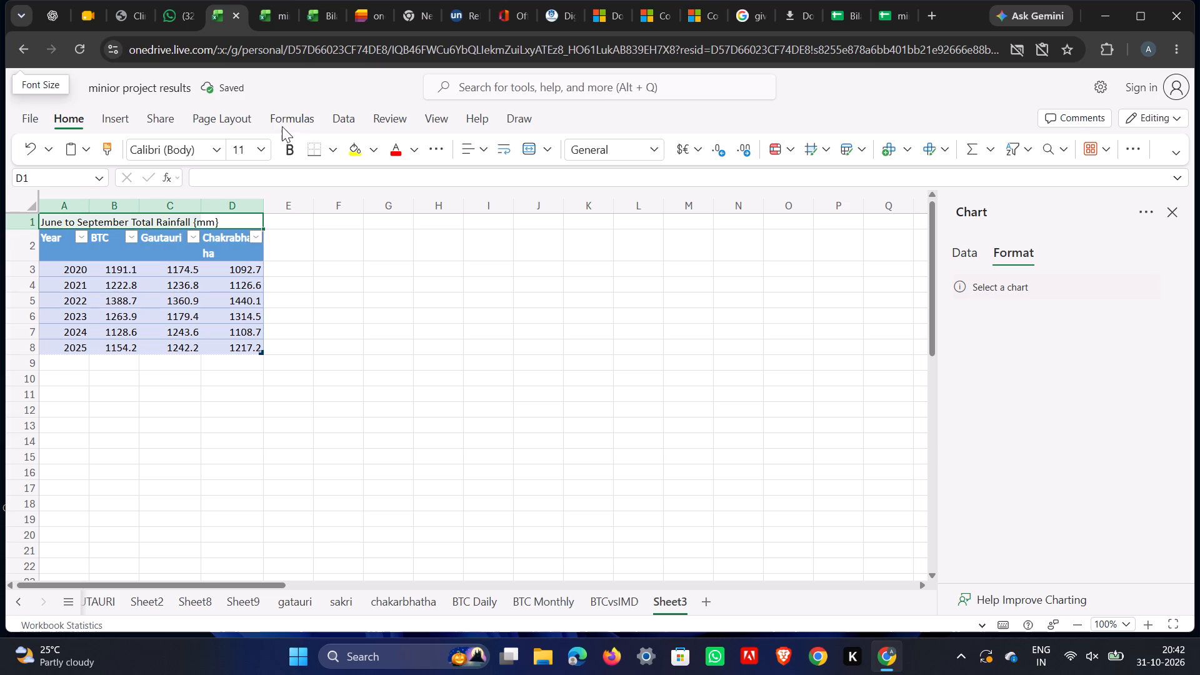
{"action": "left_click", "coordinate": [280, 144]}
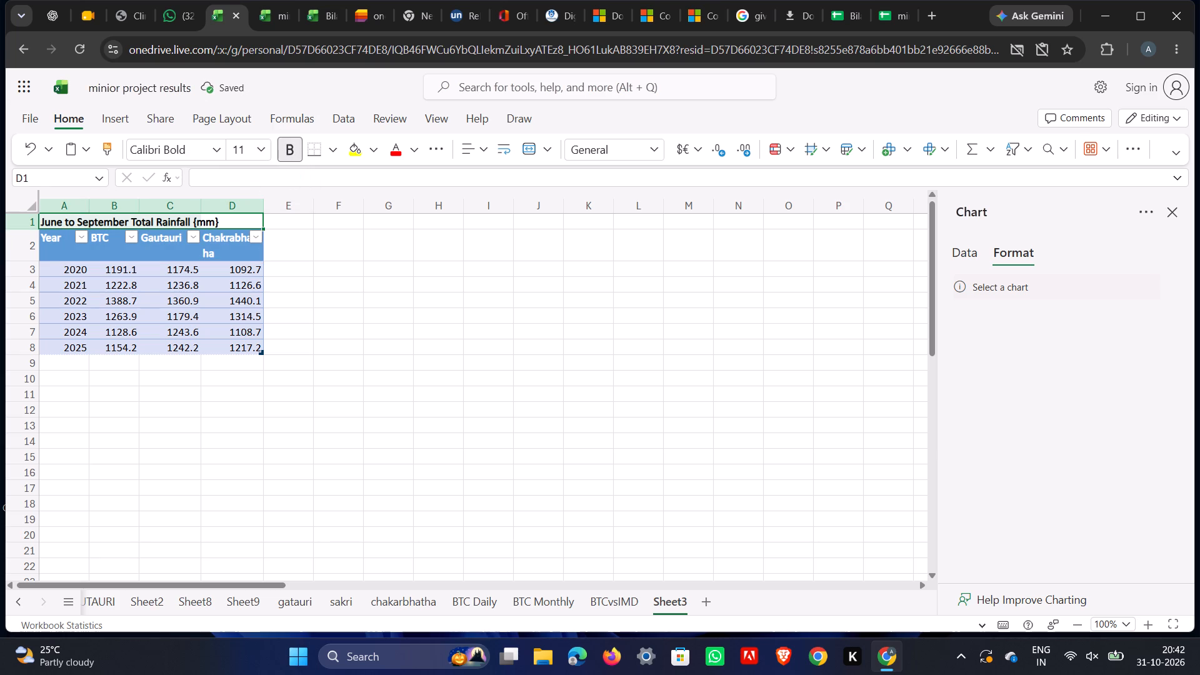
{"action": "left_click", "coordinate": [327, 226]}
Apply a bottom border to the empty cell F4 on Sheet3.
{"action": "left_click", "coordinate": [357, 292]}
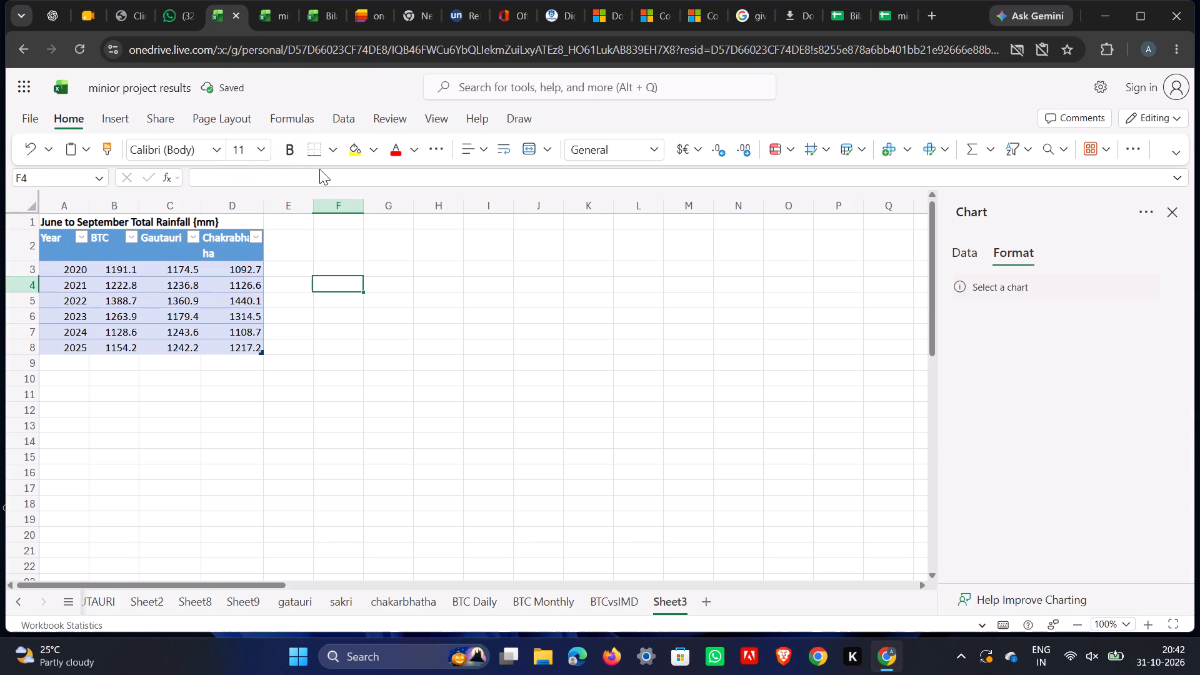
{"action": "left_click", "coordinate": [319, 144]}
{"action": "left_click", "coordinate": [317, 154]}
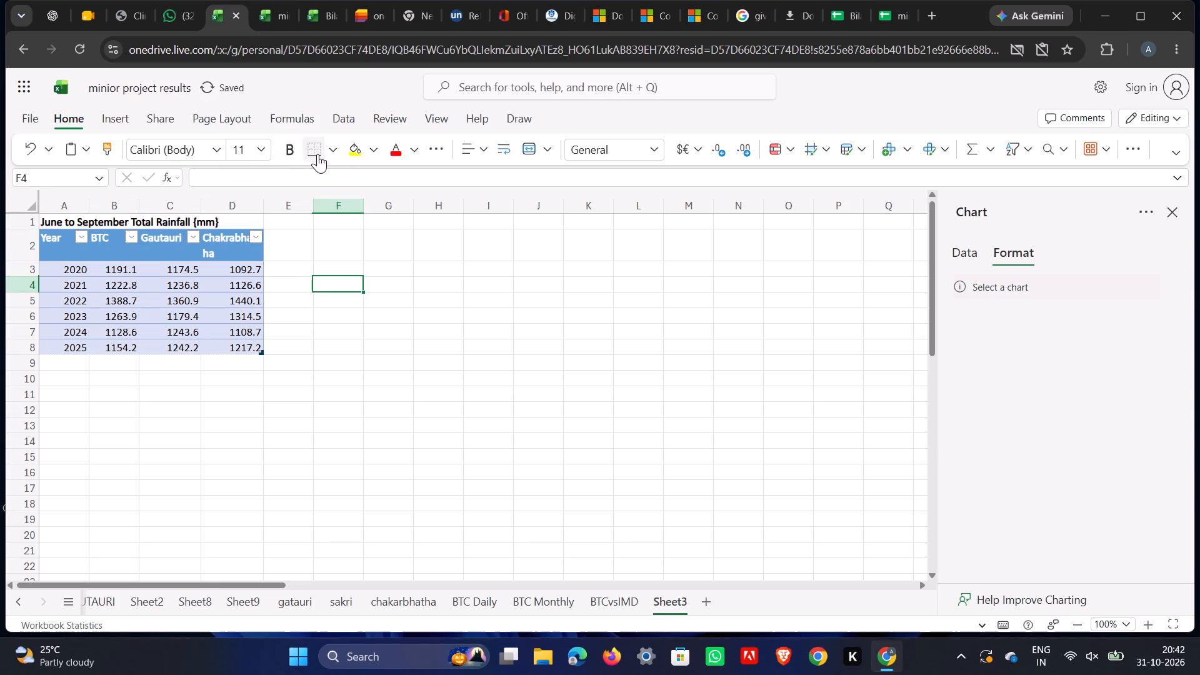
{"action": "left_click", "coordinate": [317, 154]}
{"action": "left_click", "coordinate": [319, 146]}
{"action": "right_click", "coordinate": [319, 146]}
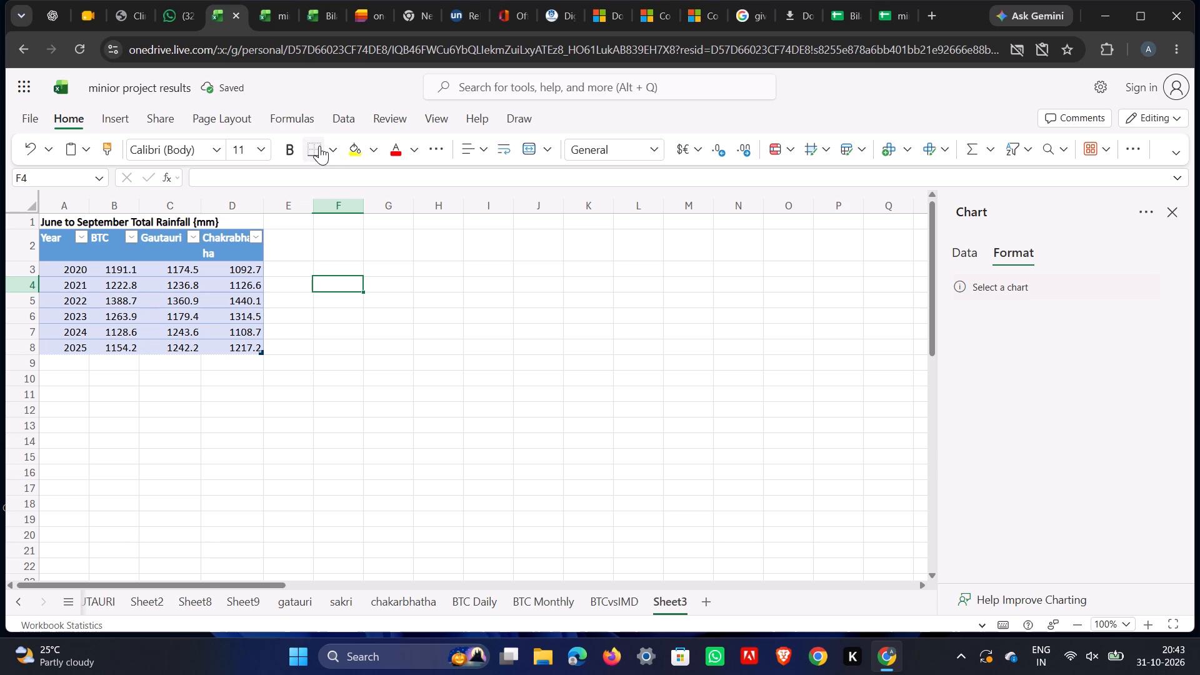
{"action": "left_click", "coordinate": [331, 151]}
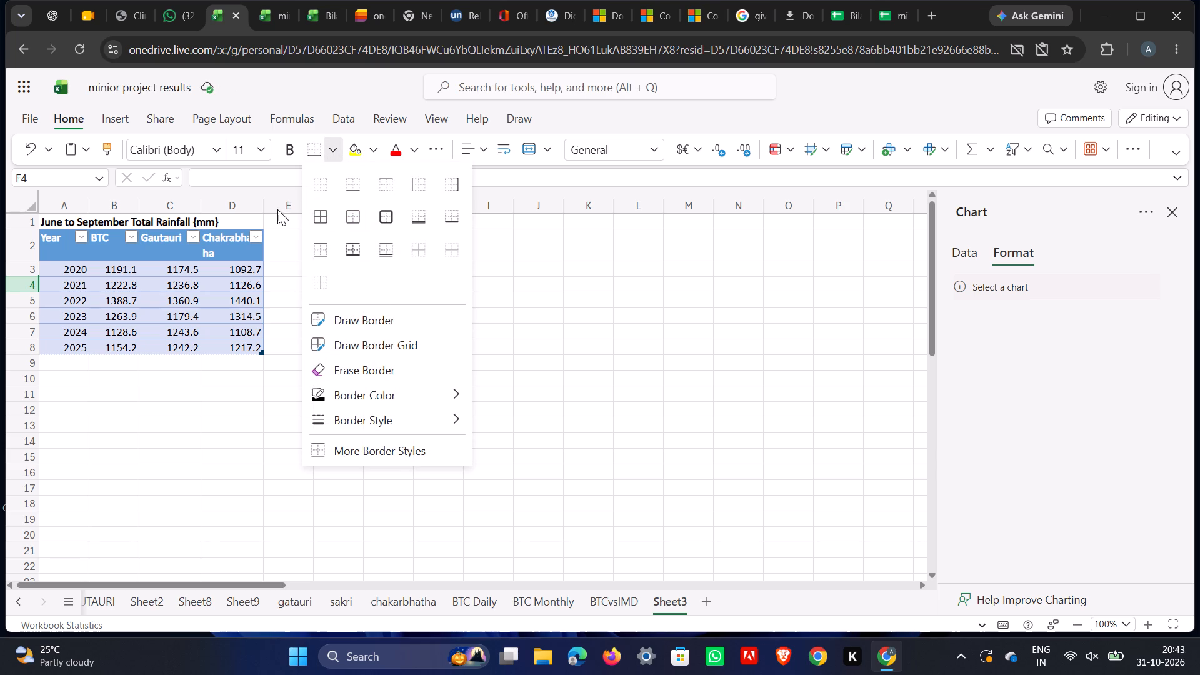
Fill the title cells A1 to D1 above the rainfall table with yellow.
{"action": "left_click_drag", "start_coordinate": [250, 221], "coordinate": [217, 221]}
{"action": "left_click_drag", "start_coordinate": [236, 221], "coordinate": [34, 218]}
{"action": "right_click", "coordinate": [40, 218]}
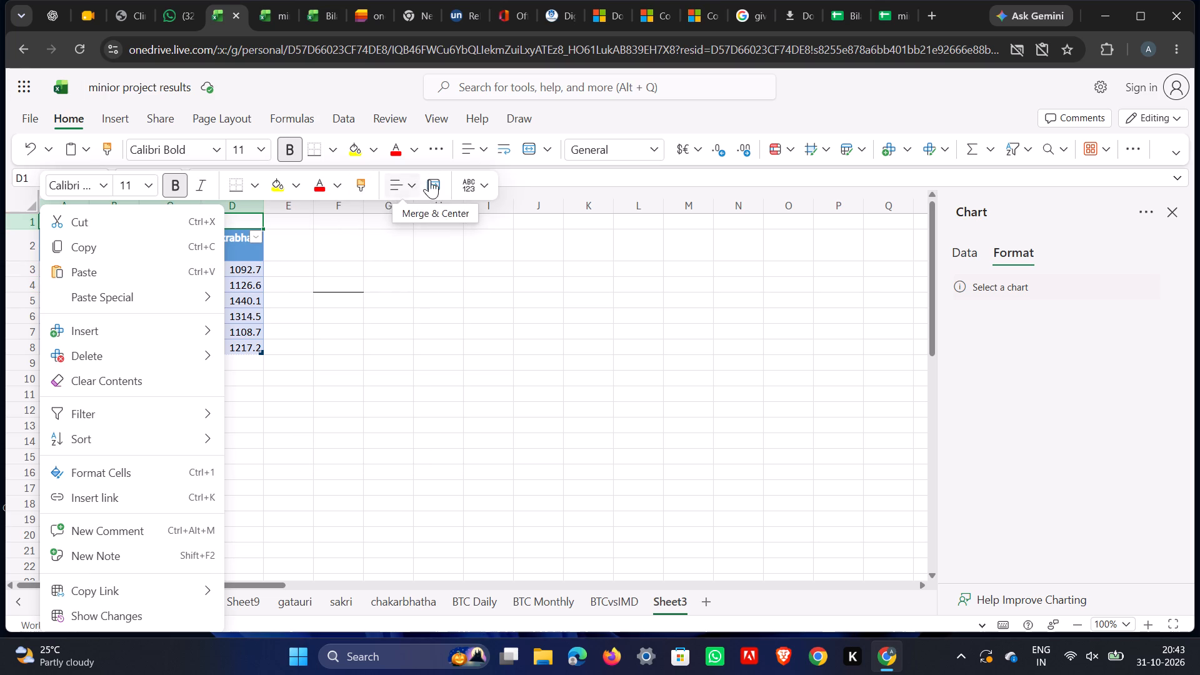
{"action": "left_click", "coordinate": [282, 187]}
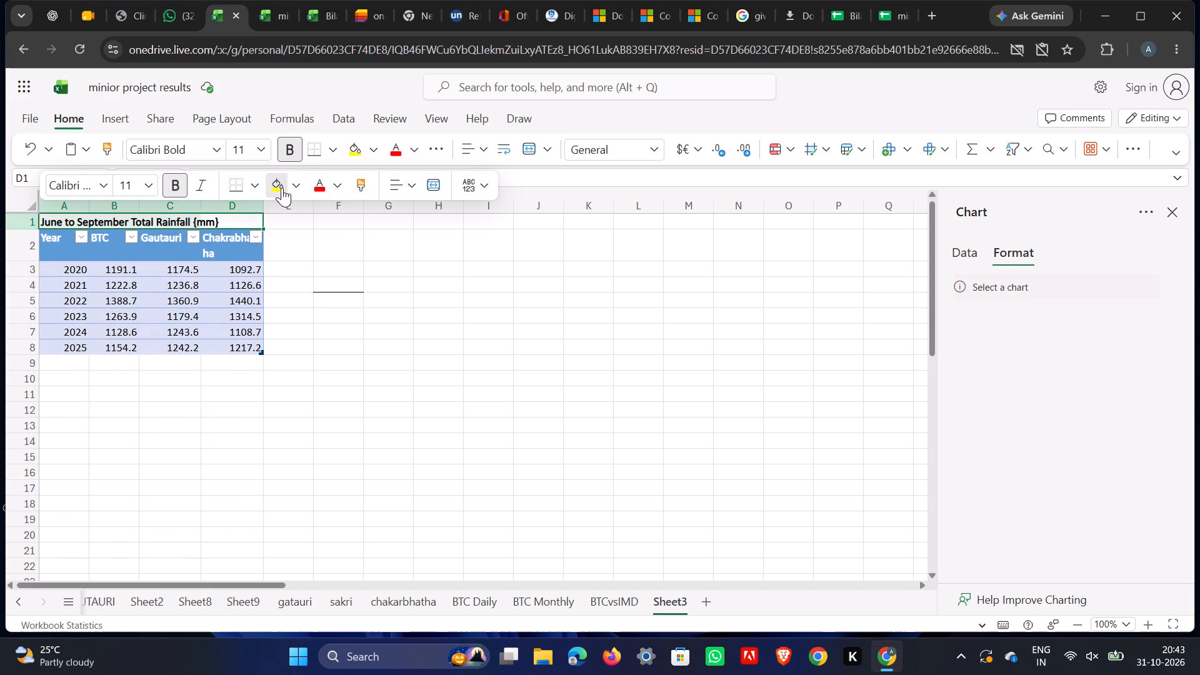
{"action": "right_click", "coordinate": [280, 186]}
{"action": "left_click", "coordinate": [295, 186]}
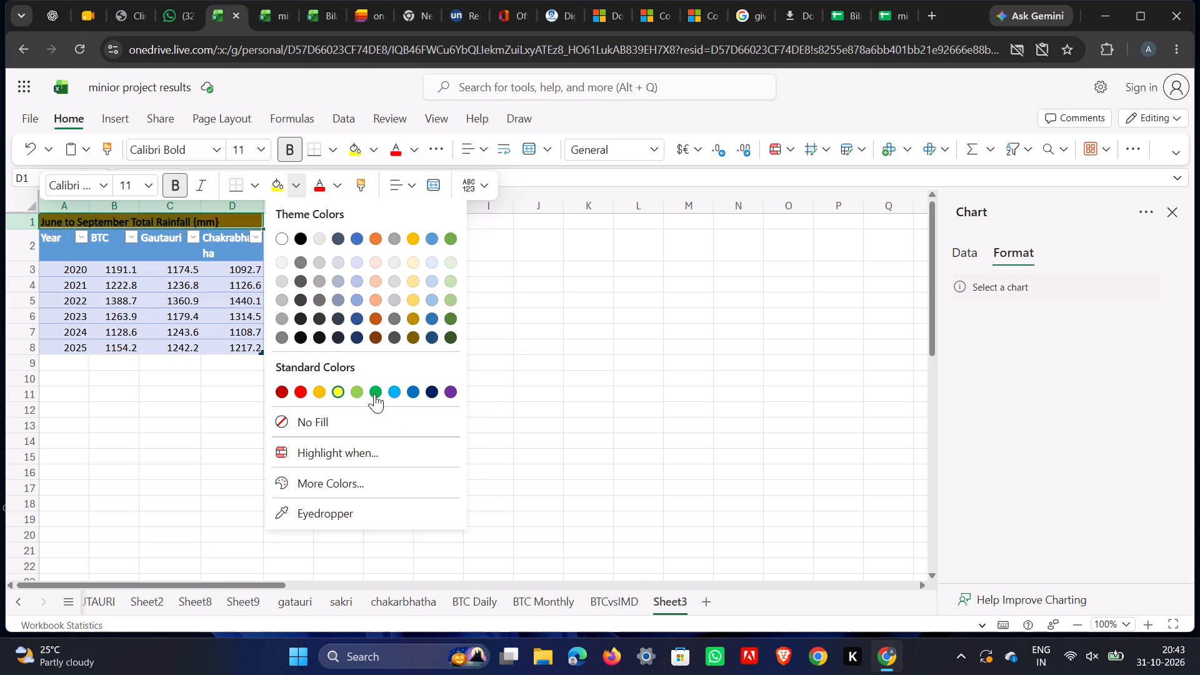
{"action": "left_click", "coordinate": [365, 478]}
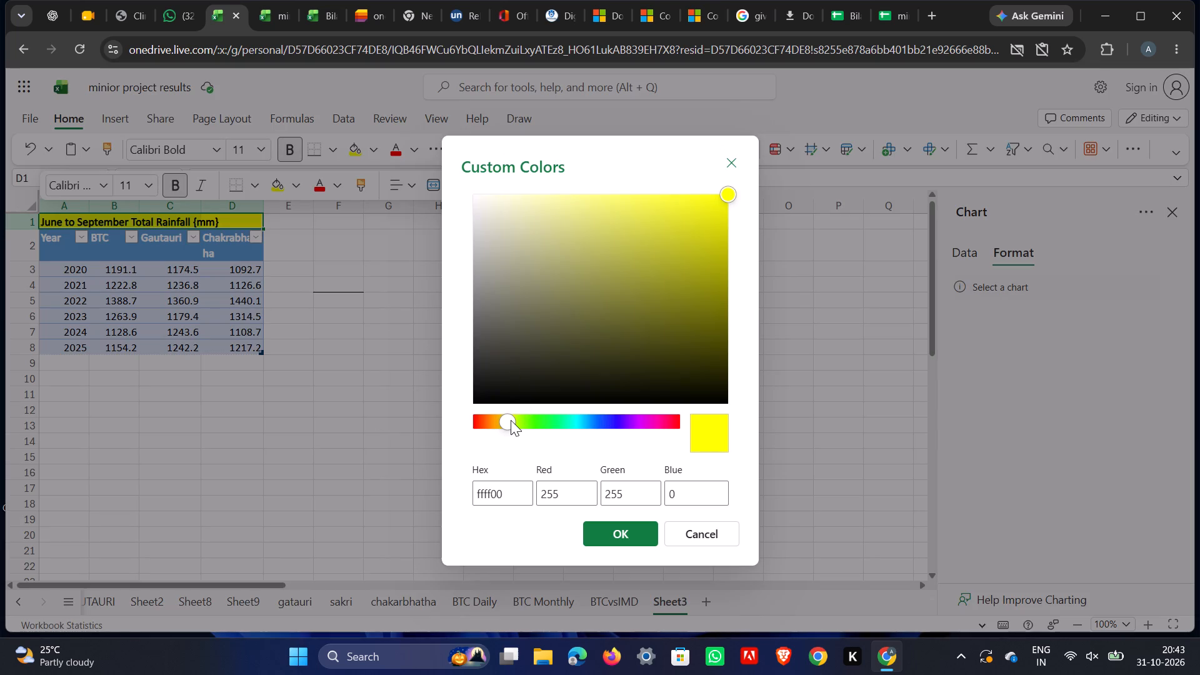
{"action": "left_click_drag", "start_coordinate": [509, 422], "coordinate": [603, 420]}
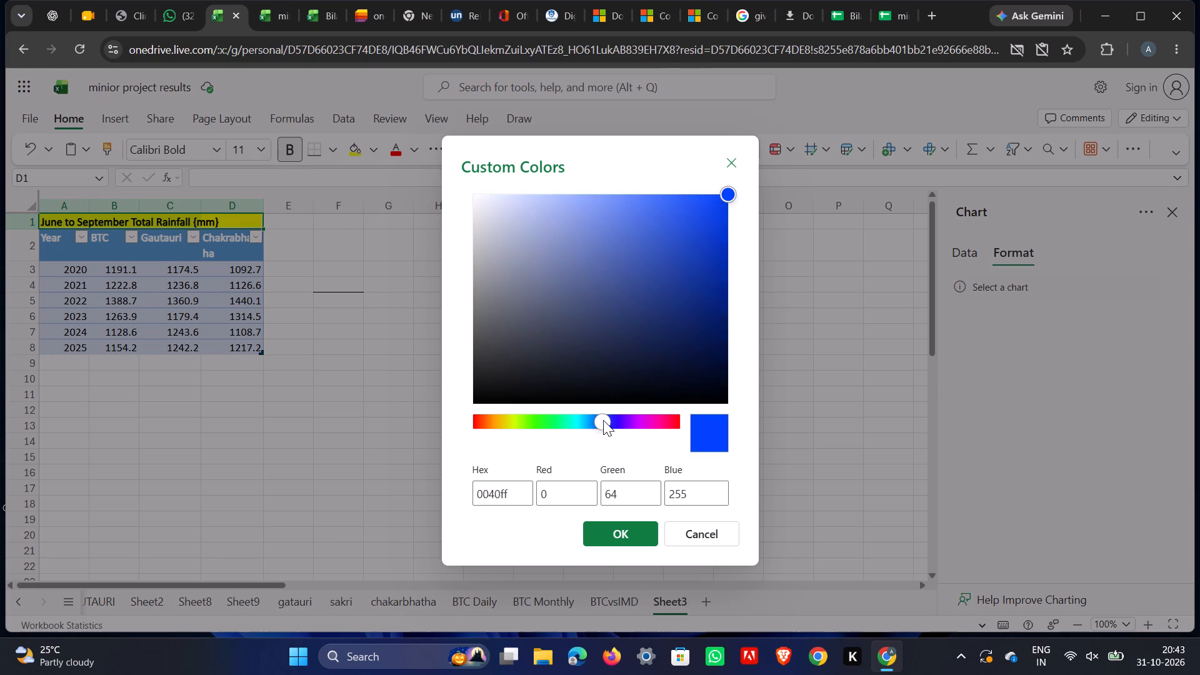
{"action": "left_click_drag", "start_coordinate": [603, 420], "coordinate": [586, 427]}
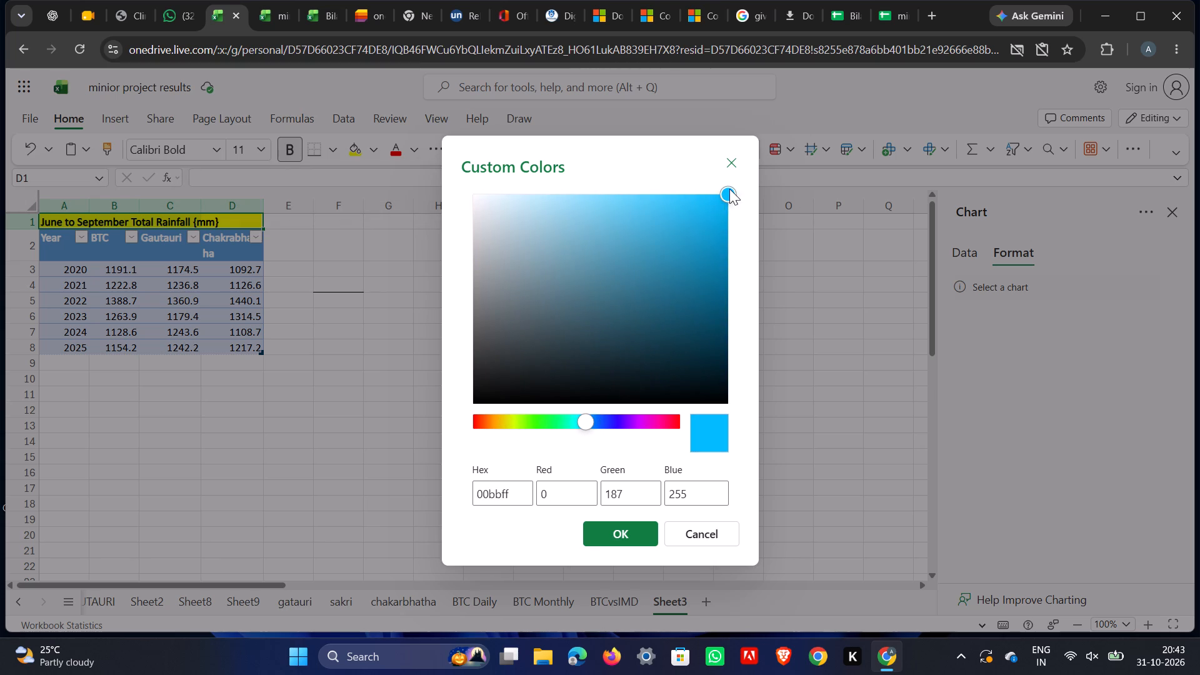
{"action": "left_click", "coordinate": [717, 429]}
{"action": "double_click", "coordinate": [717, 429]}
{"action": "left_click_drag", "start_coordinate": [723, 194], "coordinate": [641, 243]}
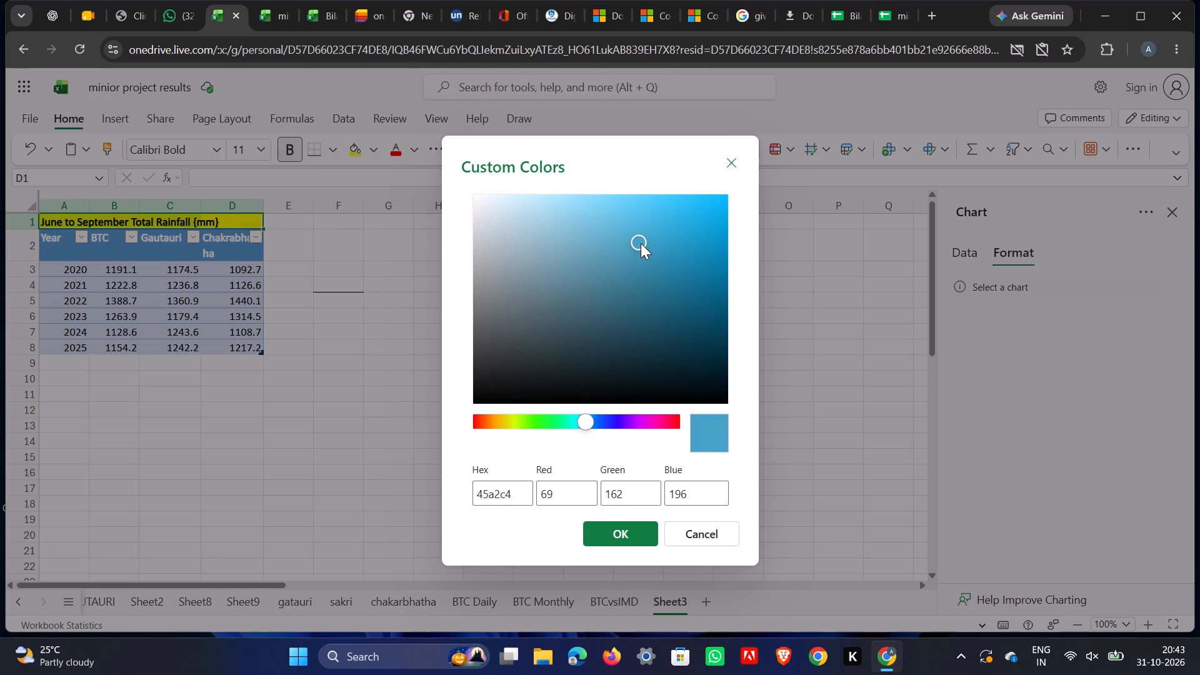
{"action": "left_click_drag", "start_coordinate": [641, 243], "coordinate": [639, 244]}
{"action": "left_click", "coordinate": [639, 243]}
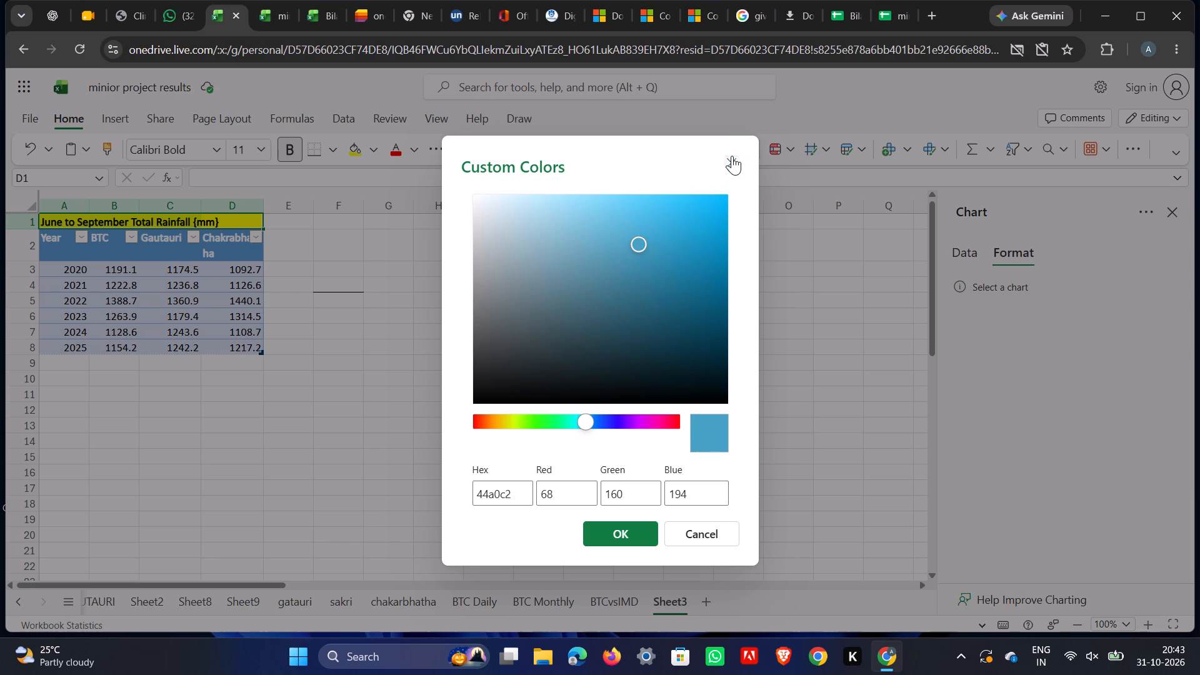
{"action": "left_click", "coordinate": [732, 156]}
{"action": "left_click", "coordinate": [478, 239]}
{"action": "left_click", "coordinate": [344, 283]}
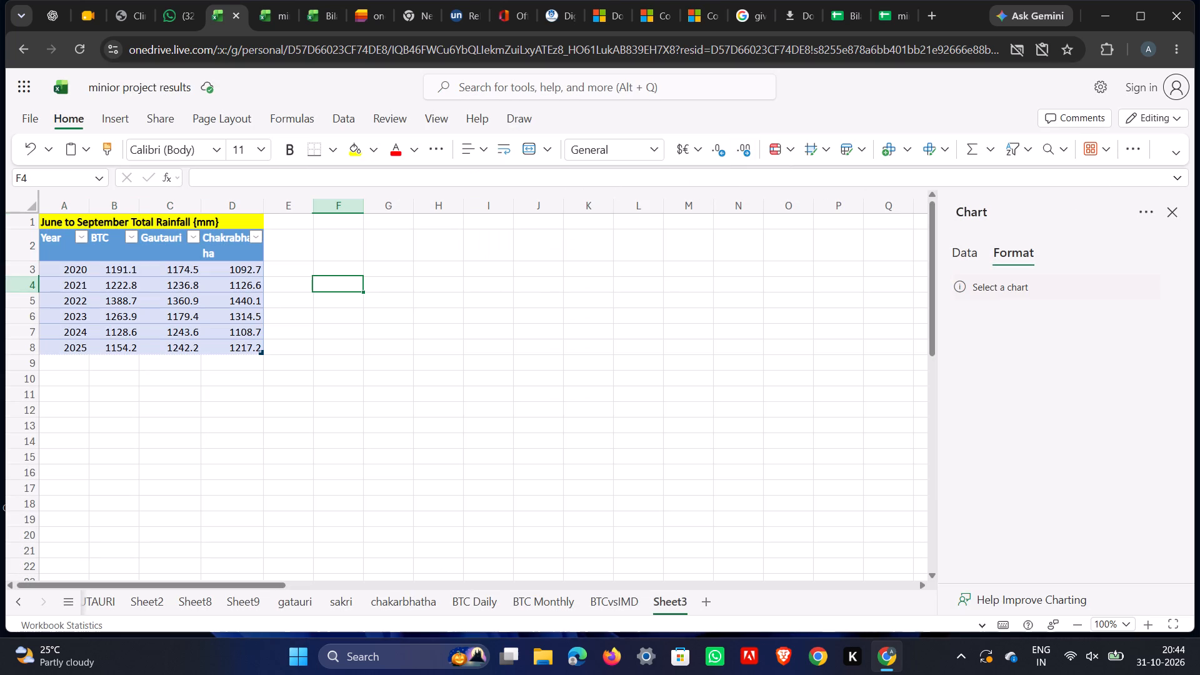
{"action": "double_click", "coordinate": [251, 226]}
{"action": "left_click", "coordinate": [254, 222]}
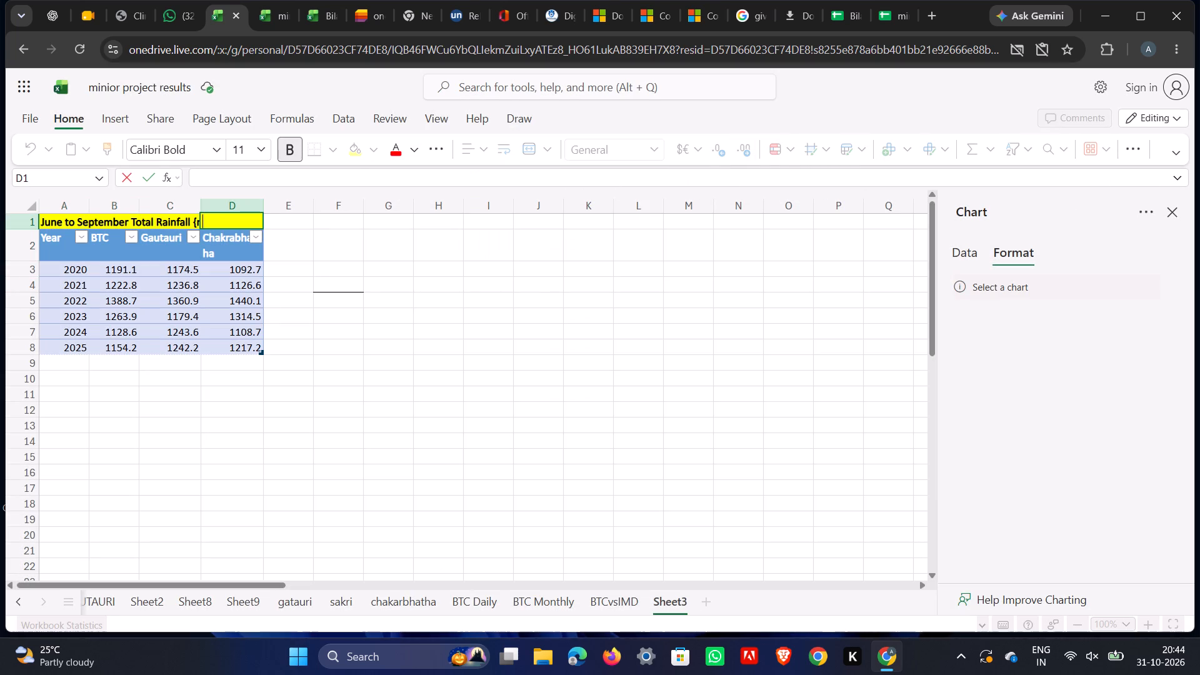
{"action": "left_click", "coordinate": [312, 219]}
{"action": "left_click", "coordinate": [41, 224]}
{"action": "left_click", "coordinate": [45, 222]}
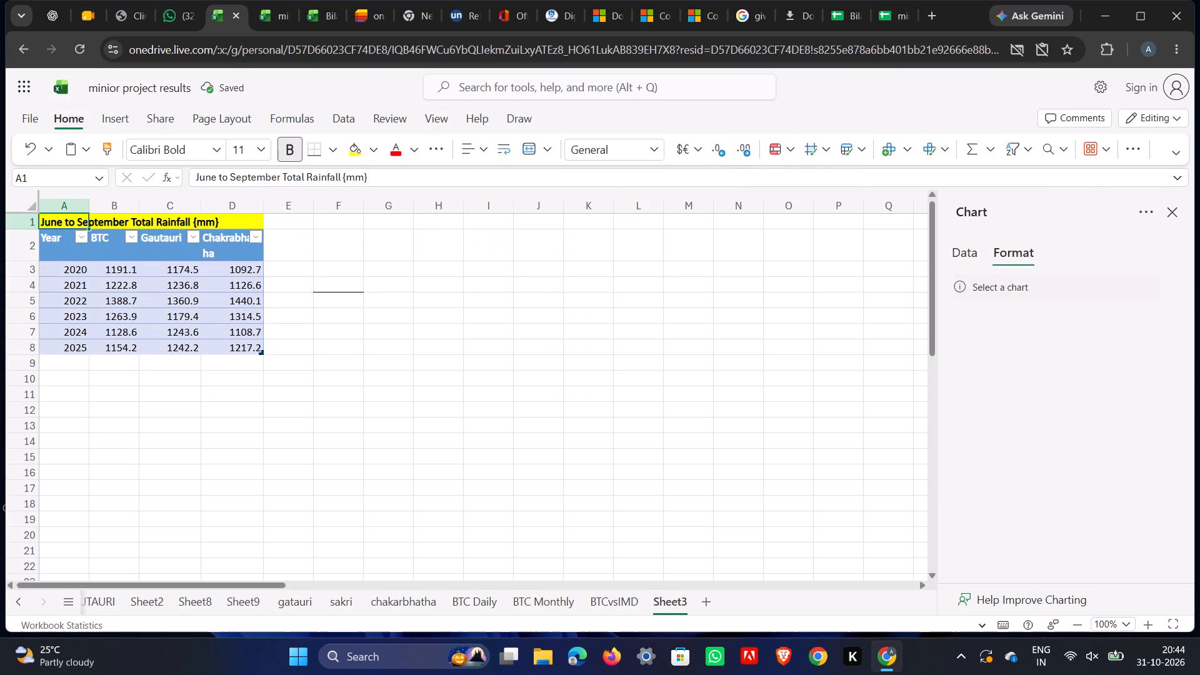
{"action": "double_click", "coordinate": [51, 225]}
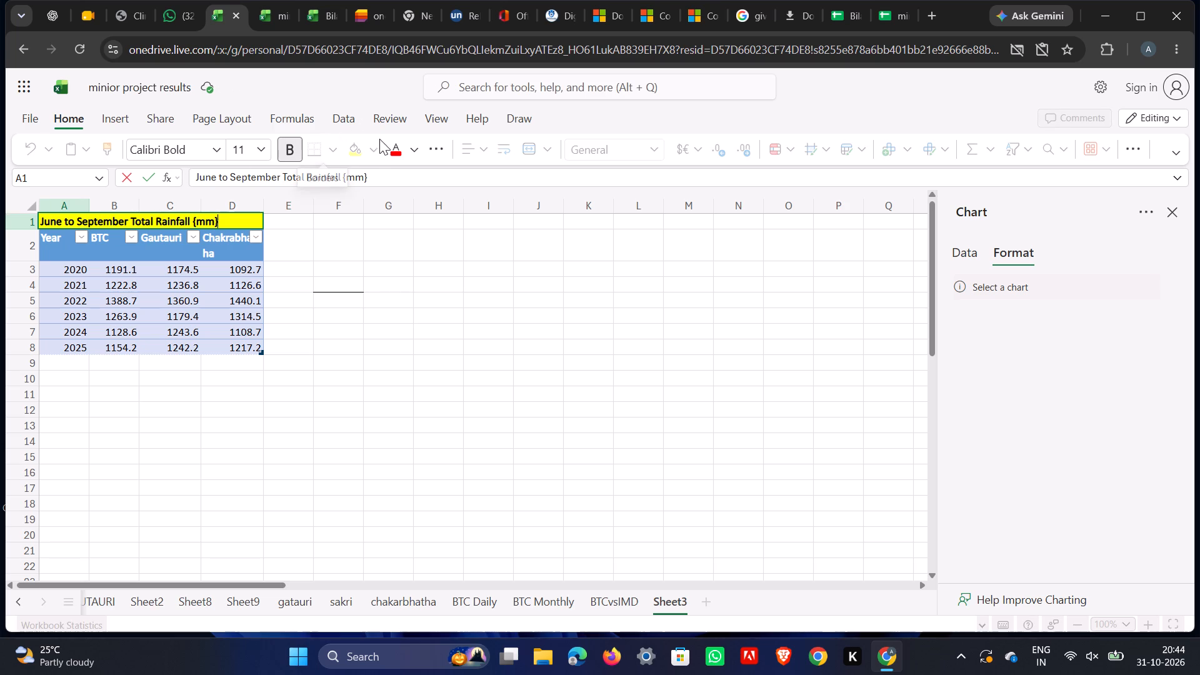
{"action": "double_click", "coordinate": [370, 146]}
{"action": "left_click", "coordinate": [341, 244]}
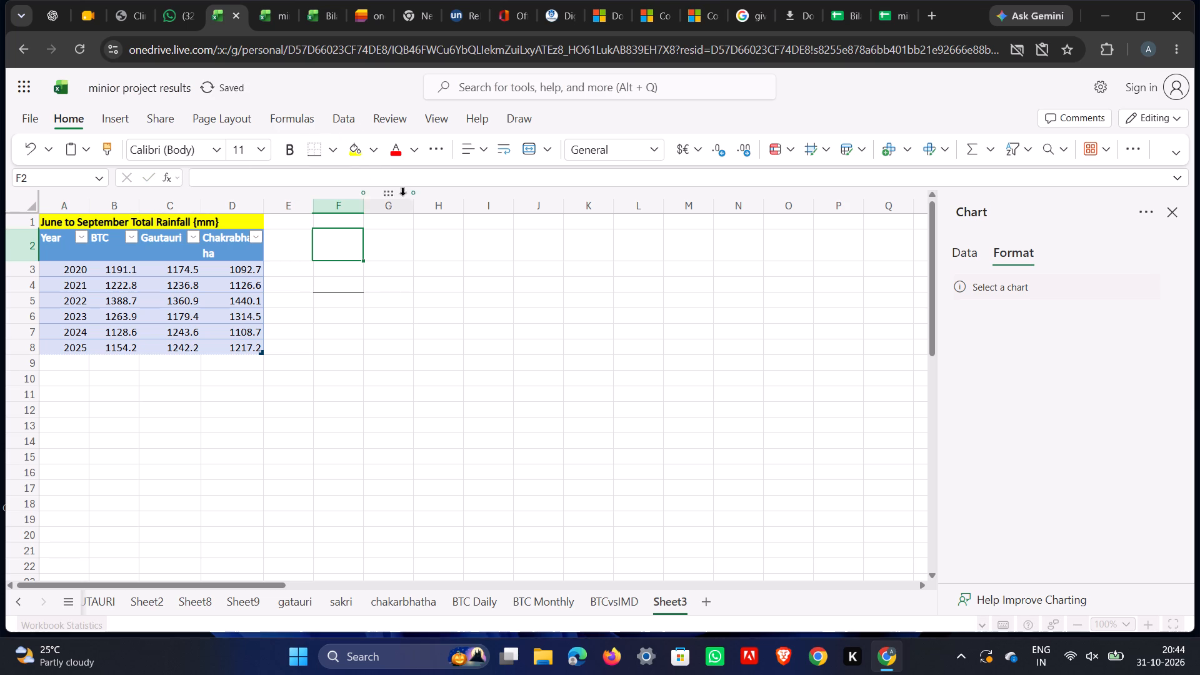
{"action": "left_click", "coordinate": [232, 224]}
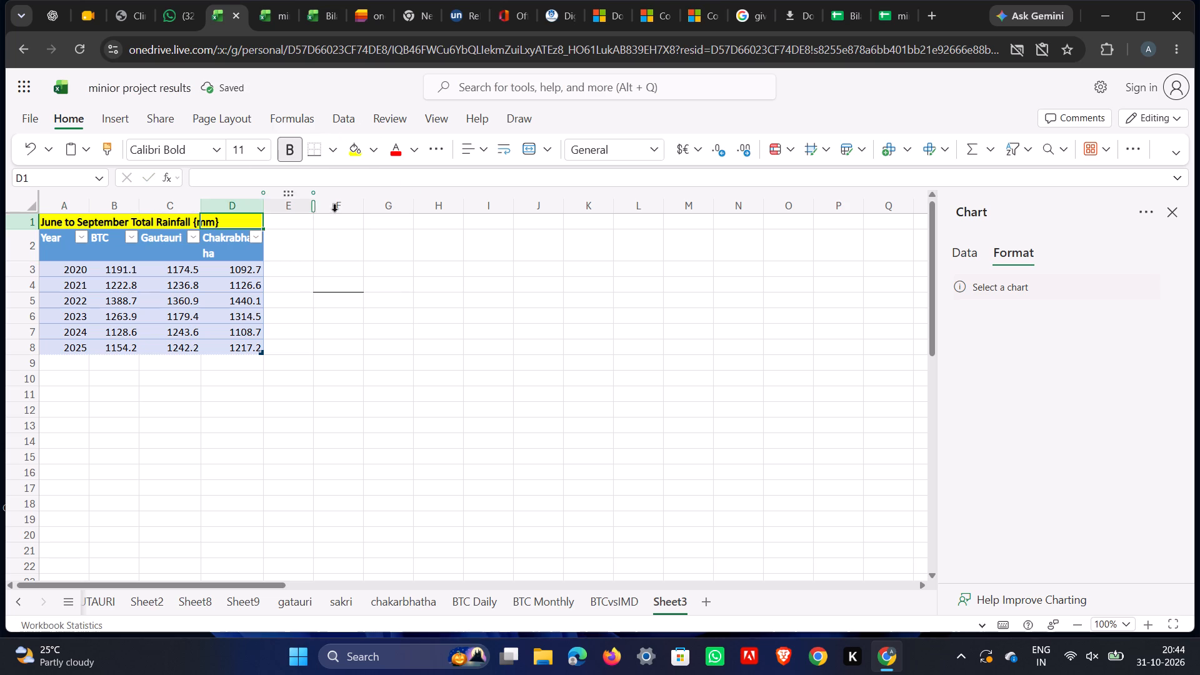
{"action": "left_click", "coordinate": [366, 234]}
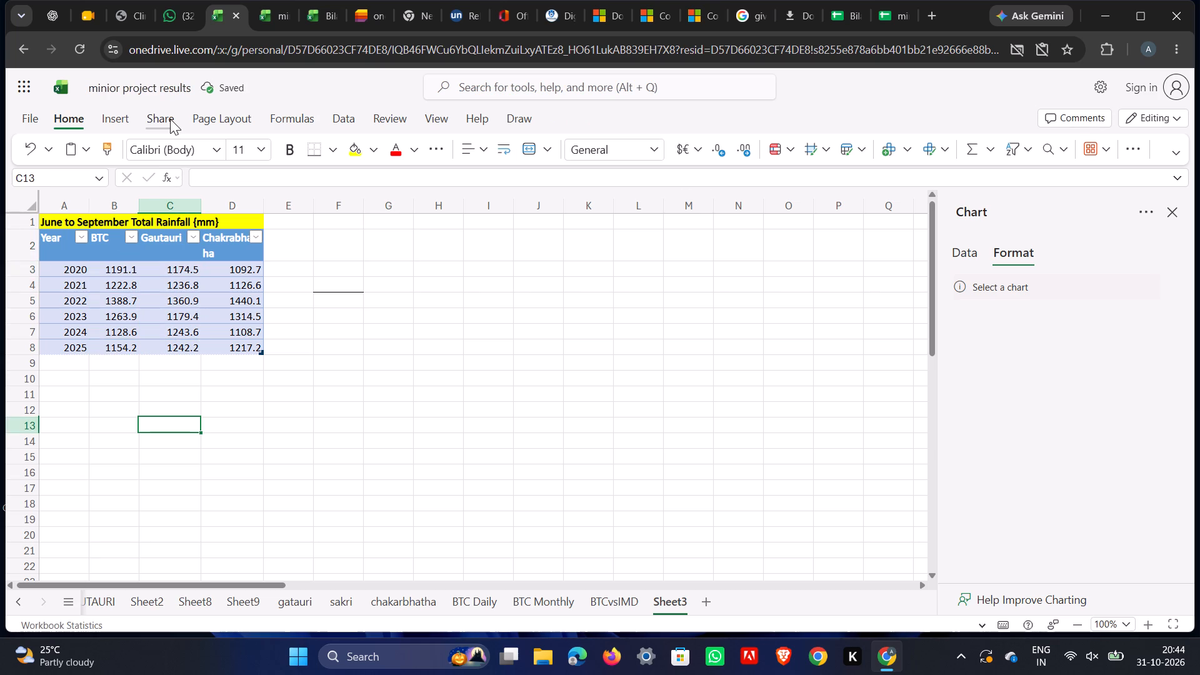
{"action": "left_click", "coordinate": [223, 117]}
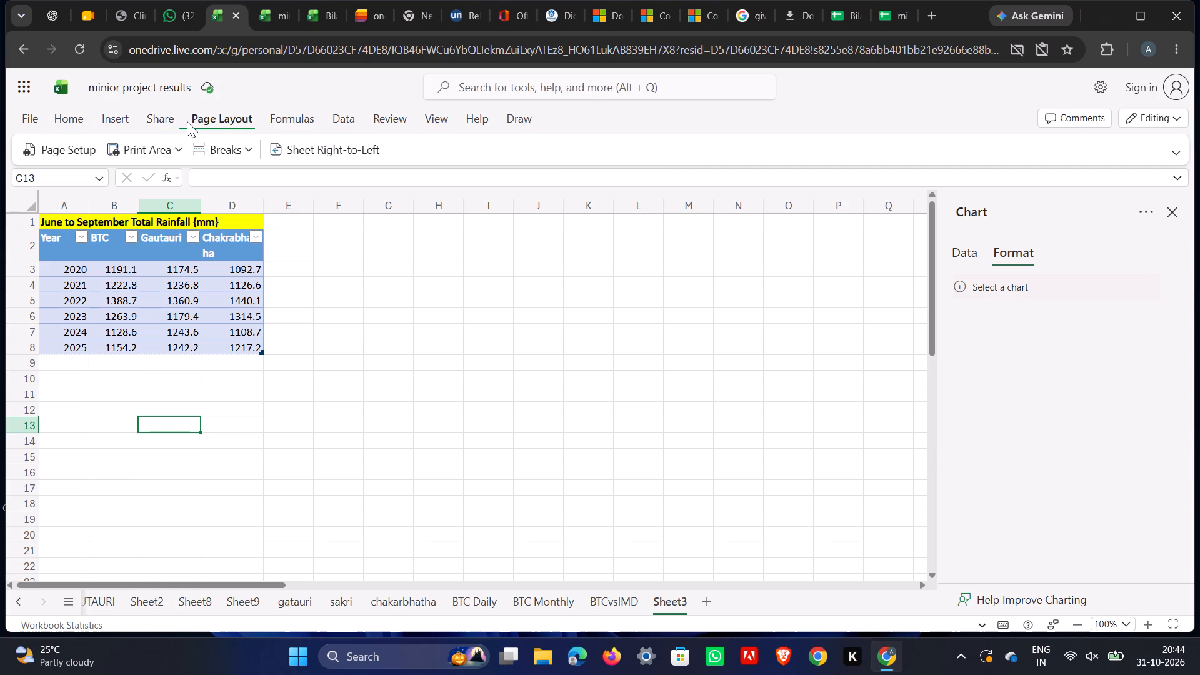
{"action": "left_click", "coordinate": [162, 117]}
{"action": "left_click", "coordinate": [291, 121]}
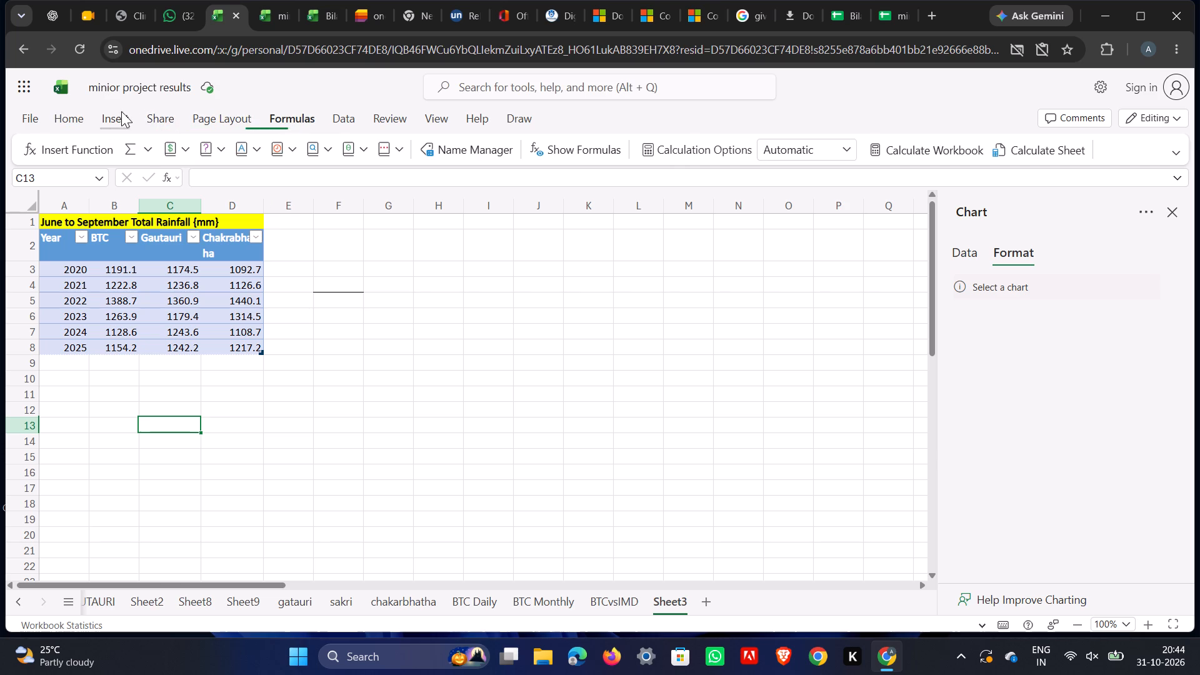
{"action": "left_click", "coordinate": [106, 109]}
Copy the 2020 June to September rainfall values, cells C2 to F2, from the BTC Monthly sheet.
{"action": "left_click", "coordinate": [594, 606]}
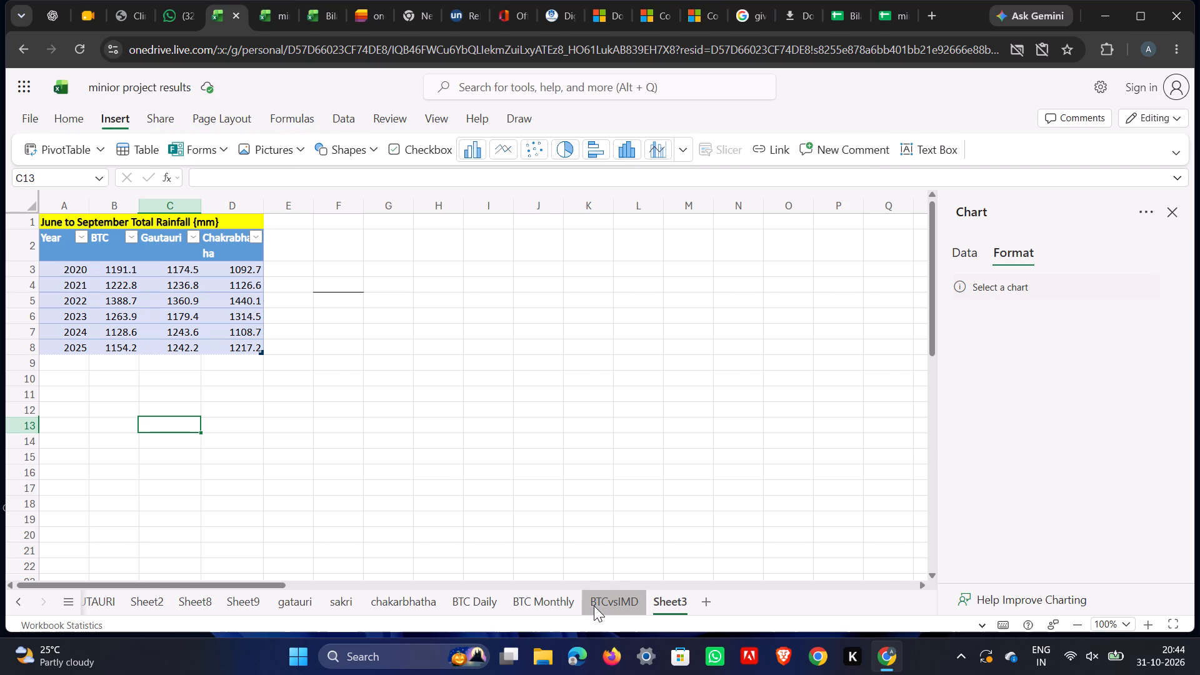
{"action": "left_click", "coordinate": [549, 604]}
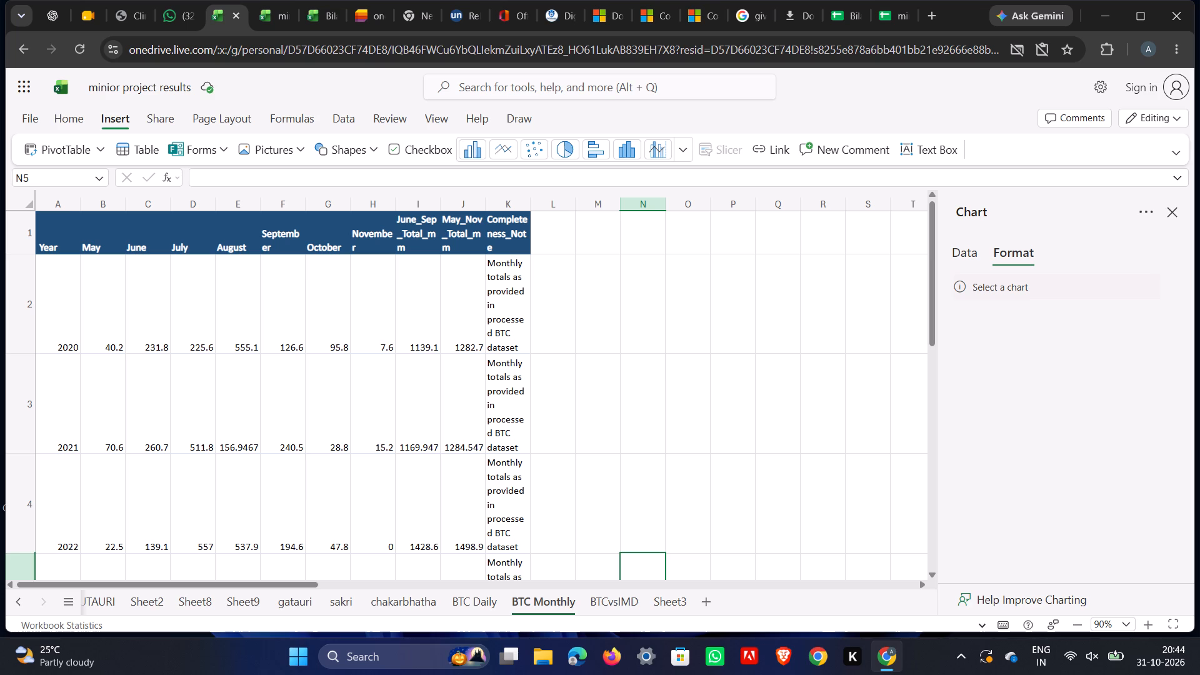
{"action": "left_click_drag", "start_coordinate": [144, 347], "coordinate": [327, 336]}
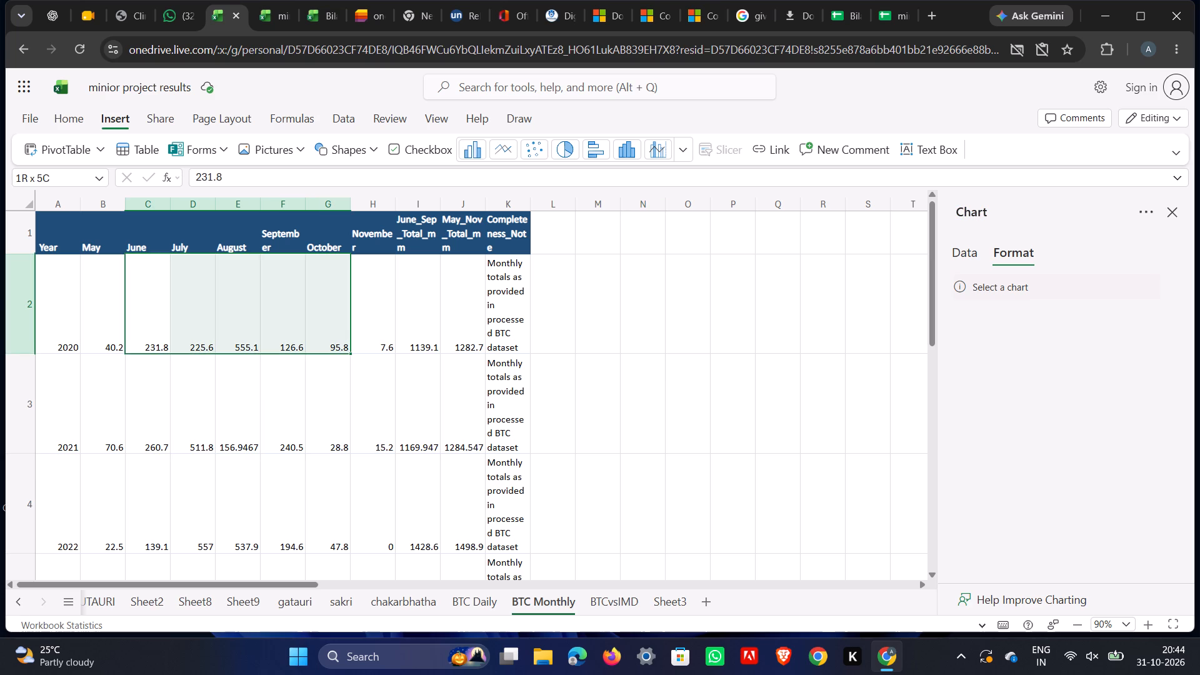
{"action": "left_click_drag", "start_coordinate": [327, 336], "coordinate": [290, 336]}
{"action": "left_click", "coordinate": [138, 321]}
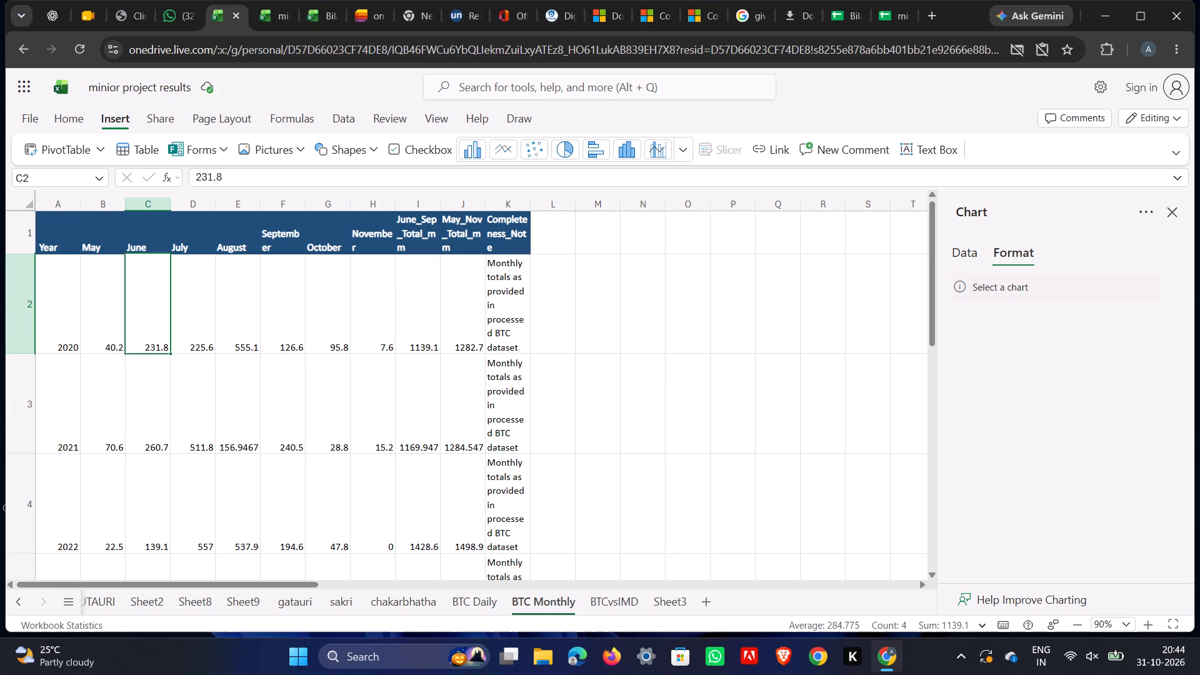
{"action": "left_click_drag", "start_coordinate": [149, 337], "coordinate": [304, 352]}
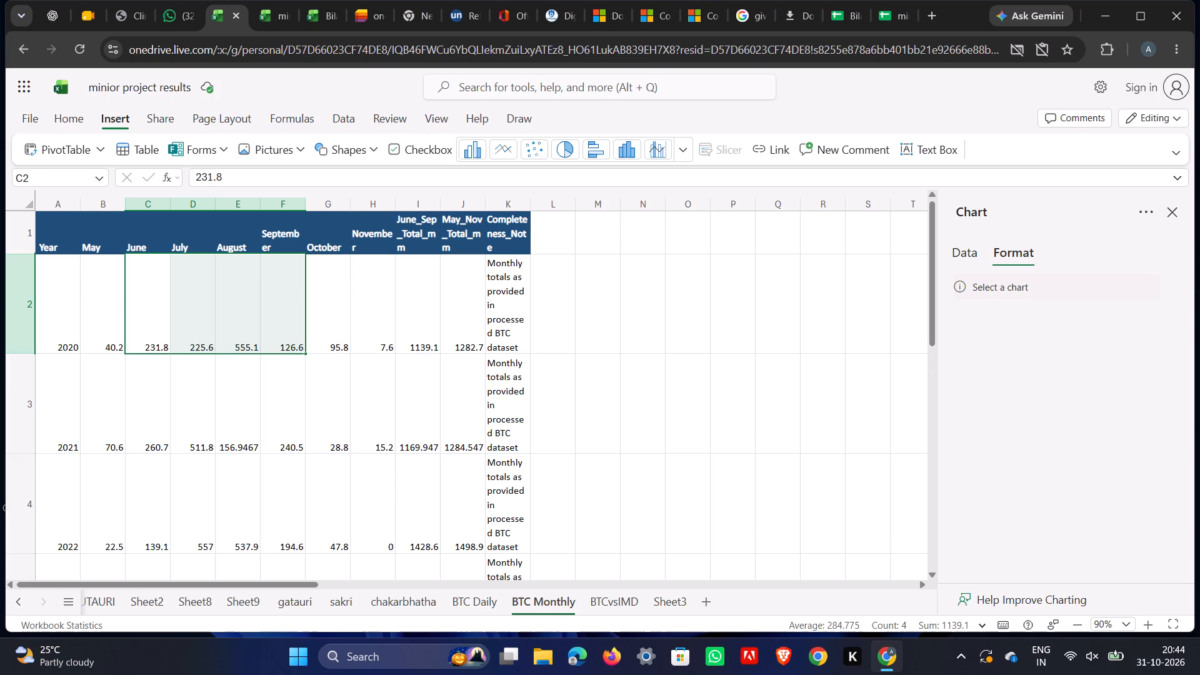
{"action": "key", "text": "ctrl+c"}
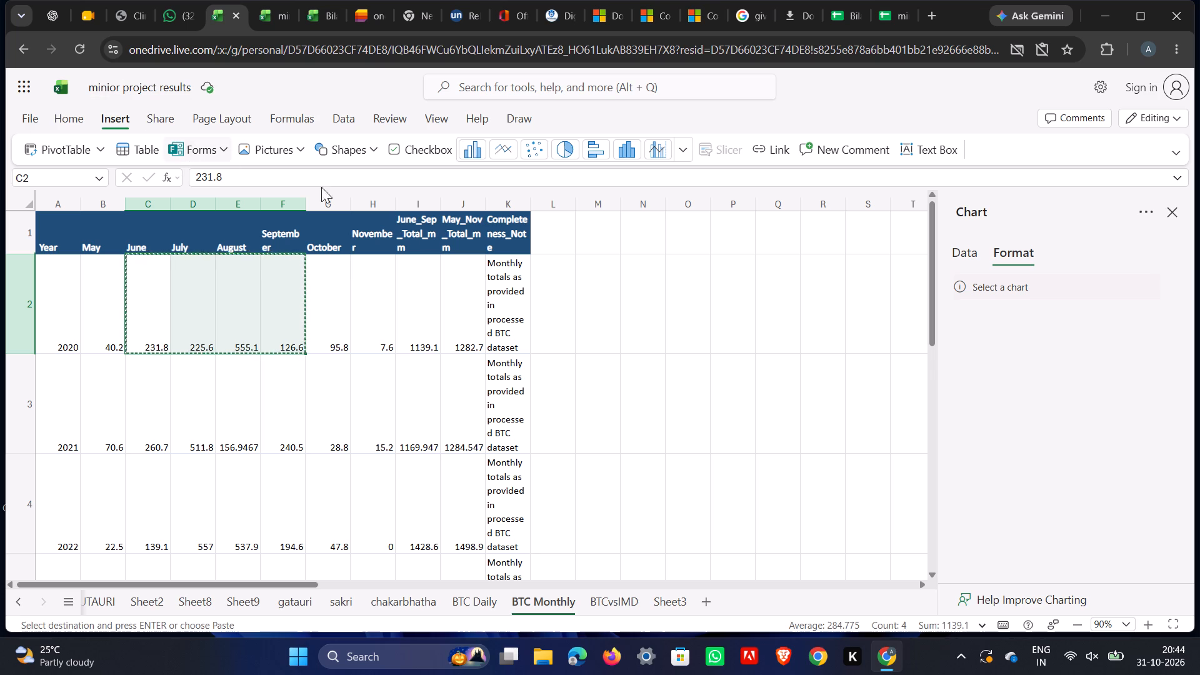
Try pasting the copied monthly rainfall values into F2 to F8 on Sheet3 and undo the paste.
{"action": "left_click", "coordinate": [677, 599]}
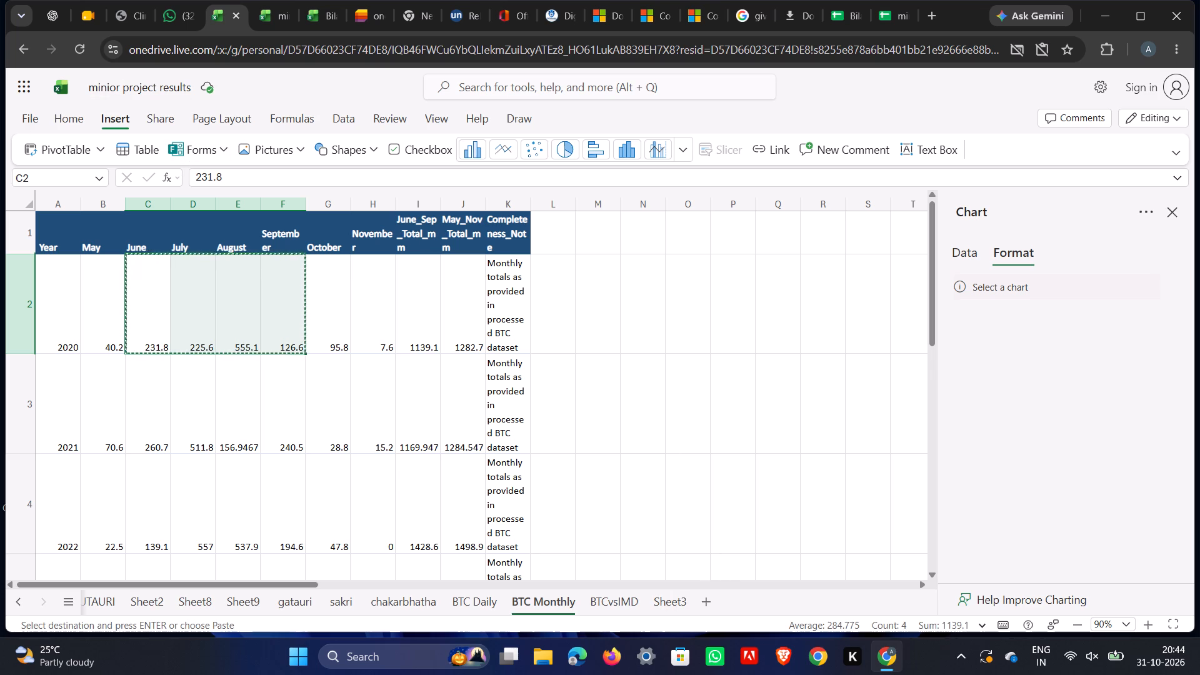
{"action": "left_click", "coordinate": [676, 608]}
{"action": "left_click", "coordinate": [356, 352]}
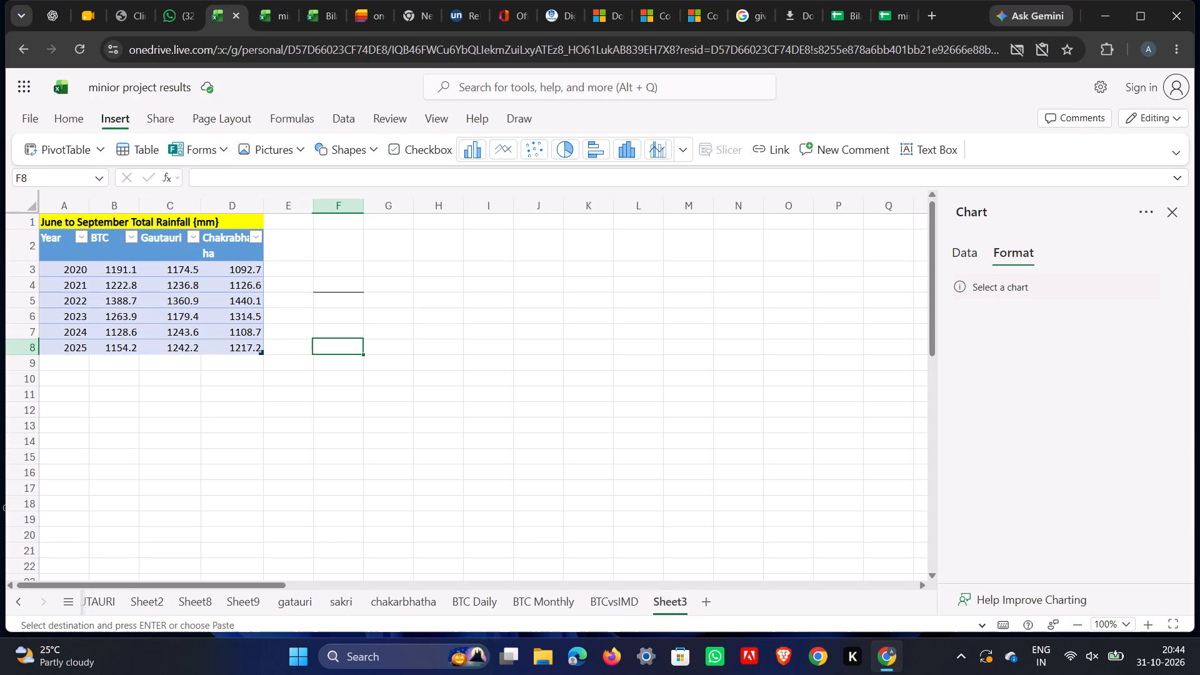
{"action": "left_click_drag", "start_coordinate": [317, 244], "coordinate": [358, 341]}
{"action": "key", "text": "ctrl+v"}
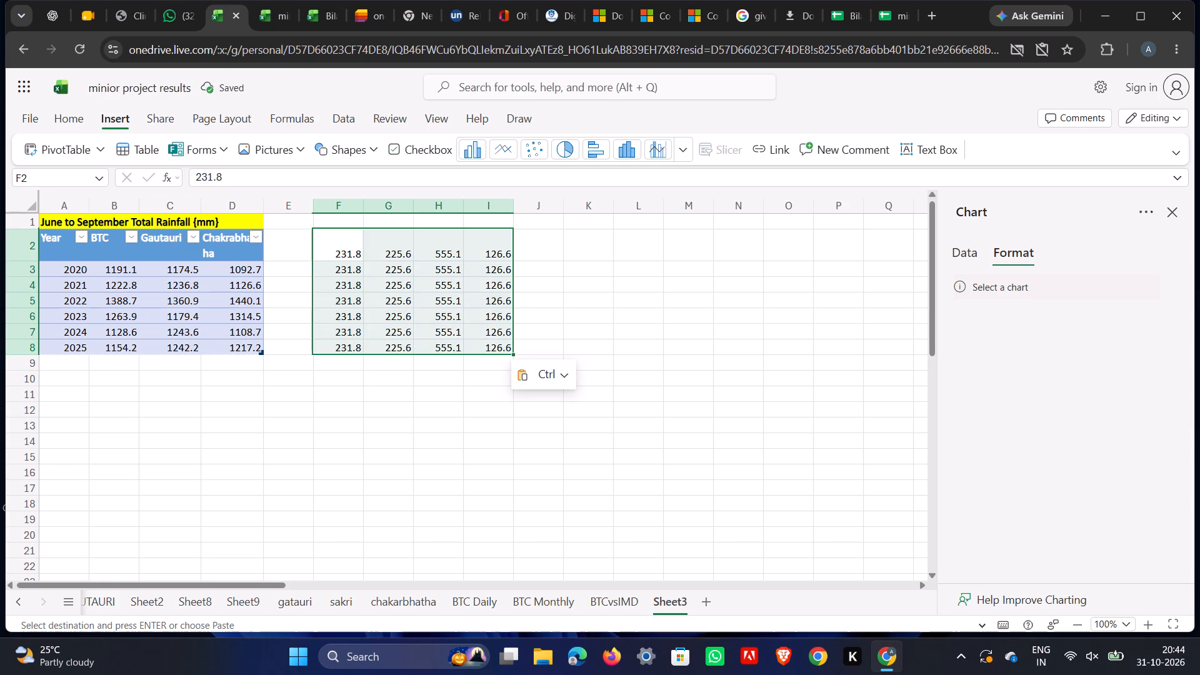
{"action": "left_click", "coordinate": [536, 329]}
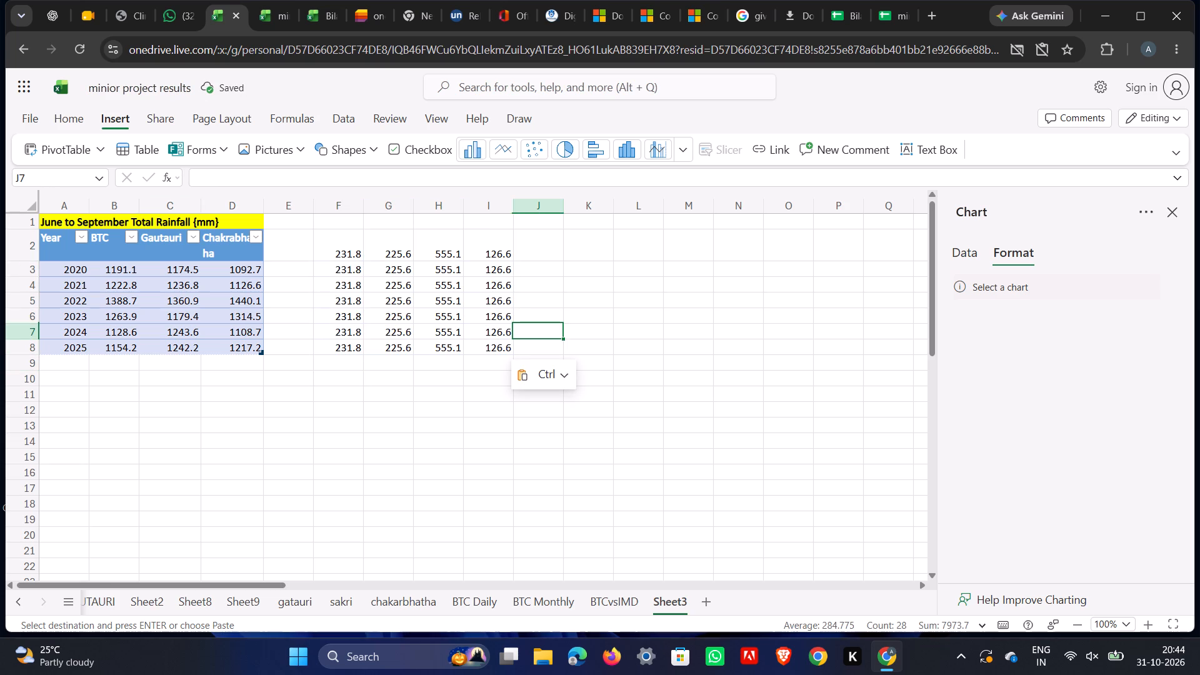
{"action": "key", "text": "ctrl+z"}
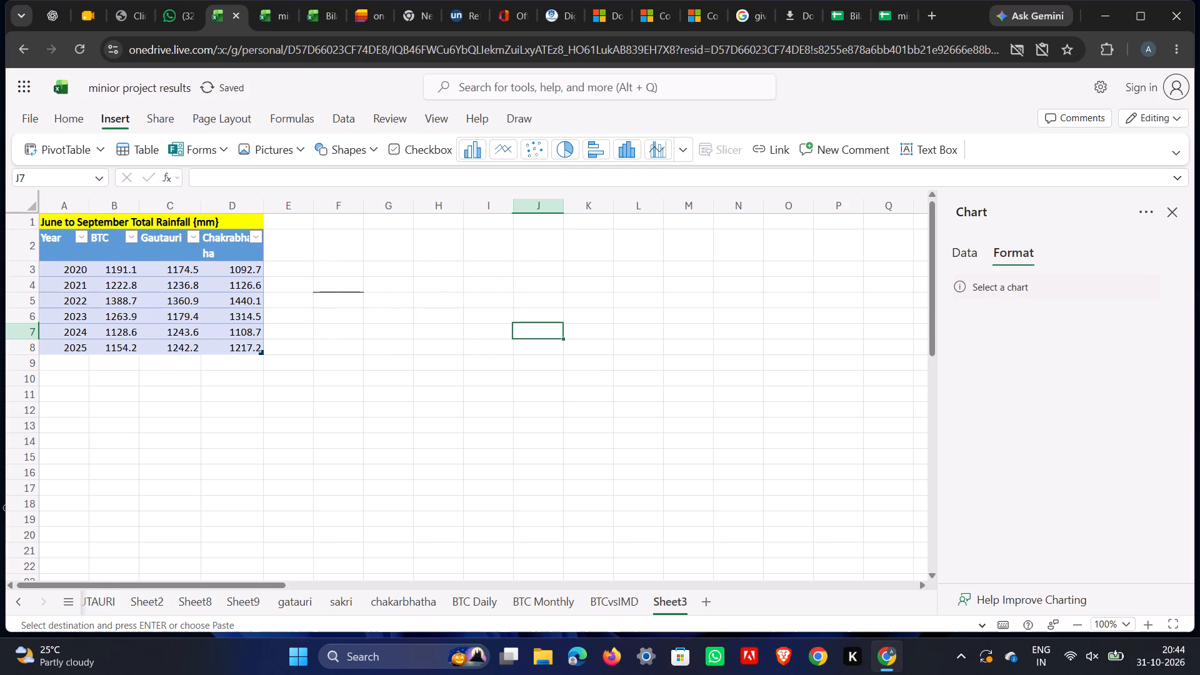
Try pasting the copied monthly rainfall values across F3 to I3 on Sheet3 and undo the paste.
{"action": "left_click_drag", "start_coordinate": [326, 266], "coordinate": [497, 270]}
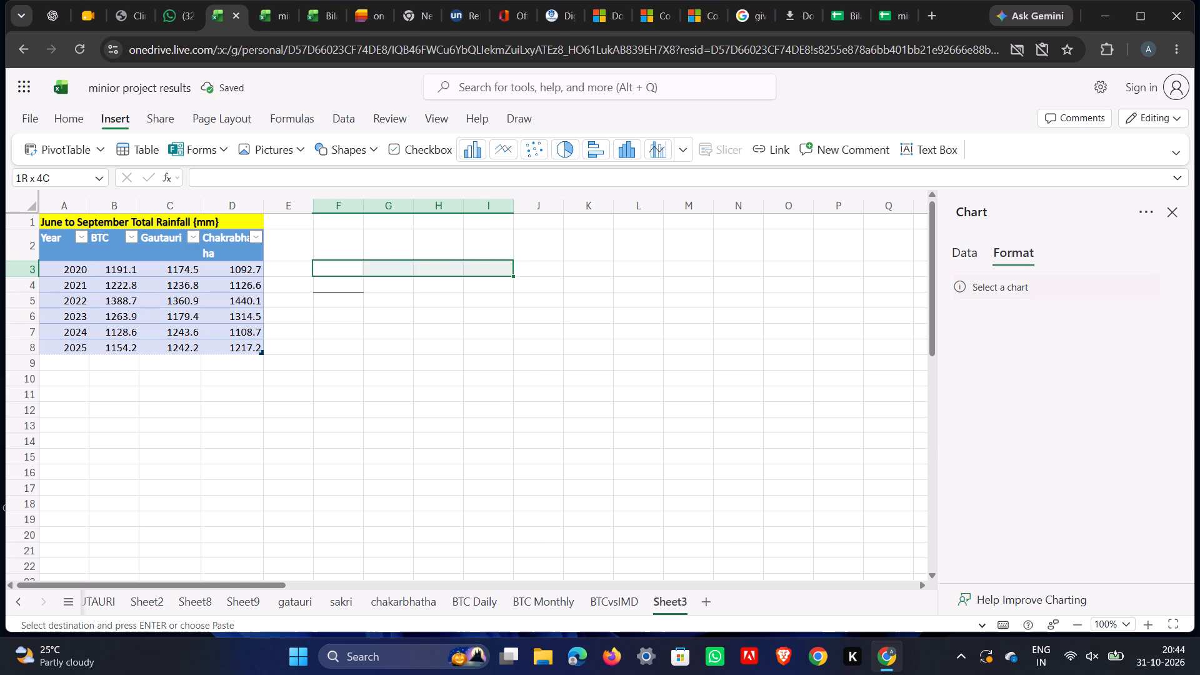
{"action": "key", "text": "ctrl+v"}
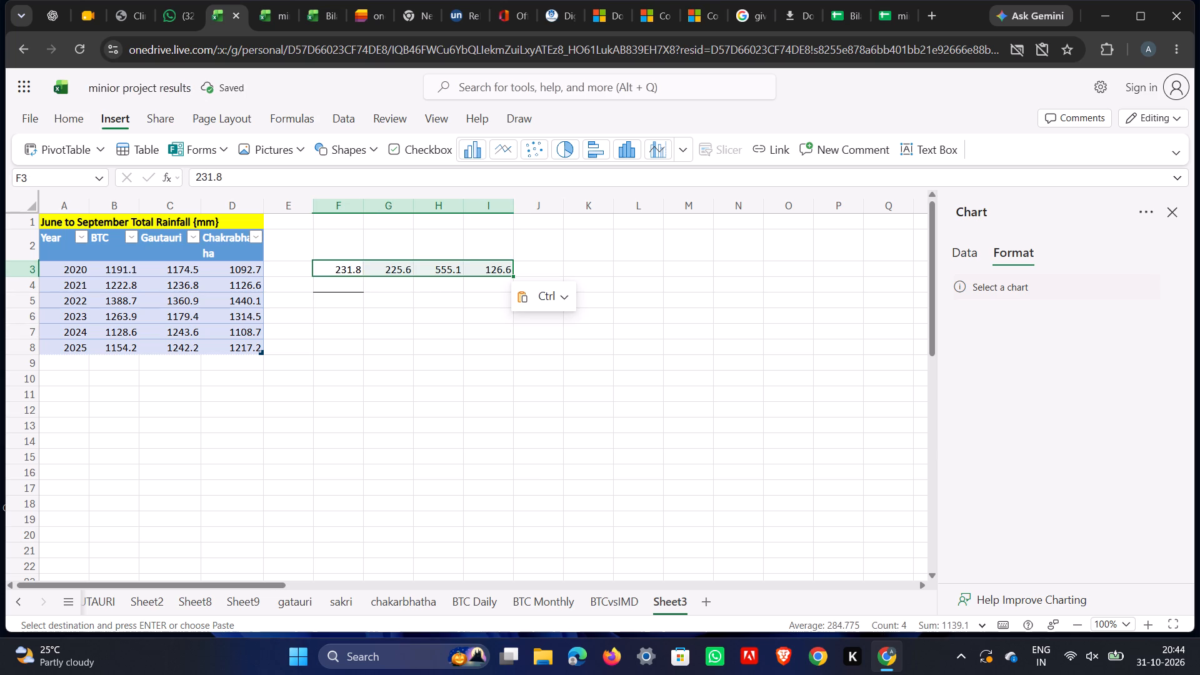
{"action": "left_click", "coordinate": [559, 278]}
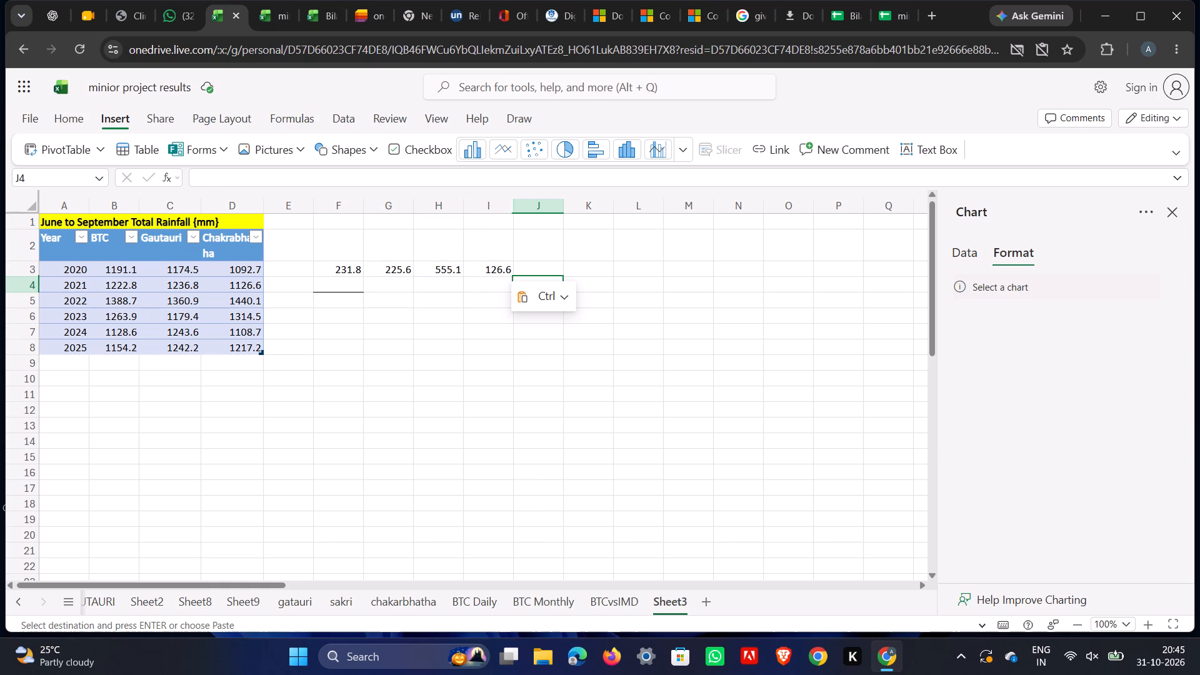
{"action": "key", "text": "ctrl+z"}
Paste the copied 2020 June to September rainfall values into Sheet3 starting at cell F3.
{"action": "left_click", "coordinate": [332, 266]}
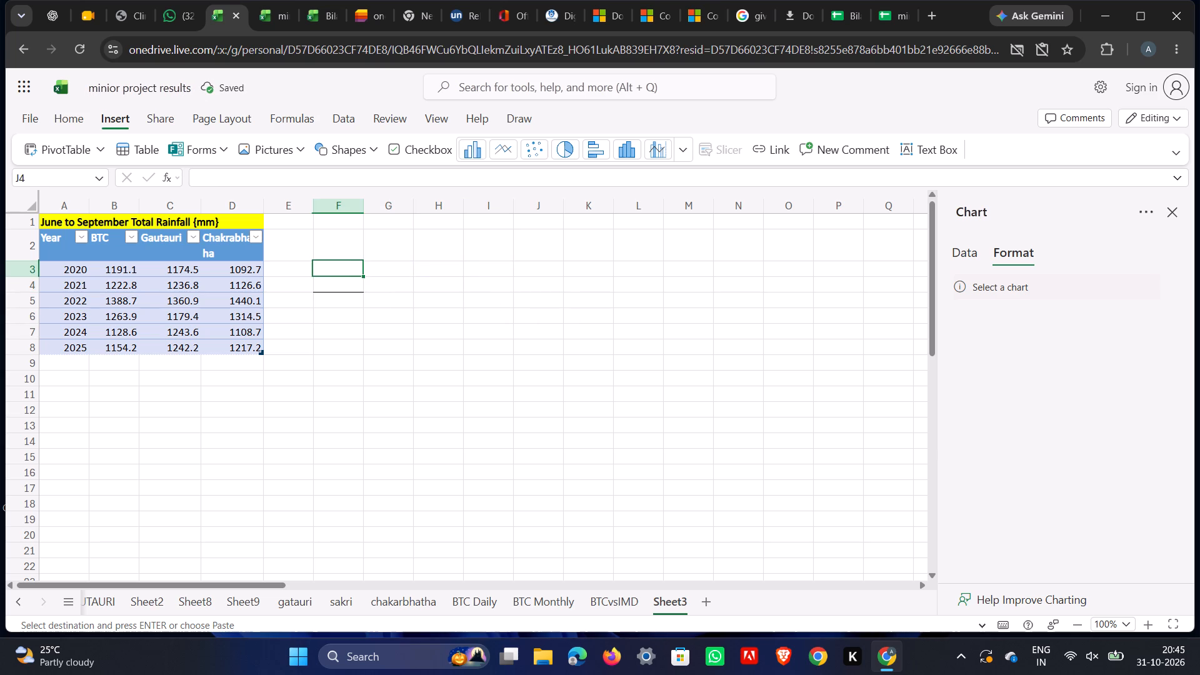
{"action": "key", "text": "ctrl+v"}
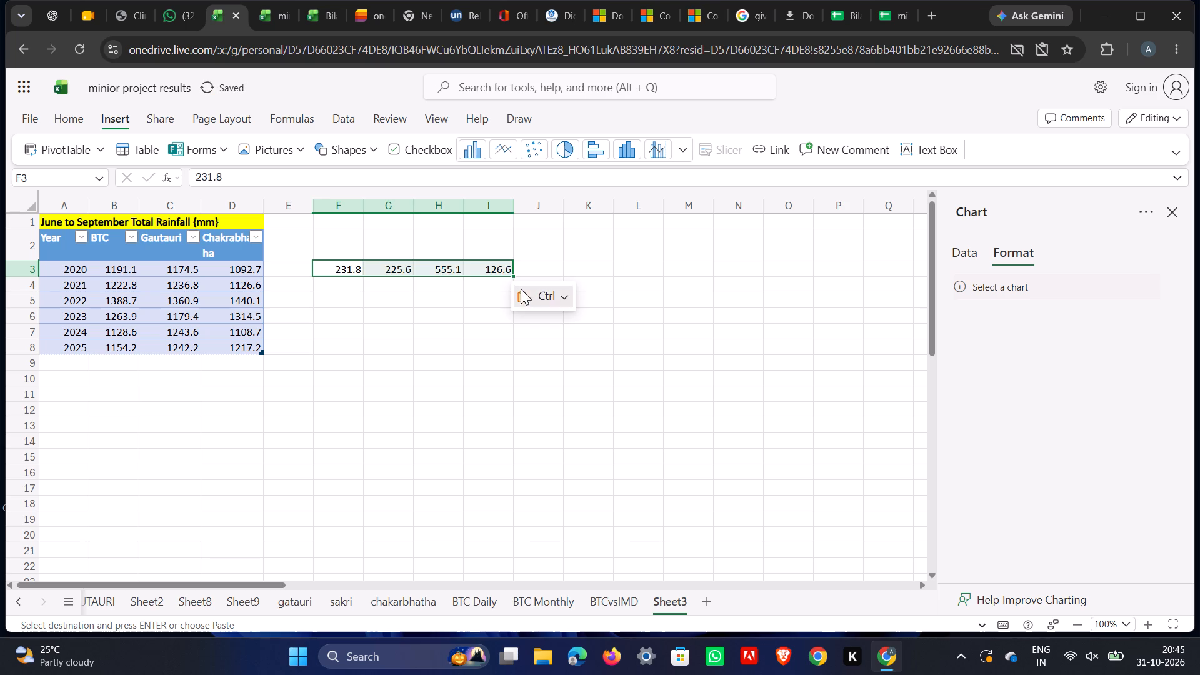
{"action": "left_click", "coordinate": [434, 337]}
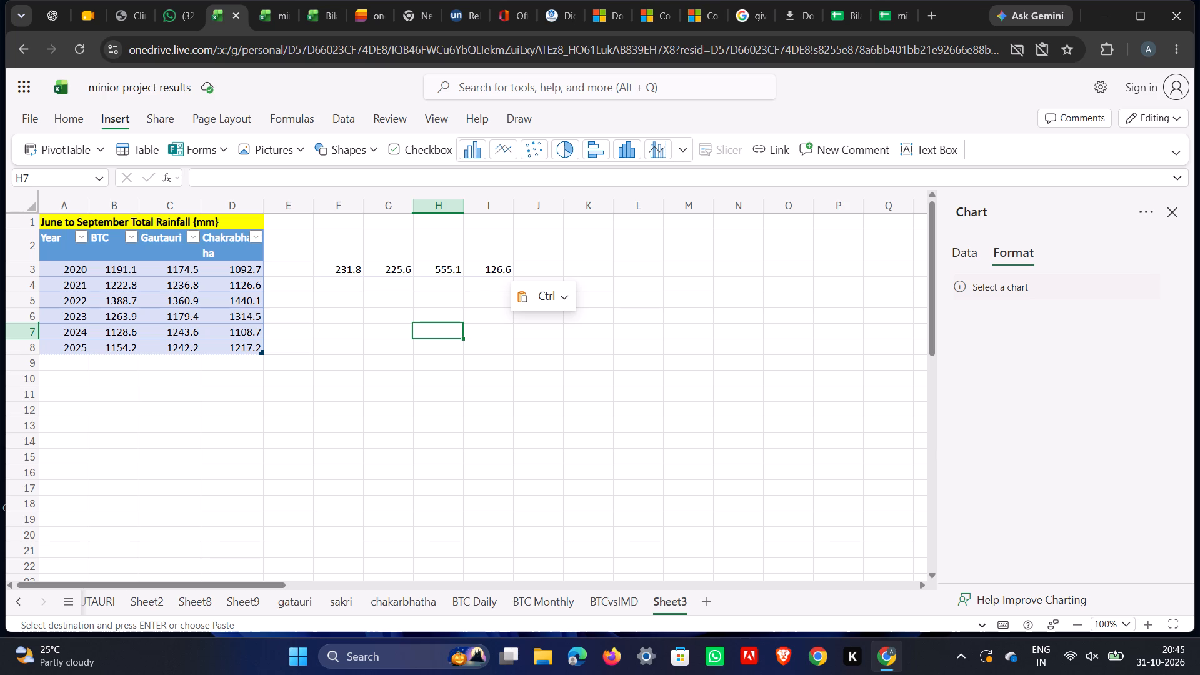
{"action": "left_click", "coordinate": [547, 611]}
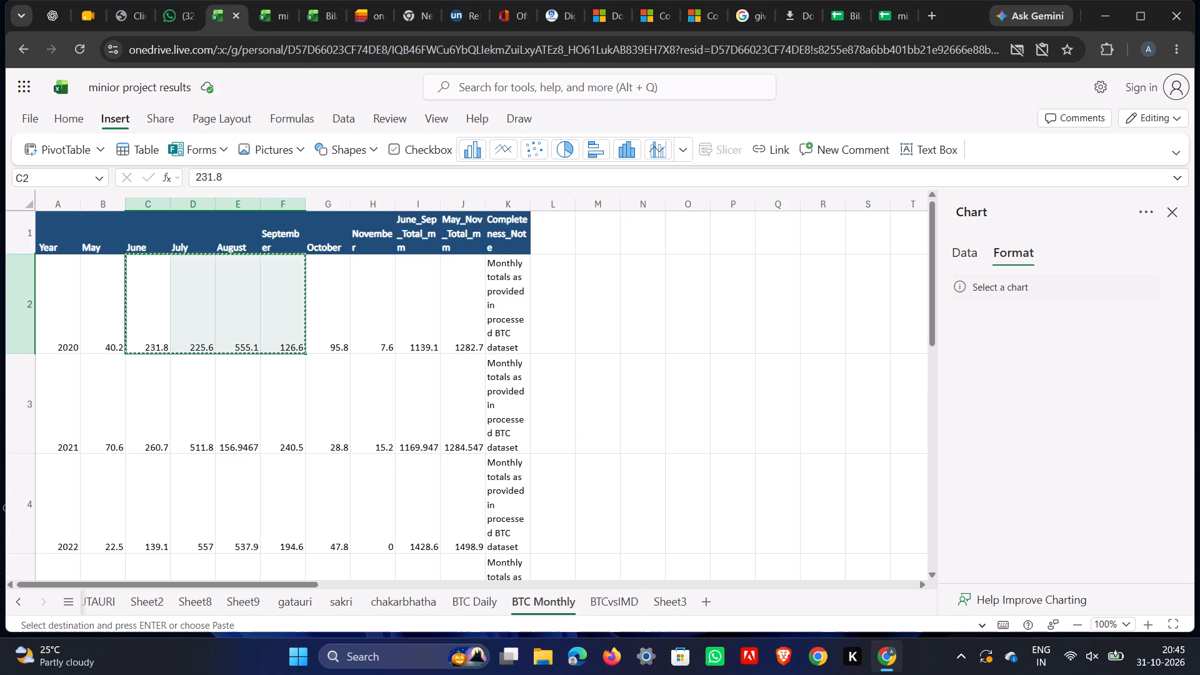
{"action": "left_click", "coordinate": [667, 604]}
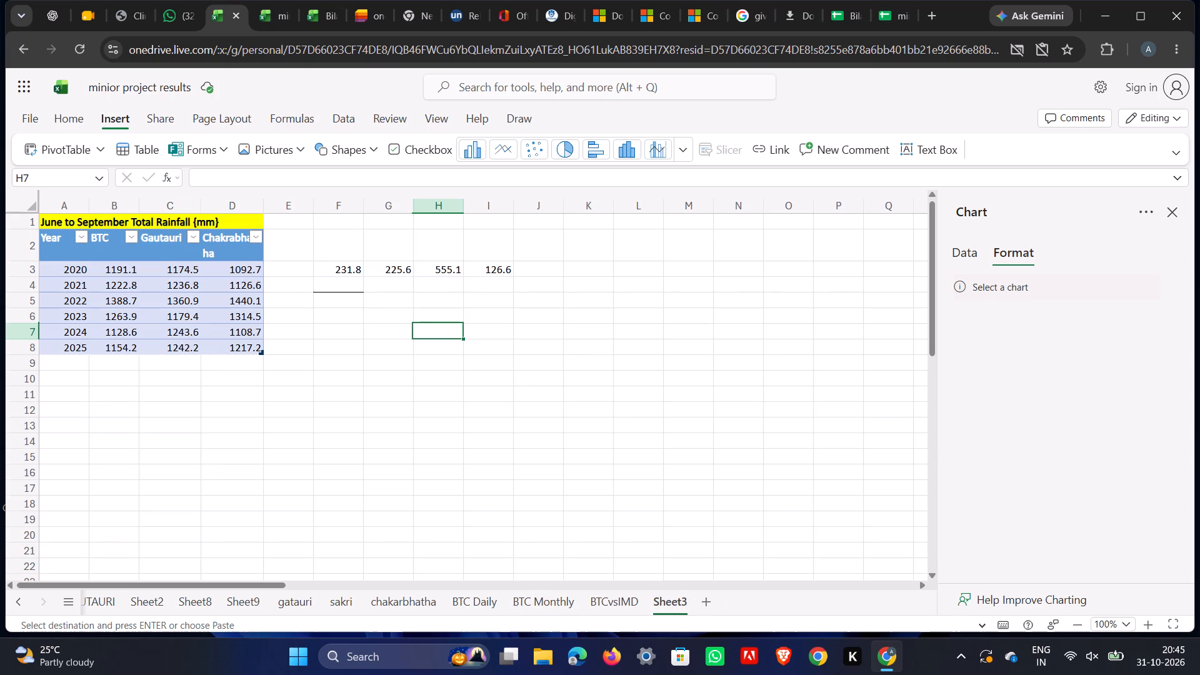
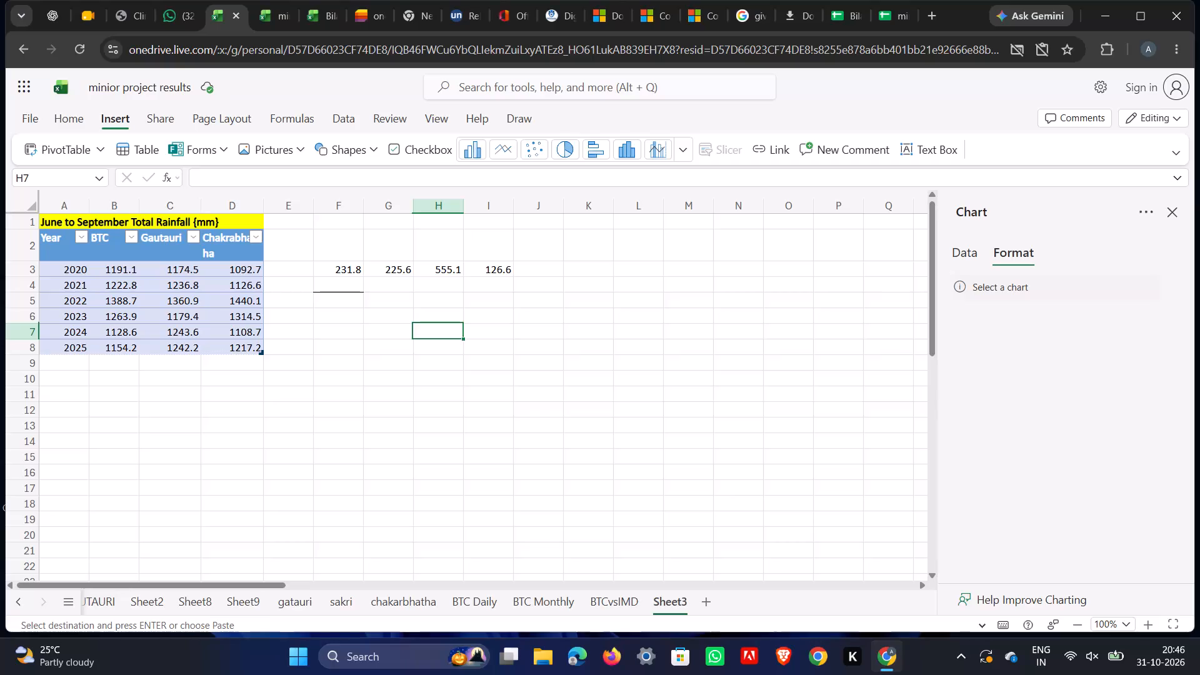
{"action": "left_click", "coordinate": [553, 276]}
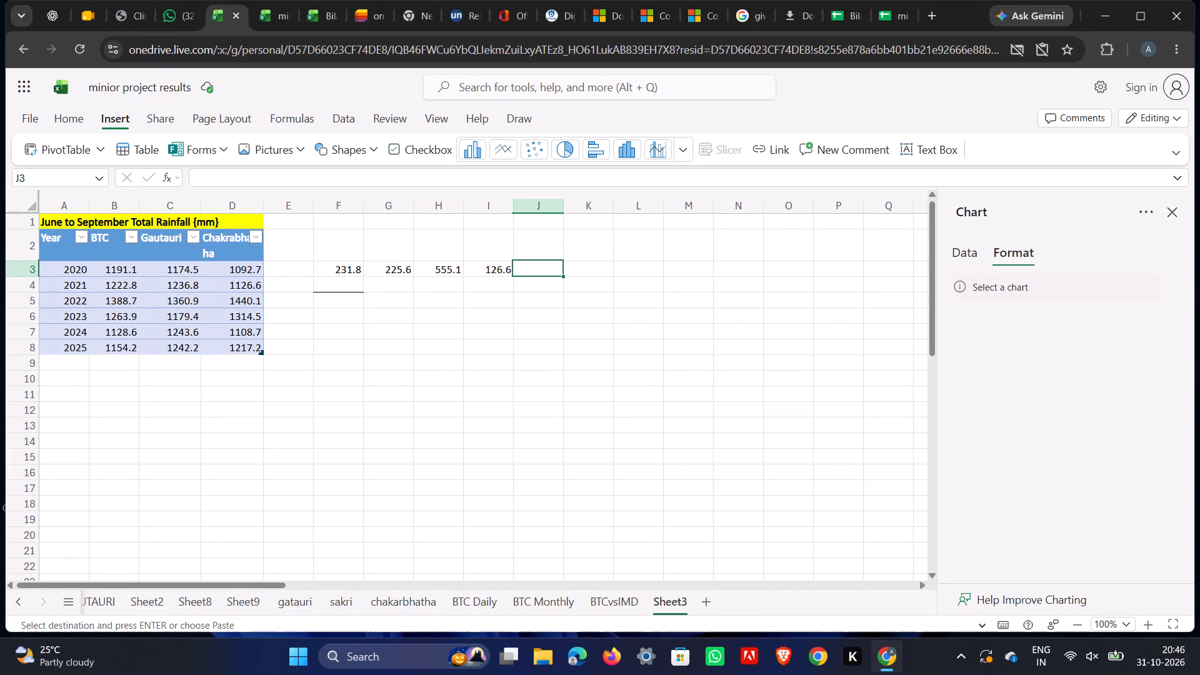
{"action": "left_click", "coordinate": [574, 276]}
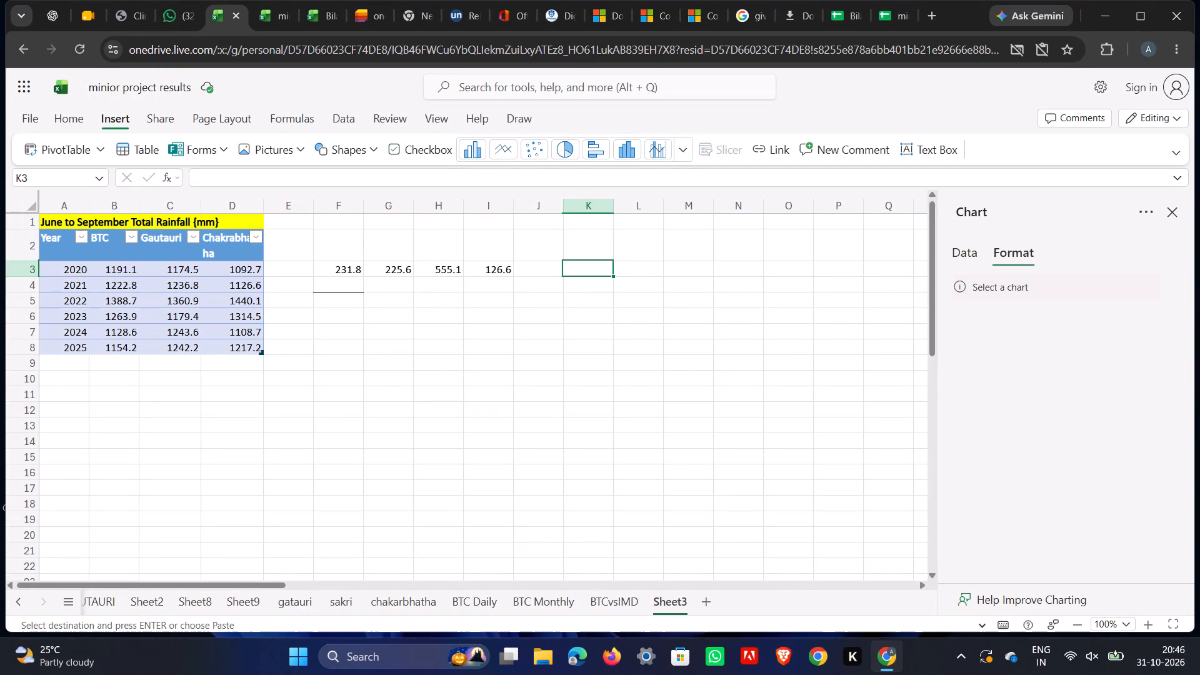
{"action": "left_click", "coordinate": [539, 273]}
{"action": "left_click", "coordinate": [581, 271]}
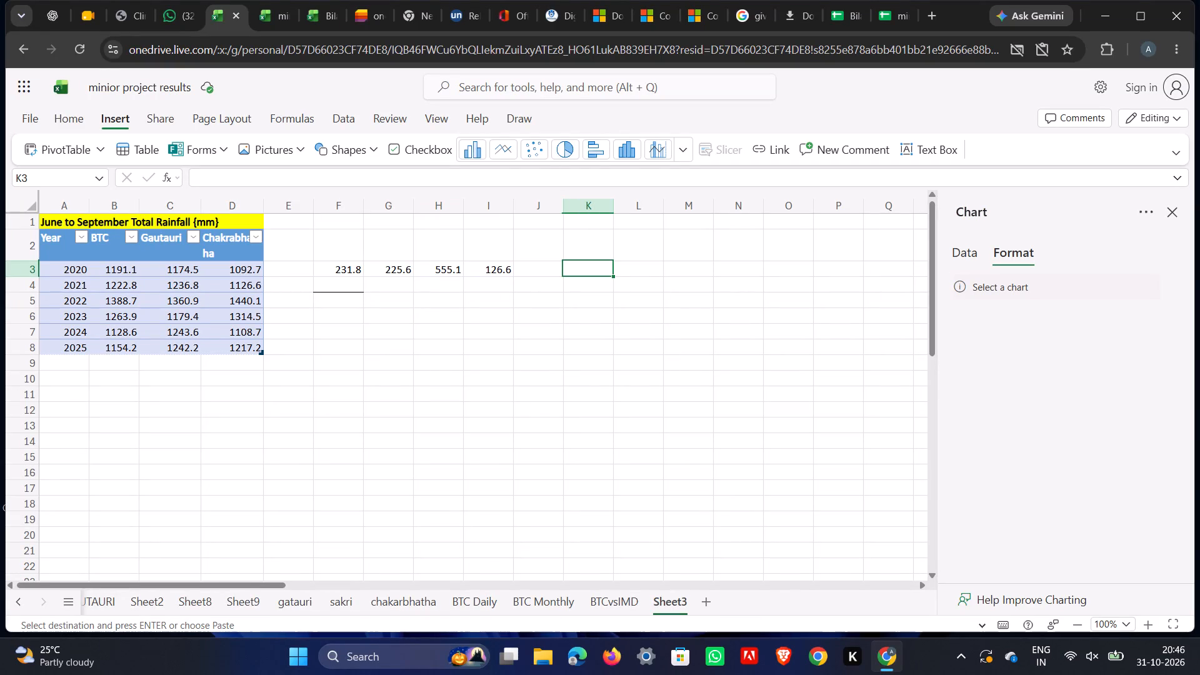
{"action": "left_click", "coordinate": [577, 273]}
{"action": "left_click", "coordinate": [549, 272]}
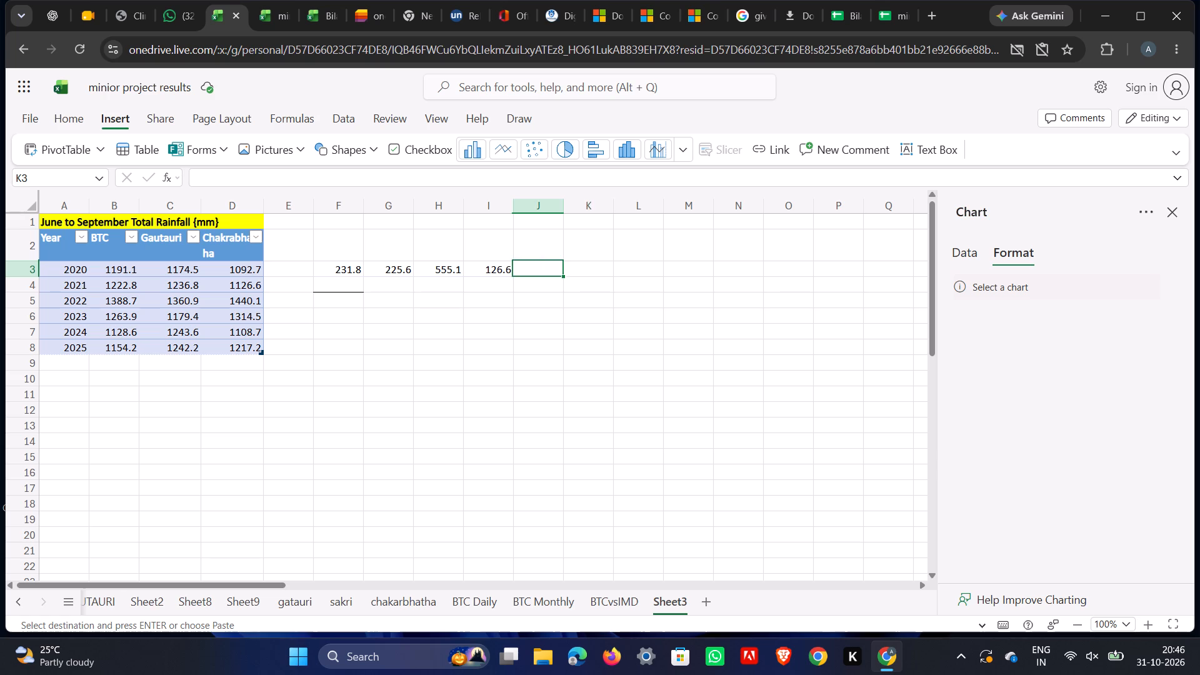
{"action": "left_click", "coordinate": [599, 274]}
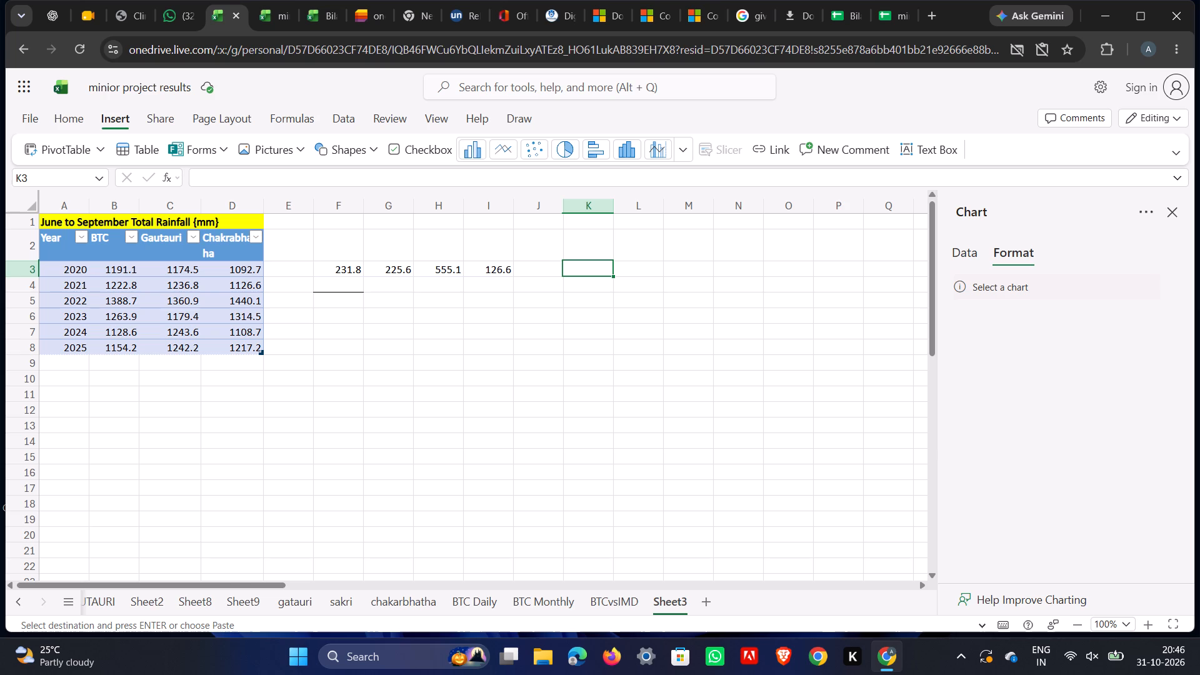
Sum the four monthly rainfall values in F3:I3 on Sheet3 with AutoSum, placing the total in J3.
{"action": "left_click_drag", "start_coordinate": [324, 267], "coordinate": [459, 278]}
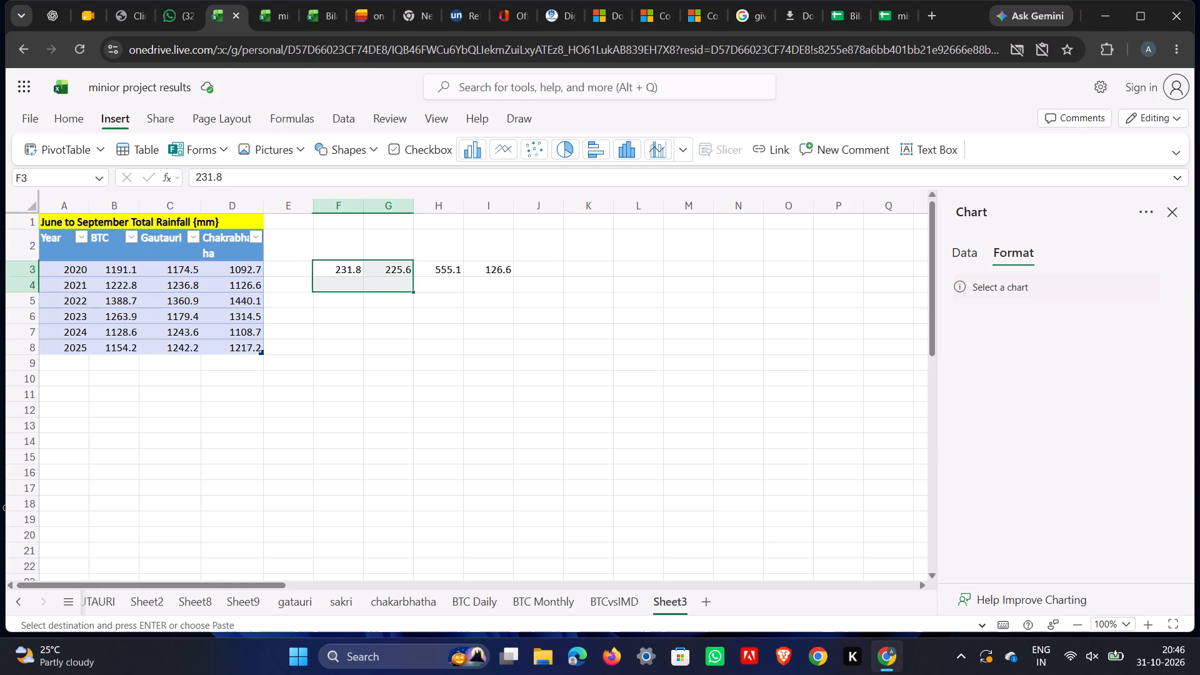
{"action": "left_click_drag", "start_coordinate": [459, 278], "coordinate": [506, 270]}
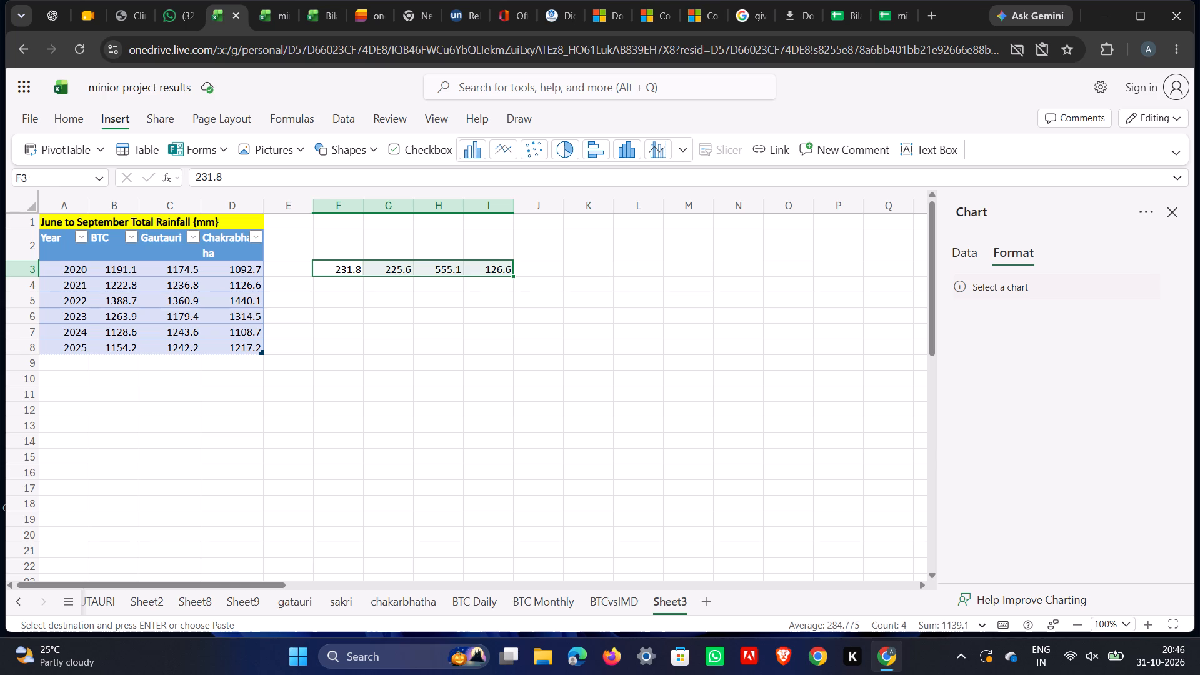
{"action": "key", "text": "alt+plus"}
{"action": "key", "text": "alt+plus"}
{"action": "key", "text": "alt+equal"}
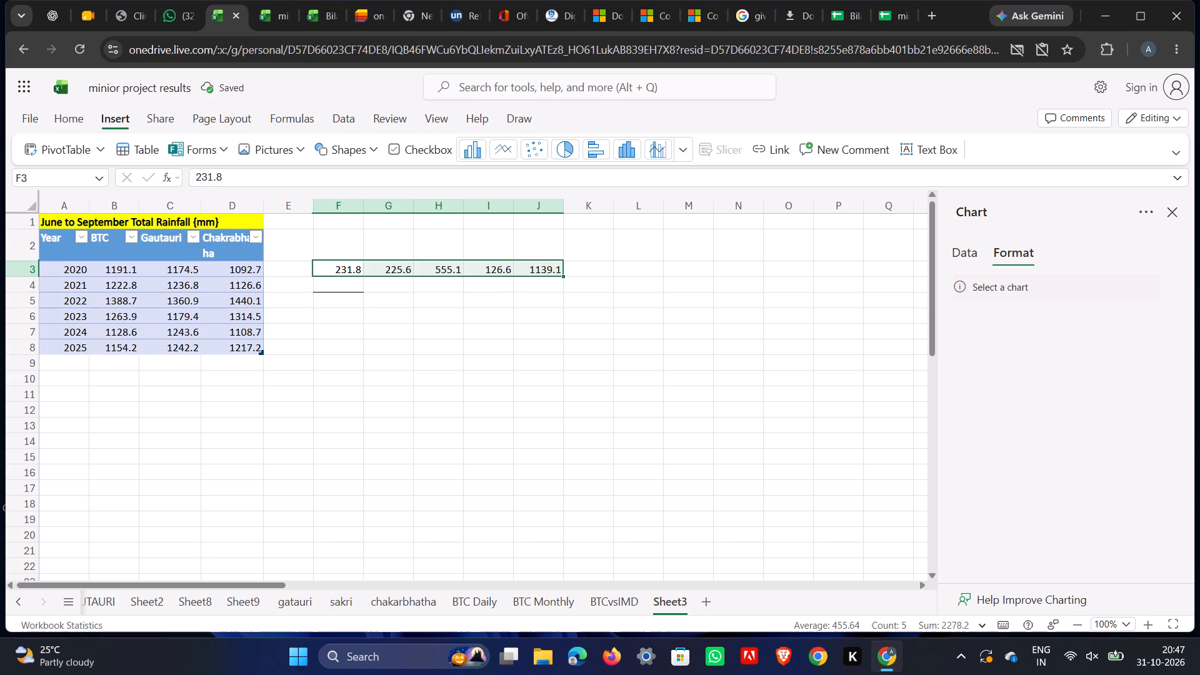
{"action": "left_click", "coordinate": [656, 378]}
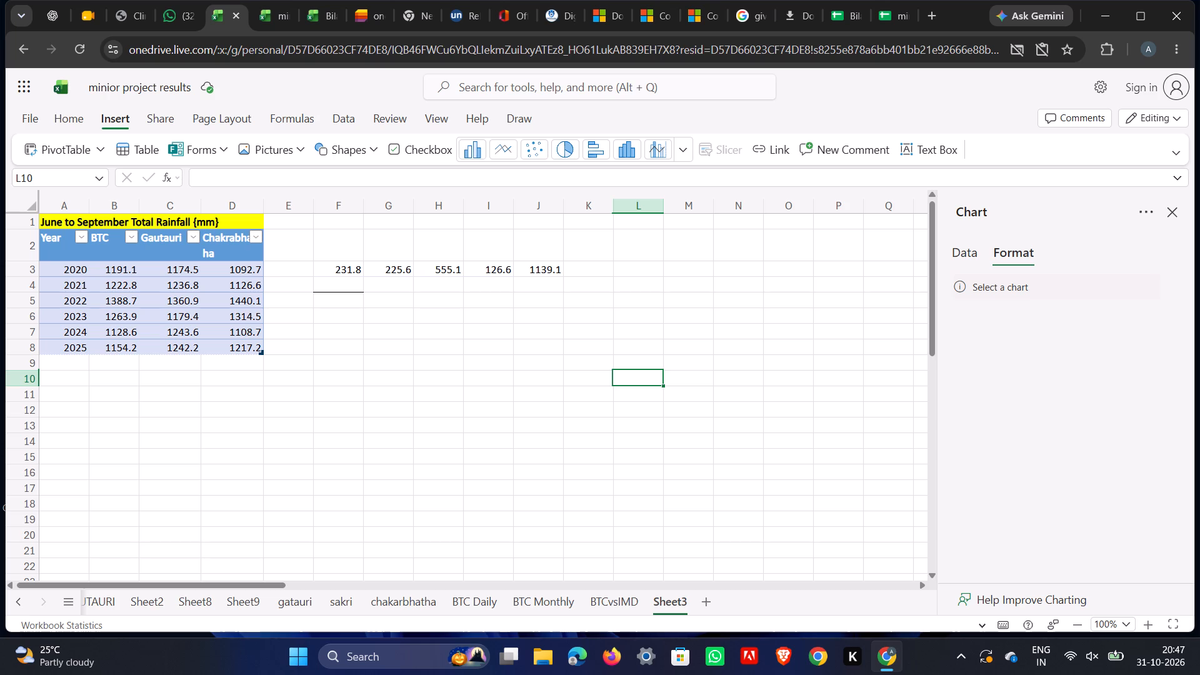
Check the 2020 June to September rainfall on the BTC Monthly sheet against the sum in J3 of Sheet3.
{"action": "left_click", "coordinate": [542, 601]}
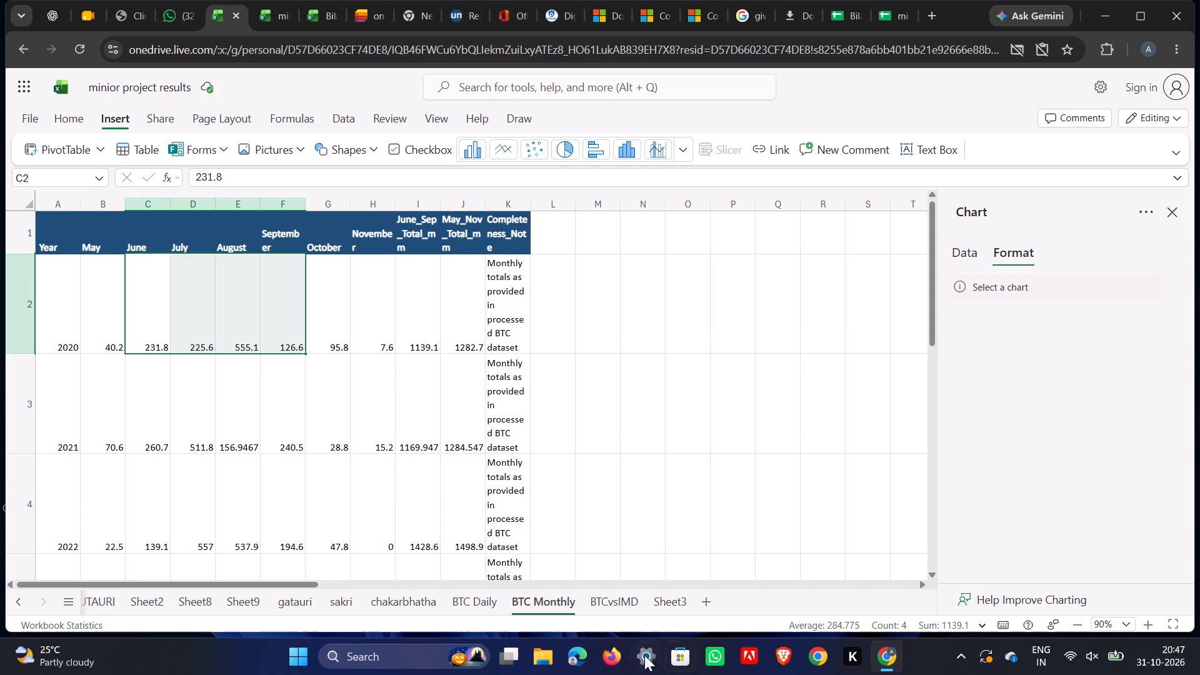
{"action": "left_click", "coordinate": [669, 610]}
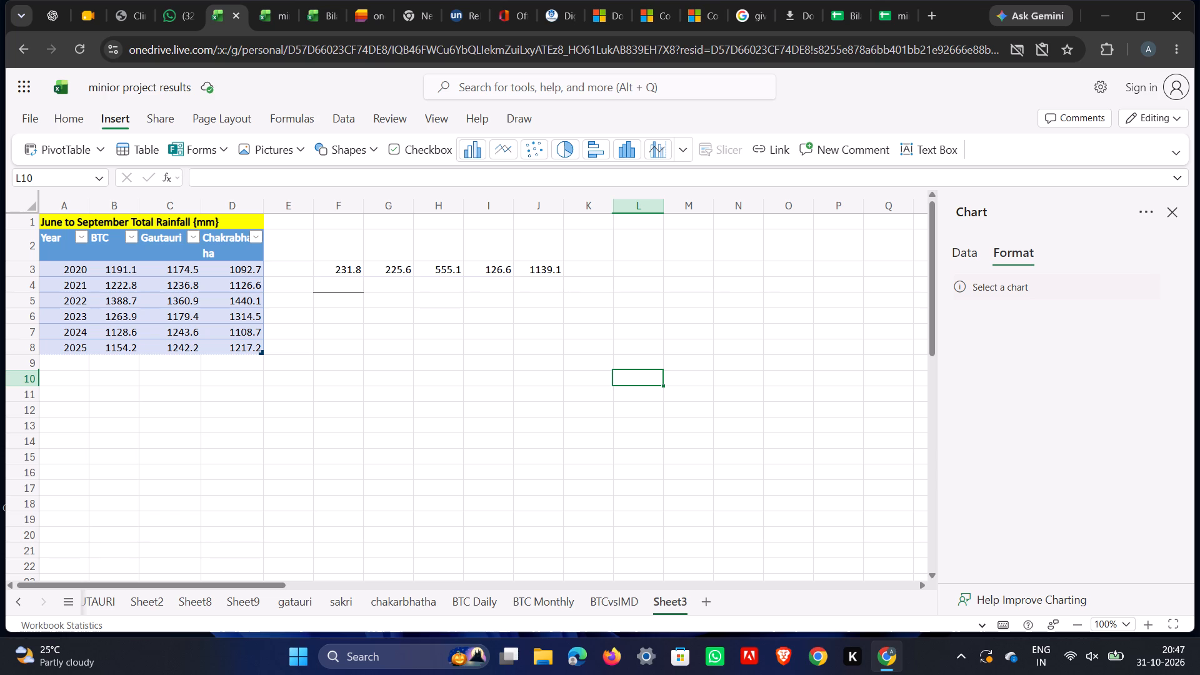
{"action": "left_click", "coordinate": [529, 272]}
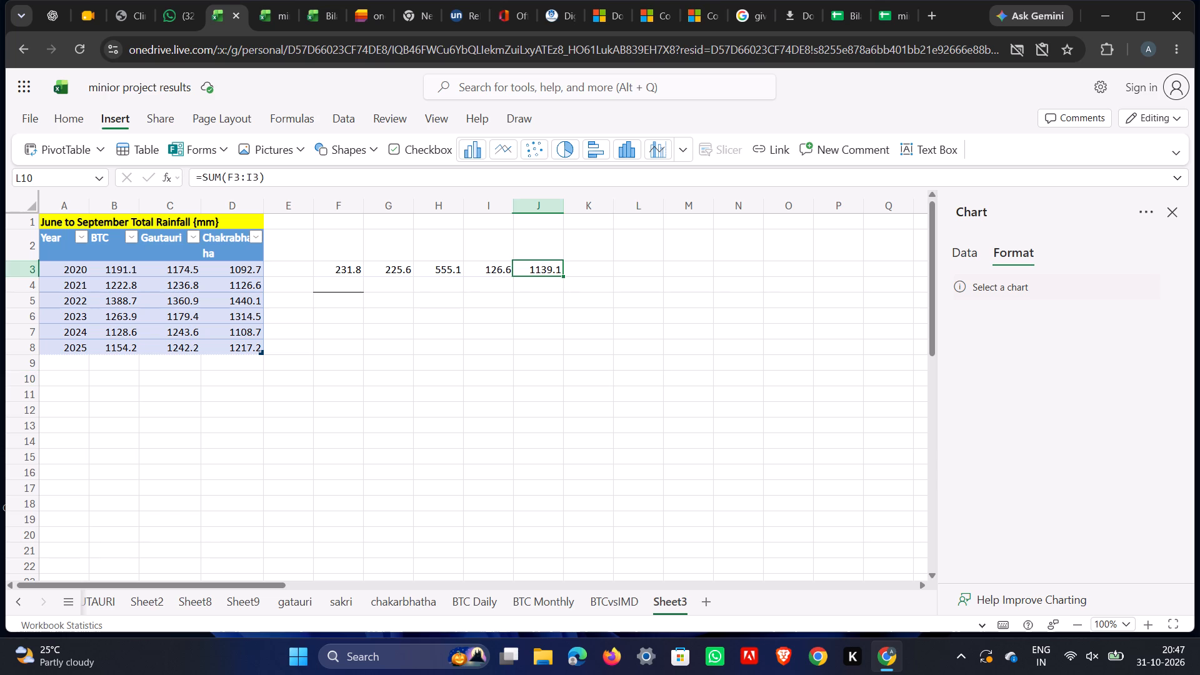
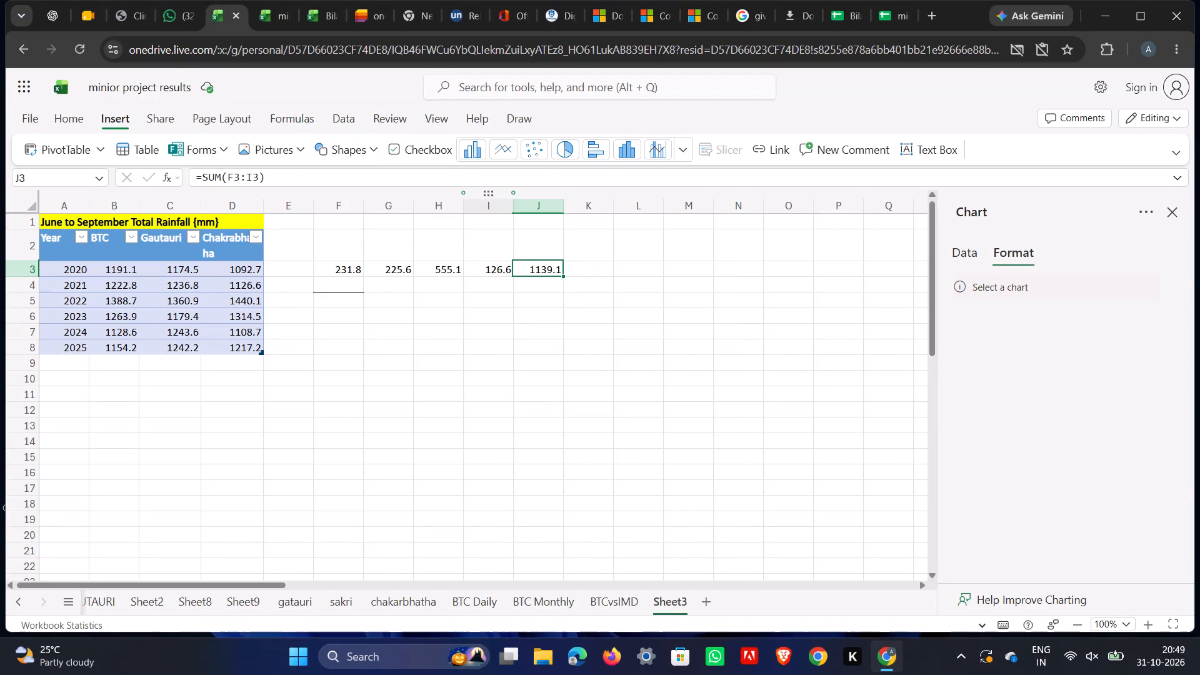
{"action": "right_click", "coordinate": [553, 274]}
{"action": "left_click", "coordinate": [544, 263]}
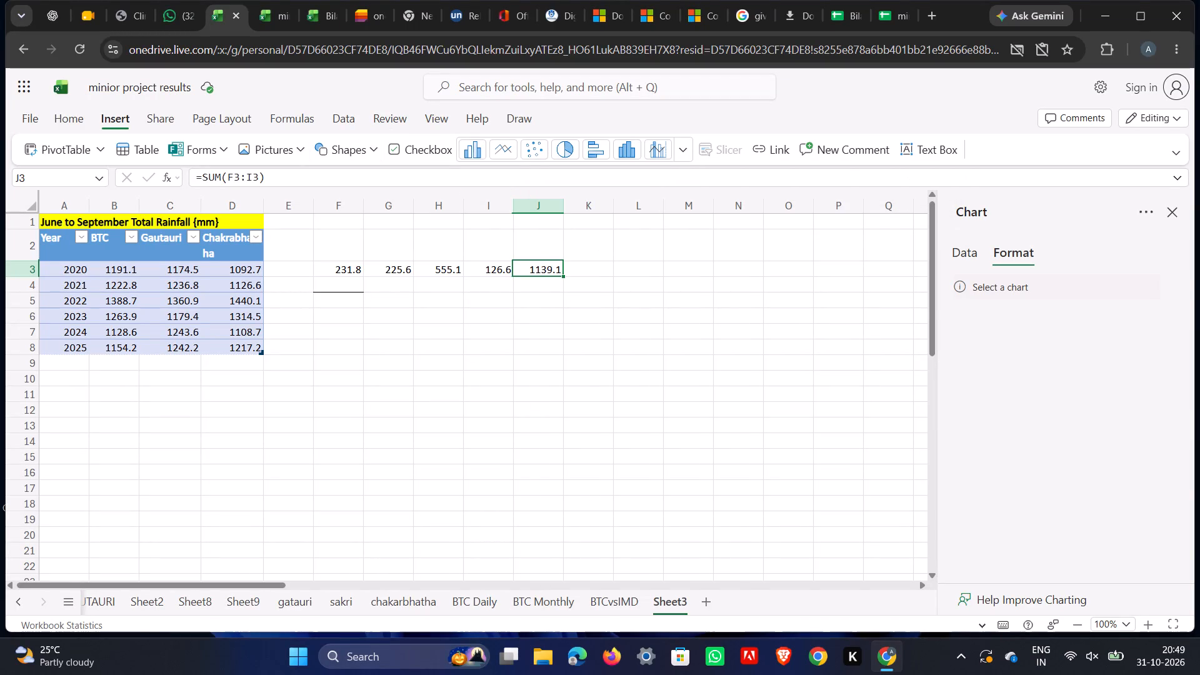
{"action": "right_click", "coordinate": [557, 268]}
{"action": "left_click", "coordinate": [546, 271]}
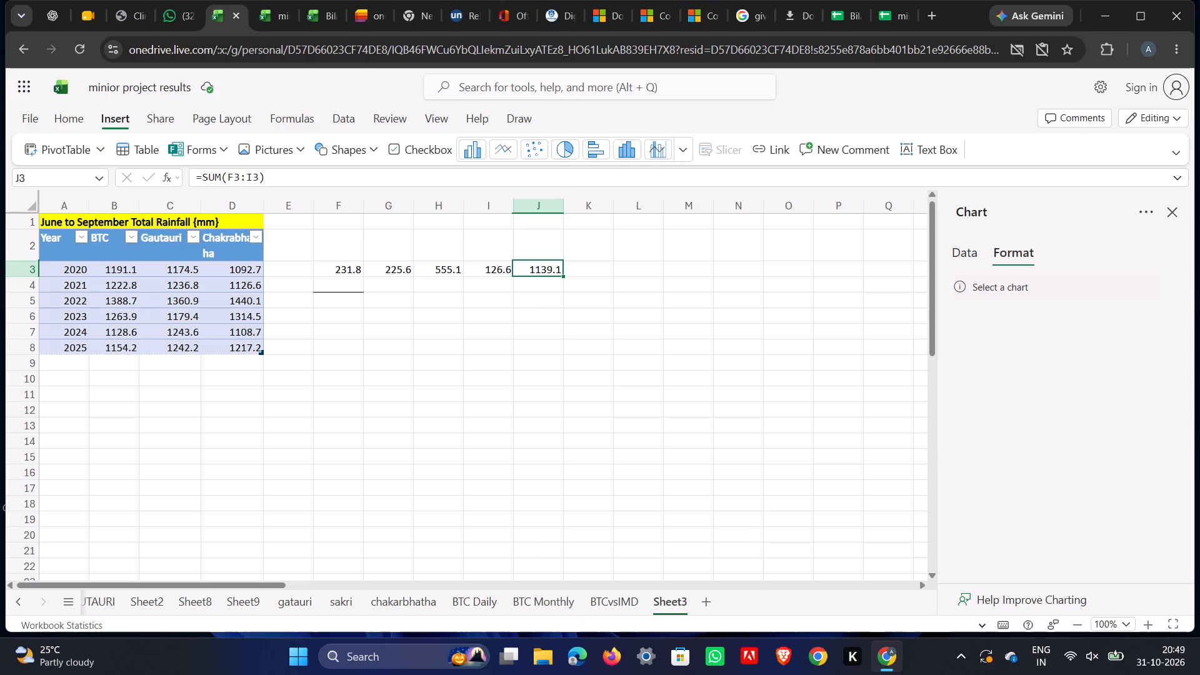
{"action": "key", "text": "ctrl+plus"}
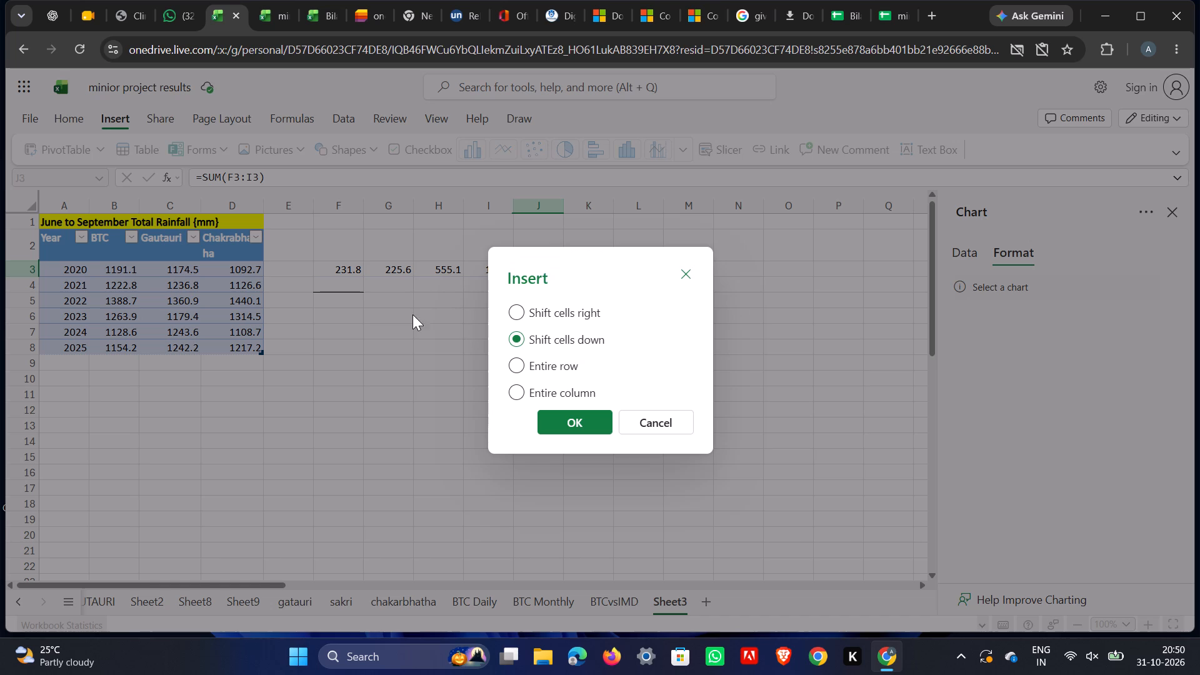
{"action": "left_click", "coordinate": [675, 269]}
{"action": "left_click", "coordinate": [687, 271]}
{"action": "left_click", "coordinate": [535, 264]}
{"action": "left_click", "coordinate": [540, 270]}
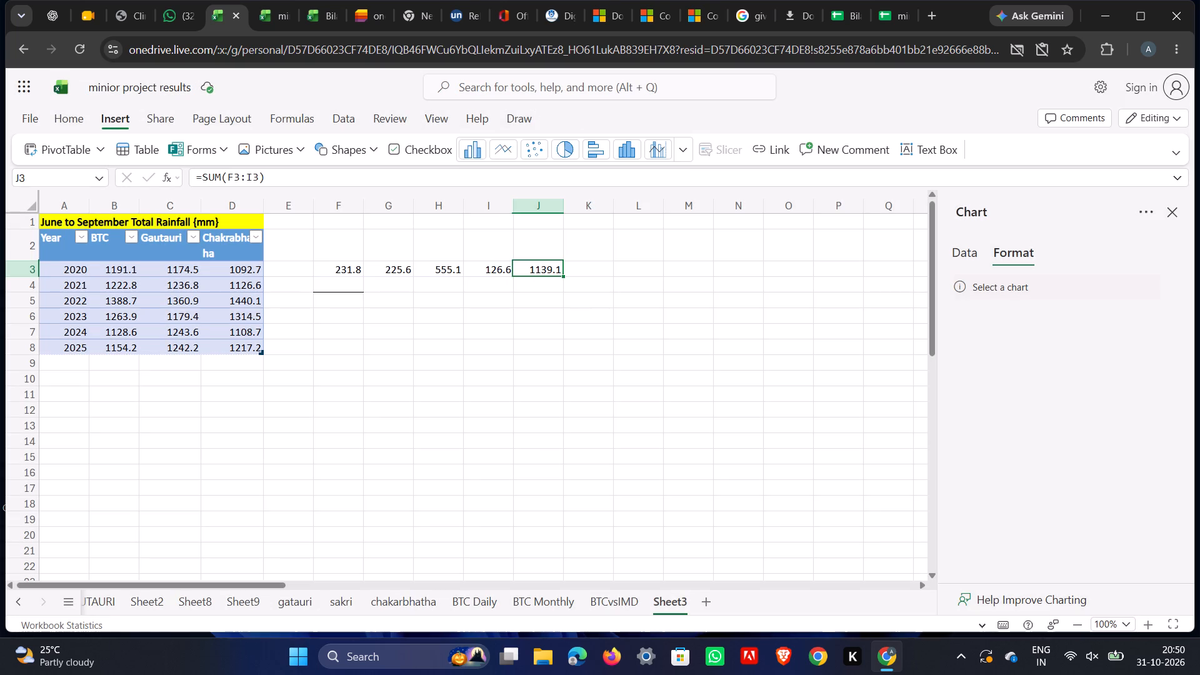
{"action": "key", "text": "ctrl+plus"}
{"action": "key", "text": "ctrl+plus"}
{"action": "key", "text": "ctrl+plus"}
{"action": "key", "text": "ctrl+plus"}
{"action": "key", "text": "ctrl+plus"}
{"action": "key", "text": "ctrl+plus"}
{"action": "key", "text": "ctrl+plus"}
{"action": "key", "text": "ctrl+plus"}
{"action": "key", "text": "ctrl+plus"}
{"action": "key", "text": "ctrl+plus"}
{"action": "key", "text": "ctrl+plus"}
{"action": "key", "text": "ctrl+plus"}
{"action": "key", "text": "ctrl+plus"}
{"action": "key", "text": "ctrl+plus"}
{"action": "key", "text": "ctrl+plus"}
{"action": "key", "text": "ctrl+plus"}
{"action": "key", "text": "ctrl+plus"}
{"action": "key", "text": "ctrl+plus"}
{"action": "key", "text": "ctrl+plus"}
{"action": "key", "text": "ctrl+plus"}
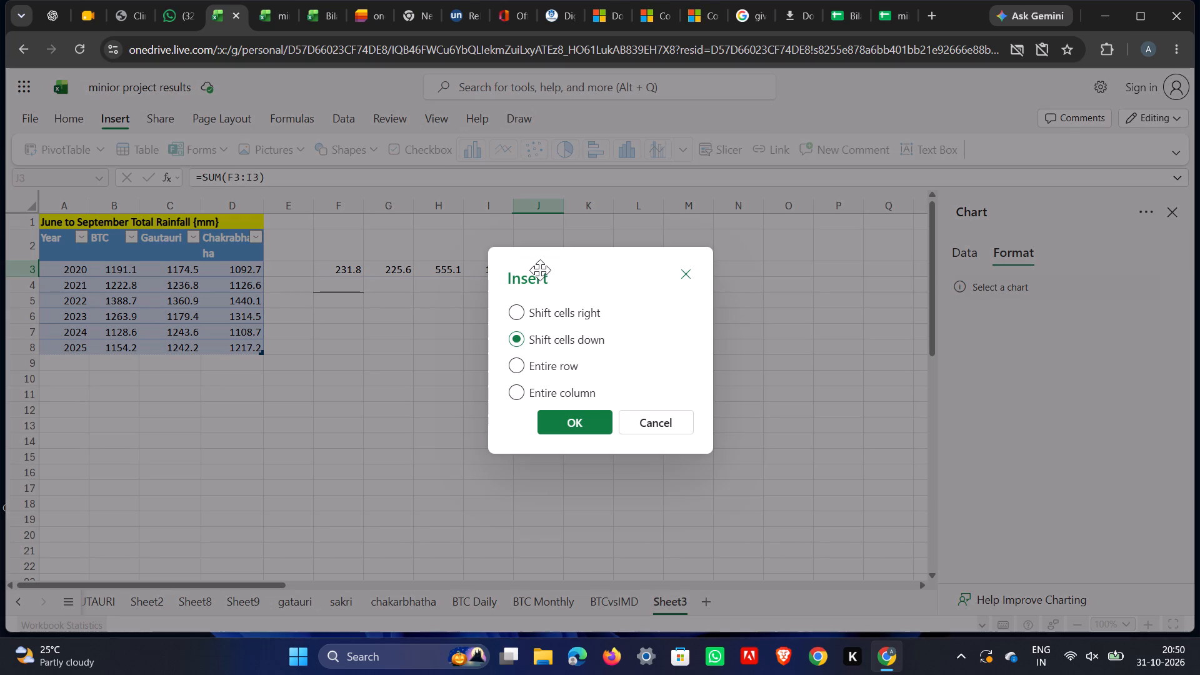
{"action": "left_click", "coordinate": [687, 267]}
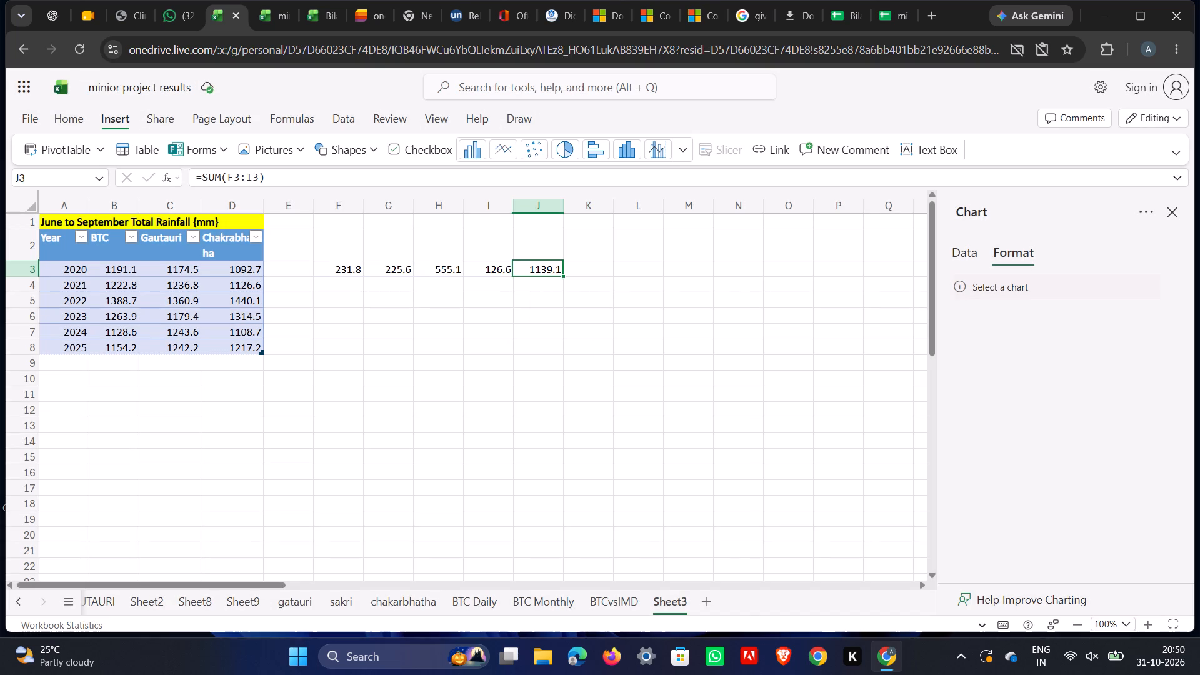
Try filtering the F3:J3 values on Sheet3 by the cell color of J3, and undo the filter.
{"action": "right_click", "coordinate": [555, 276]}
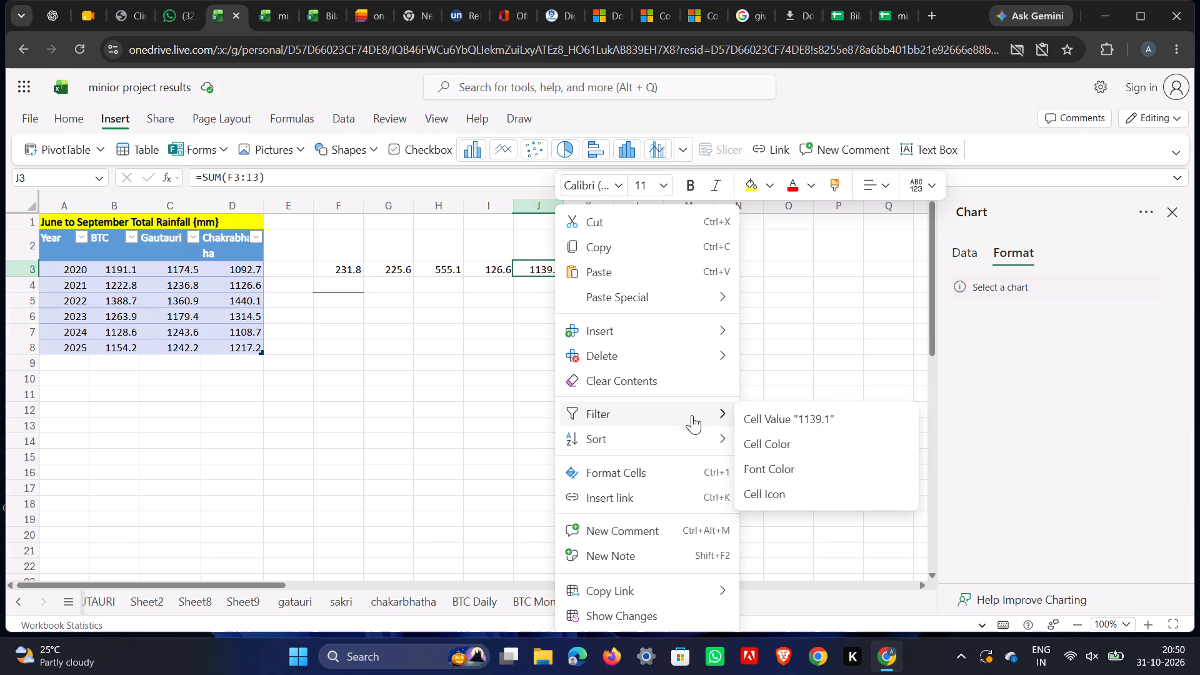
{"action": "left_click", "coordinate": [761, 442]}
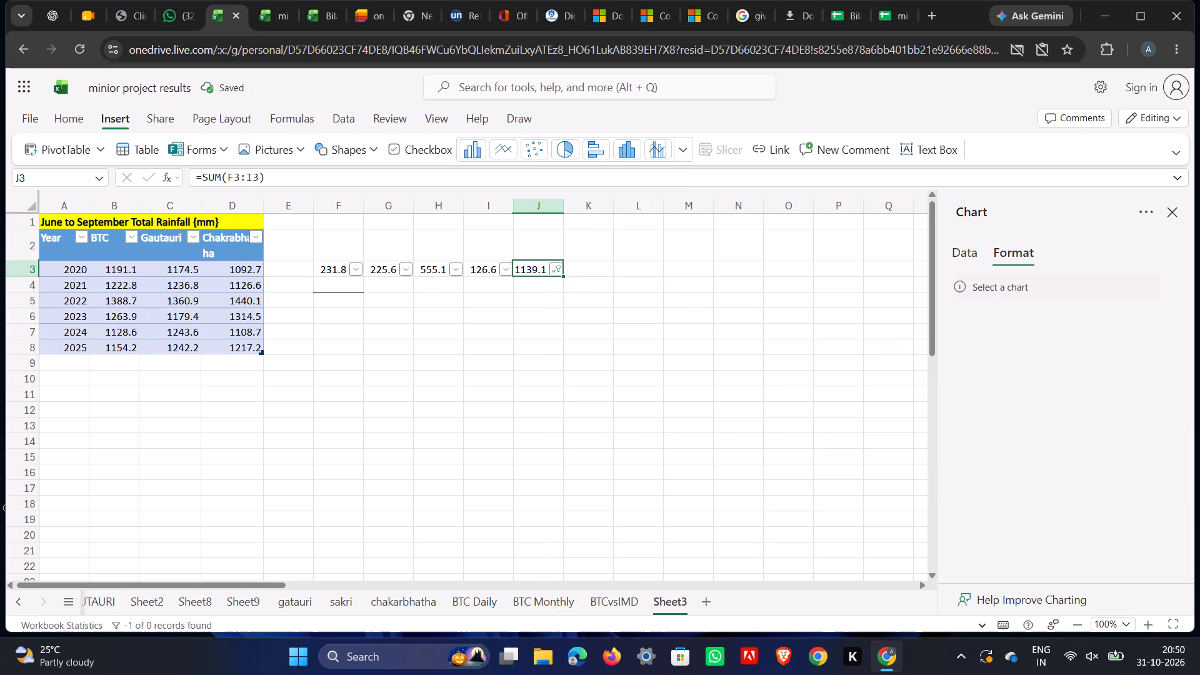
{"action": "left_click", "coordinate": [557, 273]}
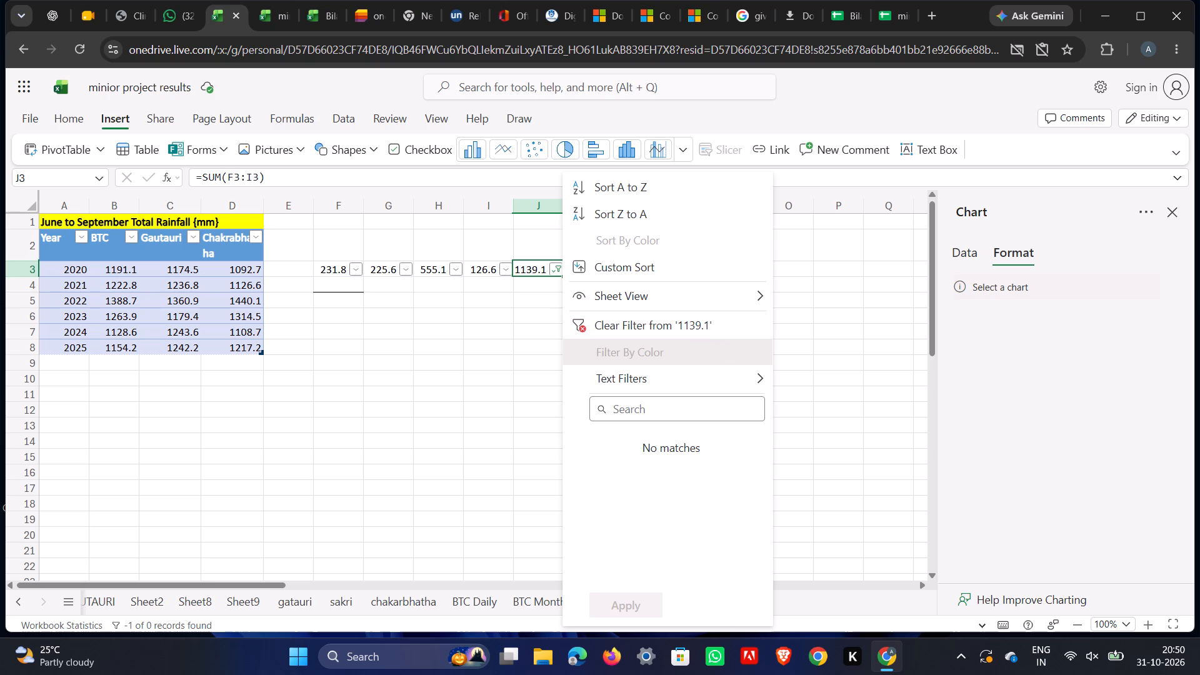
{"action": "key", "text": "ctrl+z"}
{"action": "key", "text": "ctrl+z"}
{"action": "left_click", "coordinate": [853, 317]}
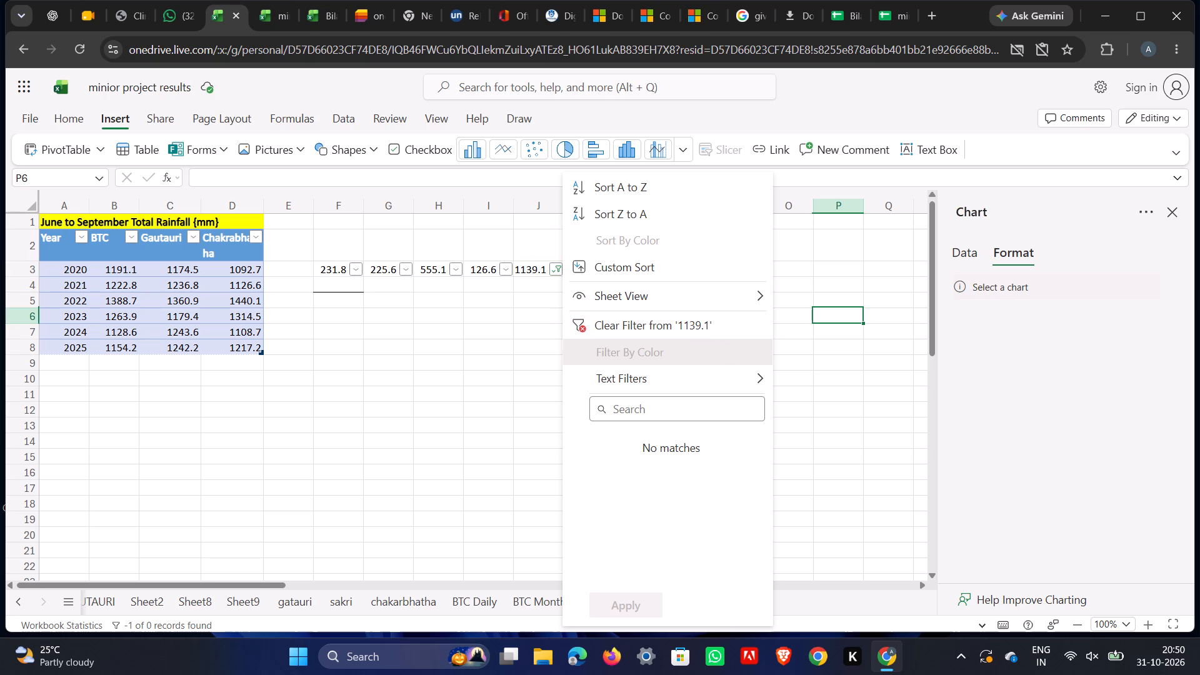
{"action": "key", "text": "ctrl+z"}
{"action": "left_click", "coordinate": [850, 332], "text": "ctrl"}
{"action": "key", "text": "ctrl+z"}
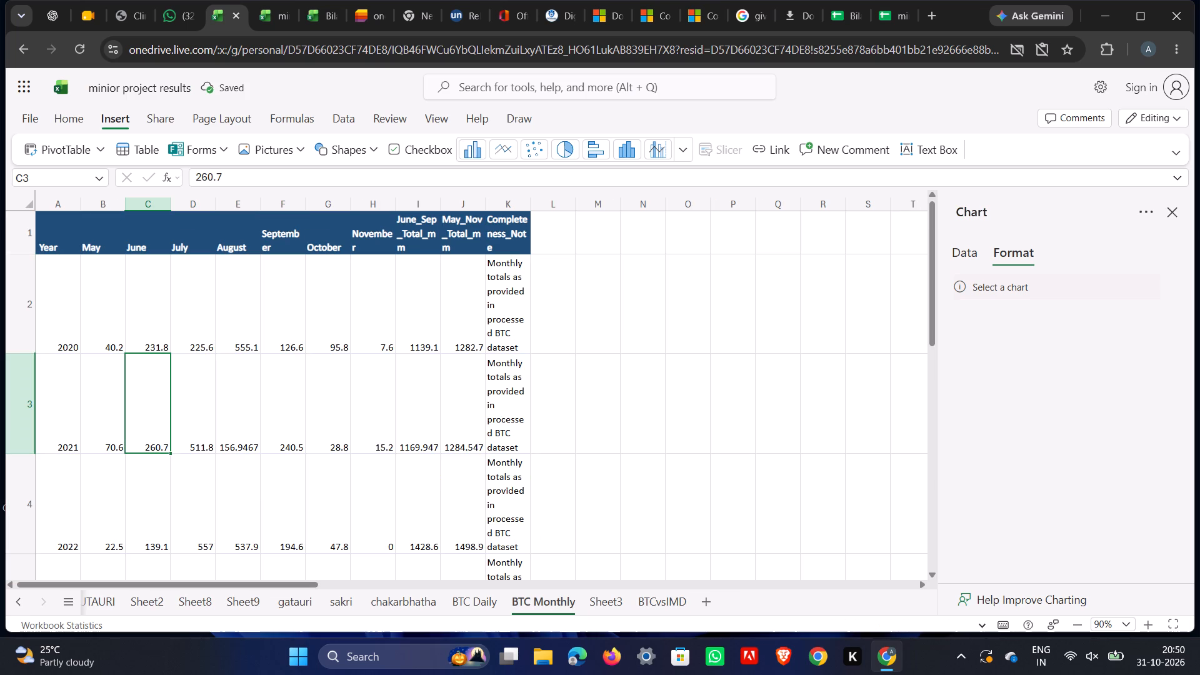
{"action": "left_click_drag", "start_coordinate": [151, 431], "coordinate": [289, 443]}
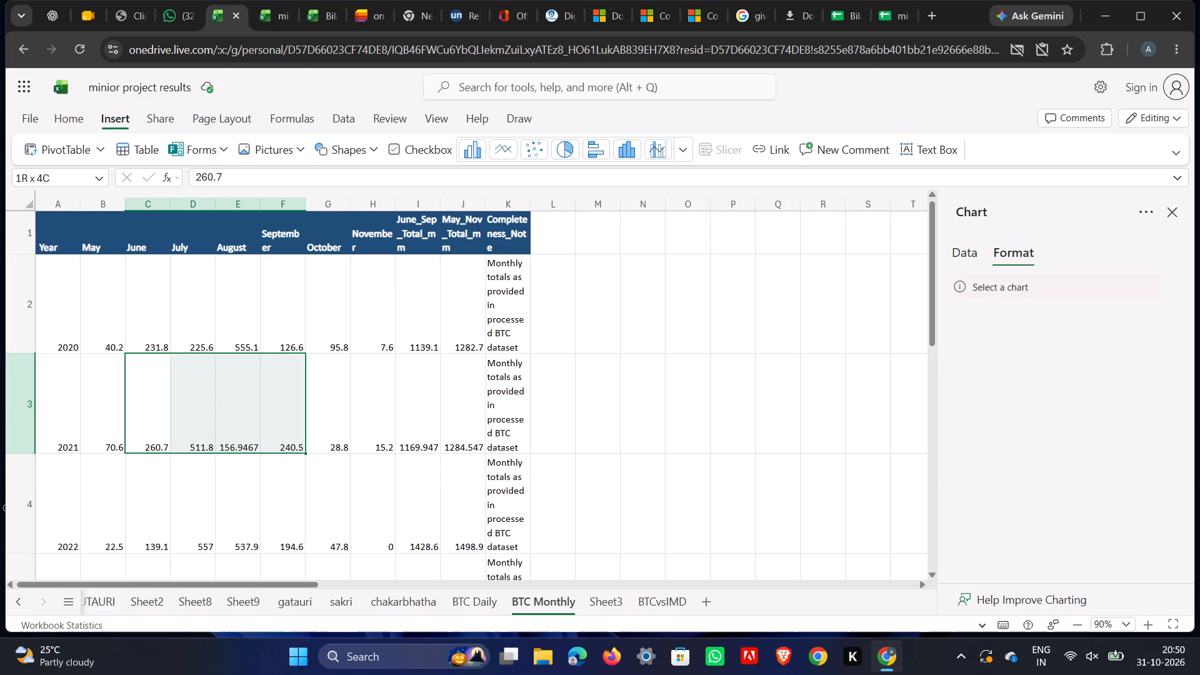
{"action": "left_click_drag", "start_coordinate": [289, 443], "coordinate": [289, 442]}
{"action": "key", "text": "ctrl+c"}
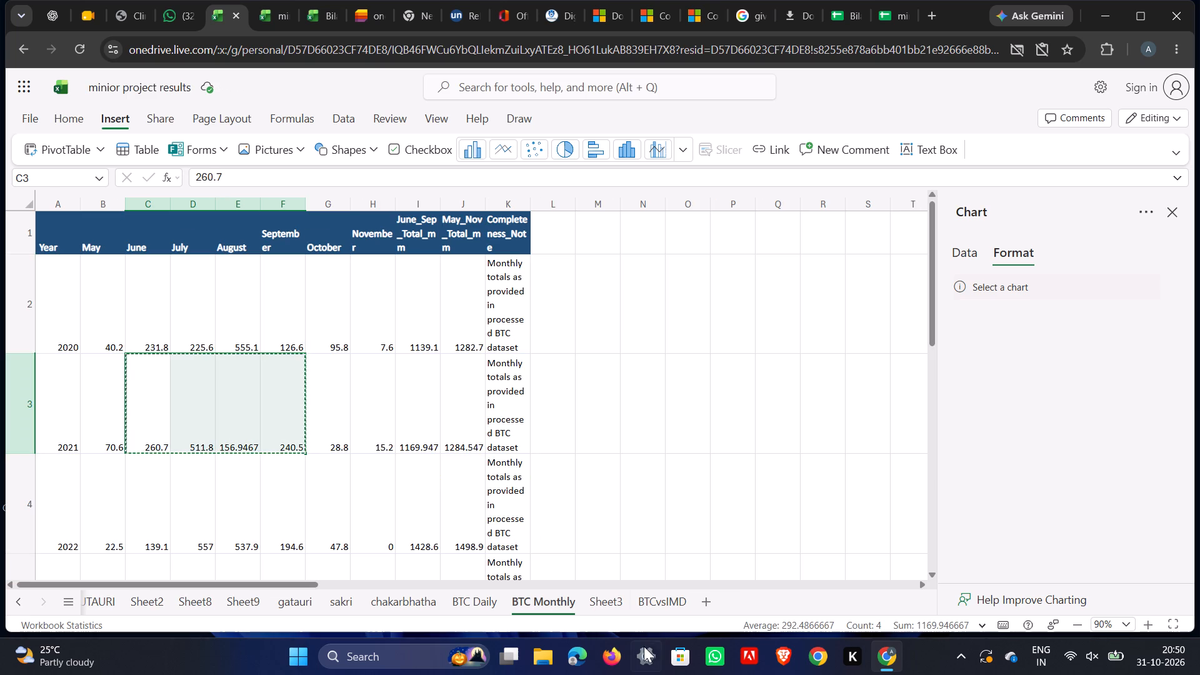
{"action": "left_click", "coordinate": [584, 596]}
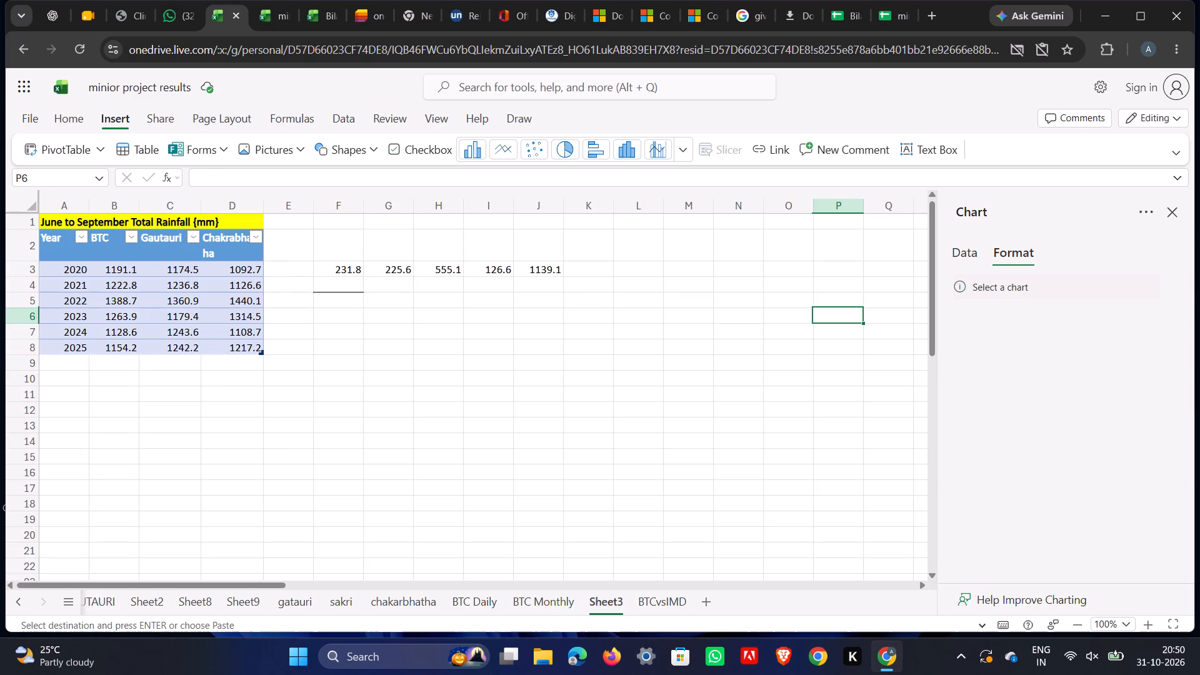
{"action": "left_click_drag", "start_coordinate": [352, 288], "coordinate": [539, 289]}
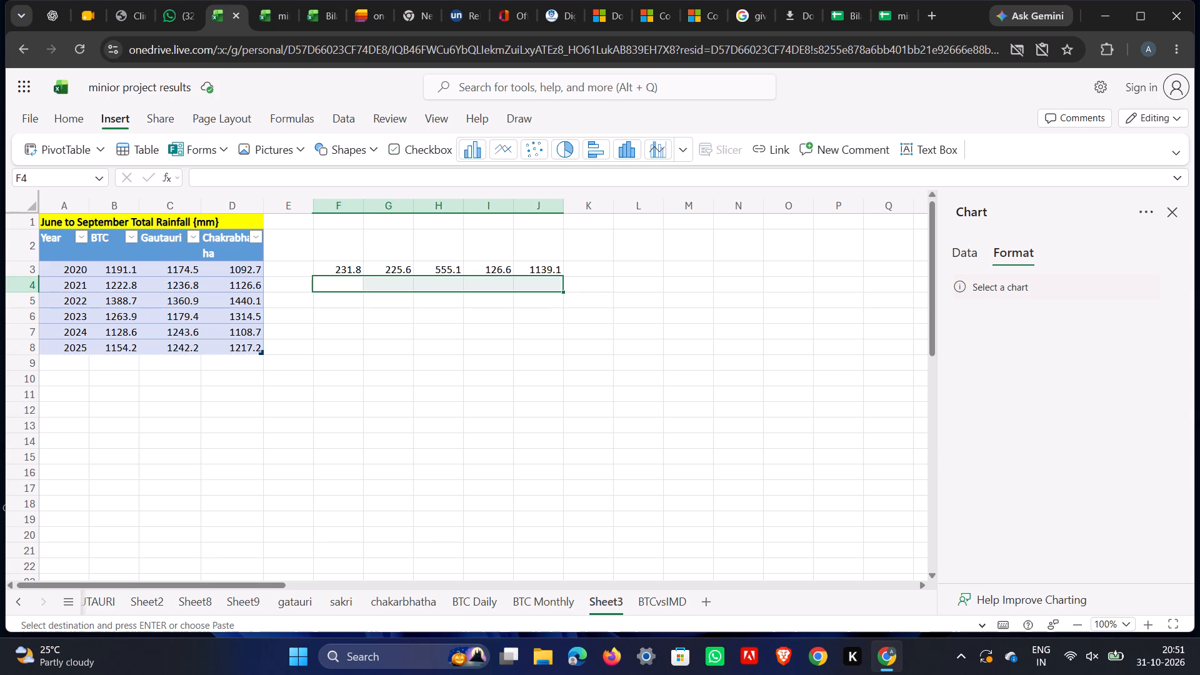
{"action": "key", "text": "ctrl+v"}
{"action": "left_click_drag", "start_coordinate": [539, 289], "coordinate": [547, 296], "text": "ctrl"}
{"action": "left_click", "coordinate": [605, 344]}
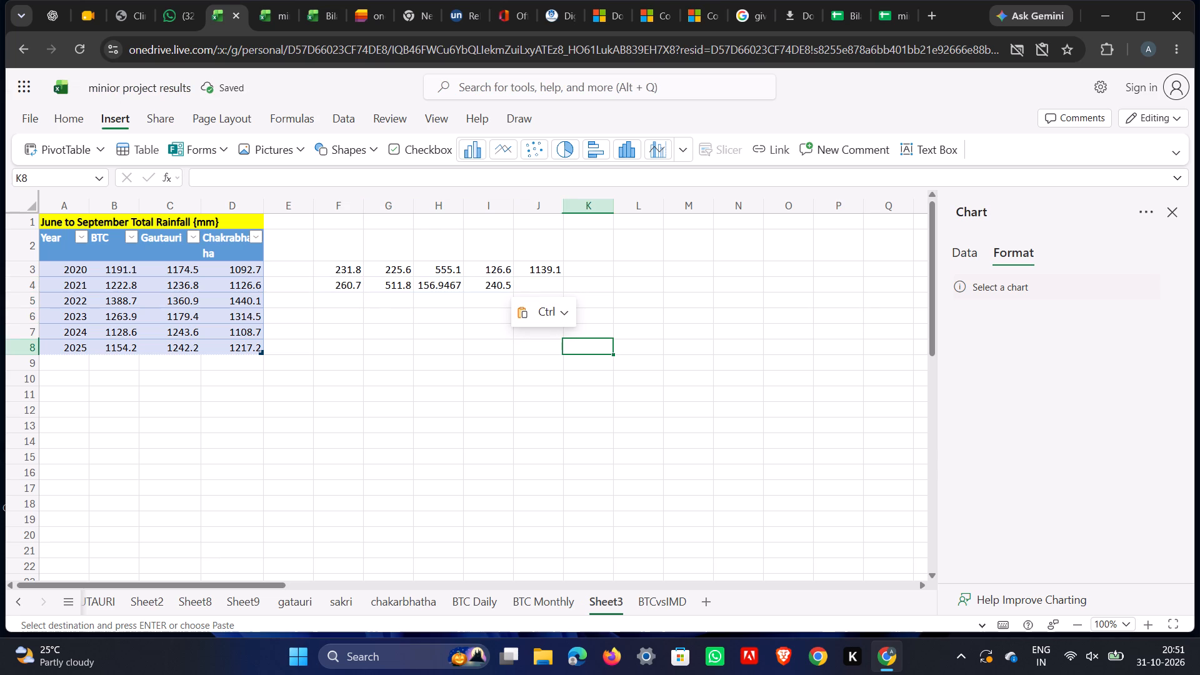
Check the sum of the 2021 values in F4:I4 on Sheet3 against the June to September total on BTC Monthly.
{"action": "left_click", "coordinate": [554, 601]}
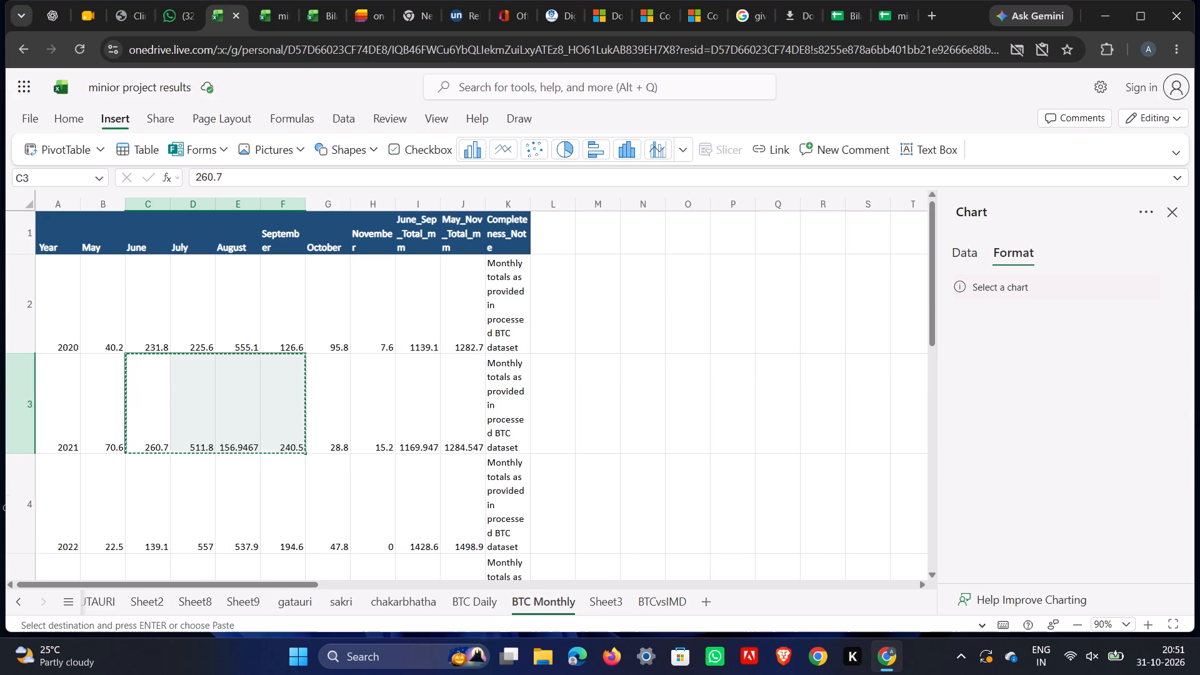
{"action": "left_click", "coordinate": [602, 607]}
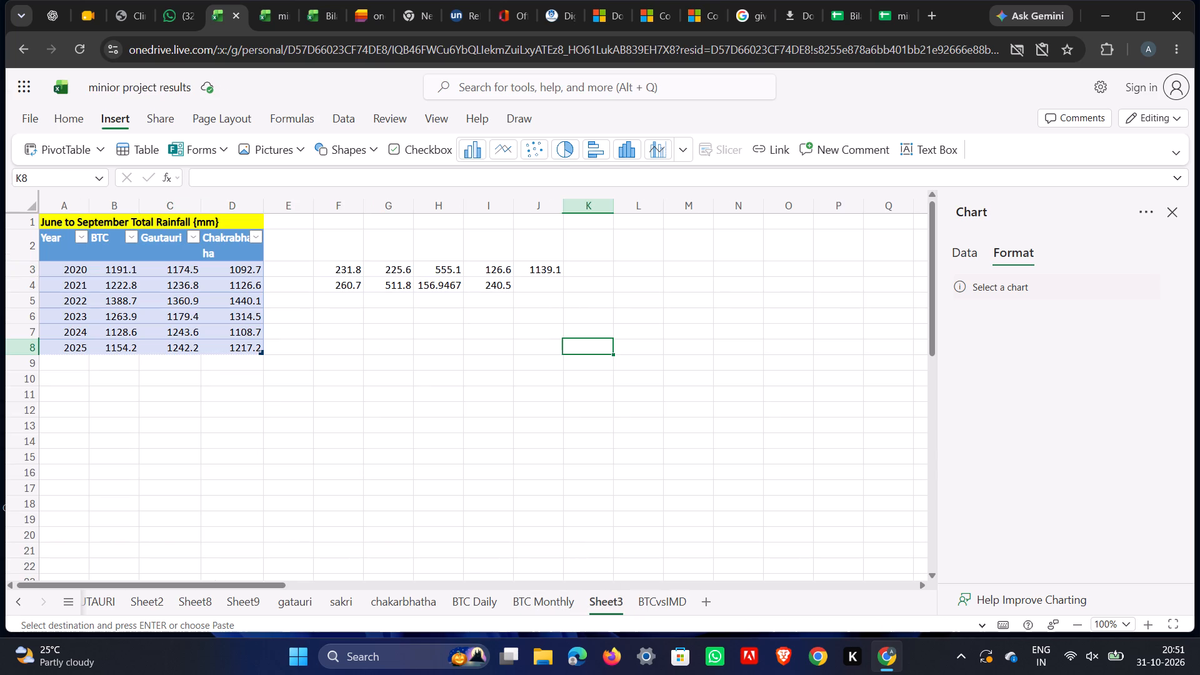
{"action": "left_click_drag", "start_coordinate": [338, 287], "coordinate": [482, 290]}
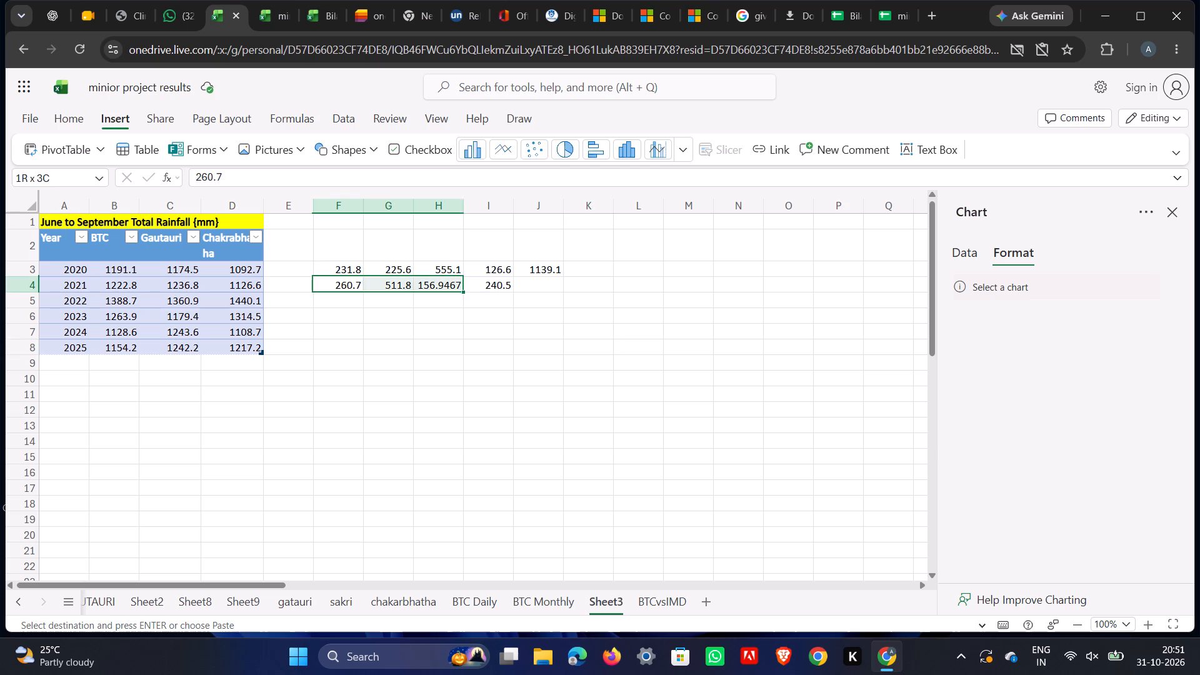
{"action": "left_click_drag", "start_coordinate": [482, 290], "coordinate": [494, 290]}
{"action": "left_click", "coordinate": [542, 614]}
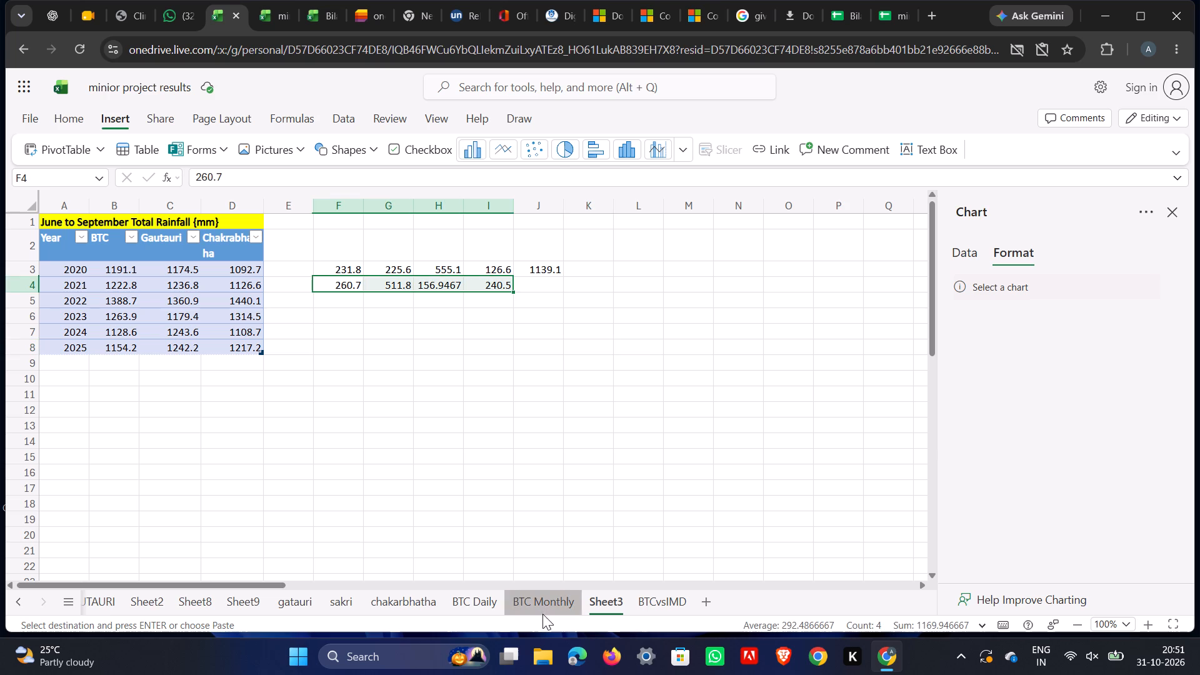
{"action": "left_click", "coordinate": [256, 459]}
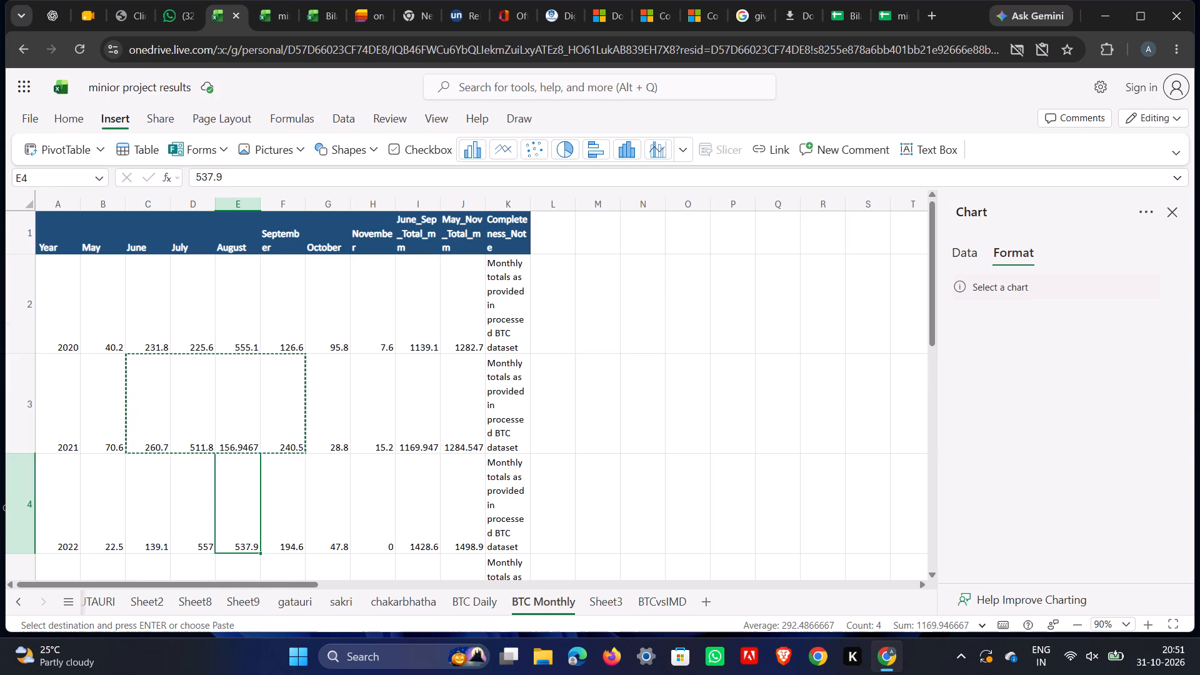
{"action": "left_click", "coordinate": [639, 471]}
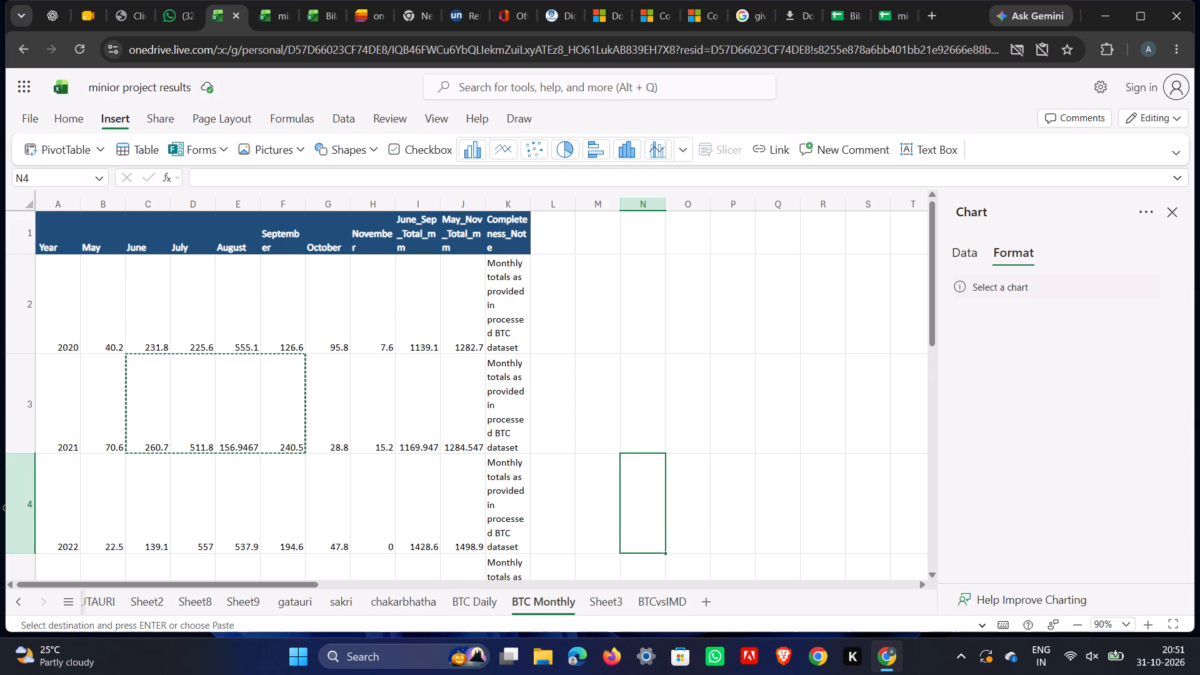
{"action": "left_click", "coordinate": [486, 599]}
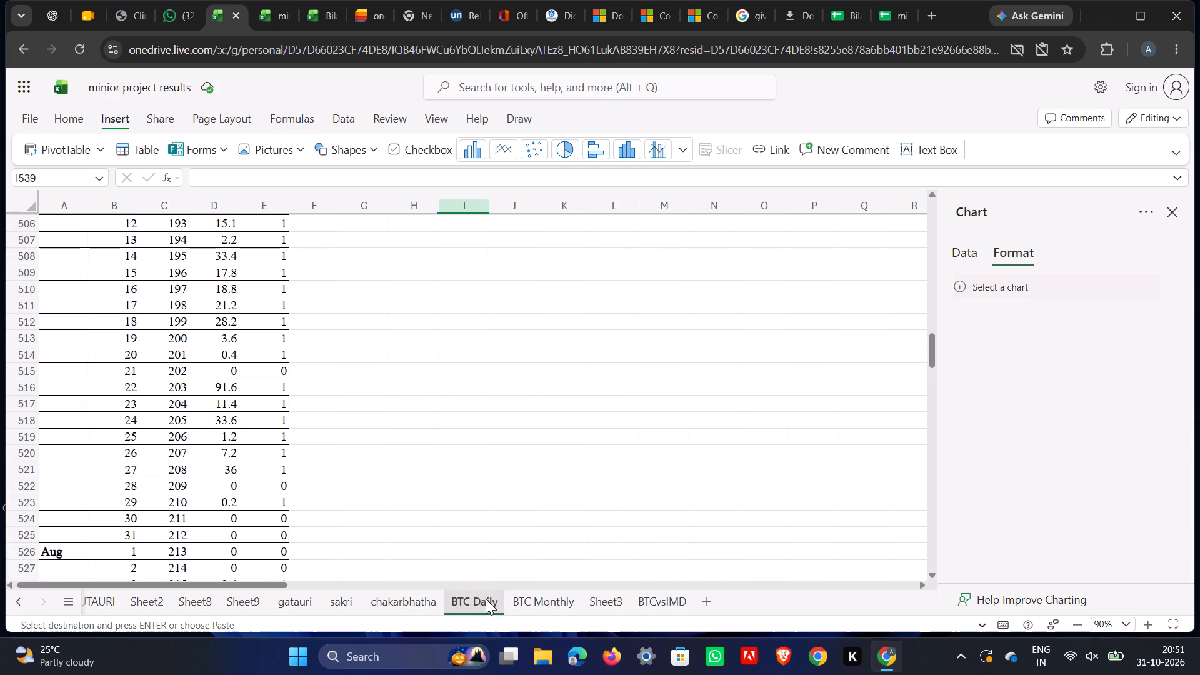
{"action": "left_click", "coordinate": [529, 604]}
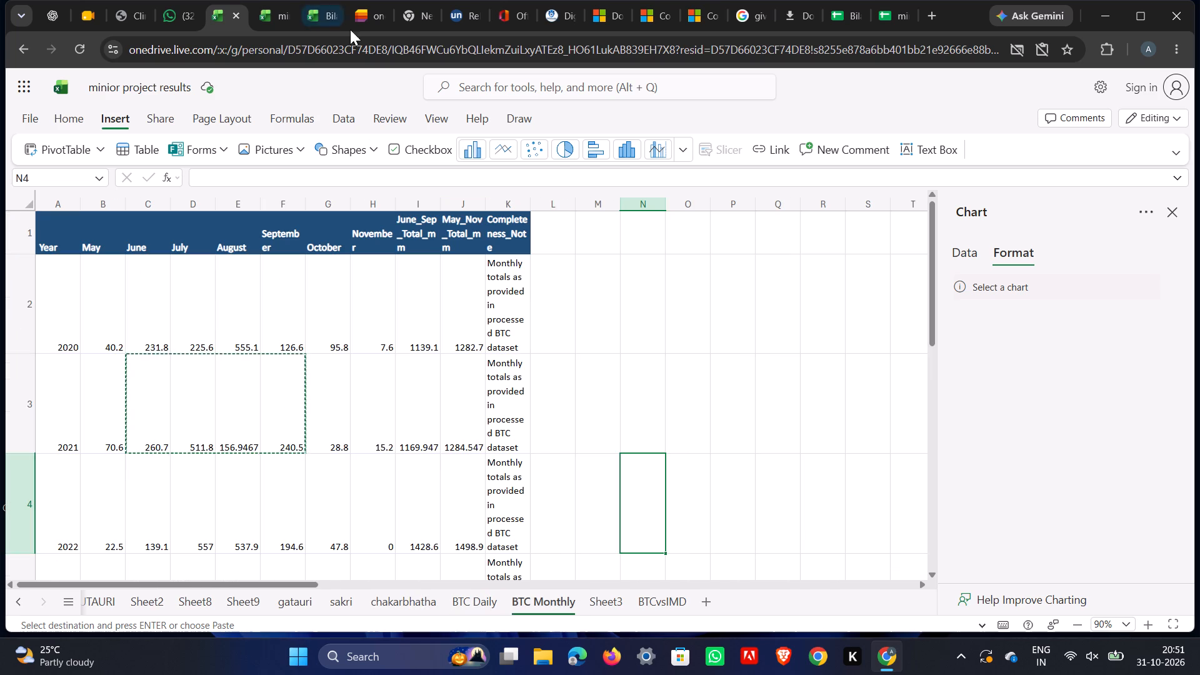
Switch to the minior project results (2) 1 workbook and view the daily rainfall on Sheet4 and monthly totals on Sheet6.
{"action": "left_click", "coordinate": [280, 10]}
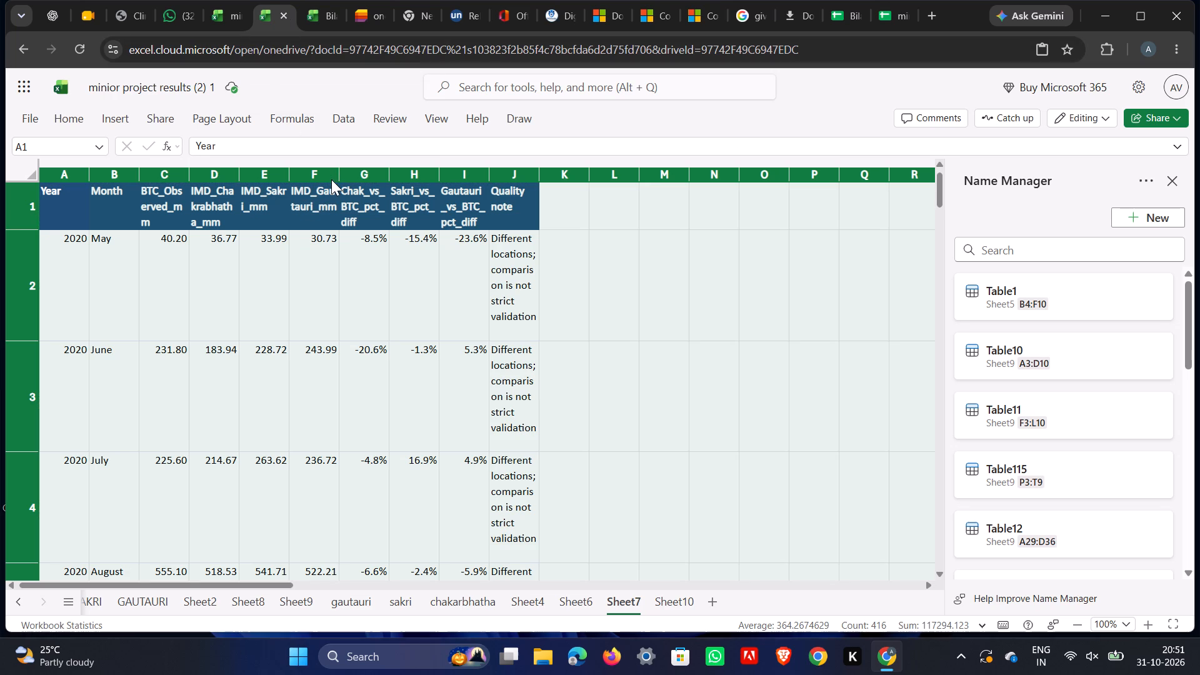
{"action": "left_click", "coordinate": [533, 601]}
{"action": "left_click", "coordinate": [533, 601]}
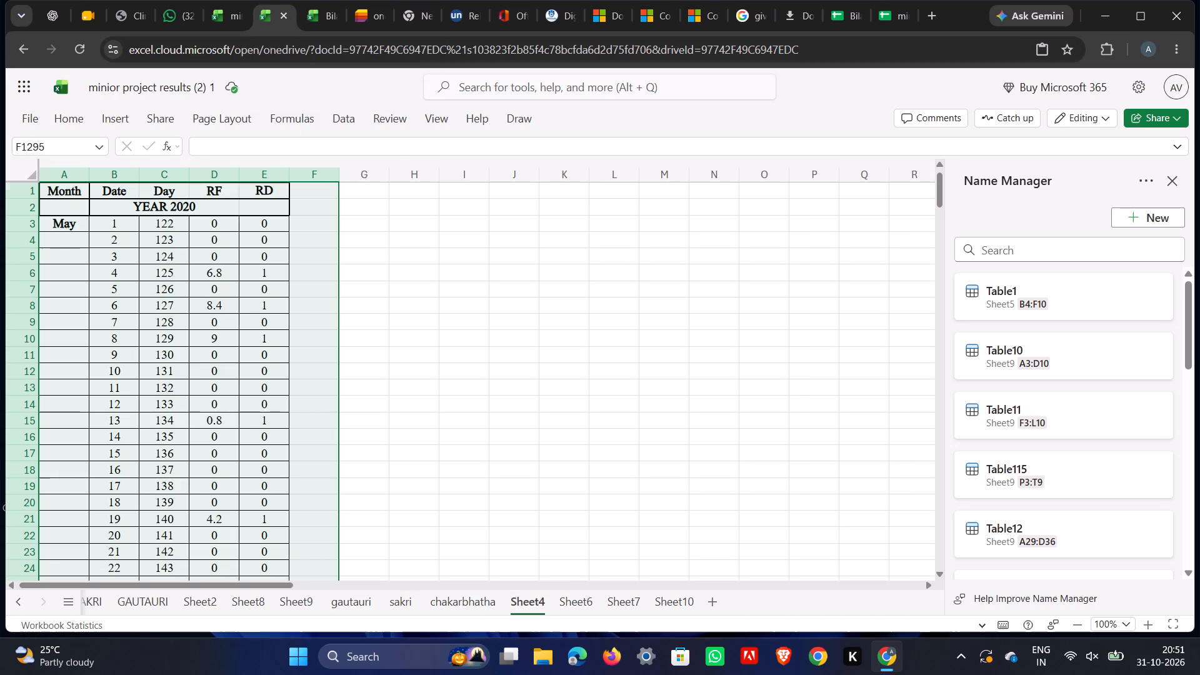
{"action": "left_click", "coordinate": [463, 403]}
{"action": "scroll", "coordinate": [352, 406], "scroll_direction": "down", "scroll_amount": 10}
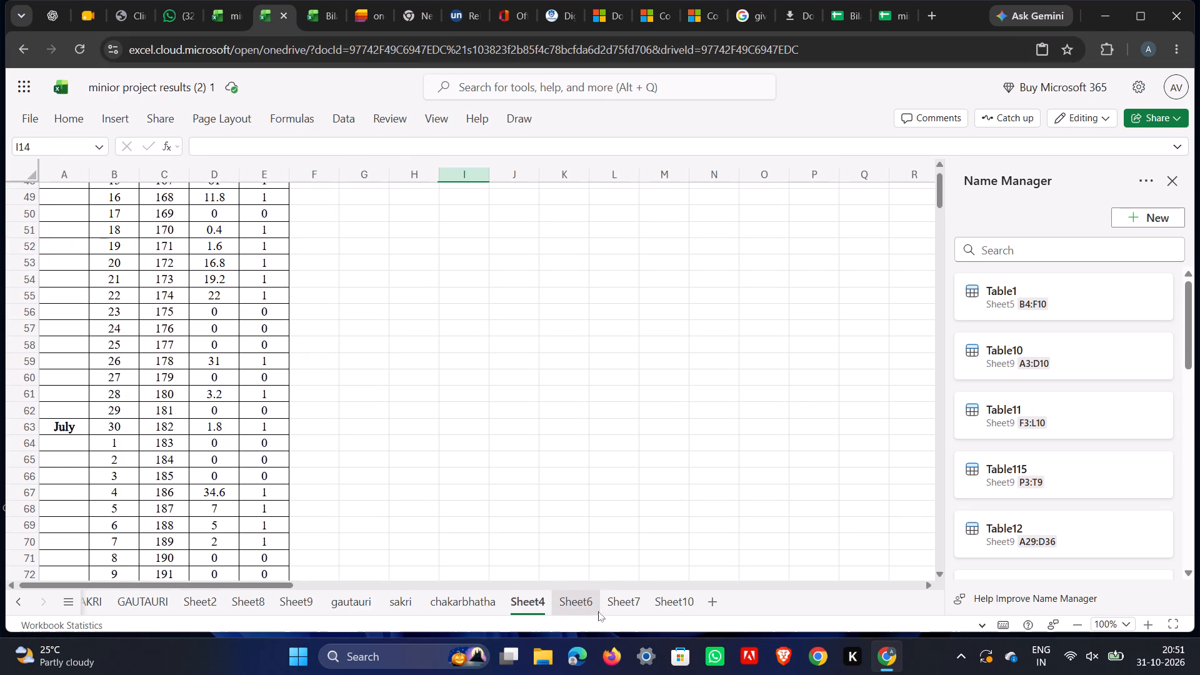
{"action": "left_click", "coordinate": [581, 603]}
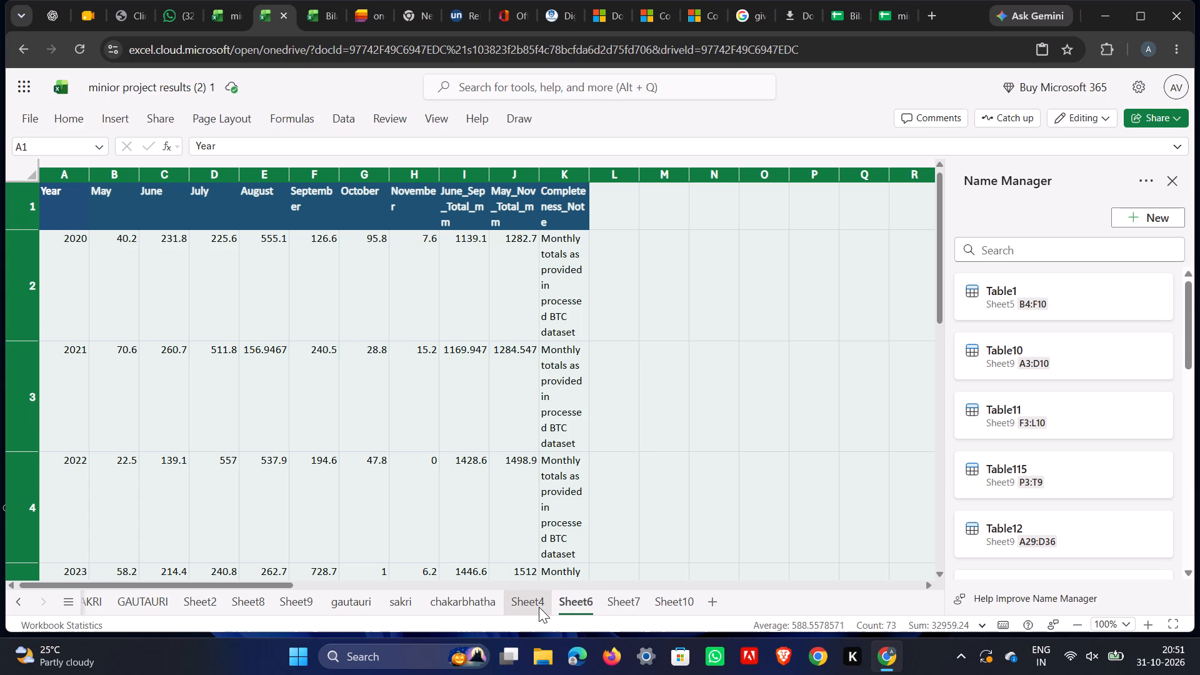
Look through the daily rainfall records on Sheet4 to find the start of August 2021.
{"action": "scroll", "coordinate": [296, 485], "scroll_direction": "down", "scroll_amount": 10}
{"action": "scroll", "coordinate": [261, 428], "scroll_direction": "down", "scroll_amount": 2}
{"action": "scroll", "coordinate": [261, 428], "scroll_direction": "up", "scroll_amount": 2}
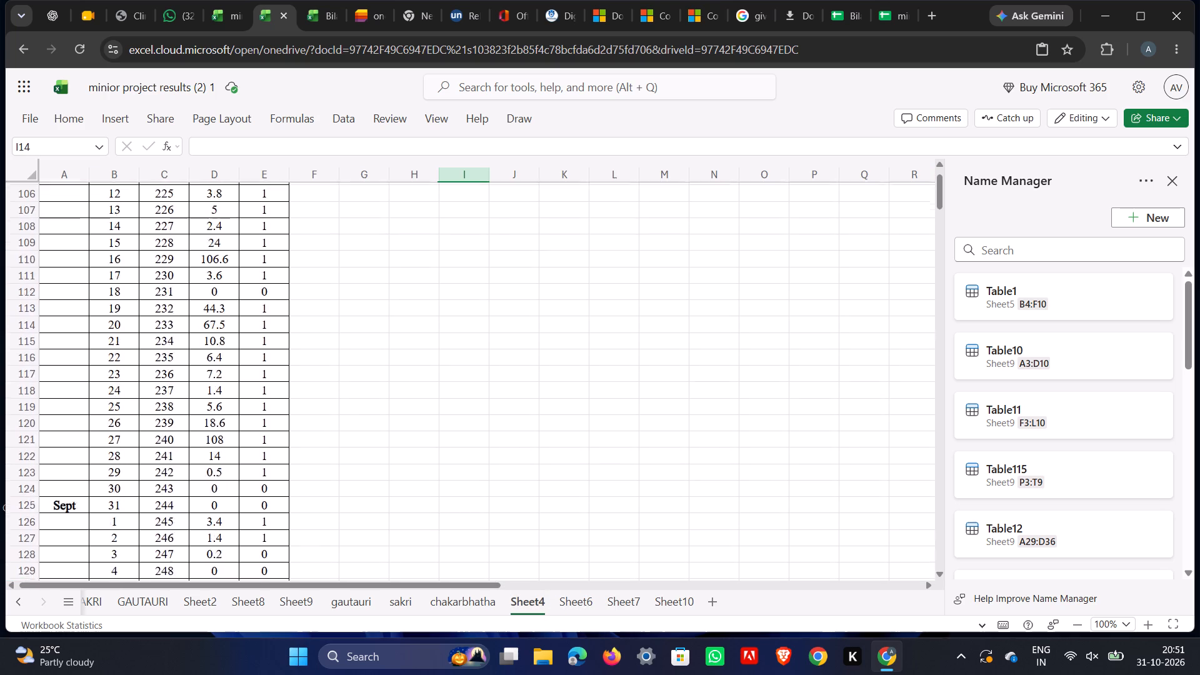
{"action": "scroll", "coordinate": [261, 428], "scroll_direction": "up", "scroll_amount": 3}
{"action": "scroll", "coordinate": [246, 377], "scroll_direction": "down", "scroll_amount": 19}
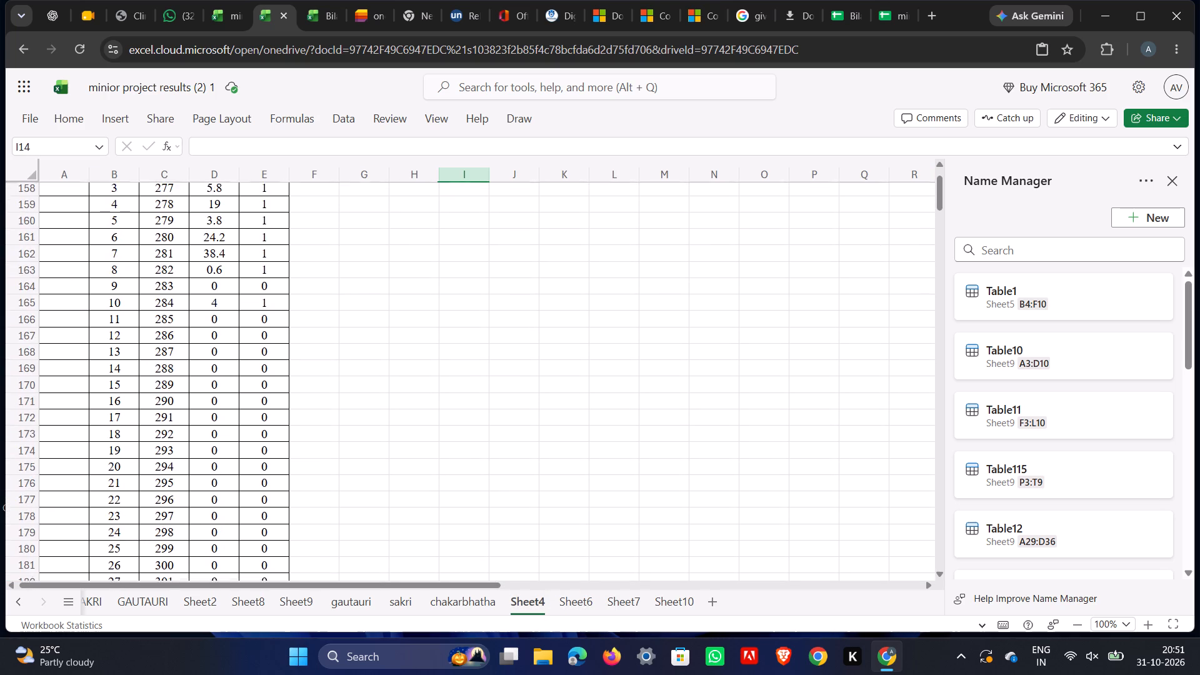
{"action": "scroll", "coordinate": [246, 389], "scroll_direction": "down", "scroll_amount": 17}
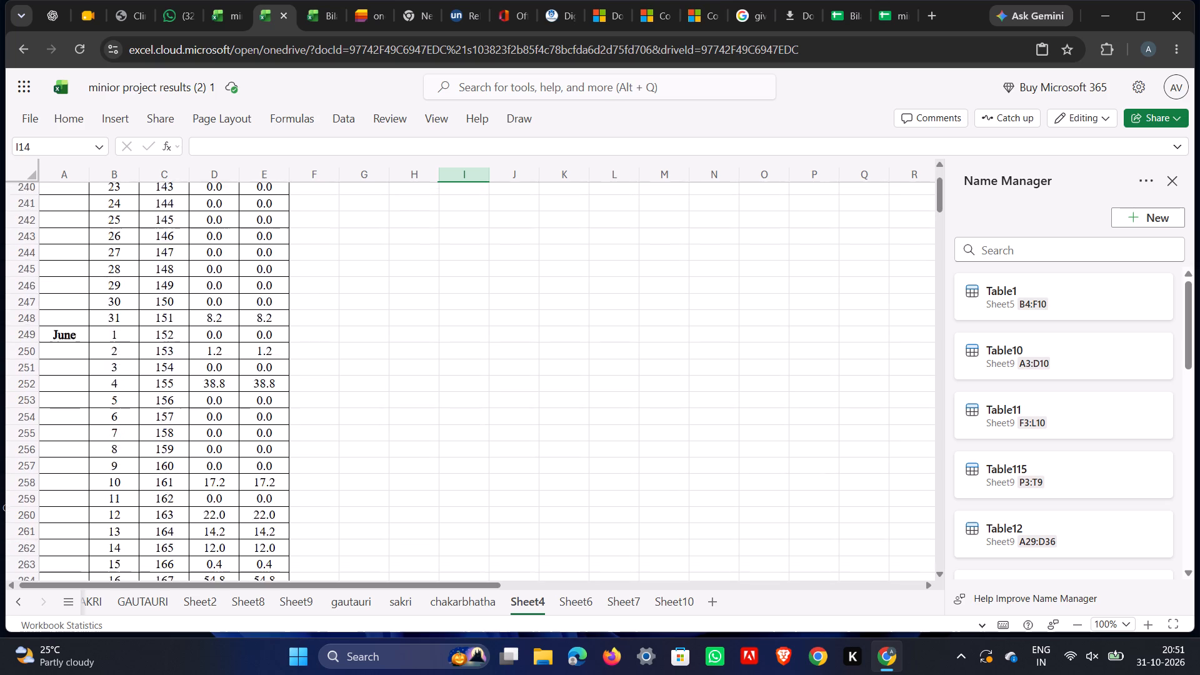
{"action": "scroll", "coordinate": [204, 364], "scroll_direction": "down", "scroll_amount": 12}
{"action": "scroll", "coordinate": [166, 314], "scroll_direction": "up", "scroll_amount": 2}
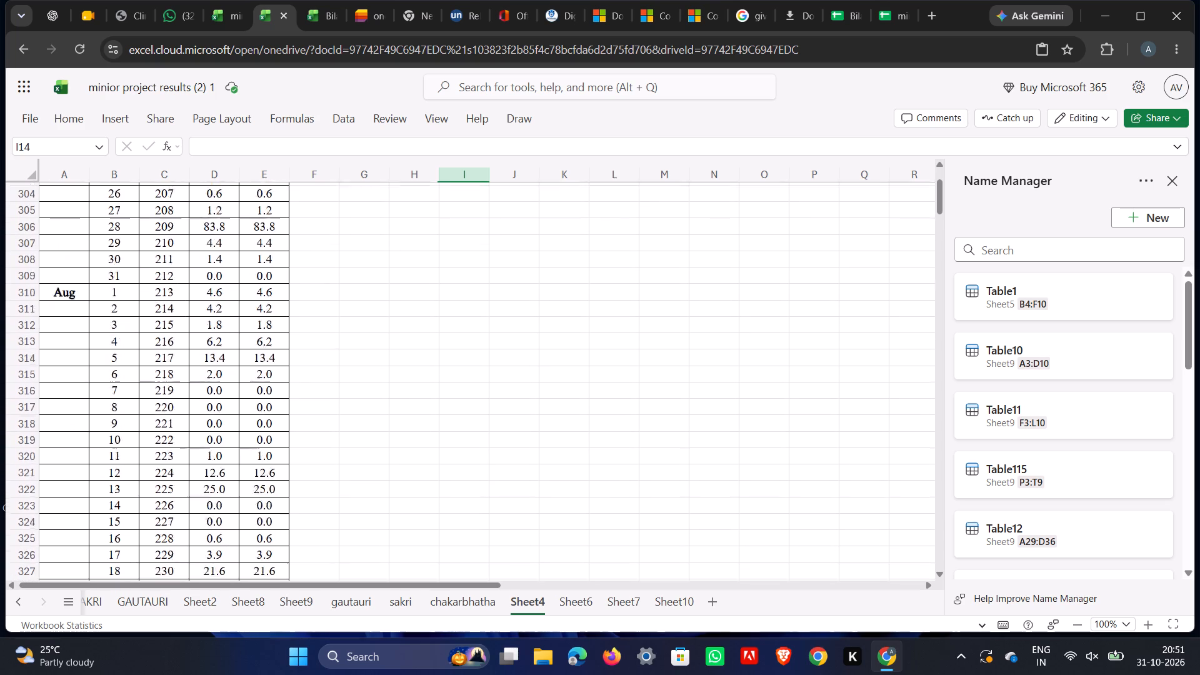
{"action": "left_click_drag", "start_coordinate": [91, 333], "coordinate": [122, 356]}
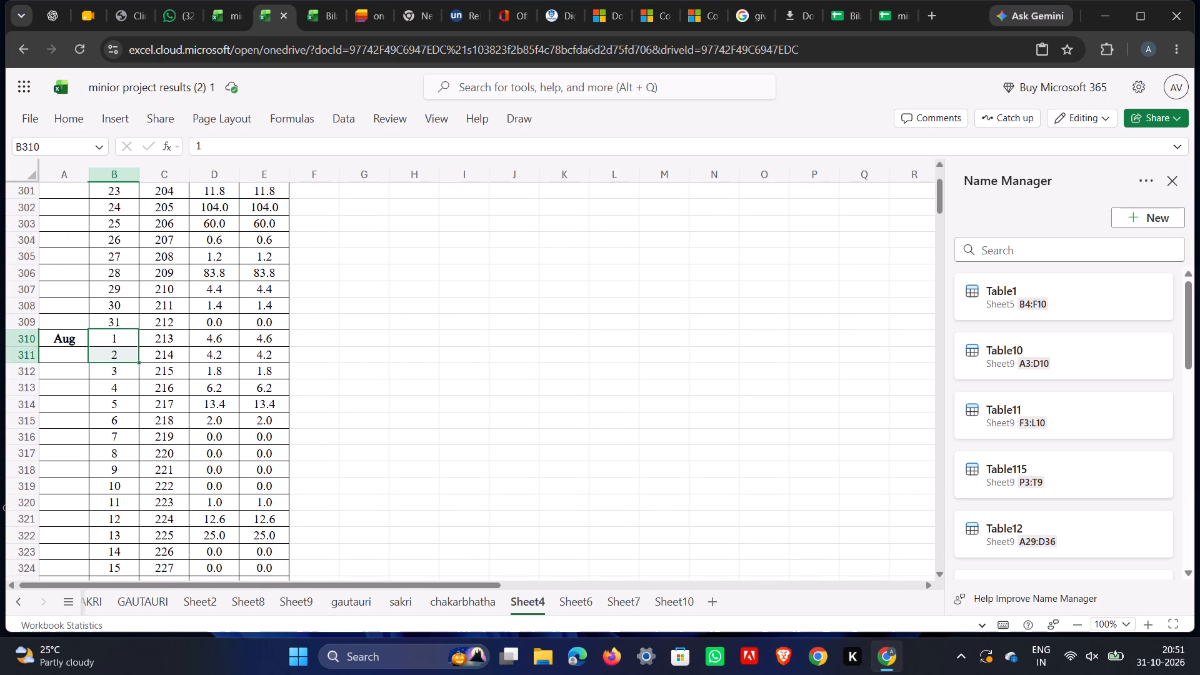
{"action": "left_click", "coordinate": [220, 343]}
Look back through the 2020 and 2021 daily records on Sheet4 to find the start of July 2021.
{"action": "scroll", "coordinate": [240, 311], "scroll_direction": "up", "scroll_amount": 7}
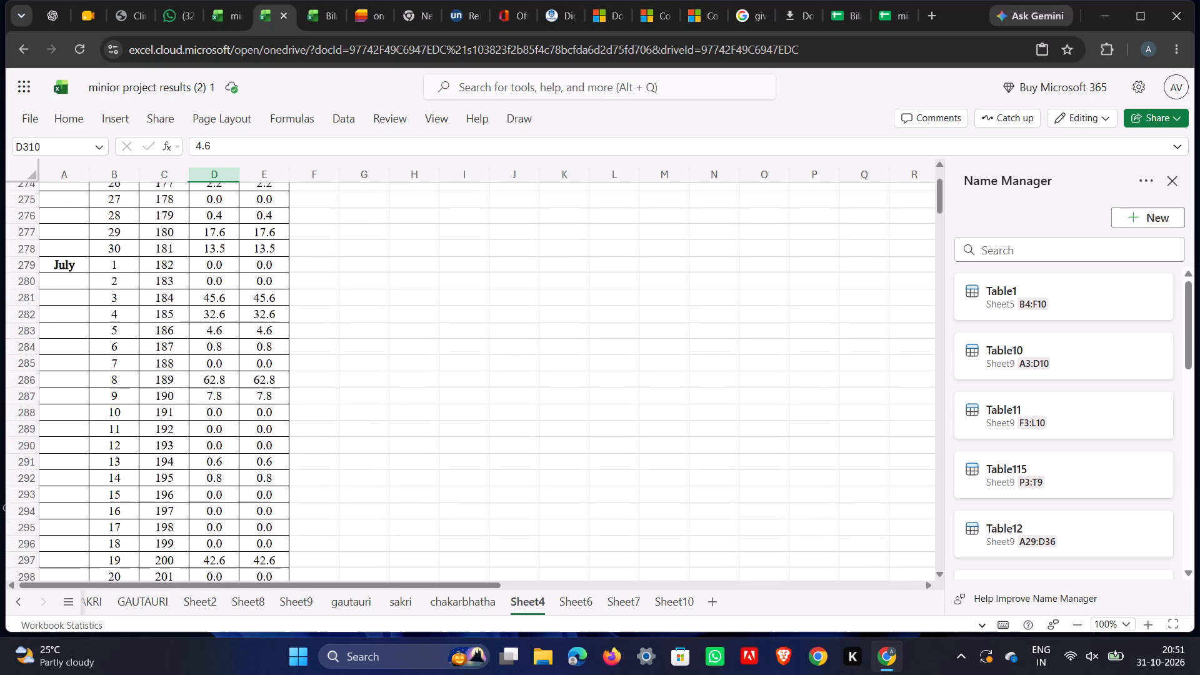
{"action": "scroll", "coordinate": [237, 290], "scroll_direction": "up", "scroll_amount": 3}
{"action": "scroll", "coordinate": [237, 301], "scroll_direction": "down", "scroll_amount": 3}
{"action": "scroll", "coordinate": [324, 447], "scroll_direction": "up", "scroll_amount": 20}
{"action": "scroll", "coordinate": [324, 447], "scroll_direction": "up", "scroll_amount": 19}
{"action": "scroll", "coordinate": [235, 316], "scroll_direction": "down", "scroll_amount": 6}
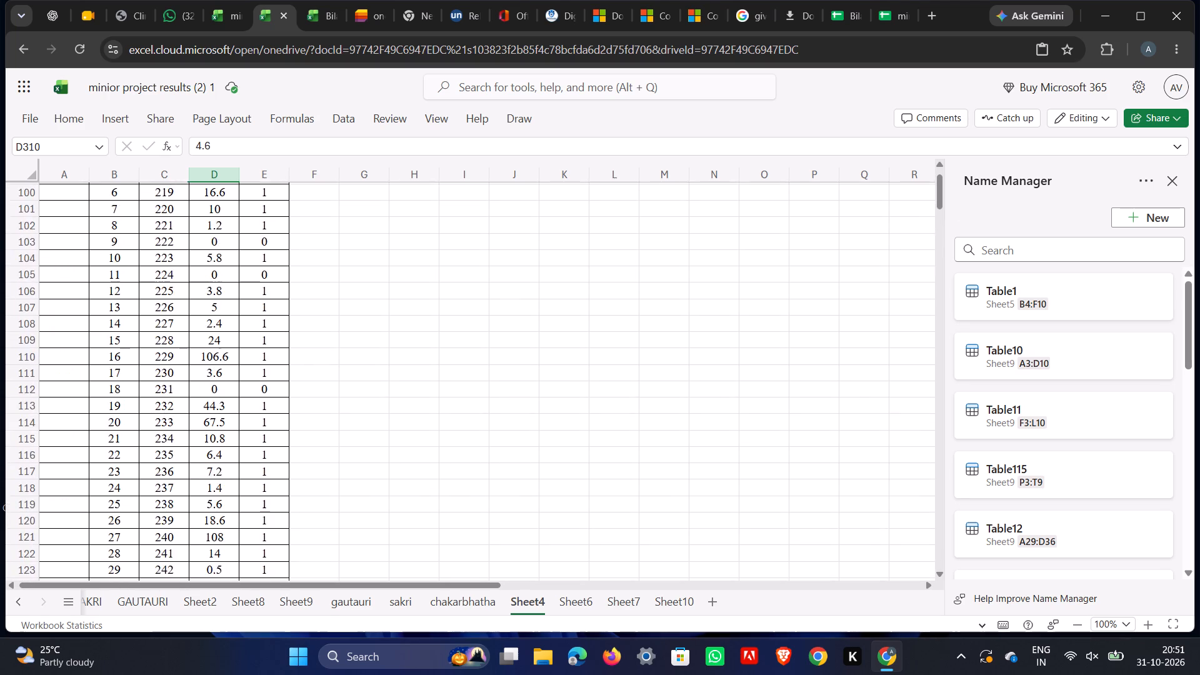
{"action": "scroll", "coordinate": [247, 346], "scroll_direction": "down", "scroll_amount": 20}
{"action": "scroll", "coordinate": [247, 346], "scroll_direction": "down", "scroll_amount": 2}
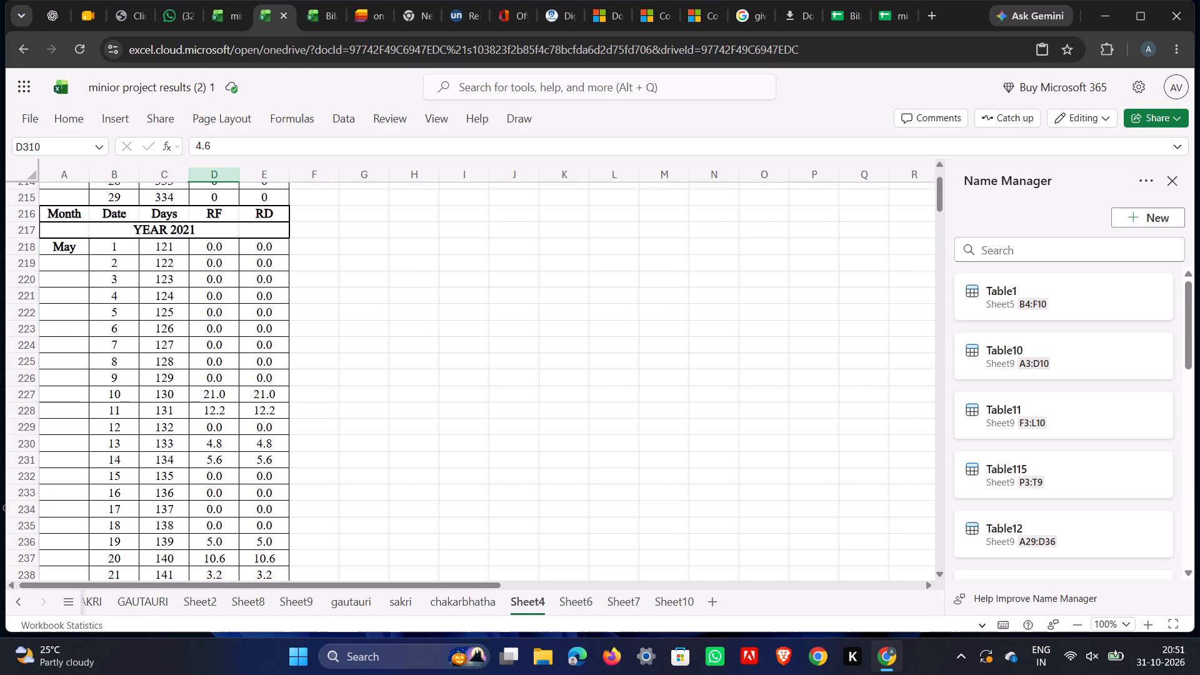
{"action": "scroll", "coordinate": [227, 389], "scroll_direction": "down", "scroll_amount": 6}
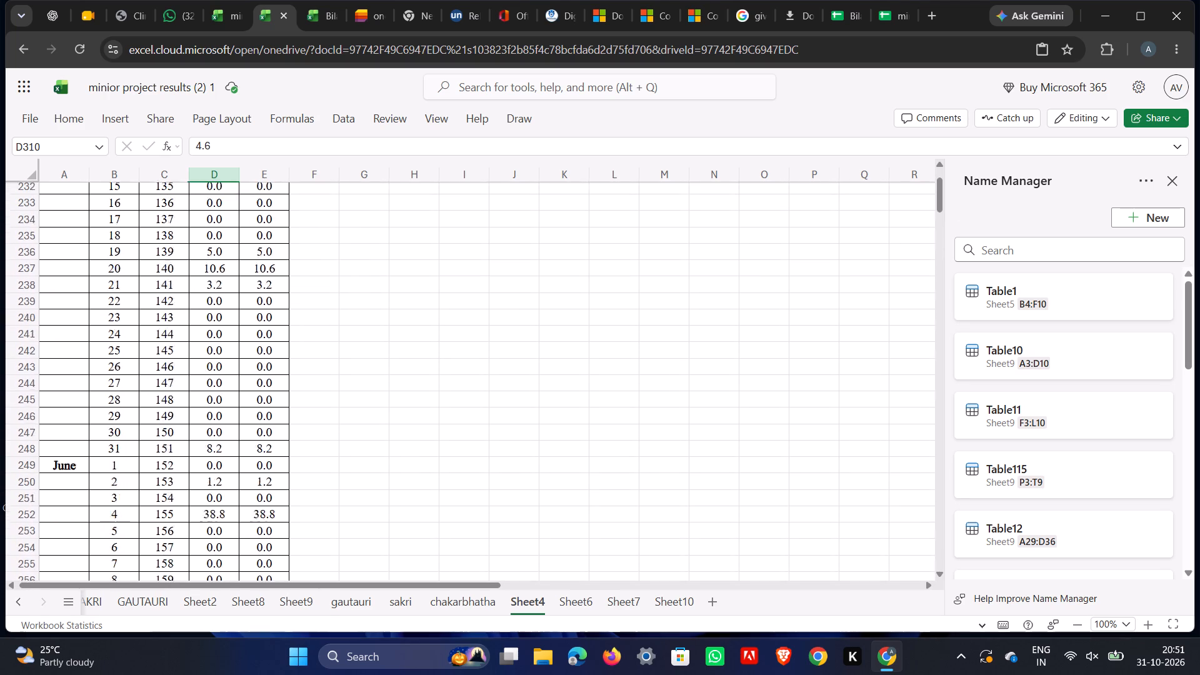
{"action": "scroll", "coordinate": [222, 362], "scroll_direction": "down", "scroll_amount": 7}
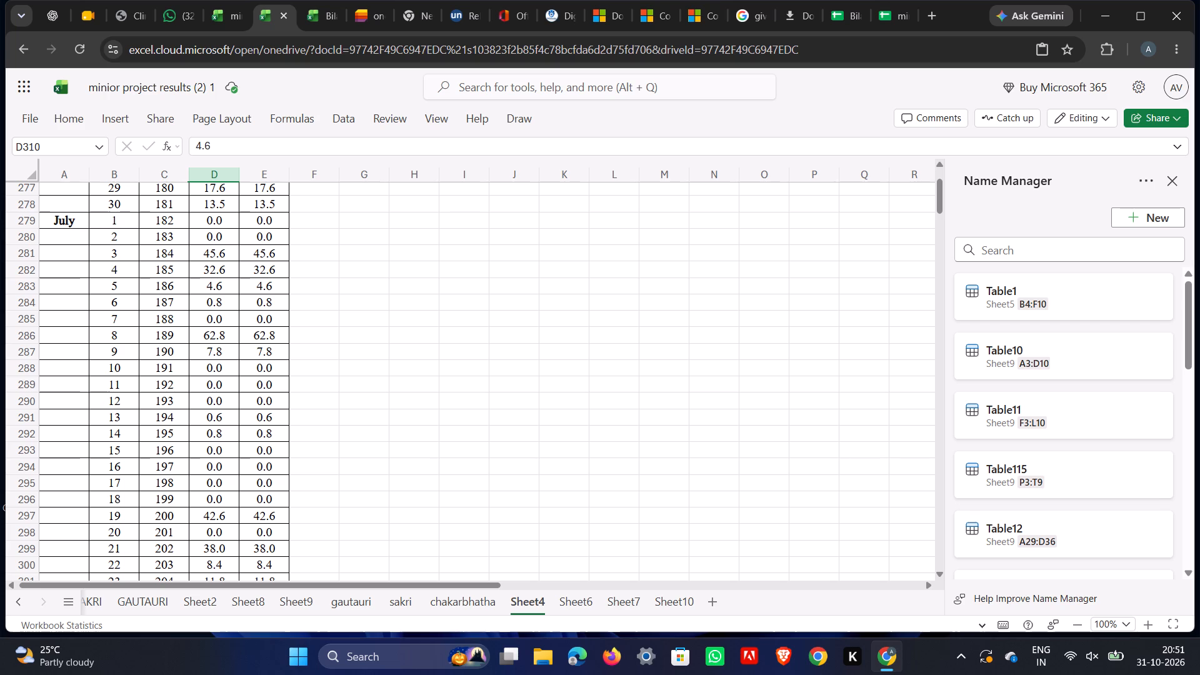
Check the sum of the July 2021 daily rainfall in D279:D309 on Sheet4 against the July total on Sheet6.
{"action": "left_click_drag", "start_coordinate": [195, 216], "coordinate": [223, 411]}
{"action": "scroll", "coordinate": [222, 408], "scroll_direction": "down", "scroll_amount": 1}
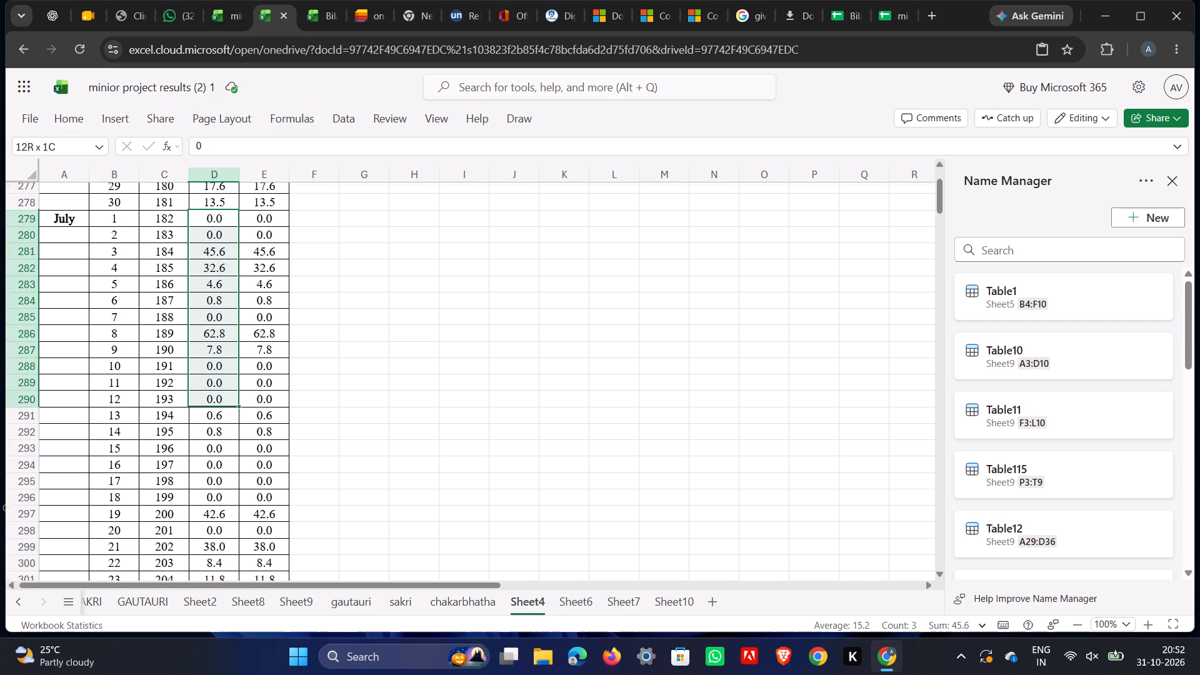
{"action": "scroll", "coordinate": [223, 411], "scroll_direction": "down", "scroll_amount": 1}
{"action": "left_click_drag", "start_coordinate": [223, 411], "coordinate": [227, 386]}
{"action": "scroll", "coordinate": [224, 417], "scroll_direction": "down", "scroll_amount": 2}
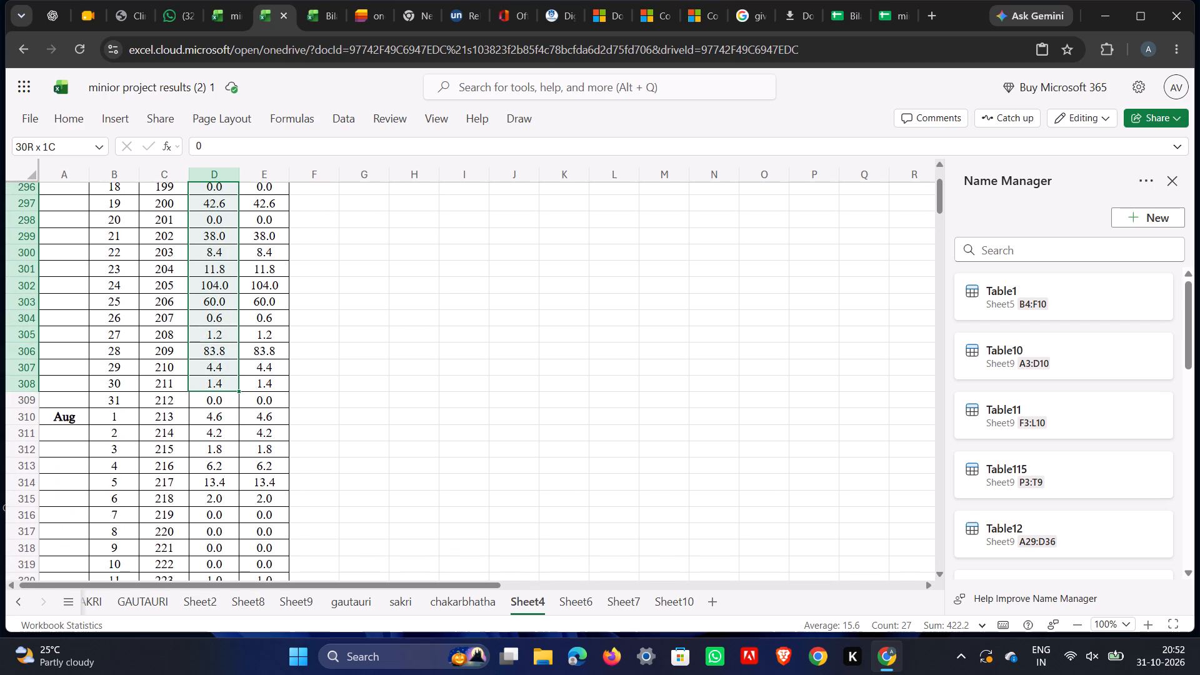
{"action": "left_click_drag", "start_coordinate": [227, 386], "coordinate": [227, 407]}
{"action": "left_click", "coordinate": [572, 600]}
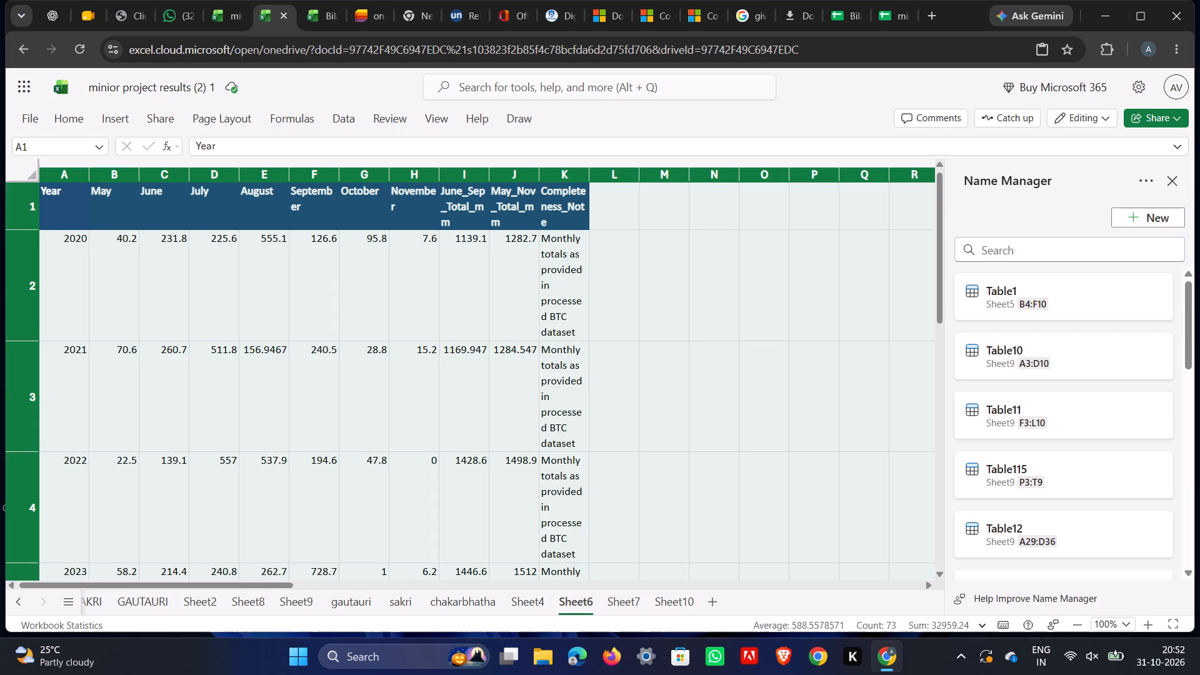
Check the sum of the August 2021 daily rainfall in D310:D340 on Sheet4.
{"action": "left_click", "coordinate": [512, 604]}
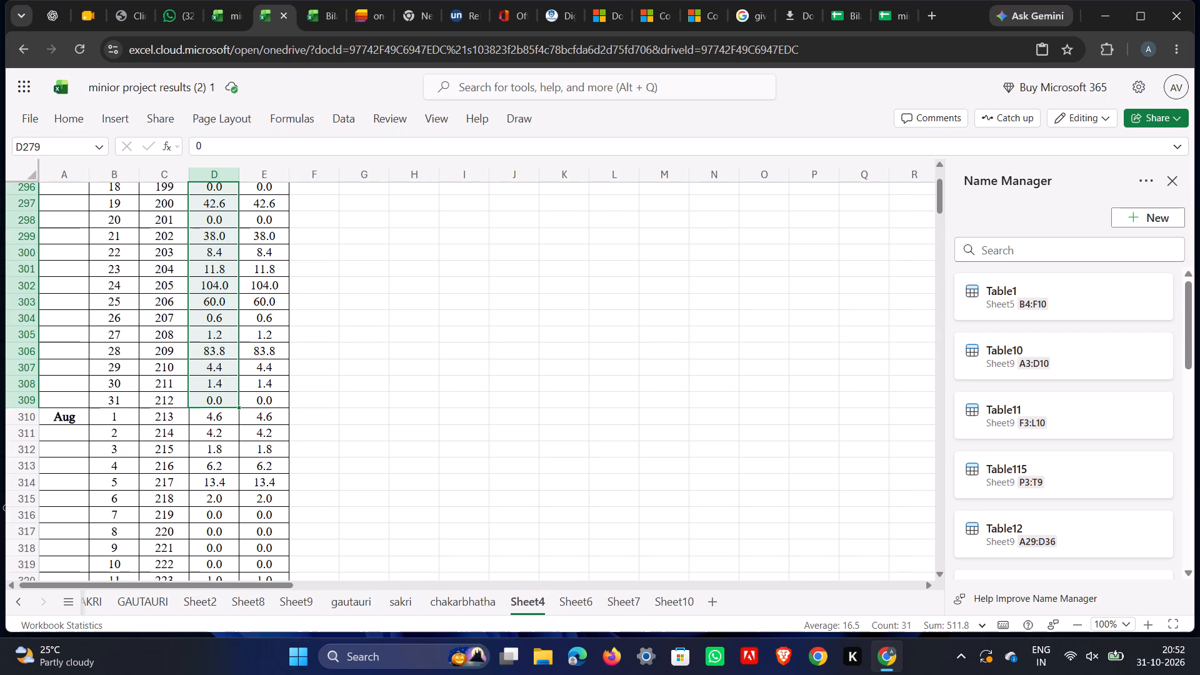
{"action": "left_click", "coordinate": [205, 416]}
{"action": "left_click_drag", "start_coordinate": [193, 410], "coordinate": [237, 521]}
{"action": "scroll", "coordinate": [237, 521], "scroll_direction": "down", "scroll_amount": 2}
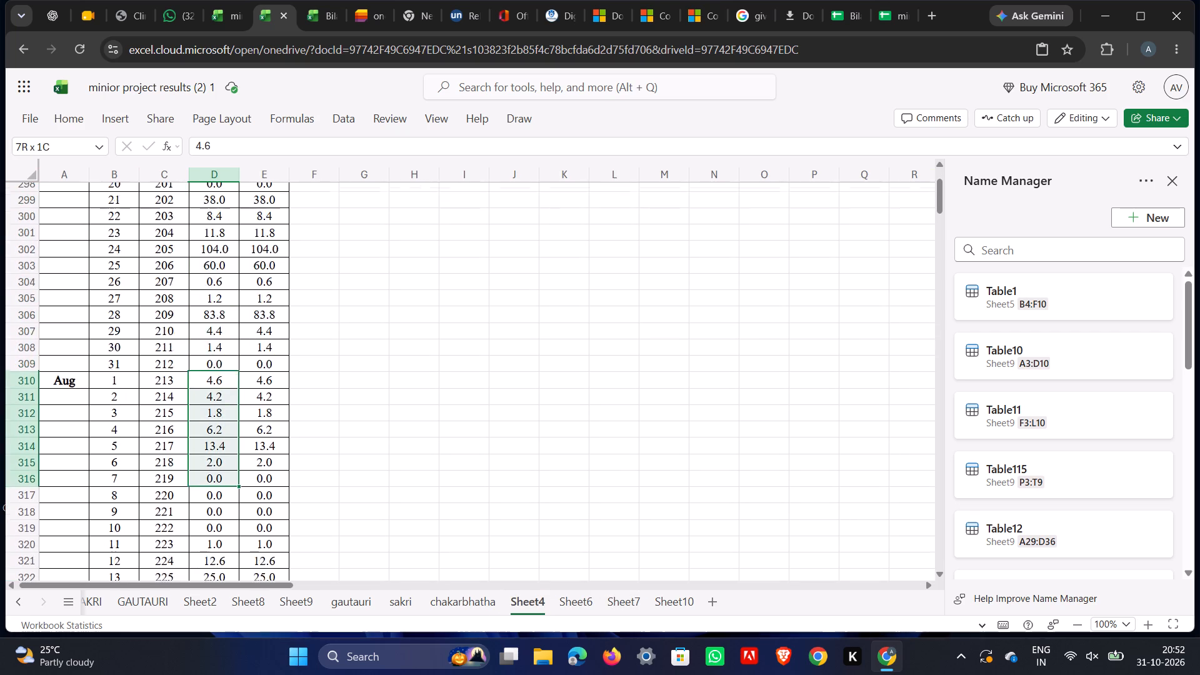
{"action": "left_click_drag", "start_coordinate": [237, 521], "coordinate": [221, 521]}
{"action": "scroll", "coordinate": [222, 521], "scroll_direction": "down", "scroll_amount": 3}
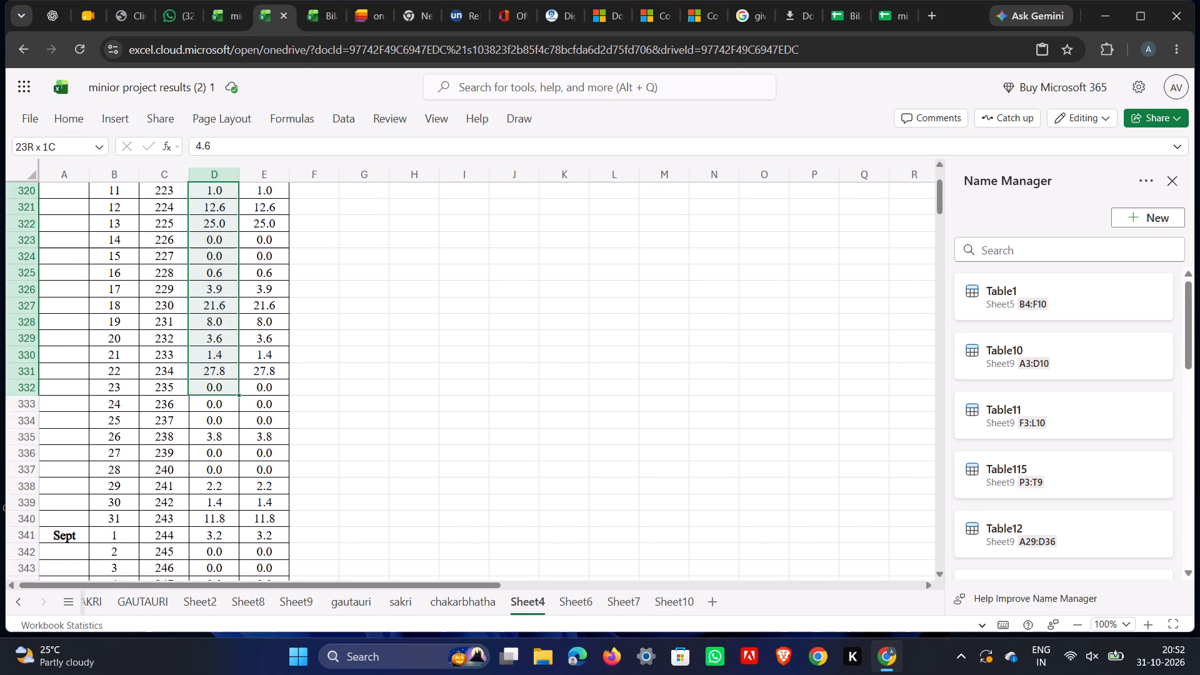
{"action": "left_click_drag", "start_coordinate": [221, 521], "coordinate": [230, 512]}
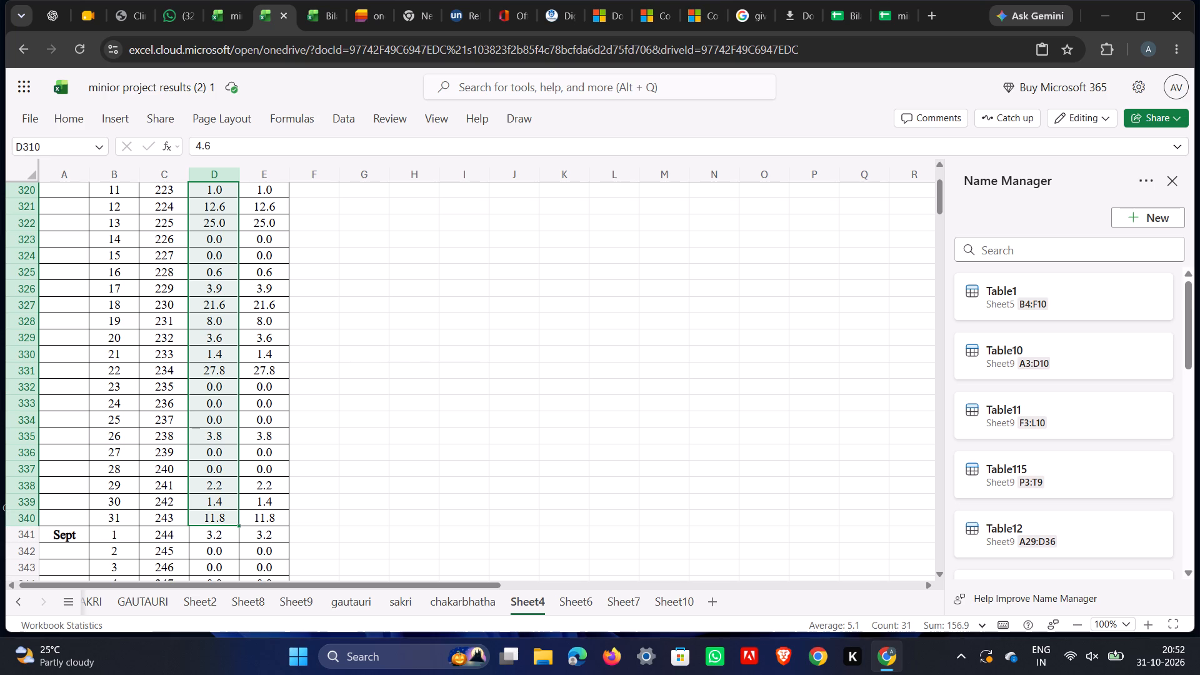
Enlarge the page and review the daily rainfall values around July and August 2021 on Sheet4.
{"action": "key", "text": "ctrl+equal"}
{"action": "key", "text": "ctrl+equal"}
{"action": "key", "text": "ctrl+equal"}
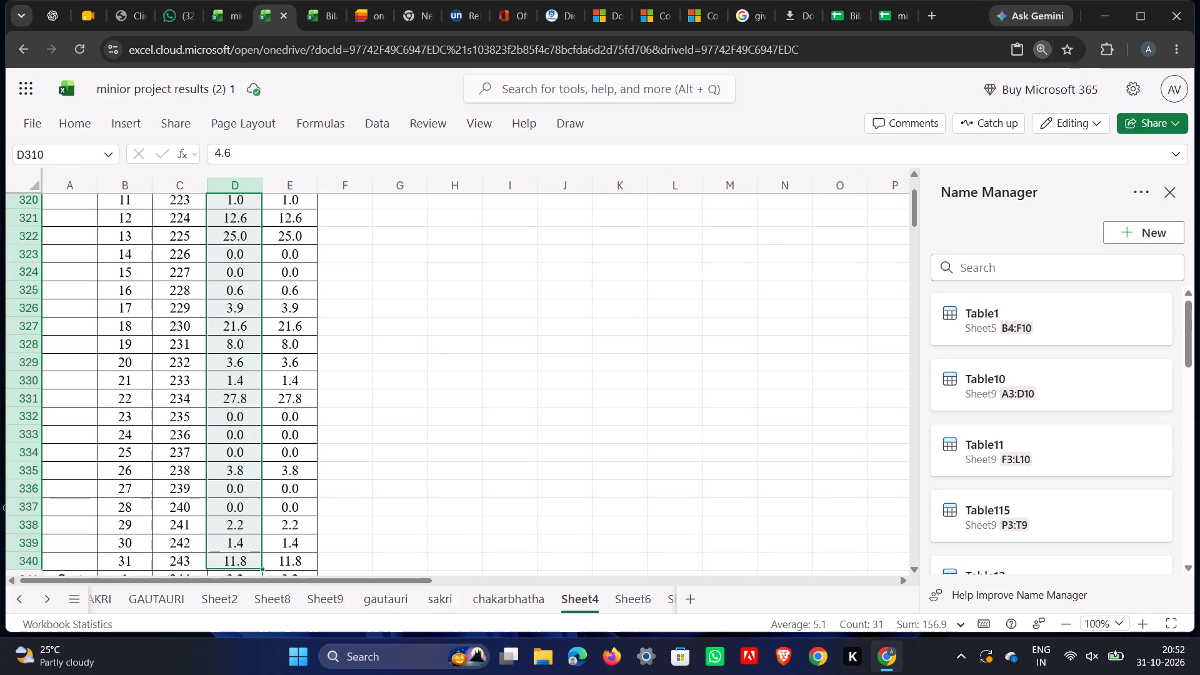
{"action": "scroll", "coordinate": [341, 487], "scroll_direction": "down", "scroll_amount": 2}
{"action": "scroll", "coordinate": [289, 475], "scroll_direction": "up", "scroll_amount": 3}
{"action": "scroll", "coordinate": [232, 388], "scroll_direction": "up", "scroll_amount": 6}
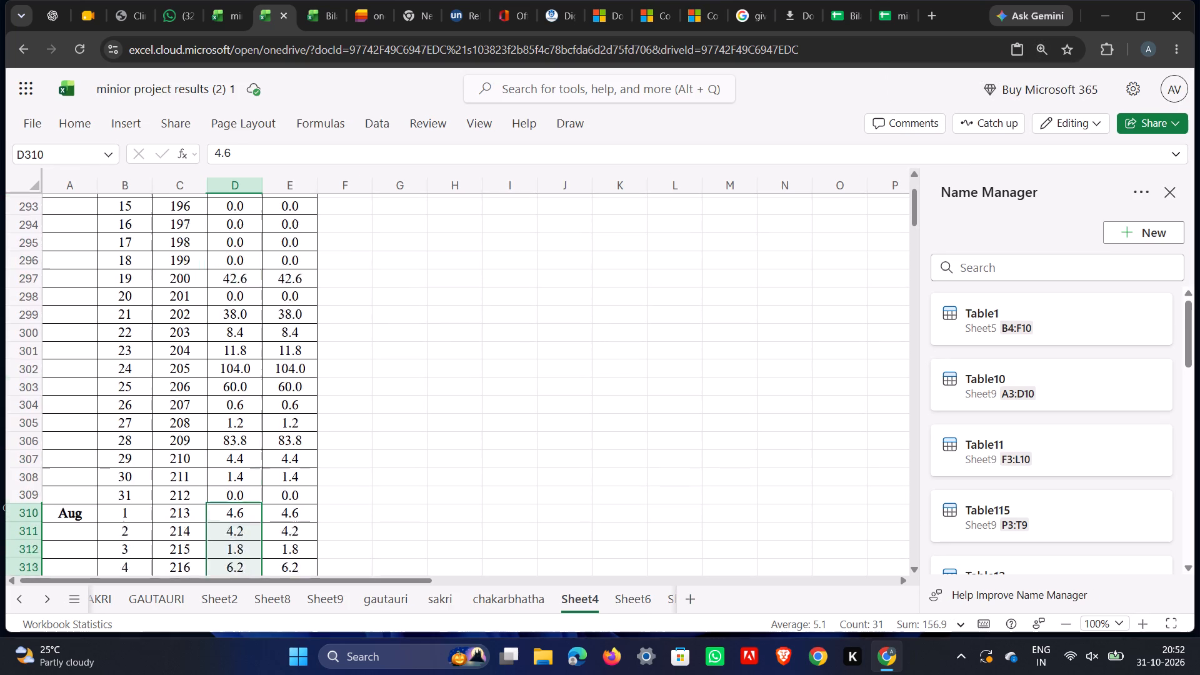
{"action": "scroll", "coordinate": [232, 386], "scroll_direction": "down", "scroll_amount": 3}
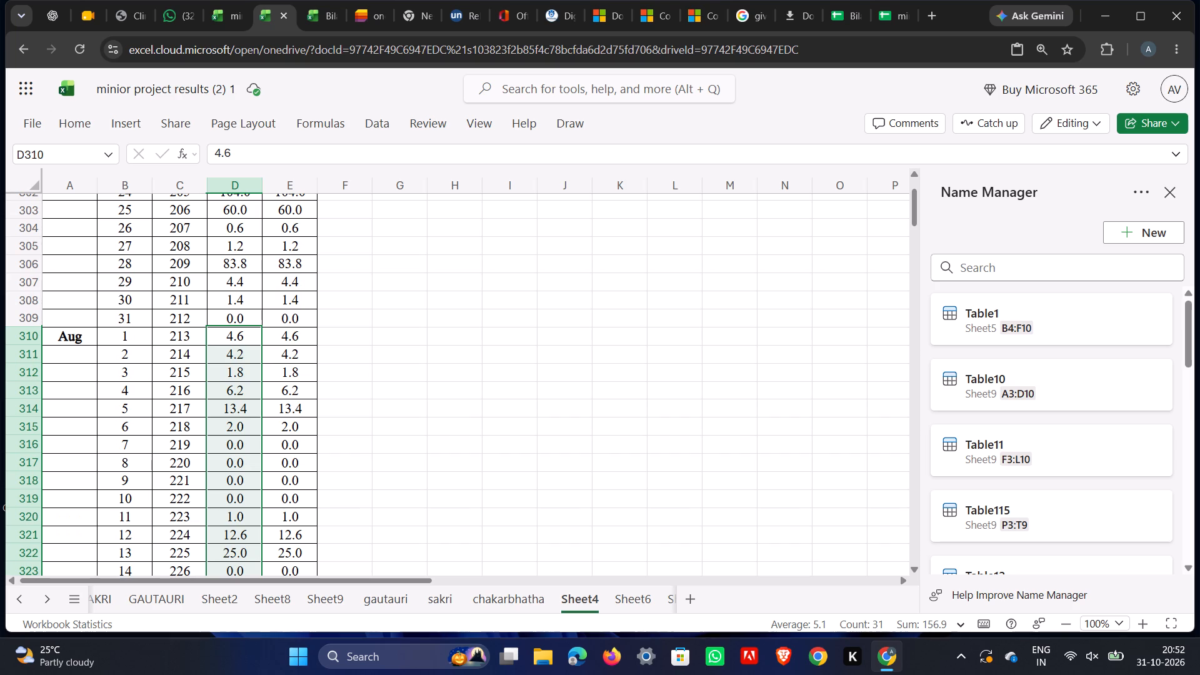
{"action": "scroll", "coordinate": [372, 351], "scroll_direction": "up", "scroll_amount": 3}
{"action": "scroll", "coordinate": [372, 350], "scroll_direction": "down", "scroll_amount": 6}
Look through the later years' daily rainfall records on Sheet4 and return to the August 2021 block.
{"action": "scroll", "coordinate": [372, 351], "scroll_direction": "down", "scroll_amount": 20}
{"action": "scroll", "coordinate": [372, 351], "scroll_direction": "down", "scroll_amount": 2}
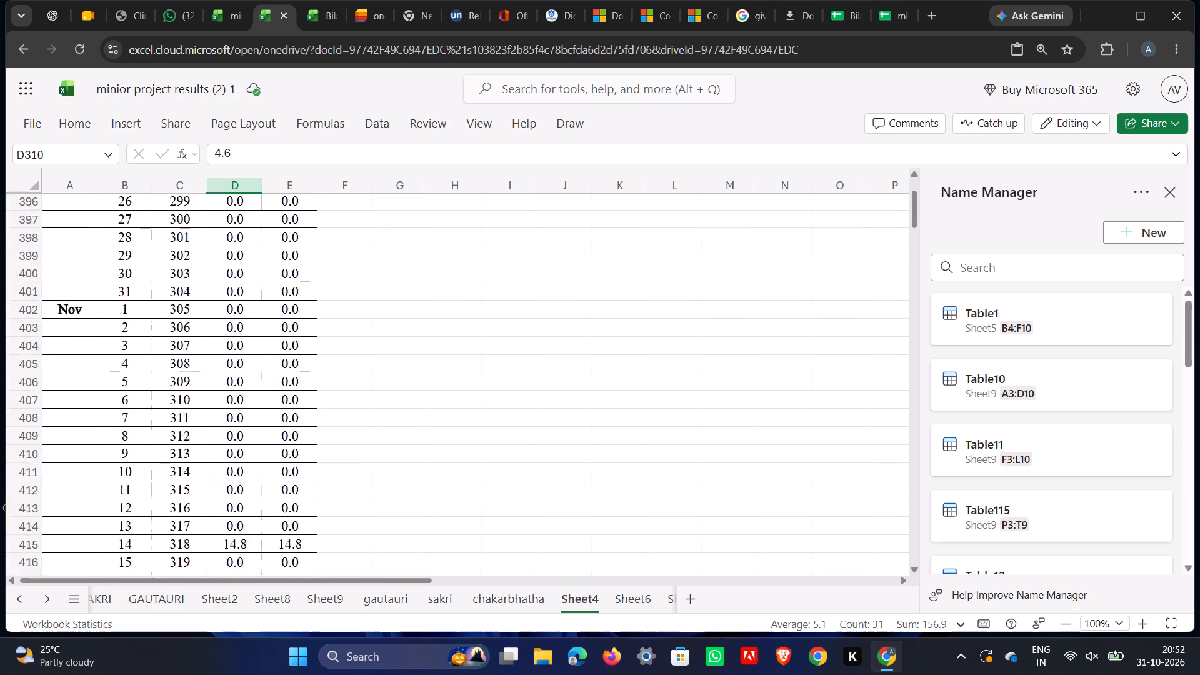
{"action": "scroll", "coordinate": [374, 411], "scroll_direction": "down", "scroll_amount": 20}
{"action": "scroll", "coordinate": [374, 411], "scroll_direction": "down", "scroll_amount": 6}
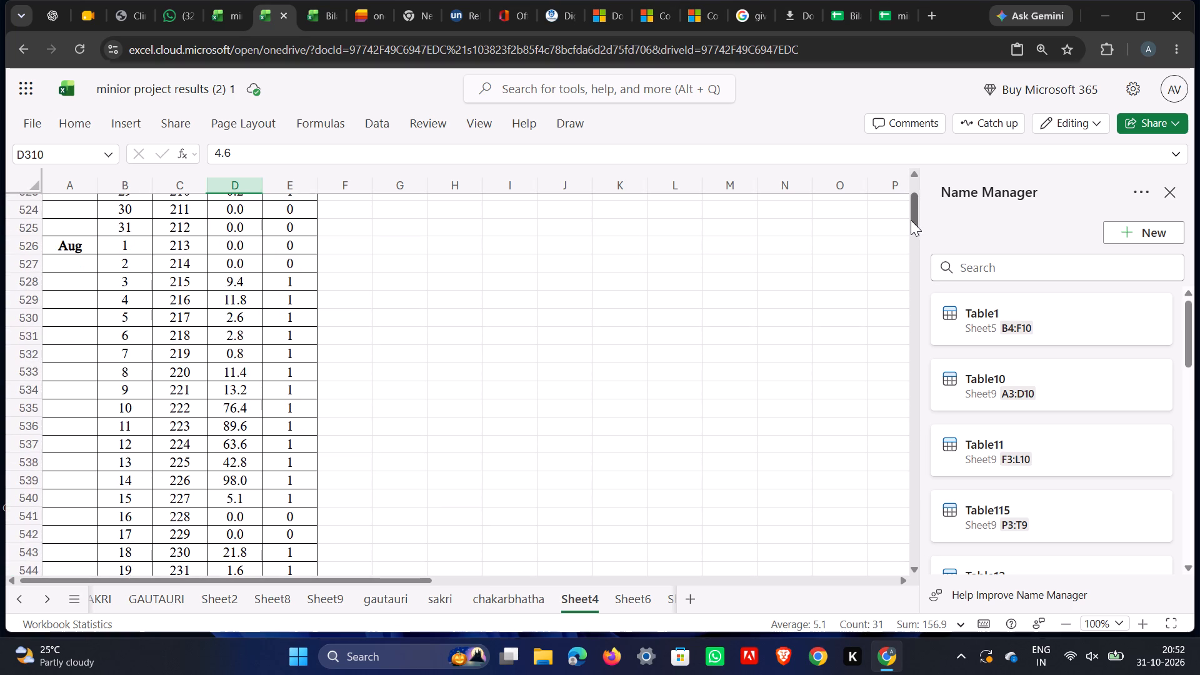
{"action": "left_click_drag", "start_coordinate": [911, 220], "coordinate": [914, 248]}
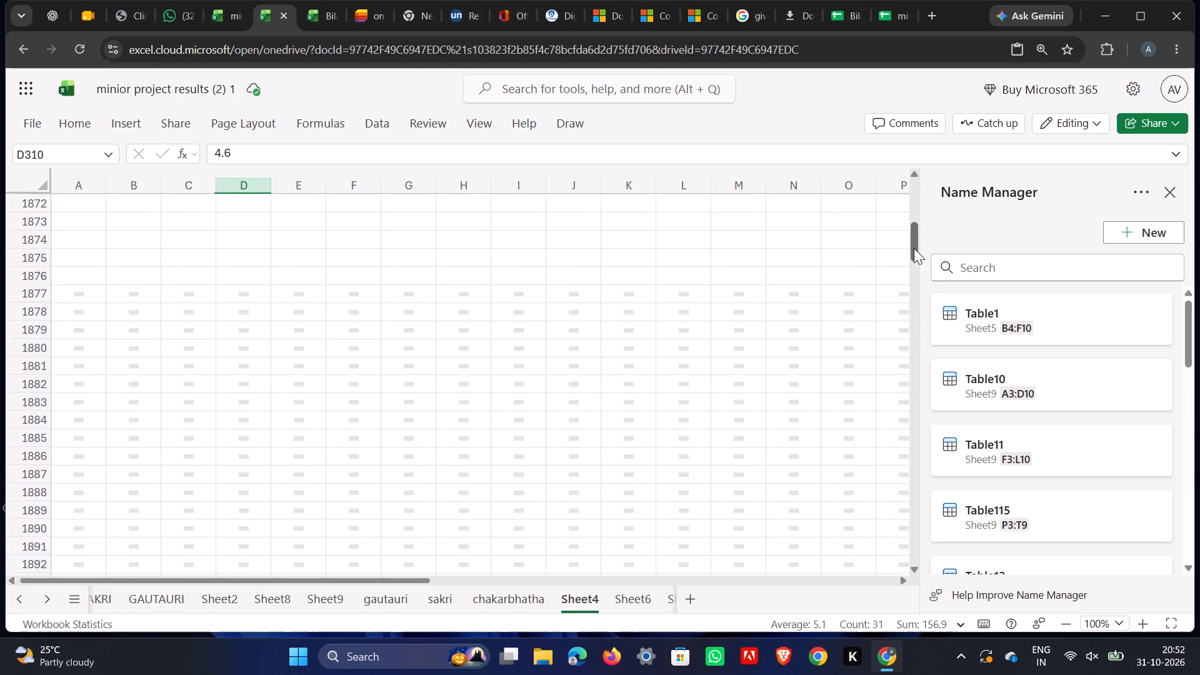
{"action": "left_click_drag", "start_coordinate": [914, 248], "coordinate": [914, 242]}
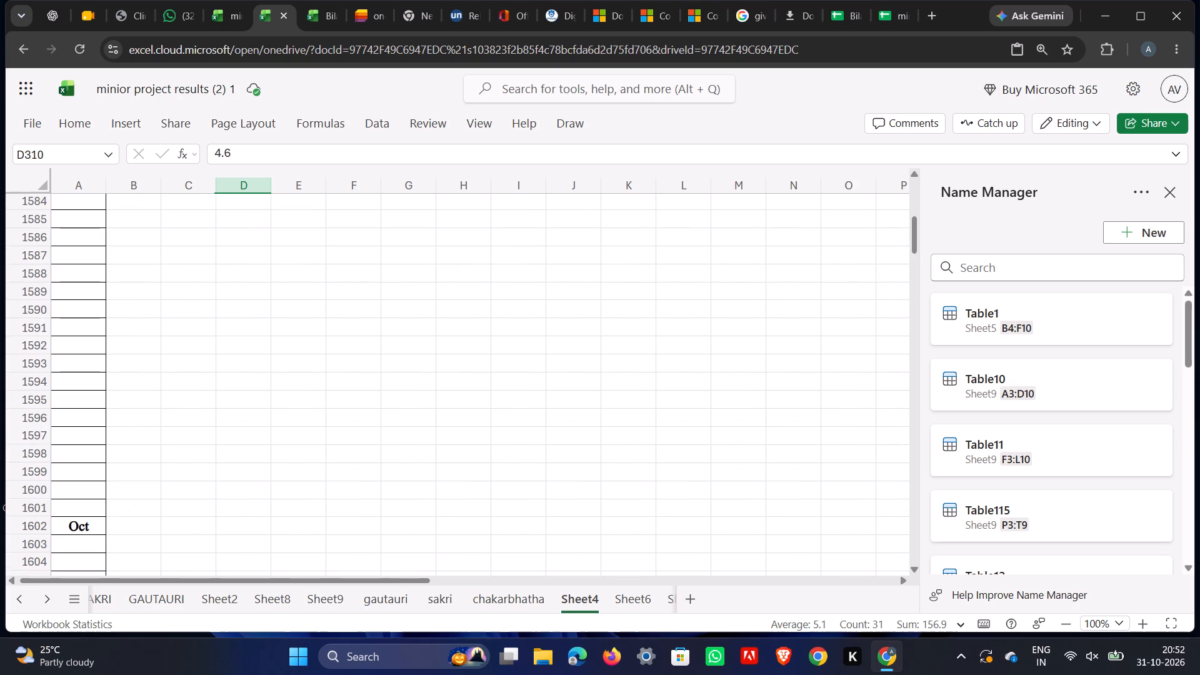
{"action": "scroll", "coordinate": [329, 465], "scroll_direction": "down", "scroll_amount": 4}
{"action": "scroll", "coordinate": [309, 441], "scroll_direction": "up", "scroll_amount": 15}
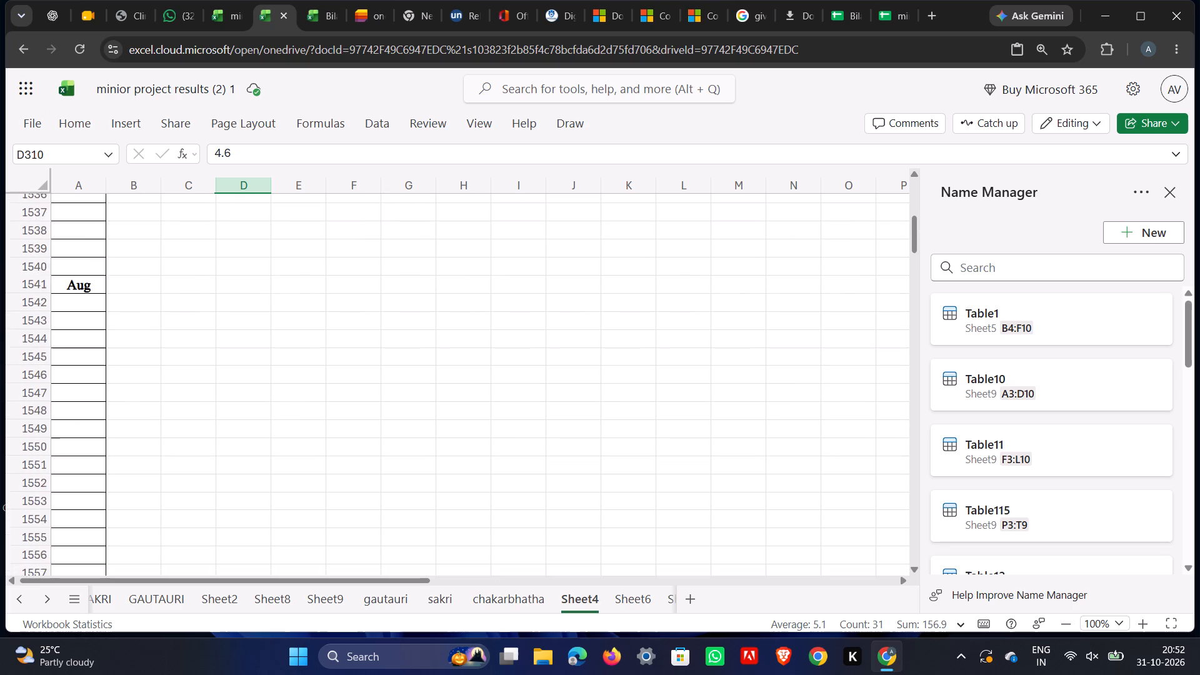
{"action": "scroll", "coordinate": [276, 379], "scroll_direction": "up", "scroll_amount": 20}
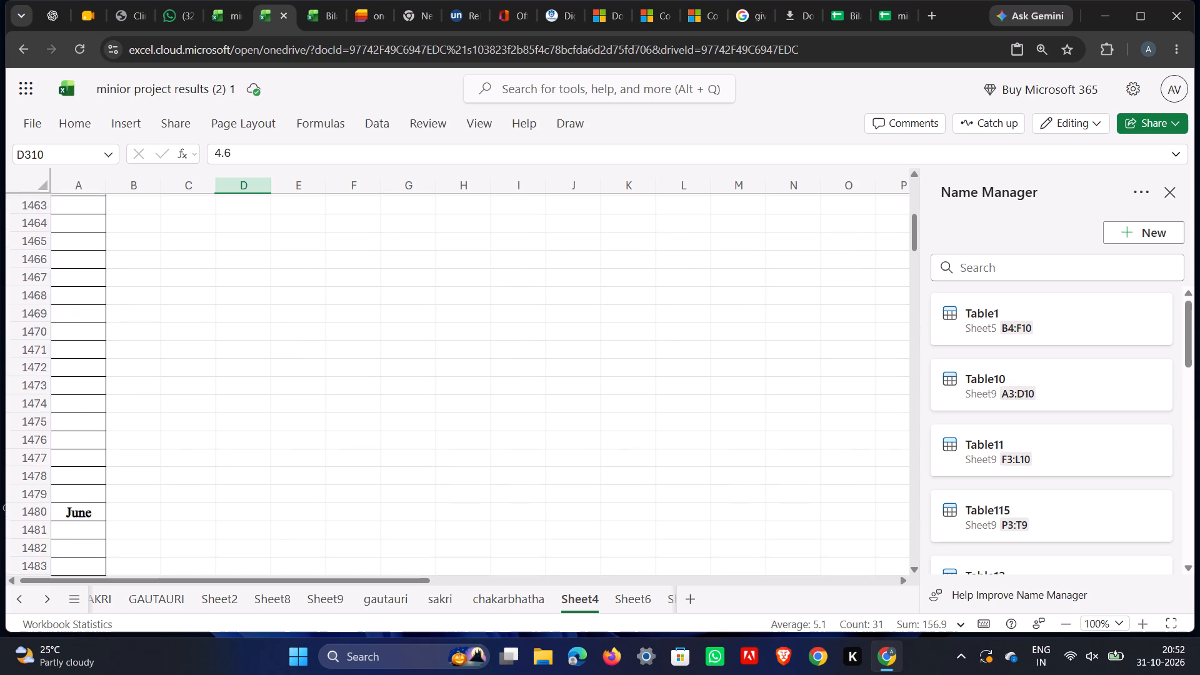
{"action": "scroll", "coordinate": [277, 370], "scroll_direction": "up", "scroll_amount": 20}
{"action": "scroll", "coordinate": [279, 364], "scroll_direction": "up", "scroll_amount": 8}
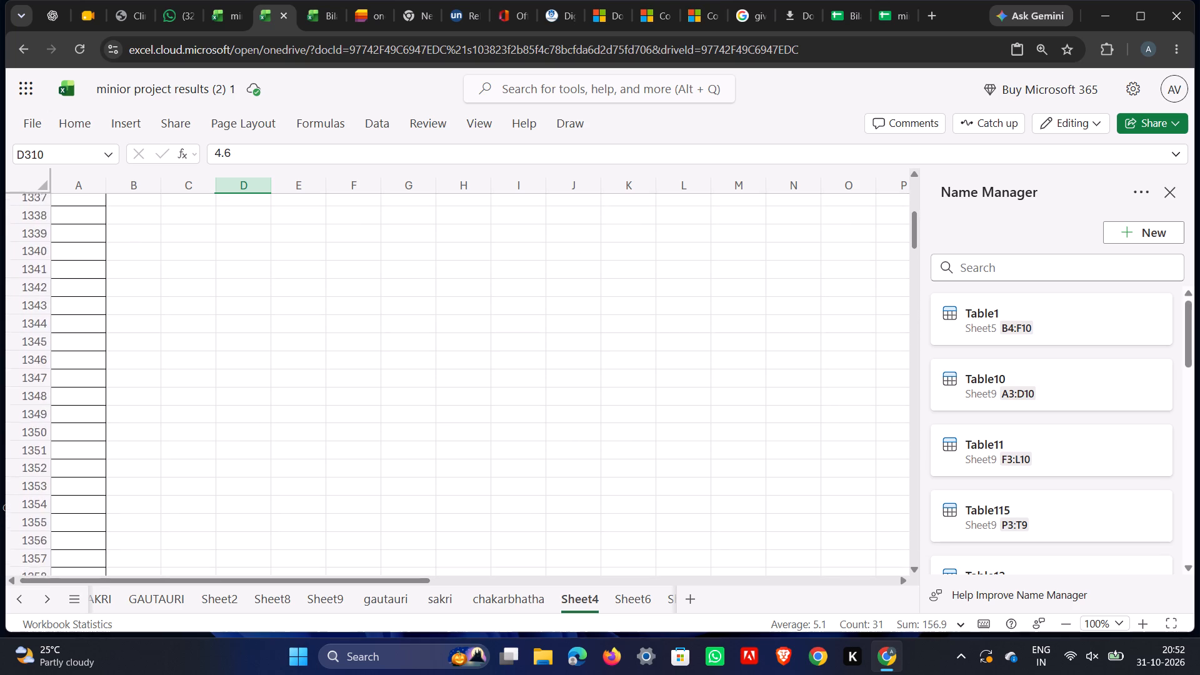
{"action": "scroll", "coordinate": [280, 364], "scroll_direction": "up", "scroll_amount": 16}
{"action": "scroll", "coordinate": [282, 356], "scroll_direction": "up", "scroll_amount": 18}
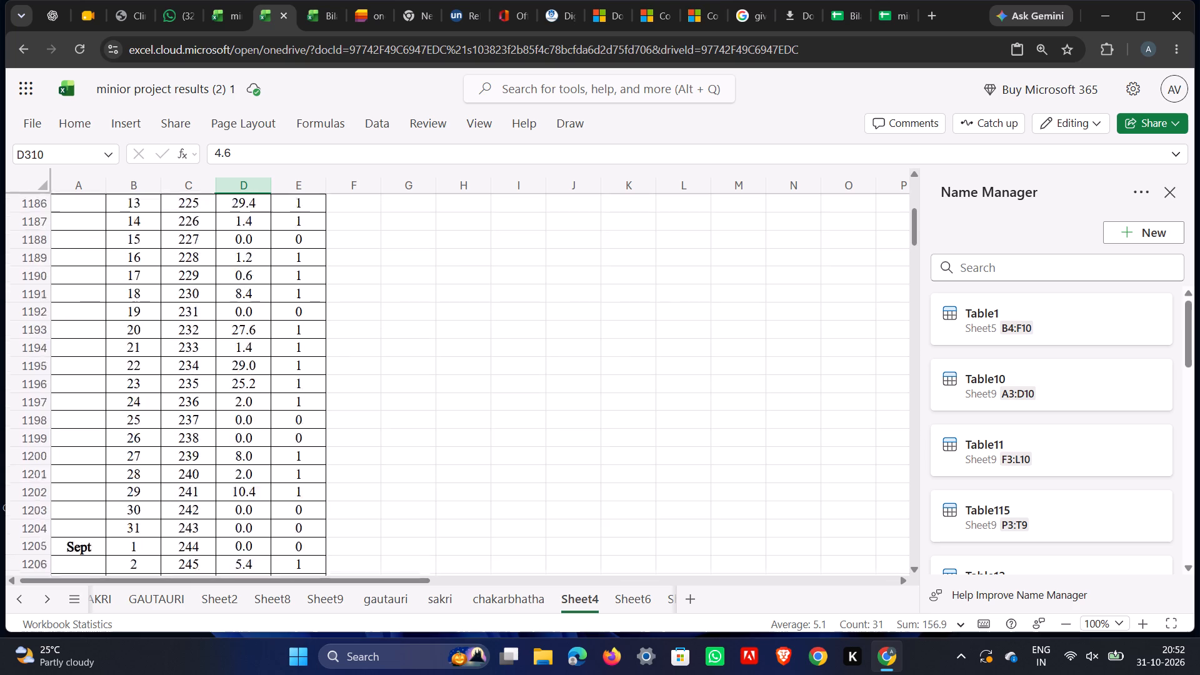
{"action": "scroll", "coordinate": [269, 328], "scroll_direction": "up", "scroll_amount": 20}
{"action": "scroll", "coordinate": [269, 328], "scroll_direction": "up", "scroll_amount": 20}
{"action": "scroll", "coordinate": [269, 328], "scroll_direction": "up", "scroll_amount": 3}
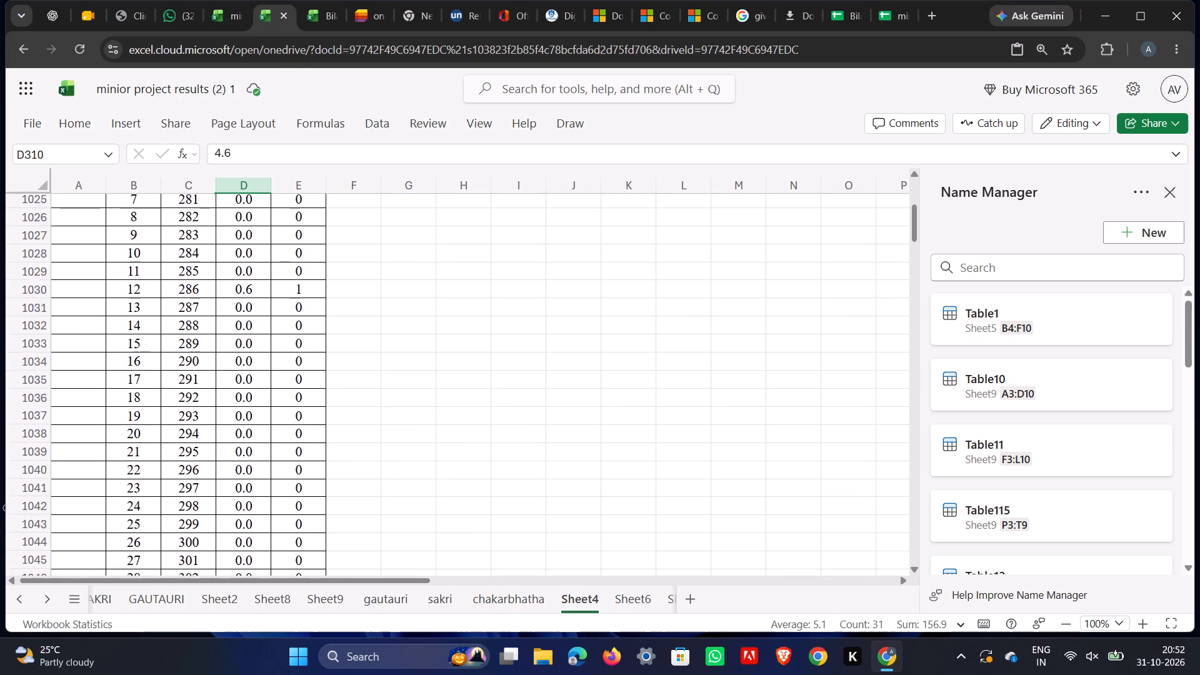
{"action": "scroll", "coordinate": [272, 315], "scroll_direction": "up", "scroll_amount": 20}
{"action": "scroll", "coordinate": [272, 315], "scroll_direction": "up", "scroll_amount": 20}
{"action": "scroll", "coordinate": [272, 315], "scroll_direction": "up", "scroll_amount": 3}
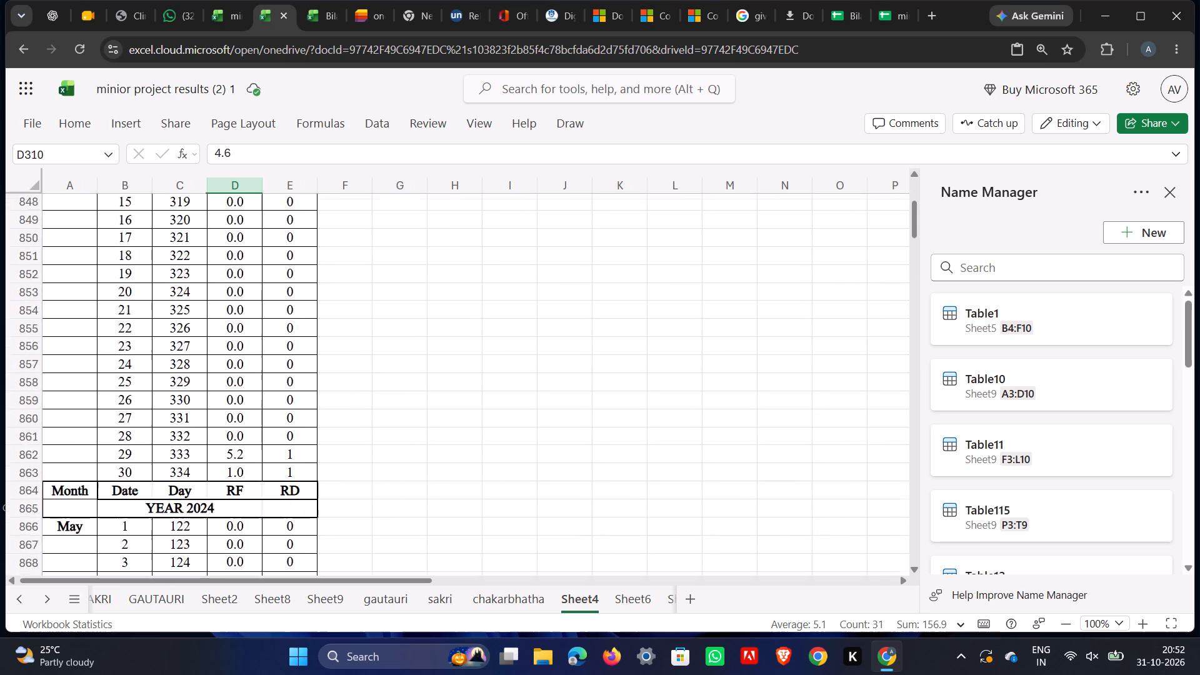
{"action": "scroll", "coordinate": [281, 307], "scroll_direction": "up", "scroll_amount": 20}
{"action": "scroll", "coordinate": [281, 307], "scroll_direction": "up", "scroll_amount": 19}
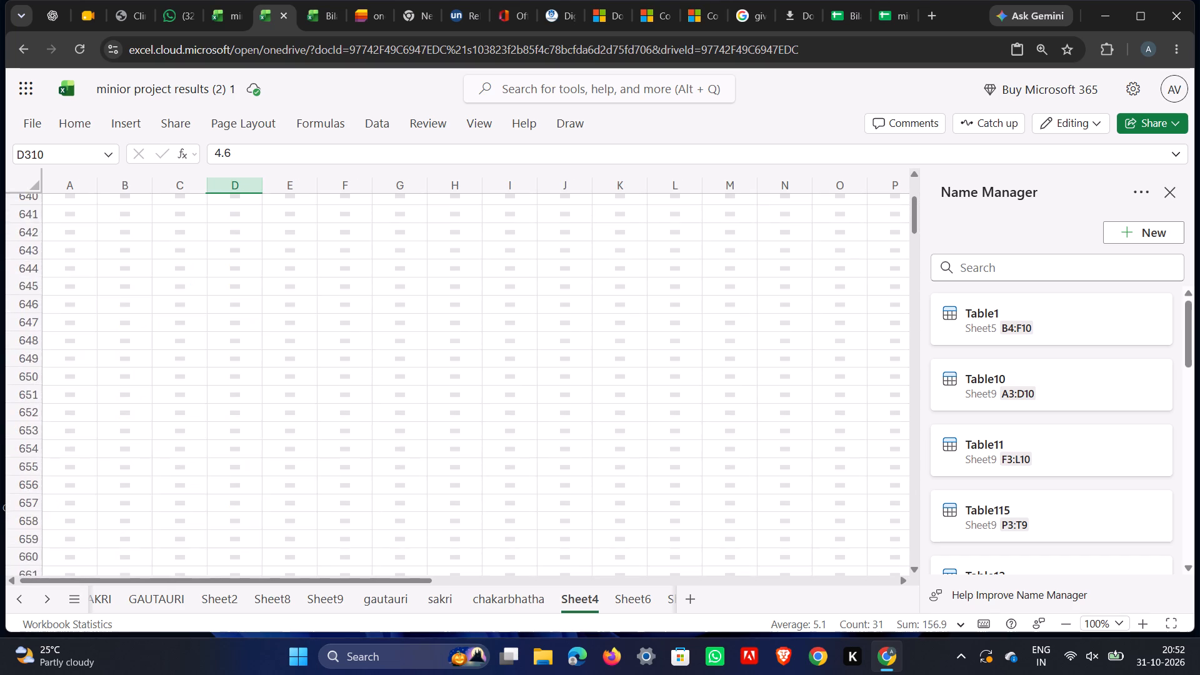
{"action": "scroll", "coordinate": [283, 307], "scroll_direction": "up", "scroll_amount": 20}
{"action": "scroll", "coordinate": [283, 307], "scroll_direction": "up", "scroll_amount": 20}
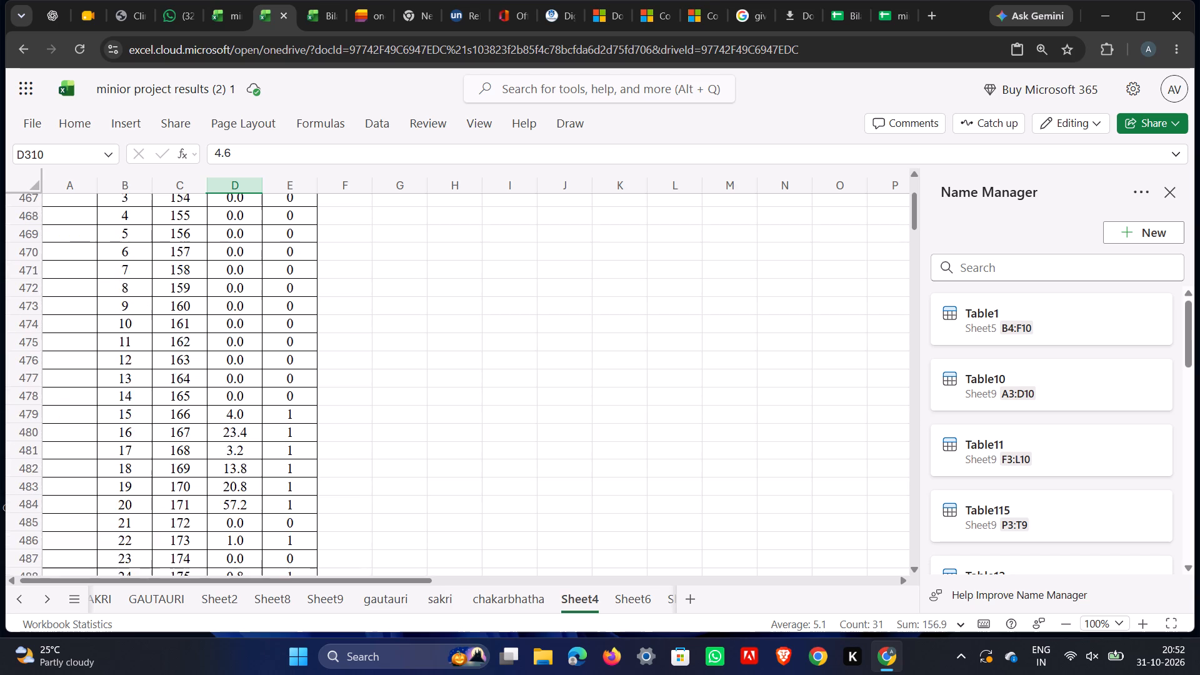
{"action": "scroll", "coordinate": [279, 307], "scroll_direction": "up", "scroll_amount": 18}
{"action": "scroll", "coordinate": [279, 307], "scroll_direction": "up", "scroll_amount": 19}
{"action": "scroll", "coordinate": [277, 309], "scroll_direction": "up", "scroll_amount": 2}
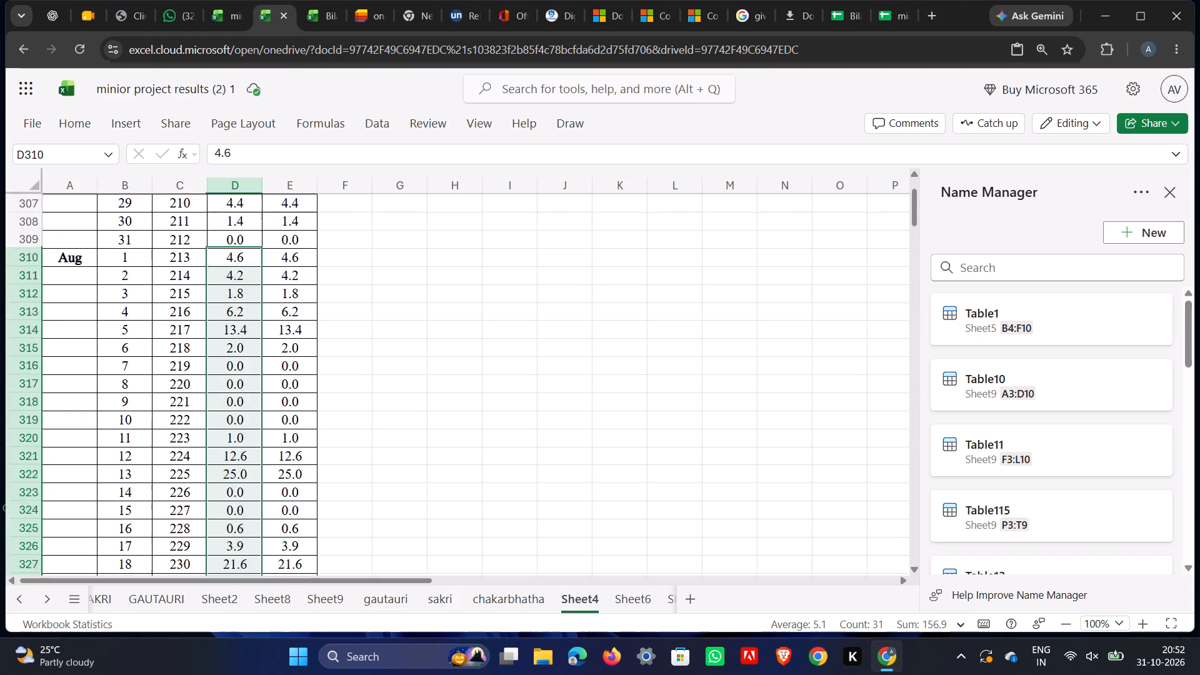
{"action": "scroll", "coordinate": [277, 309], "scroll_direction": "up", "scroll_amount": 3}
{"action": "scroll", "coordinate": [104, 674], "scroll_direction": "down", "scroll_amount": 5}
{"action": "scroll", "coordinate": [247, 674], "scroll_direction": "down", "scroll_amount": 4}
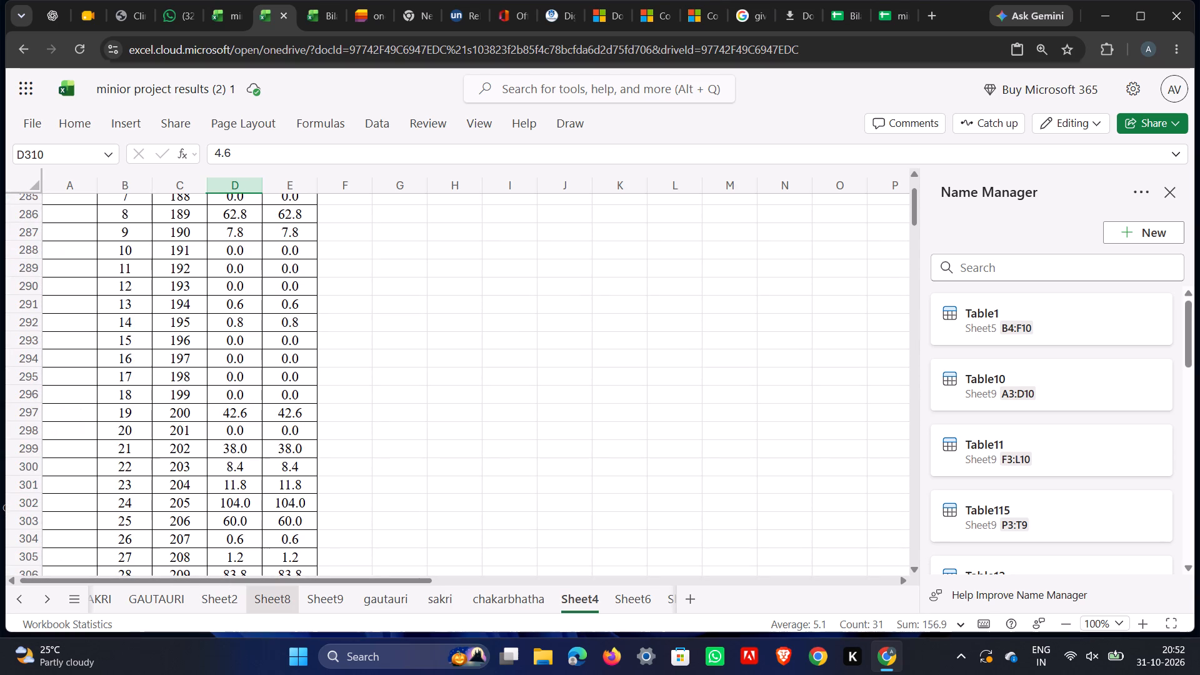
{"action": "scroll", "coordinate": [421, 463], "scroll_direction": "down", "scroll_amount": 5}
Copy the August 2021 daily rainfall in D310:D340 on Sheet4 into a new sheet, starting at cell A1.
{"action": "key", "text": "ctrl+z"}
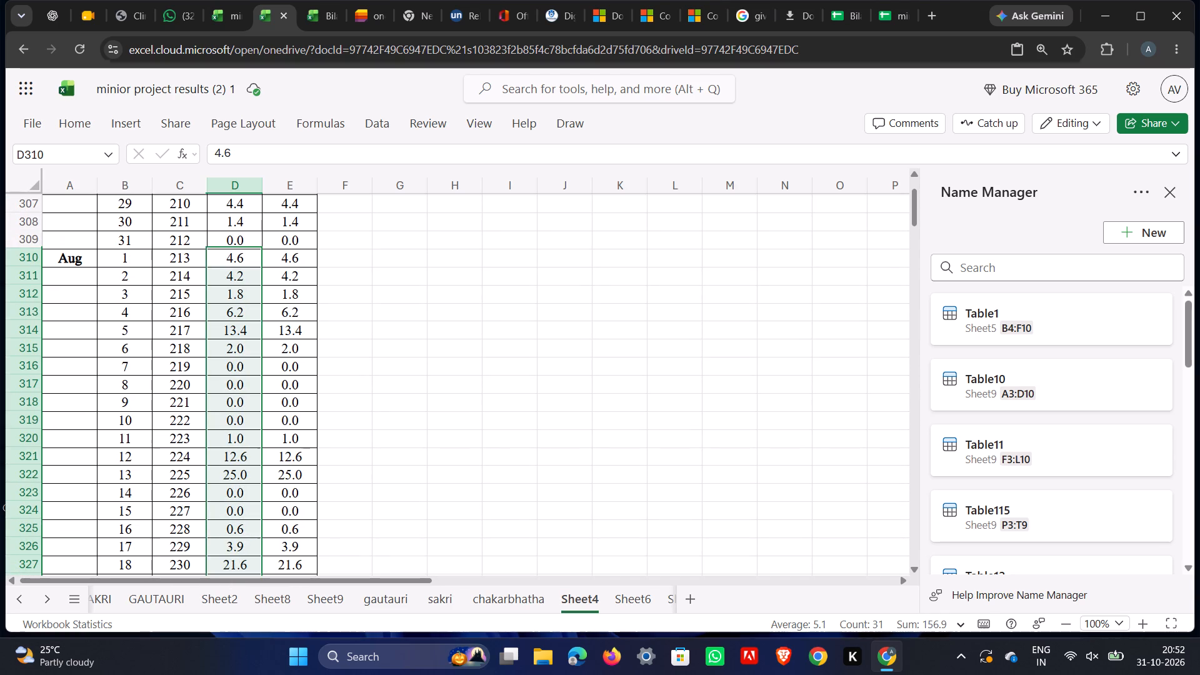
{"action": "key", "text": "ctrl+c"}
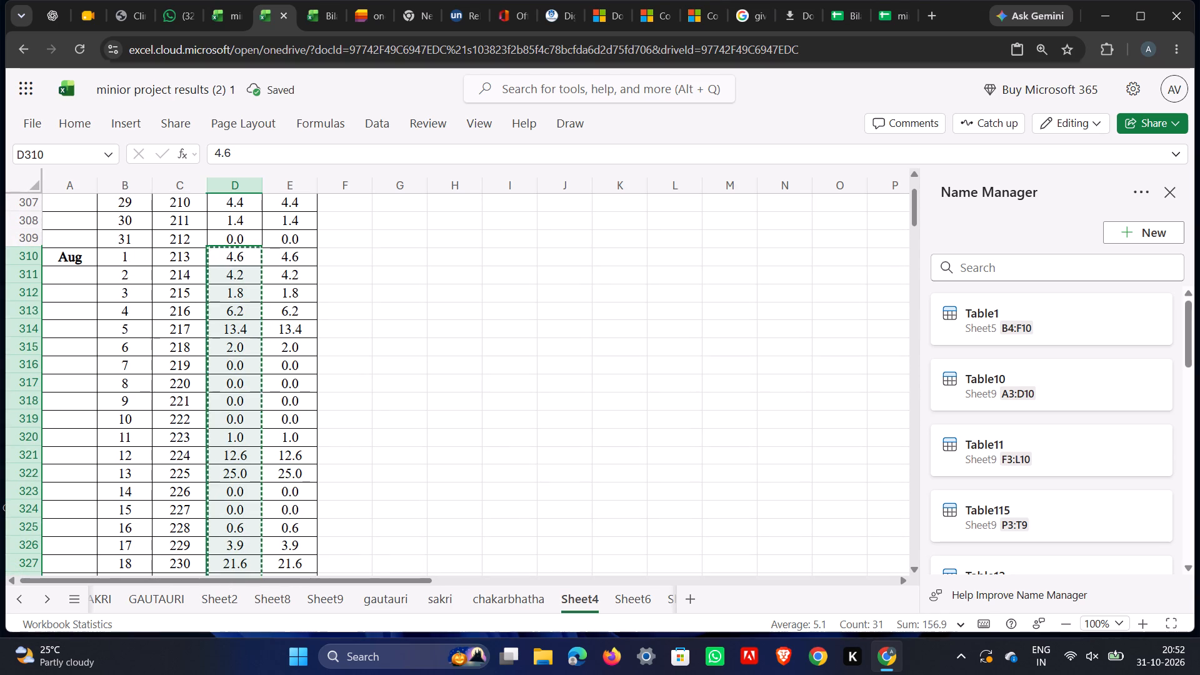
{"action": "key", "text": "ctrl+c"}
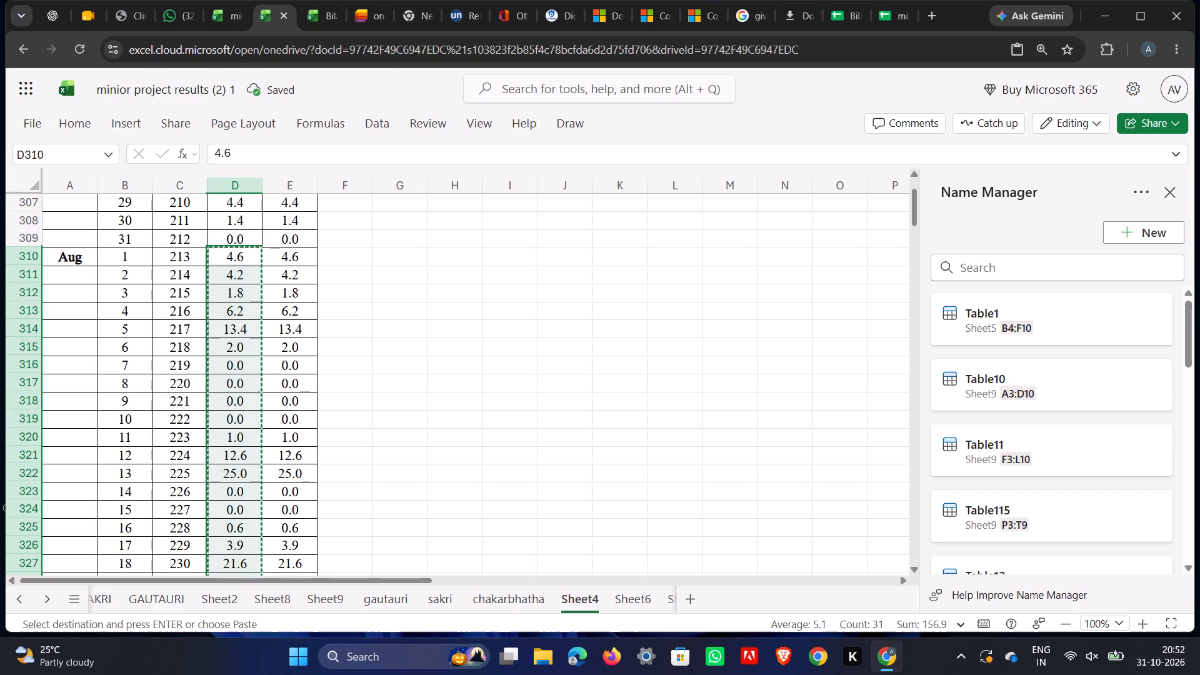
{"action": "left_click", "coordinate": [672, 592]}
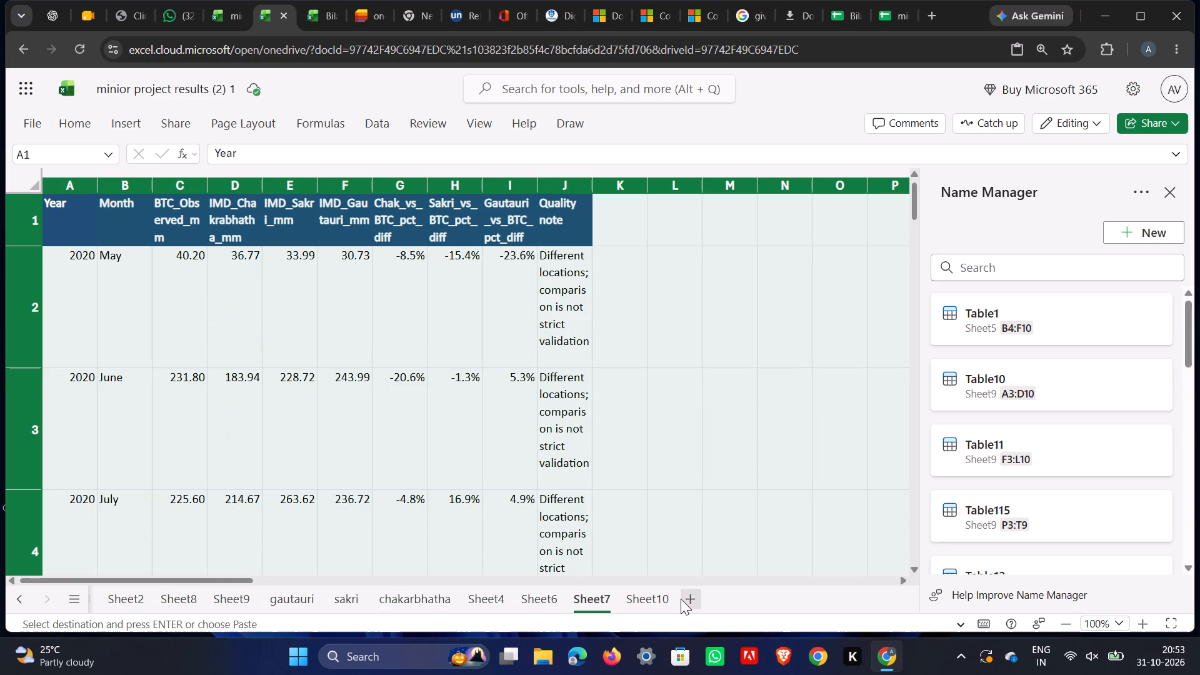
{"action": "left_click", "coordinate": [682, 597]}
{"action": "left_click", "coordinate": [76, 200]}
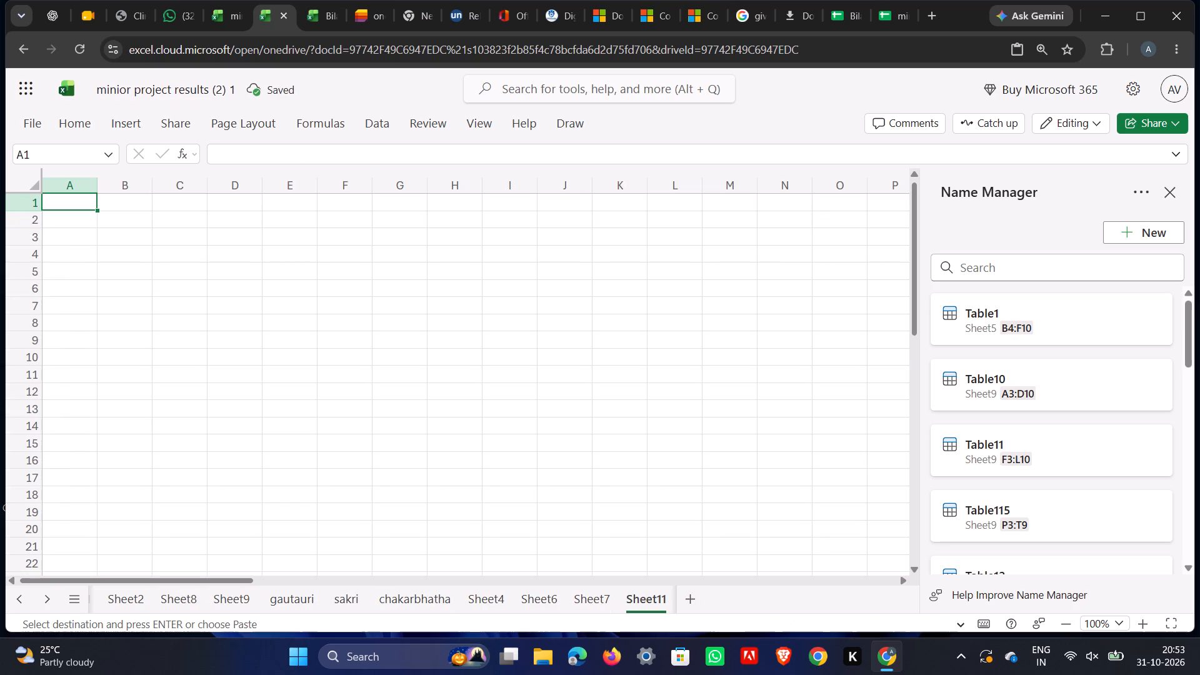
{"action": "key", "text": "ctrl+v"}
{"action": "scroll", "coordinate": [131, 279], "scroll_direction": "down", "scroll_amount": 2}
{"action": "scroll", "coordinate": [131, 281], "scroll_direction": "up", "scroll_amount": 3}
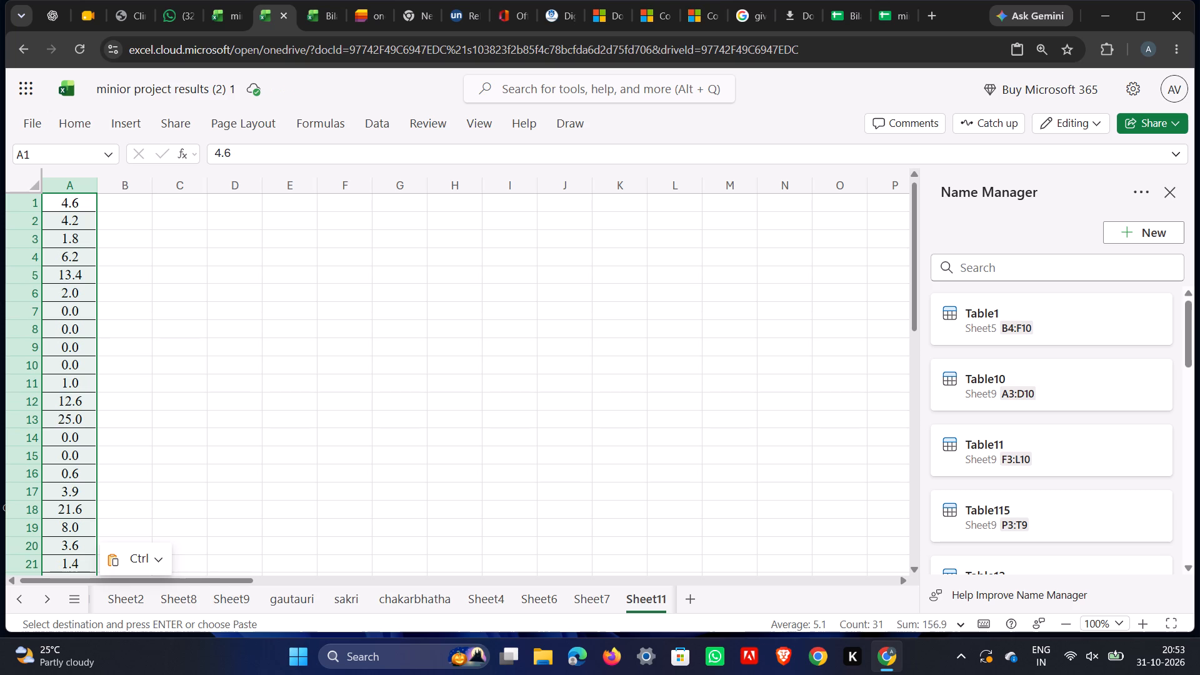
Try a cell-reference formula in A1 of the new sheet, trying A2 and B2, and erase the cell's contents.
{"action": "key", "text": "equal"}
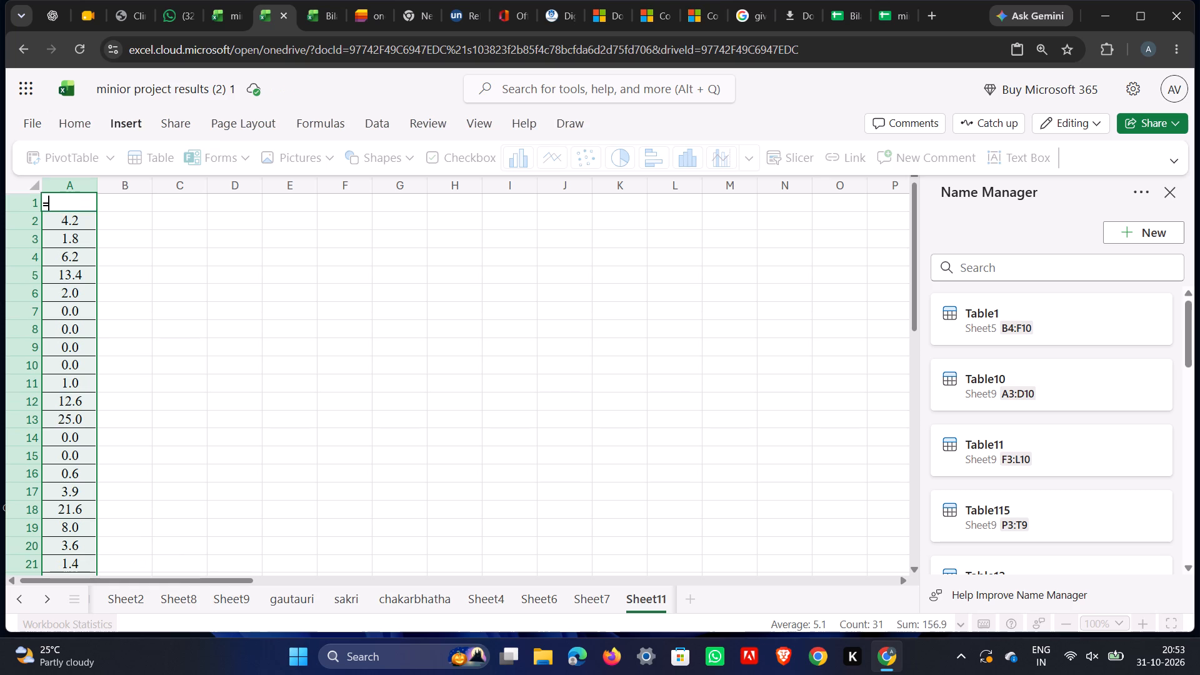
{"action": "left_click", "coordinate": [55, 226]}
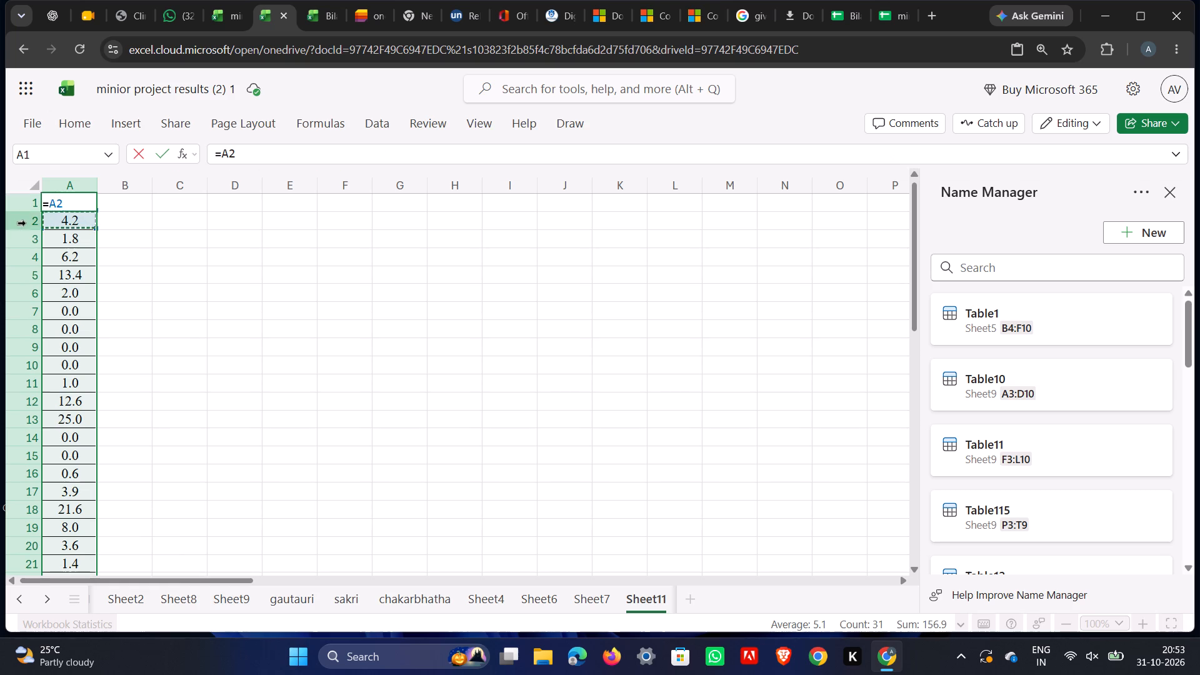
{"action": "left_click", "coordinate": [46, 221]}
{"action": "left_click", "coordinate": [125, 219]}
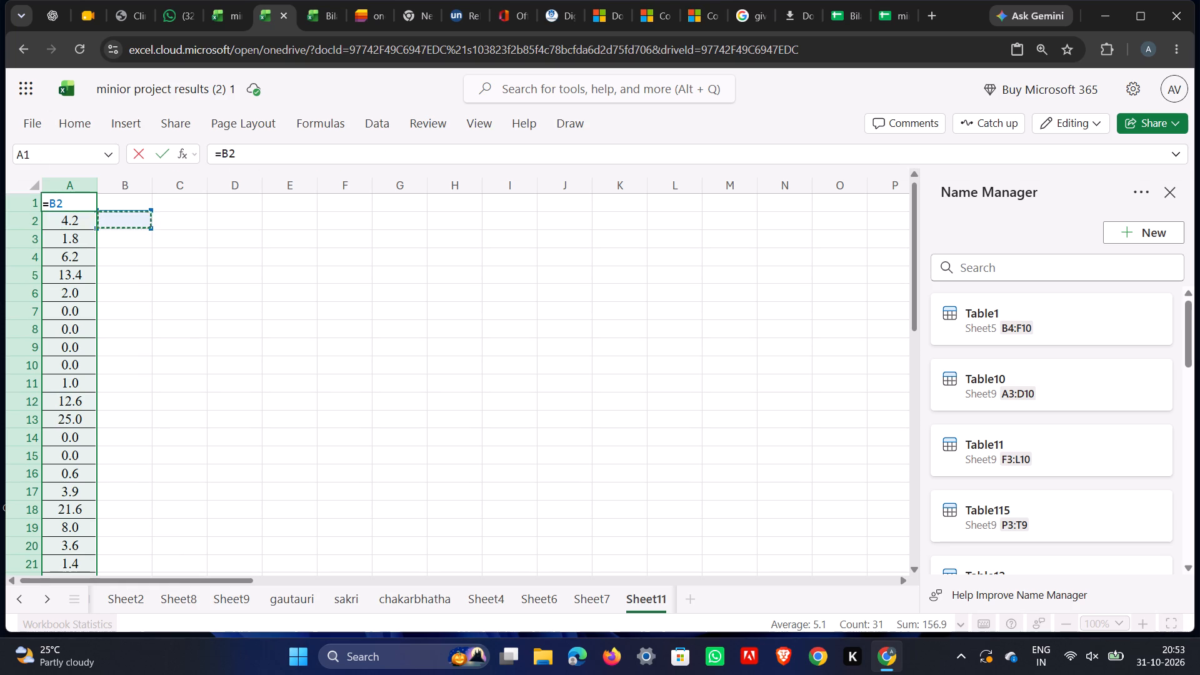
{"action": "left_click_drag", "start_coordinate": [84, 209], "coordinate": [35, 202]}
{"action": "key", "text": "BackSpace"}
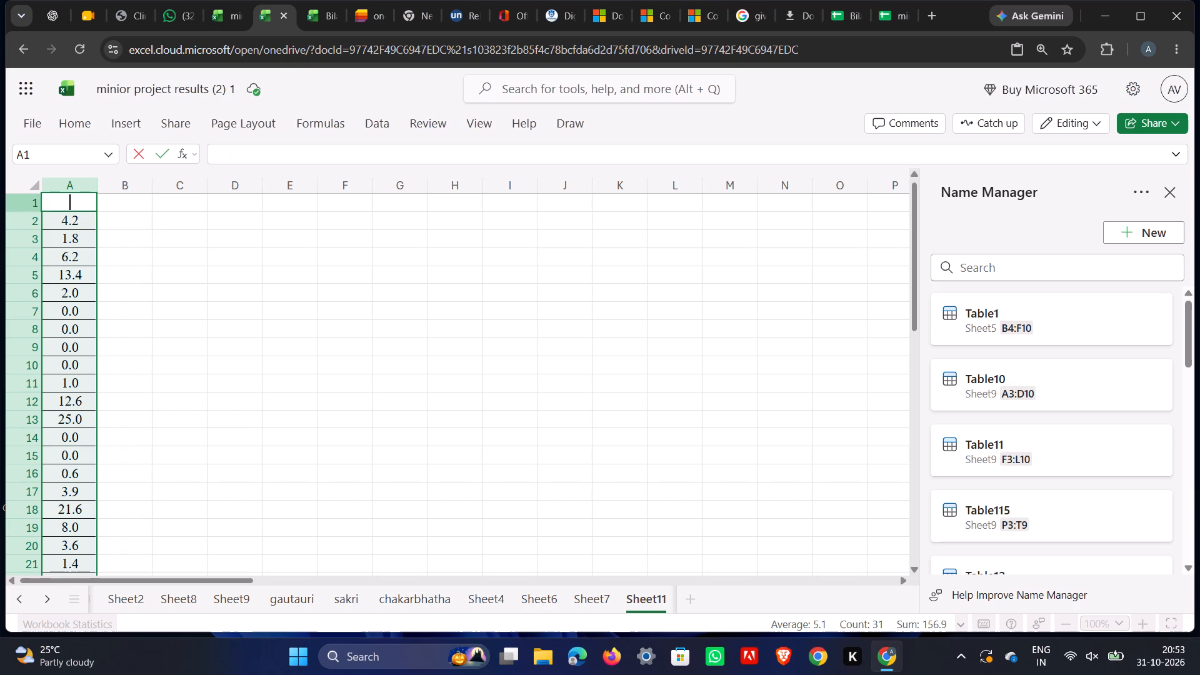
Total the daily rainfall values in A2:A31 of the new sheet with AutoSum in the cell below them.
{"action": "left_click_drag", "start_coordinate": [47, 216], "coordinate": [89, 276]}
{"action": "scroll", "coordinate": [81, 421], "scroll_direction": "down", "scroll_amount": 6}
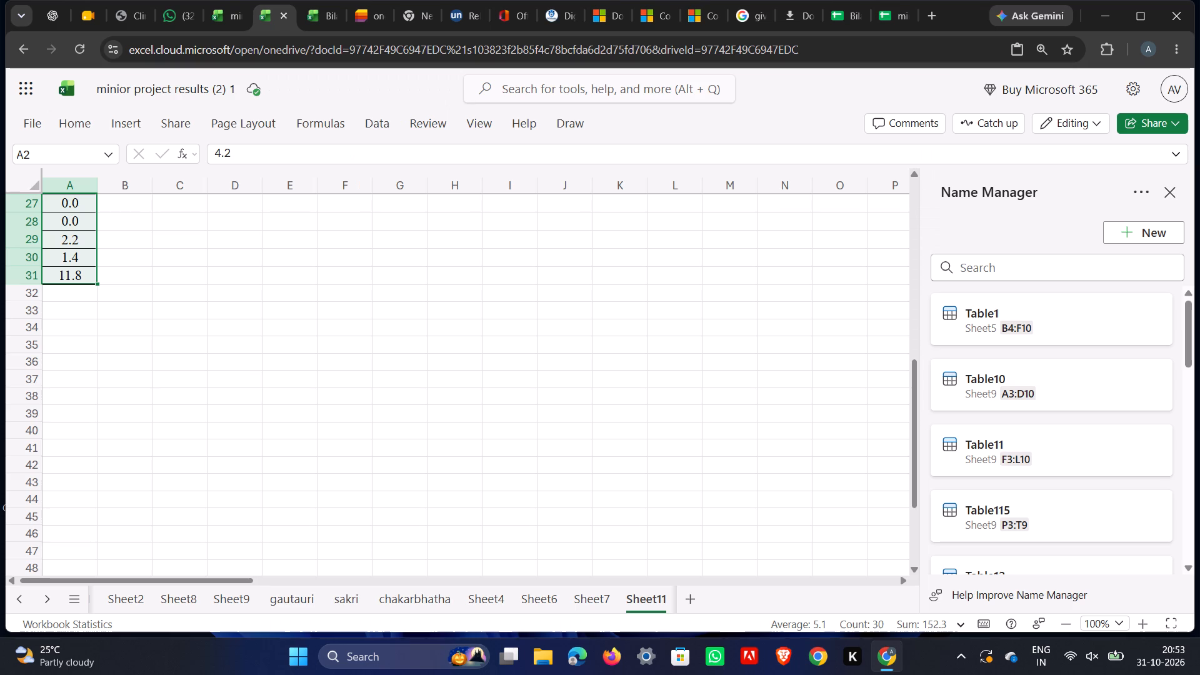
{"action": "key", "text": "alt+equal"}
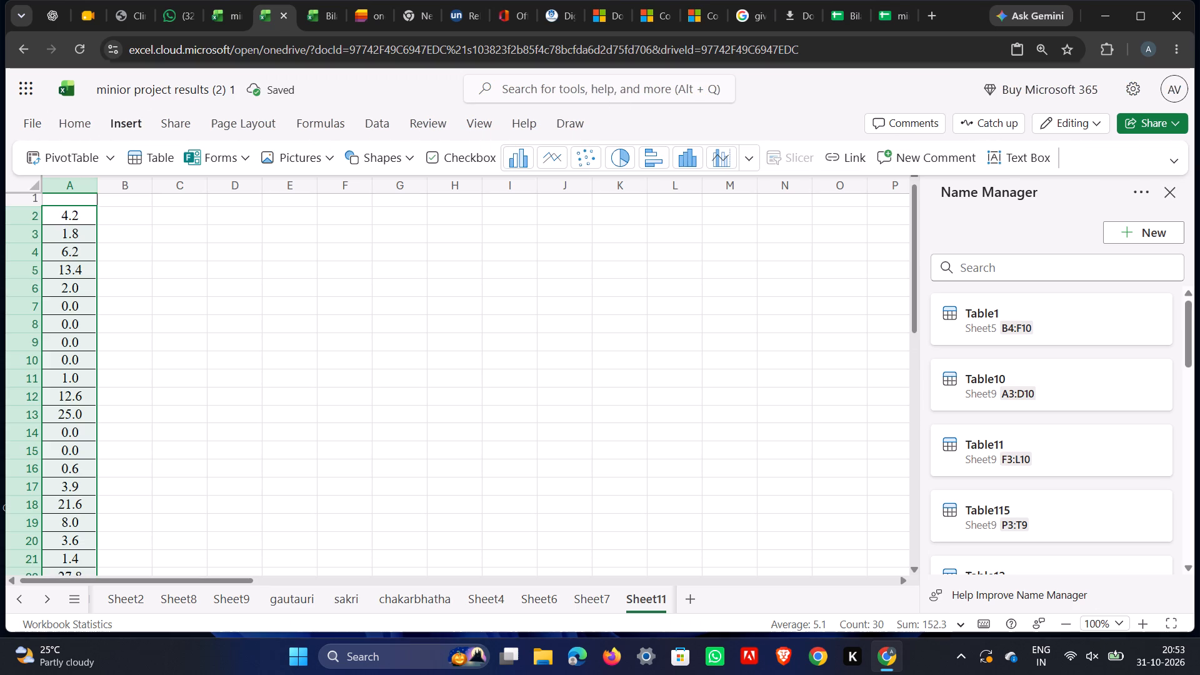
{"action": "scroll", "coordinate": [156, 256], "scroll_direction": "down", "scroll_amount": 1}
{"action": "scroll", "coordinate": [128, 306], "scroll_direction": "down", "scroll_amount": 6}
{"action": "scroll", "coordinate": [127, 330], "scroll_direction": "up", "scroll_amount": 2}
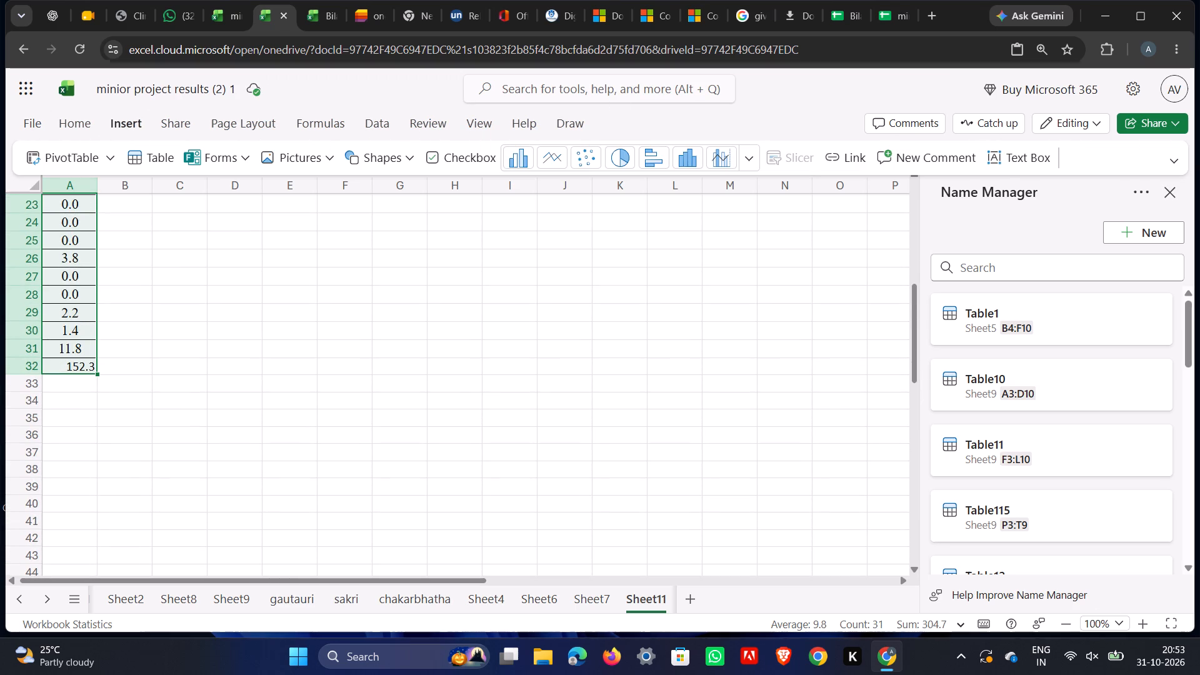
Check the August 2021 monthly total on Sheet6 and review the July to September 2021 daily values on Sheet4.
{"action": "left_click", "coordinate": [540, 603]}
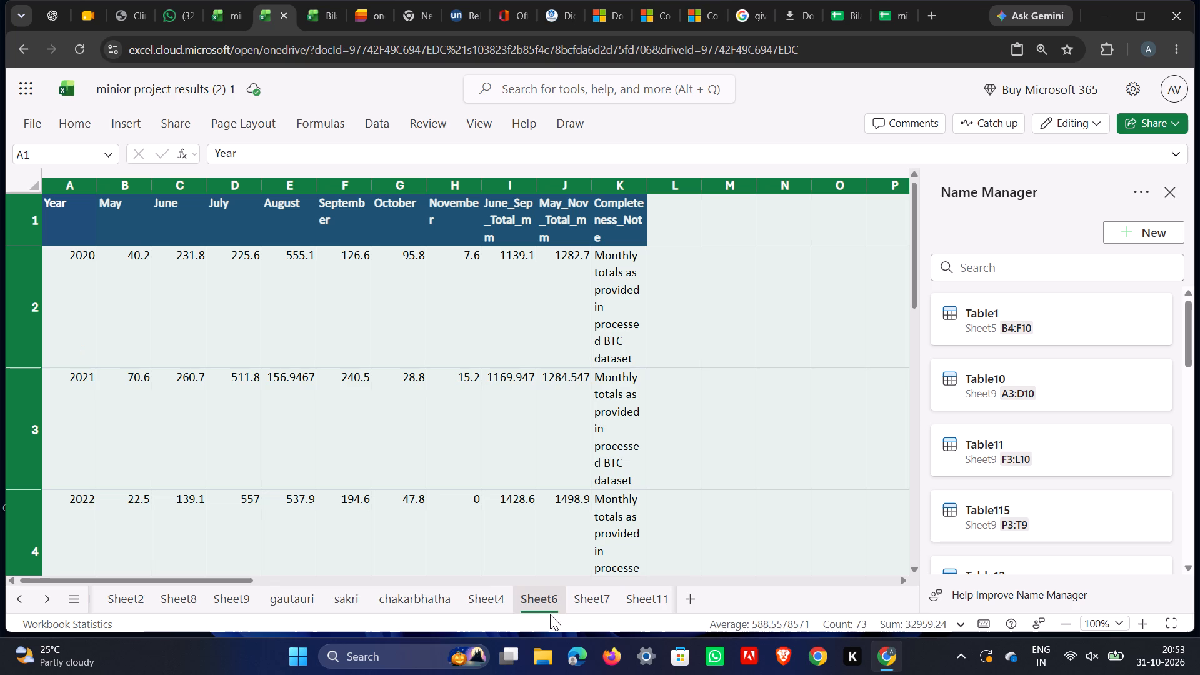
{"action": "left_click", "coordinate": [597, 605]}
{"action": "left_click", "coordinate": [512, 596]}
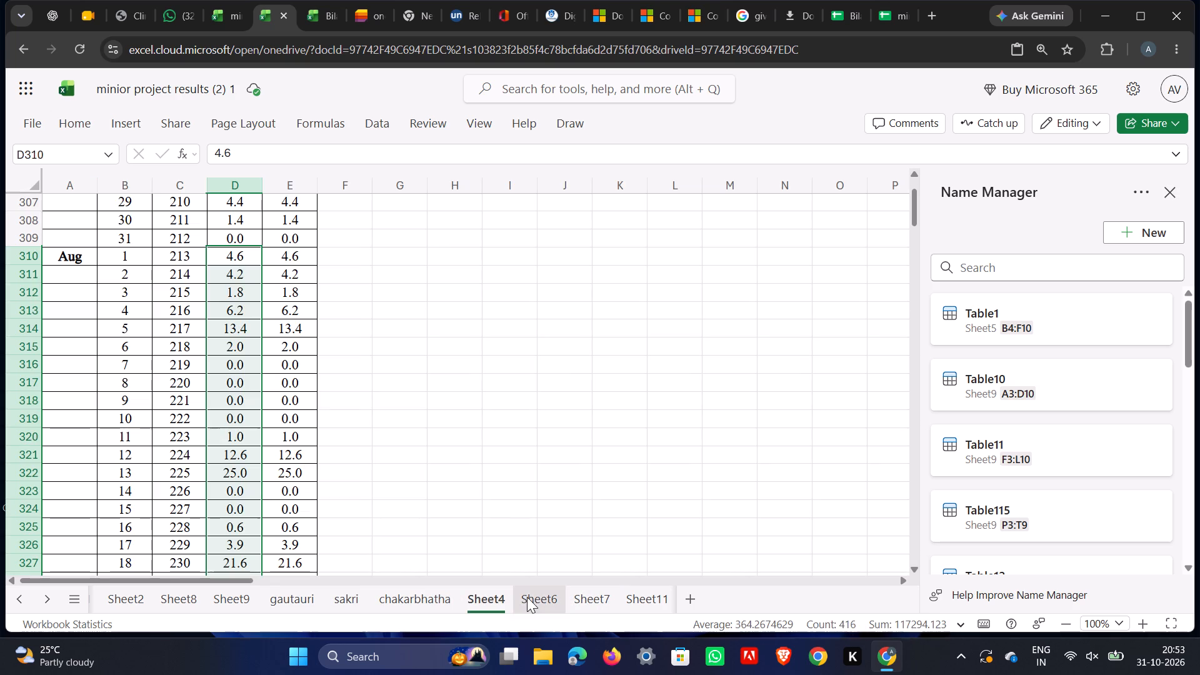
{"action": "left_click", "coordinate": [383, 387]}
{"action": "scroll", "coordinate": [256, 387], "scroll_direction": "down", "scroll_amount": 5}
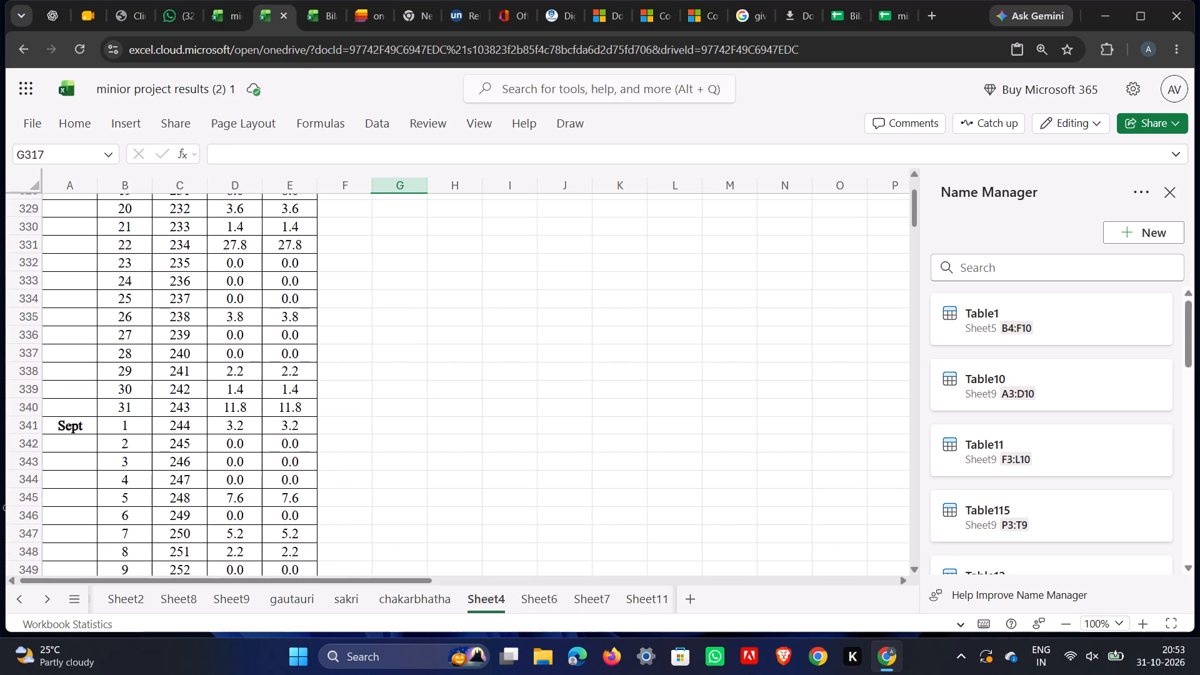
{"action": "scroll", "coordinate": [244, 396], "scroll_direction": "up", "scroll_amount": 9}
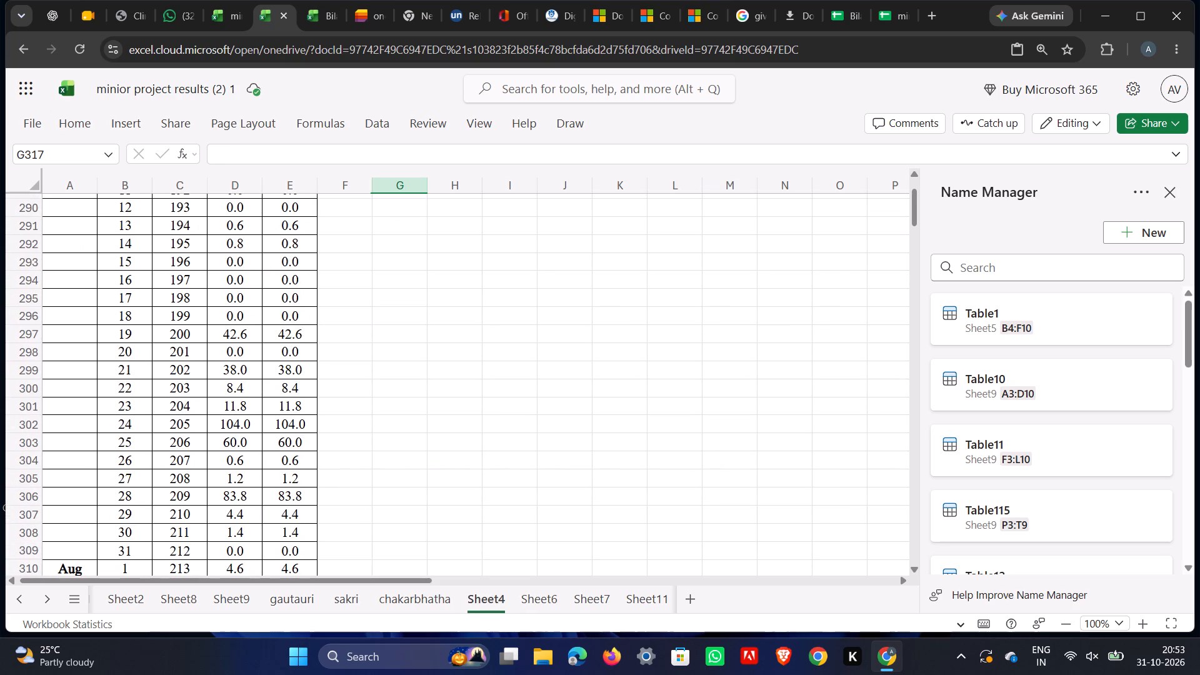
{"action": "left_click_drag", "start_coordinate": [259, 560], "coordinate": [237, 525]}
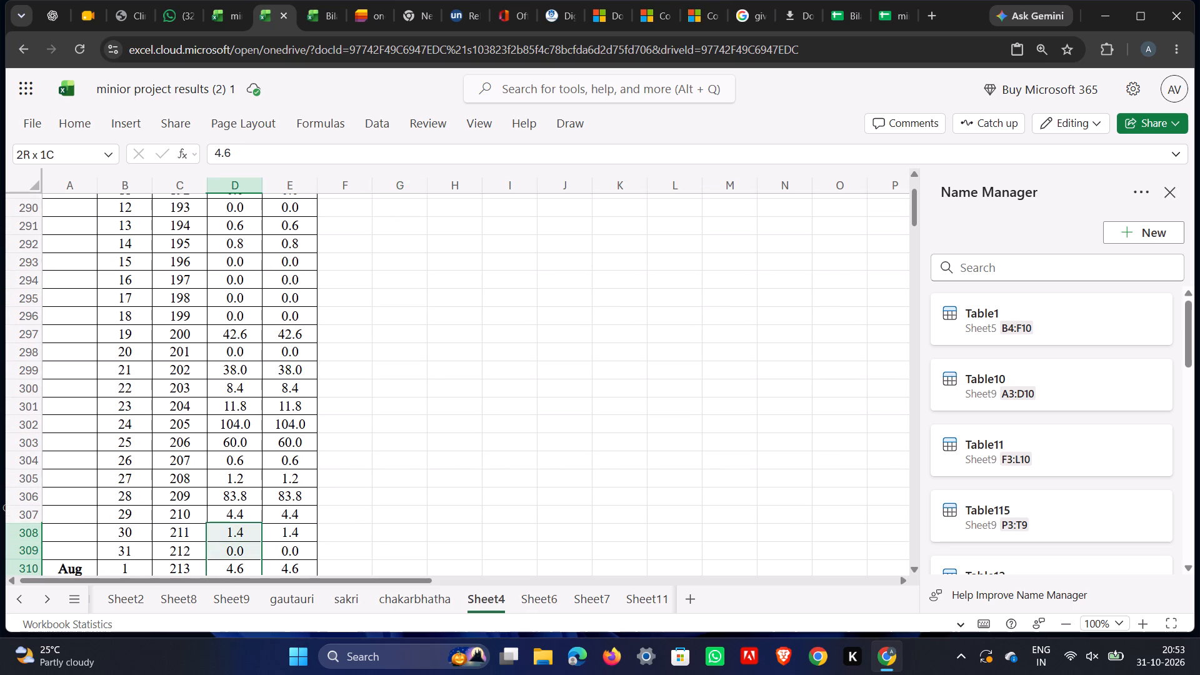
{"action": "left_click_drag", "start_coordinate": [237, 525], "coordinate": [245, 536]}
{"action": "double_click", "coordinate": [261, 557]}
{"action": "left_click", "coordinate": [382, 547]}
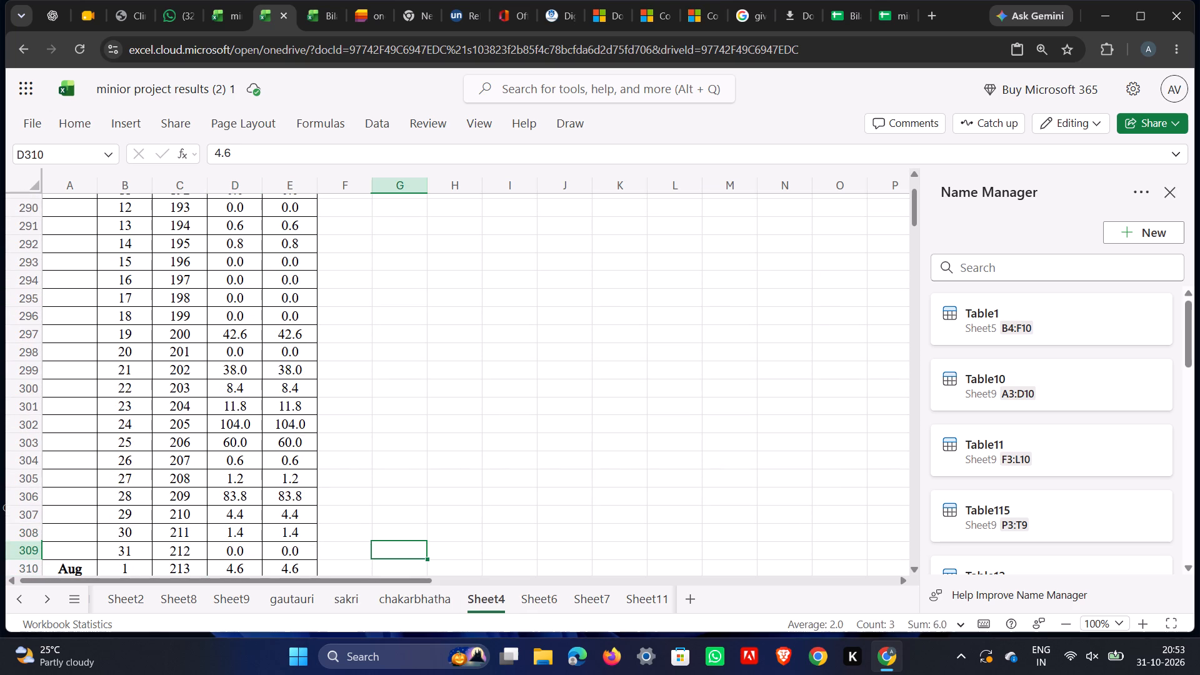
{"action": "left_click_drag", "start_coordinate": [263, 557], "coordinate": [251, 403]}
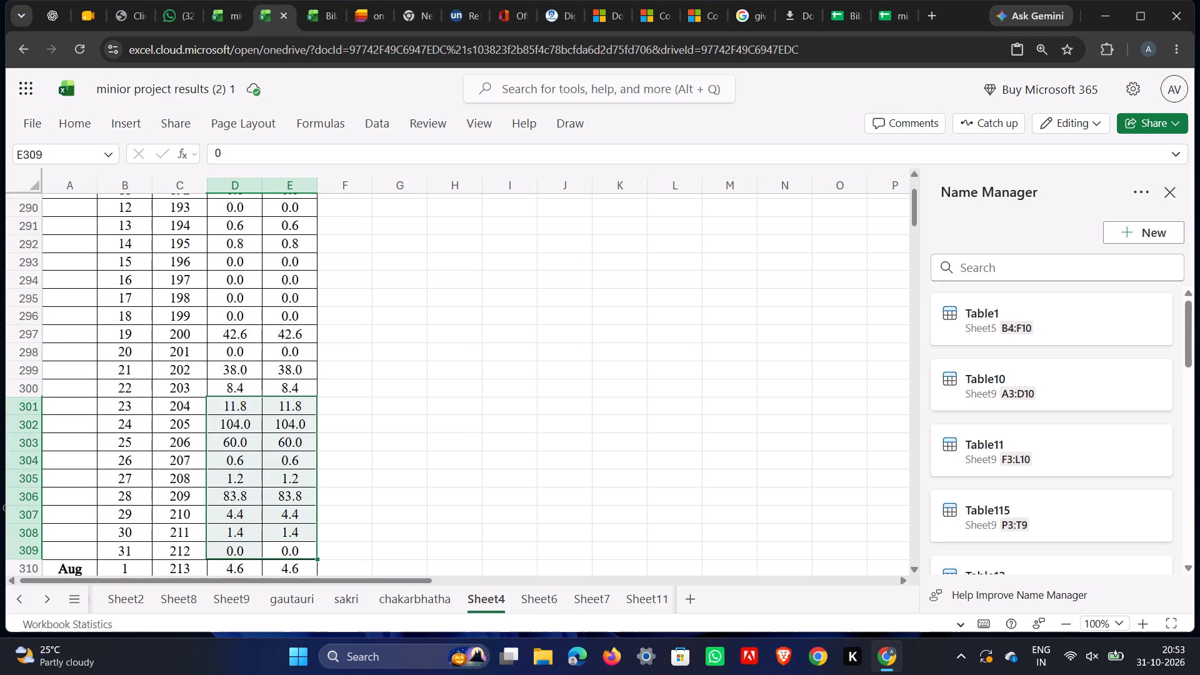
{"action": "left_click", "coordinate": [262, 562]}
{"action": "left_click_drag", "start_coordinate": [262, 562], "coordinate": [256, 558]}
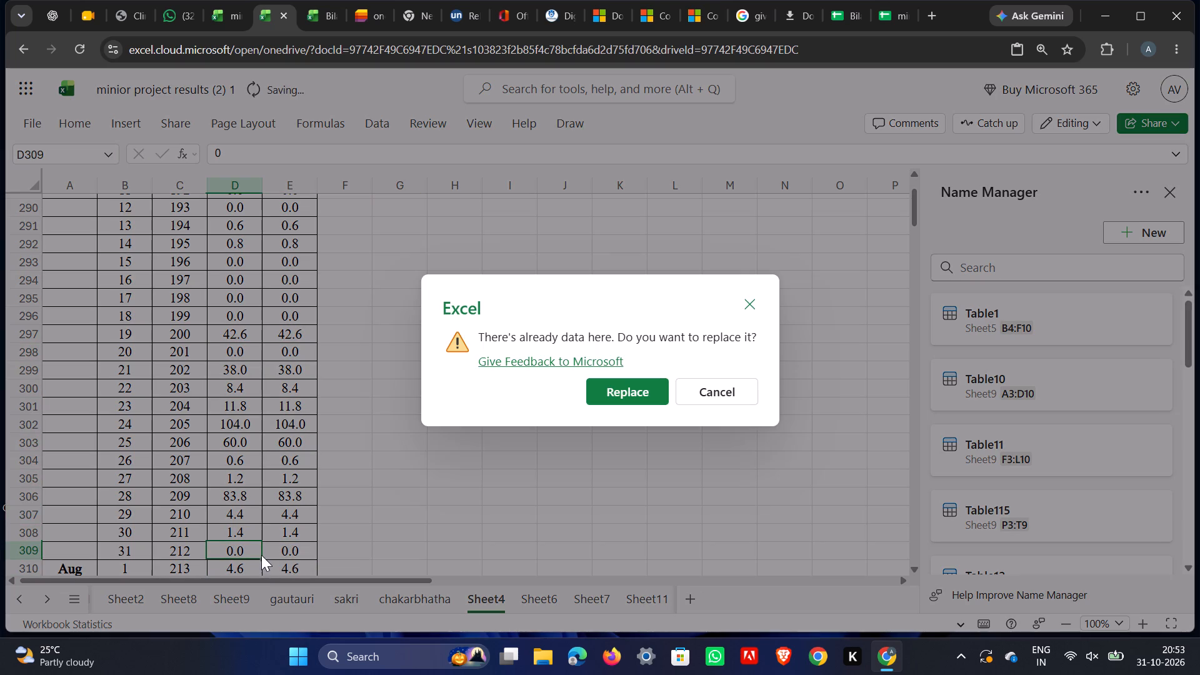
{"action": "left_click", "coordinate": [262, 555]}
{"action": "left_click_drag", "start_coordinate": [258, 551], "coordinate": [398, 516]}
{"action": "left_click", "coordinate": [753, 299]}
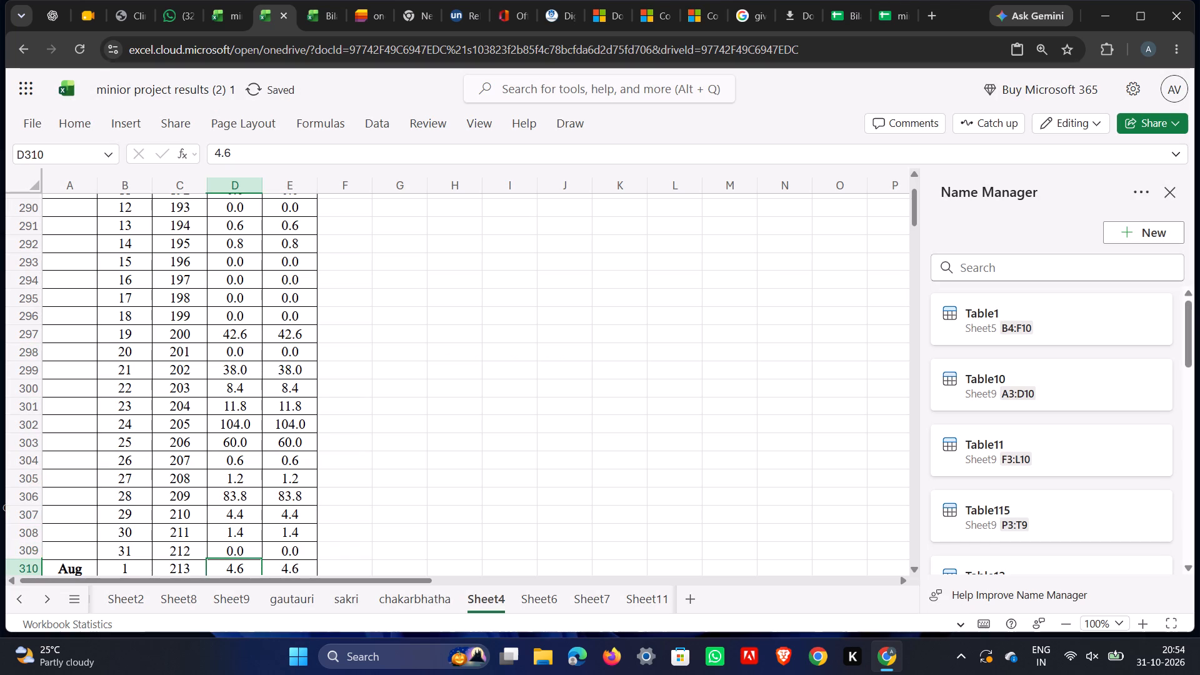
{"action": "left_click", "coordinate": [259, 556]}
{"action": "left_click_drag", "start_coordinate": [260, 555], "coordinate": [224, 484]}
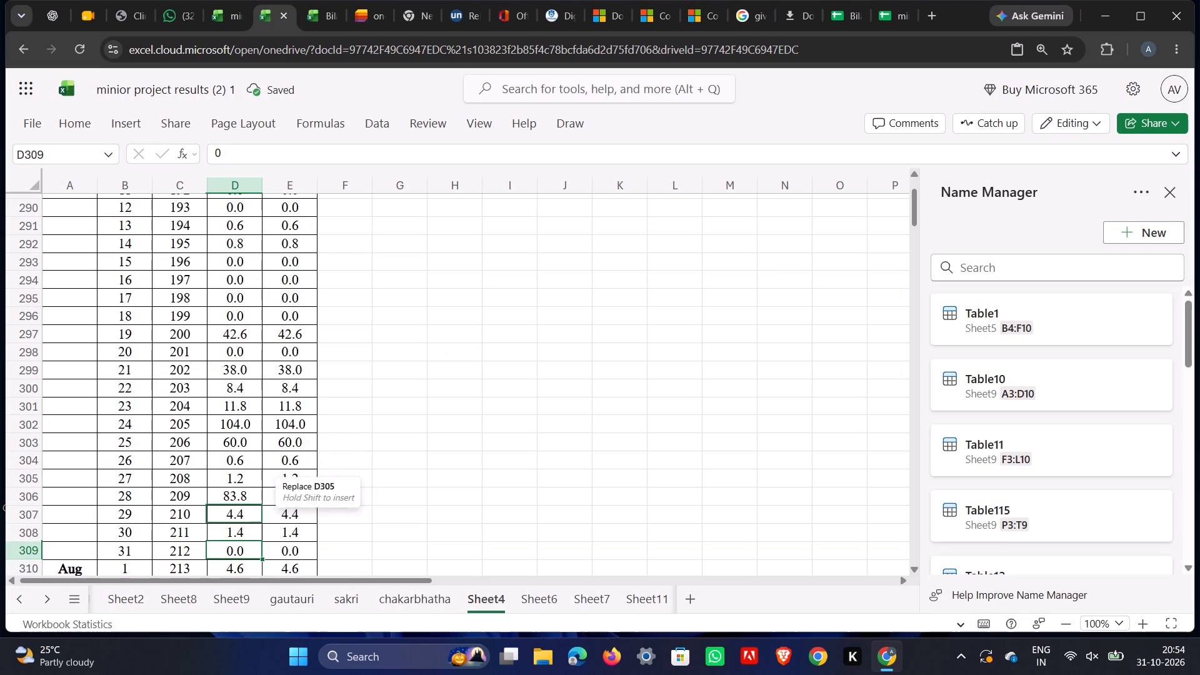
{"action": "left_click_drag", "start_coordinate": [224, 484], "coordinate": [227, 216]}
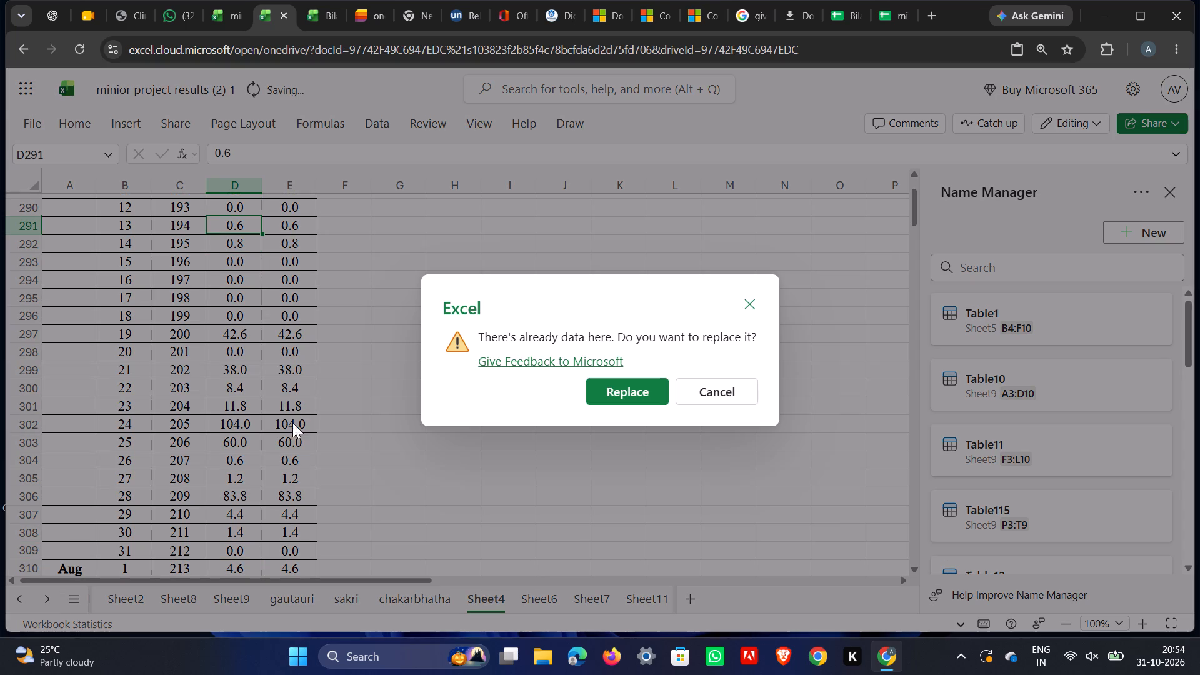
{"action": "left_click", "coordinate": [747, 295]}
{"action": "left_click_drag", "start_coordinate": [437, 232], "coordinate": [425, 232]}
Copy the July 2021 daily rainfall in D279:D309 on Sheet4 into Sheet11, starting at cell C1.
{"action": "scroll", "coordinate": [191, 269], "scroll_direction": "up", "scroll_amount": 4}
{"action": "scroll", "coordinate": [227, 355], "scroll_direction": "down", "scroll_amount": 1}
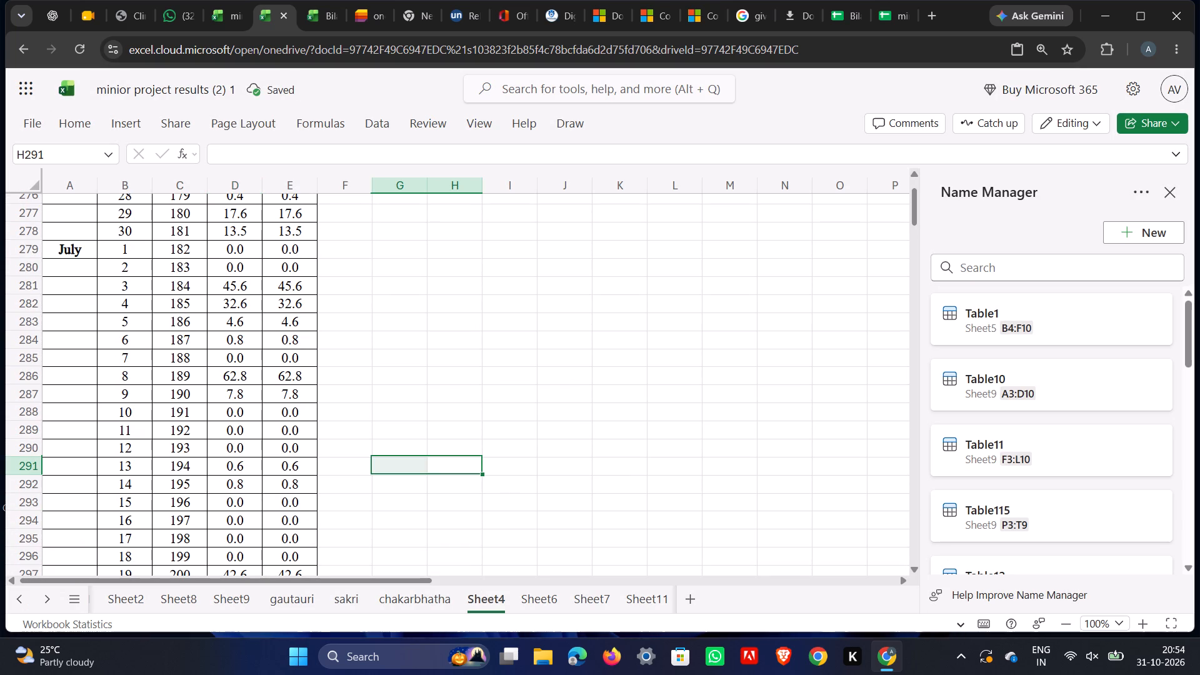
{"action": "left_click_drag", "start_coordinate": [211, 243], "coordinate": [221, 250]}
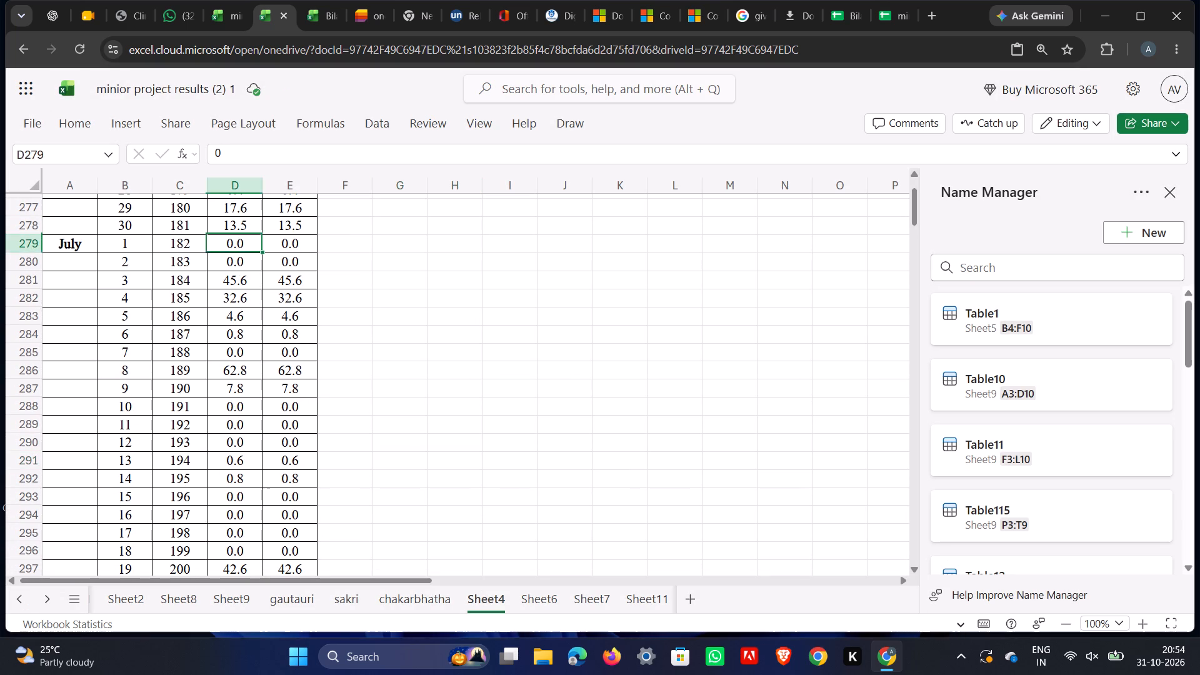
{"action": "left_click_drag", "start_coordinate": [221, 250], "coordinate": [250, 421]}
{"action": "scroll", "coordinate": [252, 441], "scroll_direction": "down", "scroll_amount": 3}
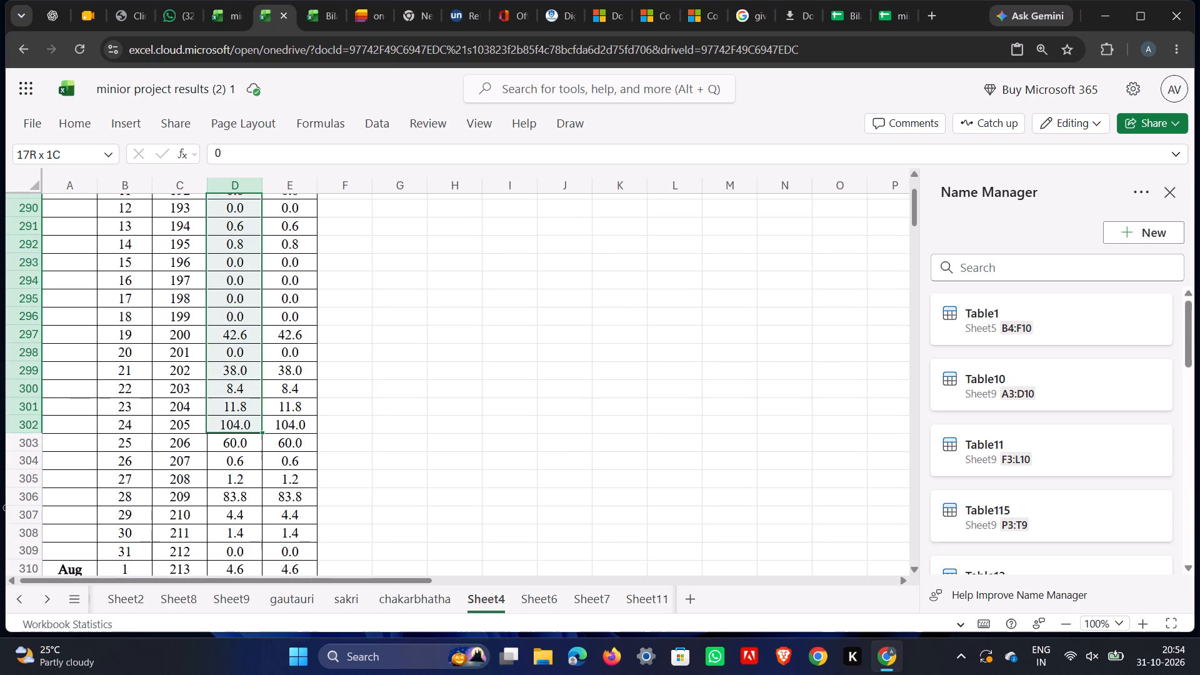
{"action": "left_click_drag", "start_coordinate": [250, 421], "coordinate": [247, 488]}
{"action": "scroll", "coordinate": [248, 432], "scroll_direction": "down", "scroll_amount": 1}
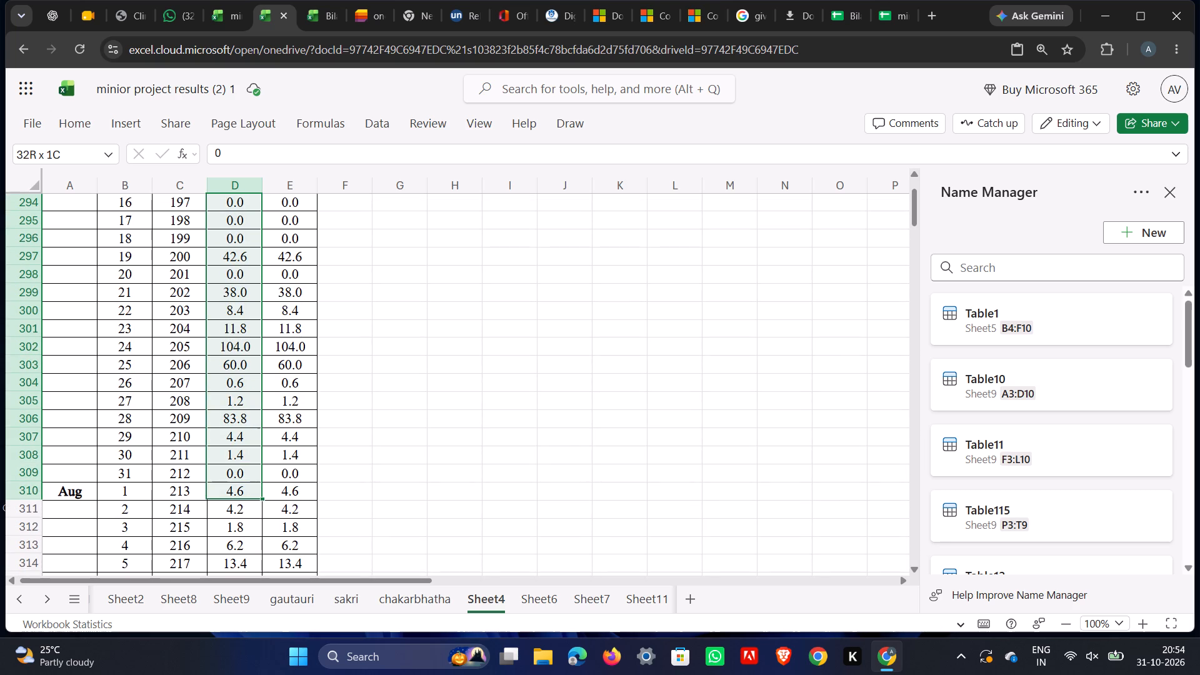
{"action": "left_click_drag", "start_coordinate": [247, 488], "coordinate": [257, 477]}
{"action": "key", "text": "ctrl+c"}
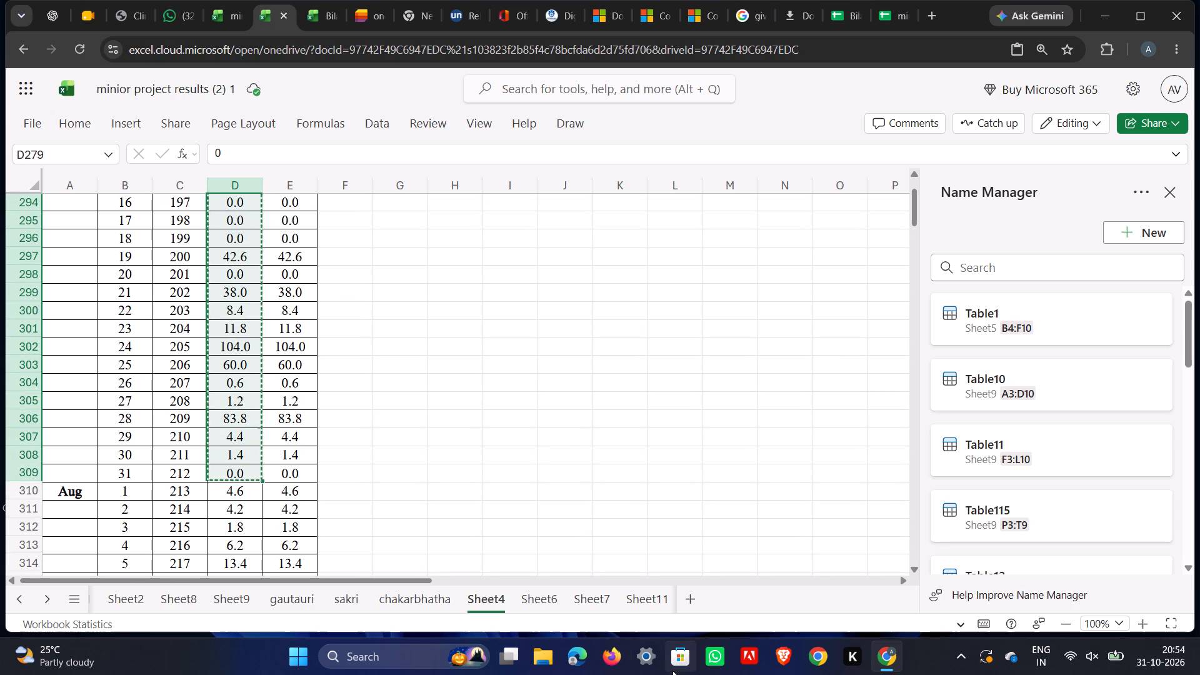
{"action": "left_click", "coordinate": [646, 604]}
{"action": "left_click", "coordinate": [160, 305]}
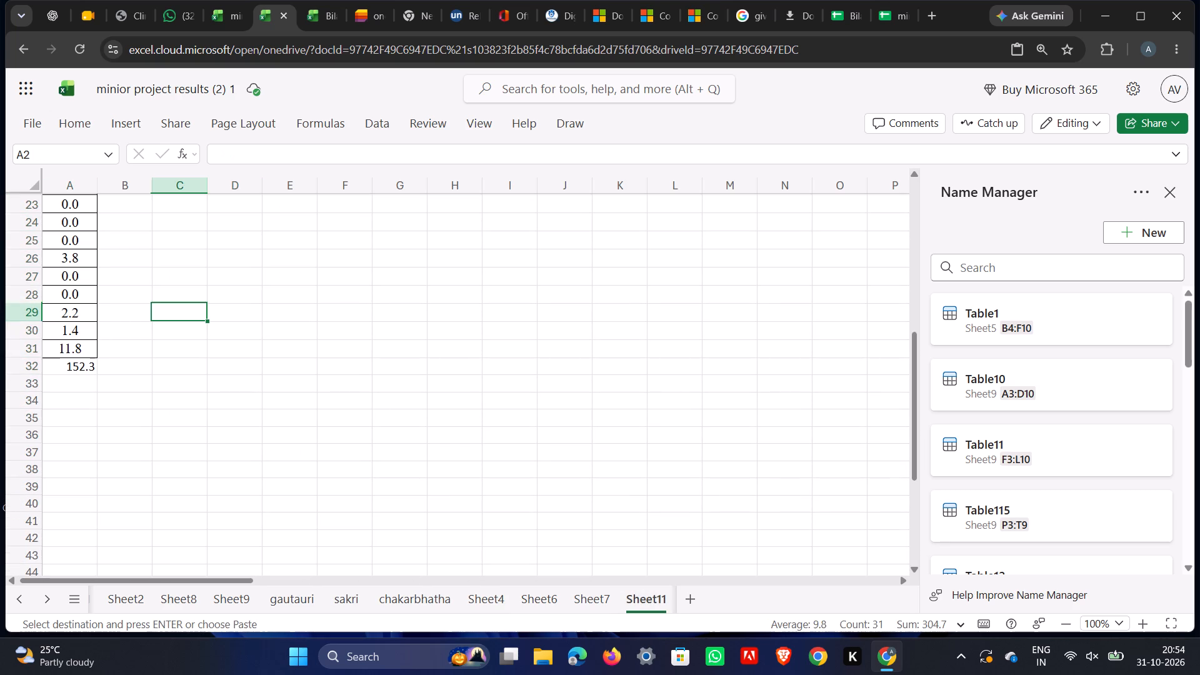
{"action": "left_click", "coordinate": [164, 199]}
{"action": "scroll", "coordinate": [163, 202], "scroll_direction": "up", "scroll_amount": 7}
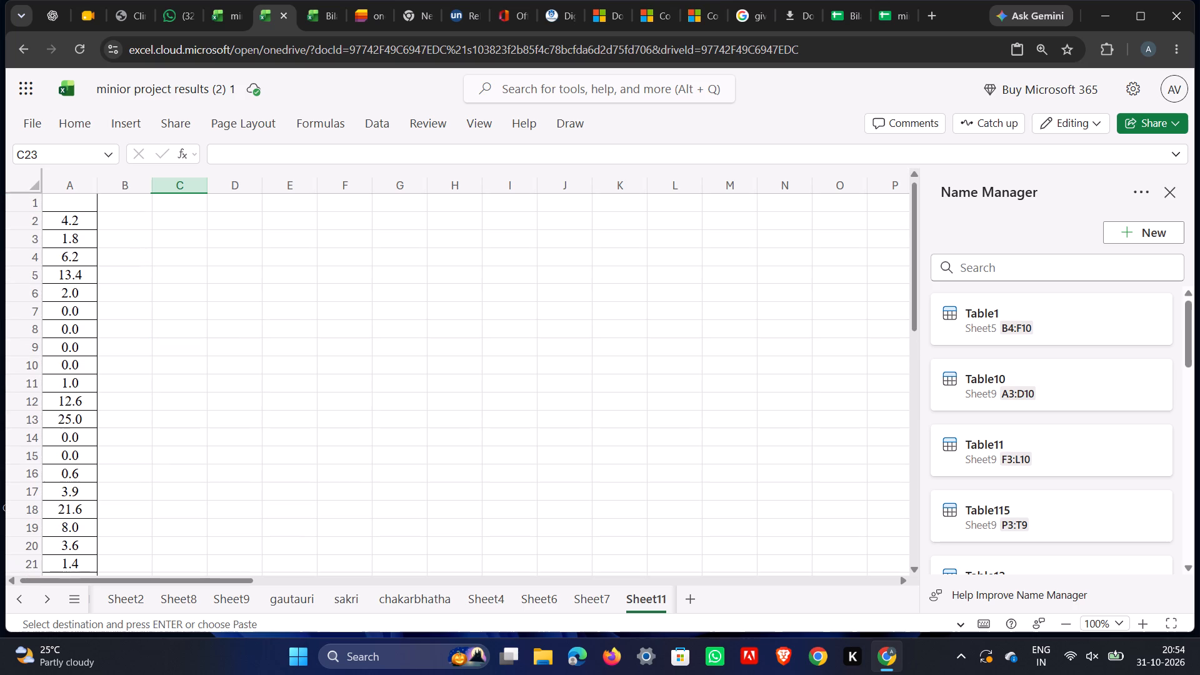
{"action": "scroll", "coordinate": [162, 203], "scroll_direction": "up", "scroll_amount": 4}
{"action": "left_click", "coordinate": [166, 197]}
{"action": "key", "text": "ctrl+v"}
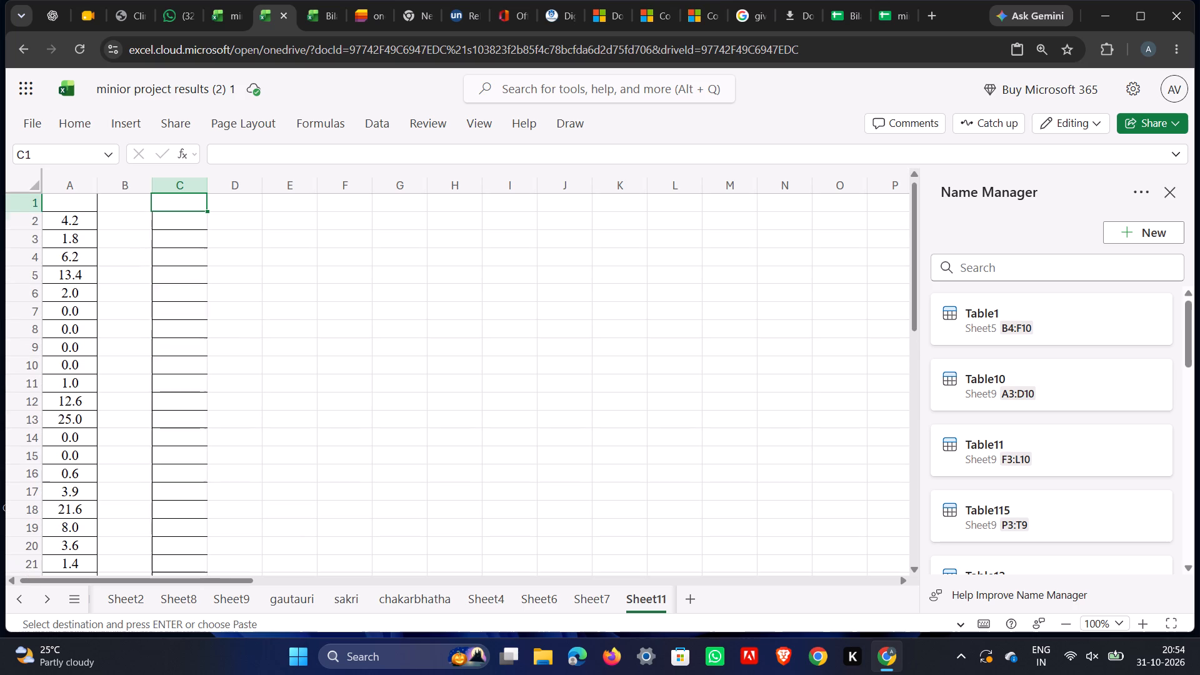
Total the July daily rainfall values in C1:C31 of Sheet11 with AutoSum in the cell below them.
{"action": "left_click", "coordinate": [156, 202]}
{"action": "left_click_drag", "start_coordinate": [156, 197], "coordinate": [191, 342]}
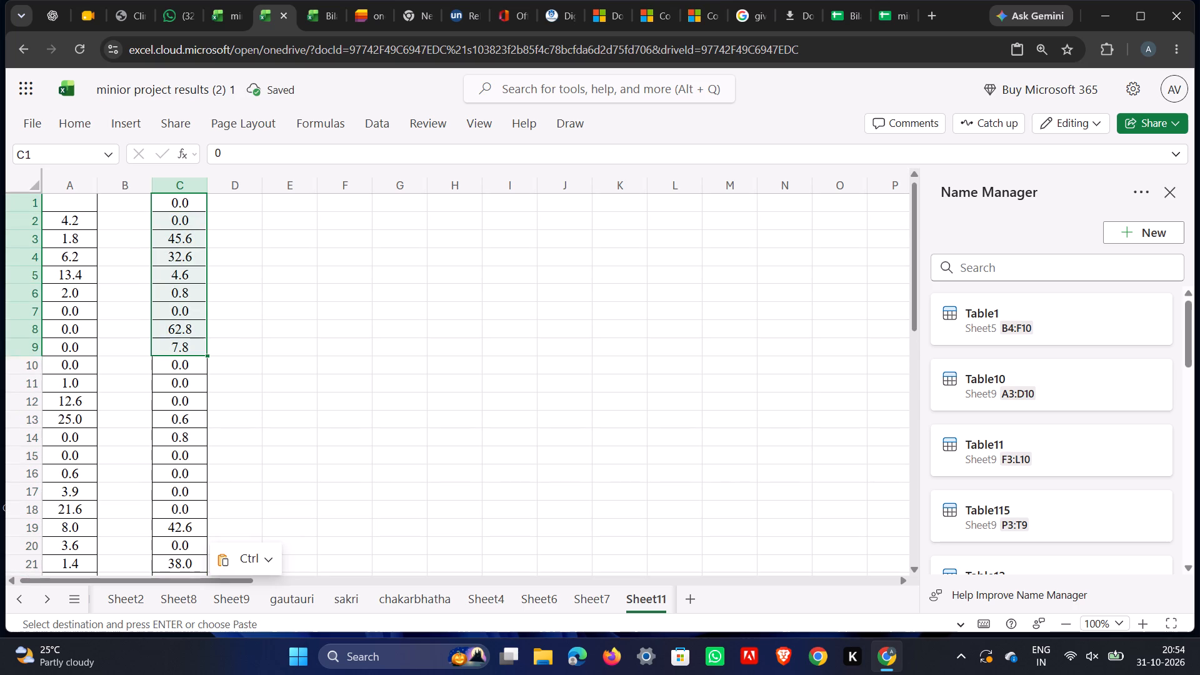
{"action": "left_click_drag", "start_coordinate": [191, 342], "coordinate": [194, 356]}
{"action": "scroll", "coordinate": [191, 404], "scroll_direction": "down", "scroll_amount": 5}
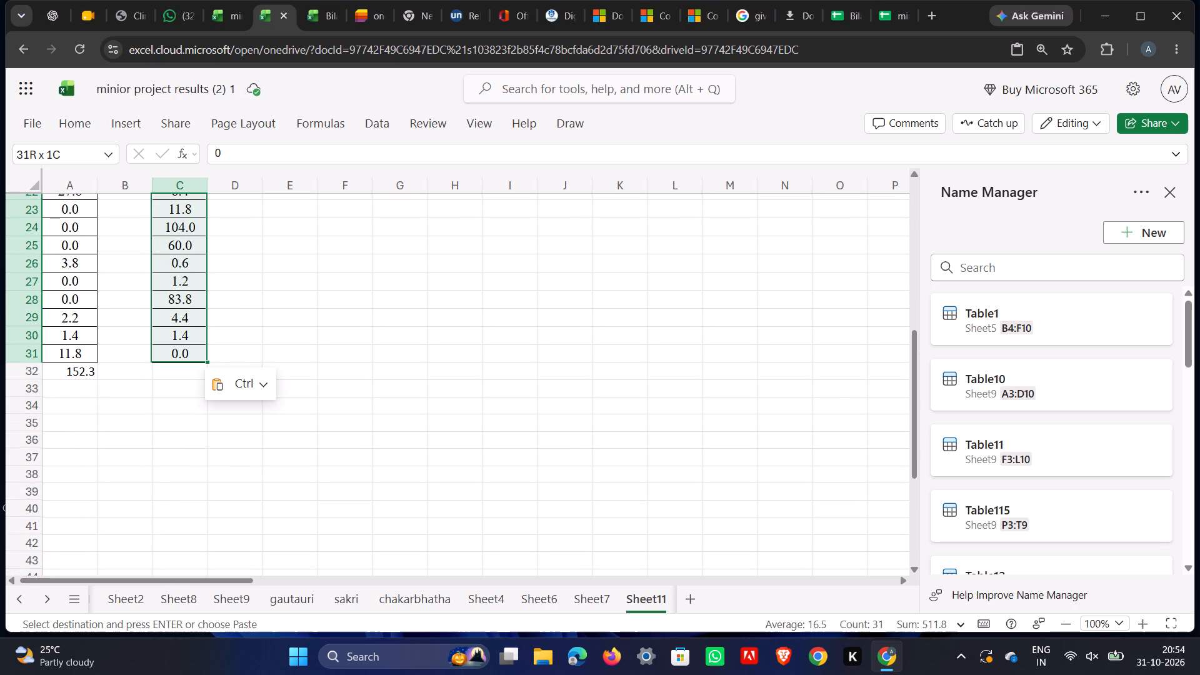
{"action": "left_click_drag", "start_coordinate": [194, 356], "coordinate": [196, 357]}
{"action": "key", "text": "alt+equal"}
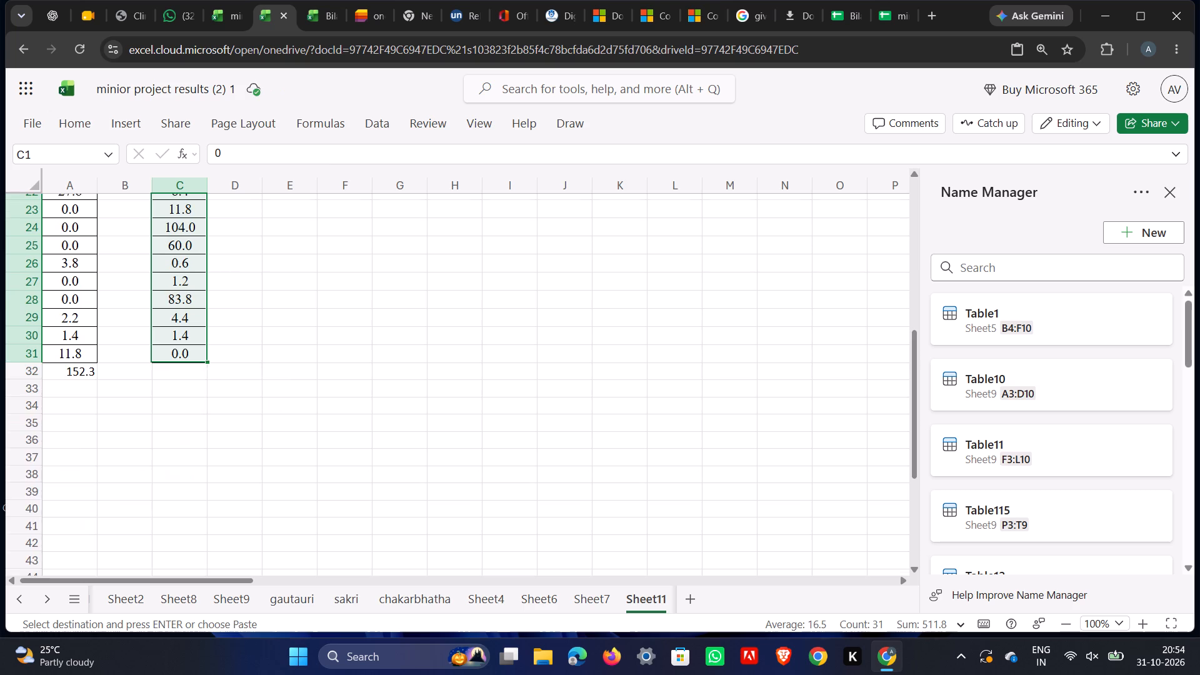
{"action": "left_click", "coordinate": [287, 334]}
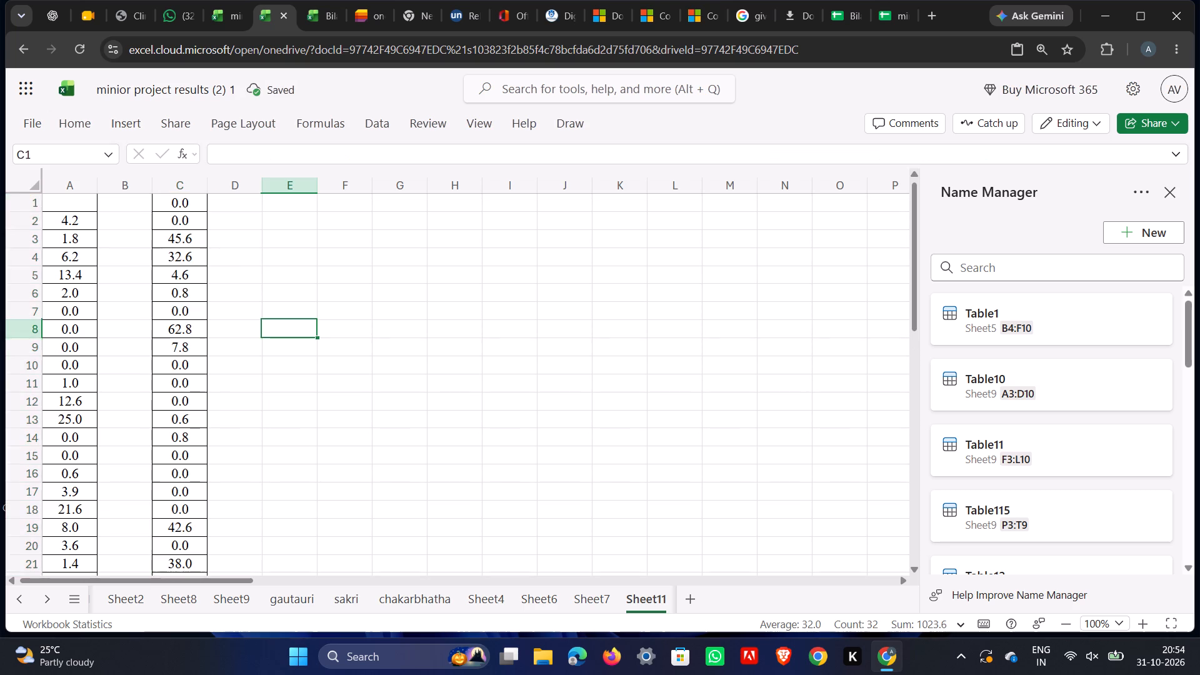
{"action": "scroll", "coordinate": [278, 346], "scroll_direction": "down", "scroll_amount": 6}
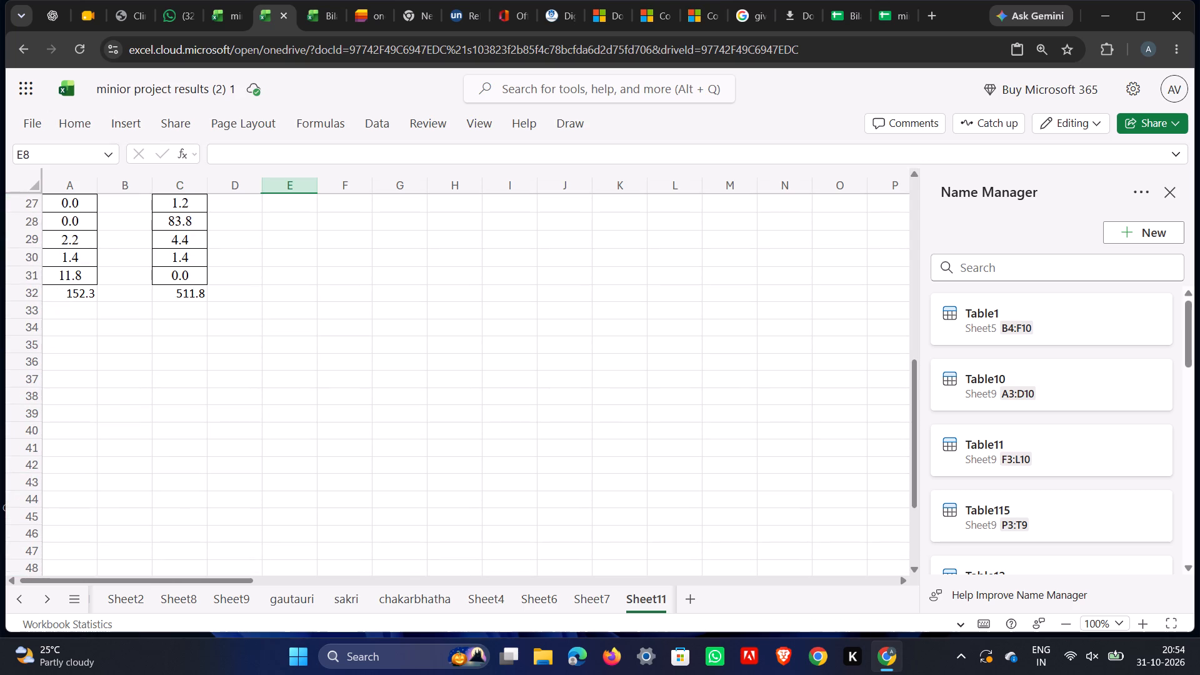
Compare the July and August 2021 monthly totals on Sheet6 with the daily sums on Sheet11.
{"action": "left_click", "coordinate": [554, 586]}
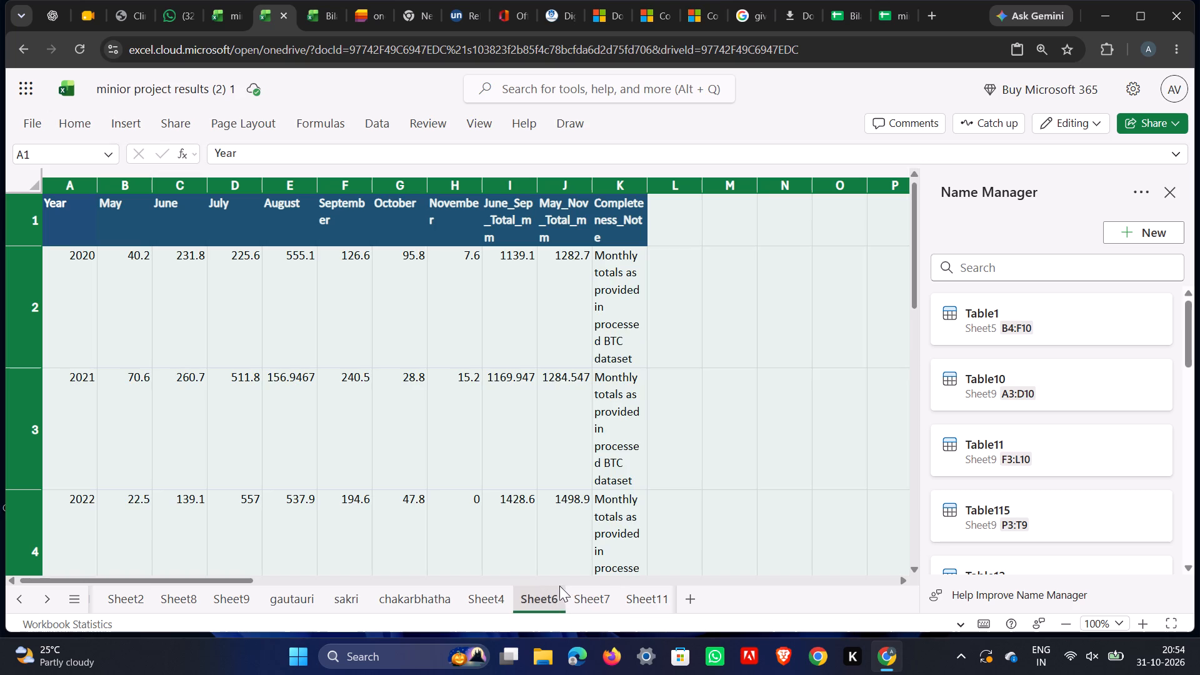
{"action": "left_click", "coordinate": [584, 593]}
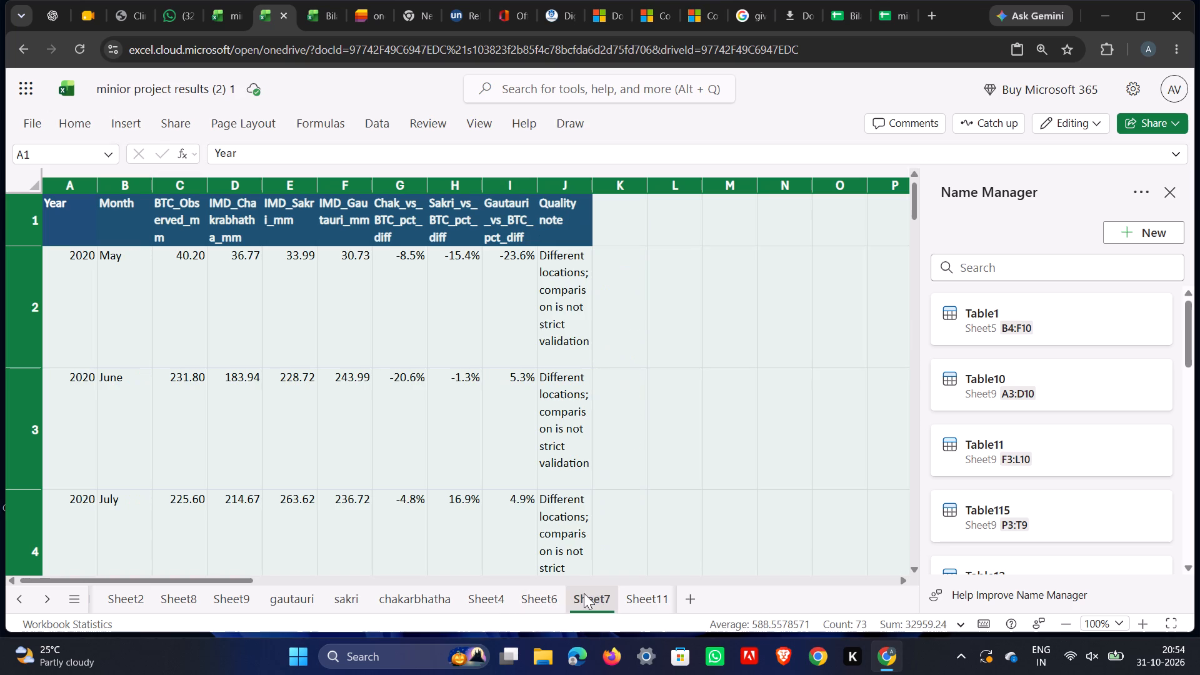
{"action": "left_click", "coordinate": [629, 589]}
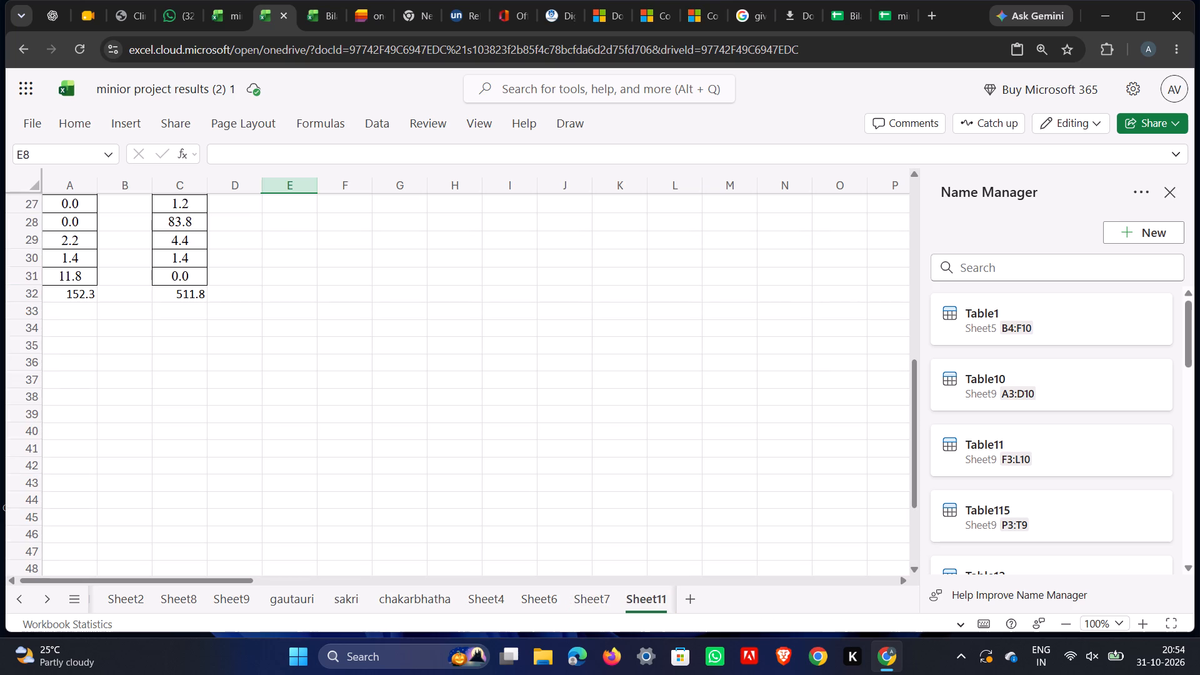
{"action": "scroll", "coordinate": [107, 381], "scroll_direction": "up", "scroll_amount": 12}
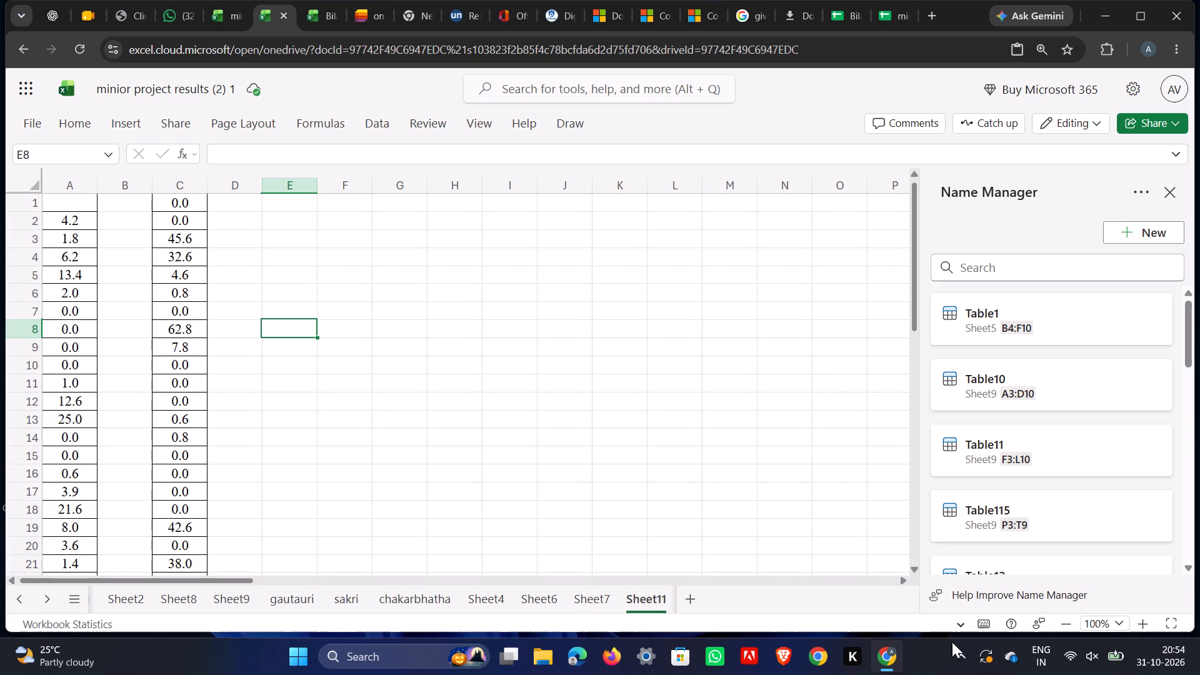
{"action": "left_click", "coordinate": [545, 599]}
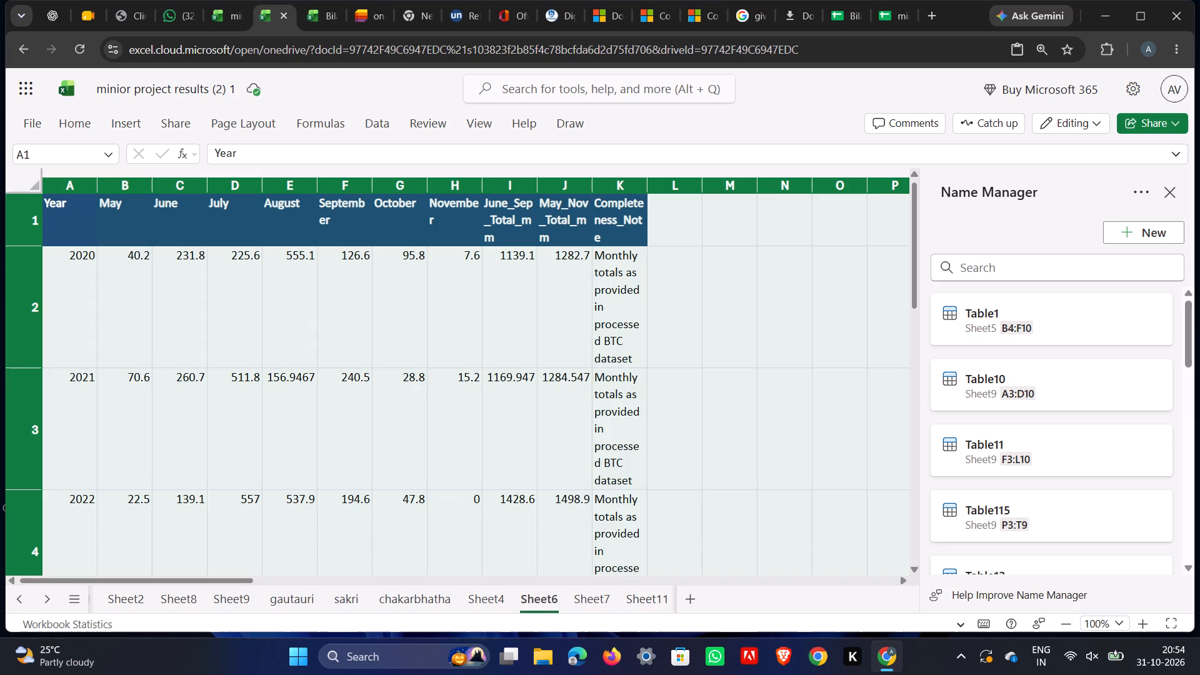
Copy the August 2021 daily rainfall in D310:D340 on Sheet4 again and paste it over column A of Sheet11, starting at A1.
{"action": "left_click", "coordinate": [494, 602]}
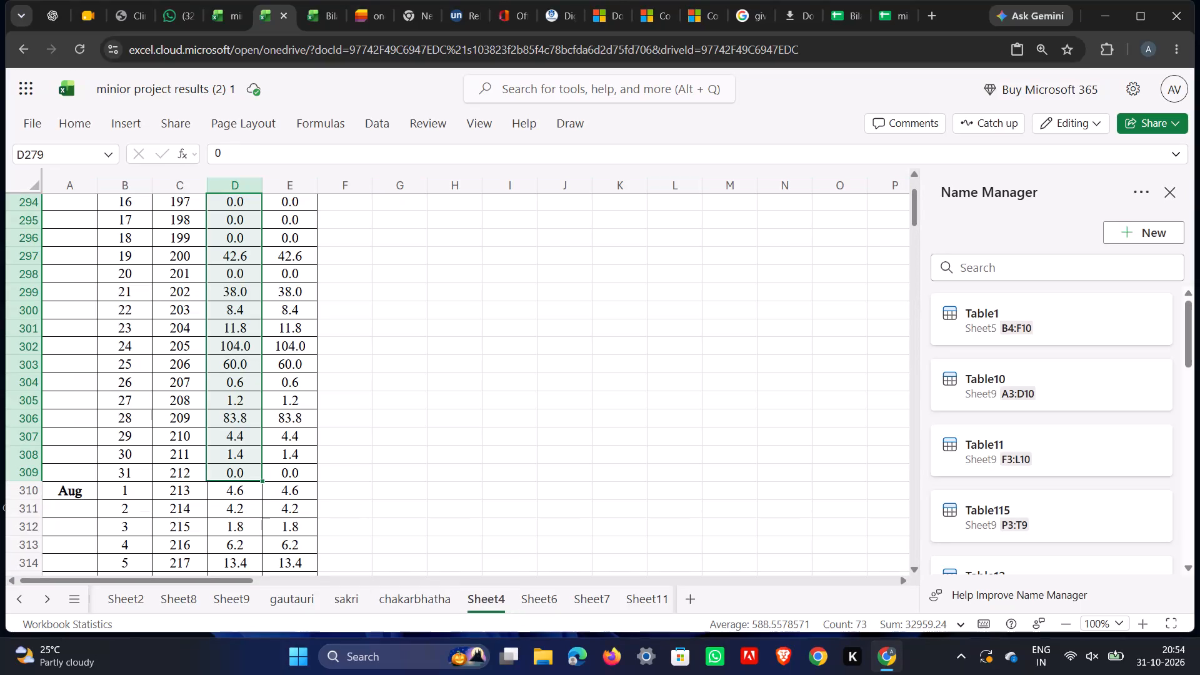
{"action": "left_click", "coordinate": [213, 489]}
{"action": "left_click_drag", "start_coordinate": [214, 487], "coordinate": [238, 569]}
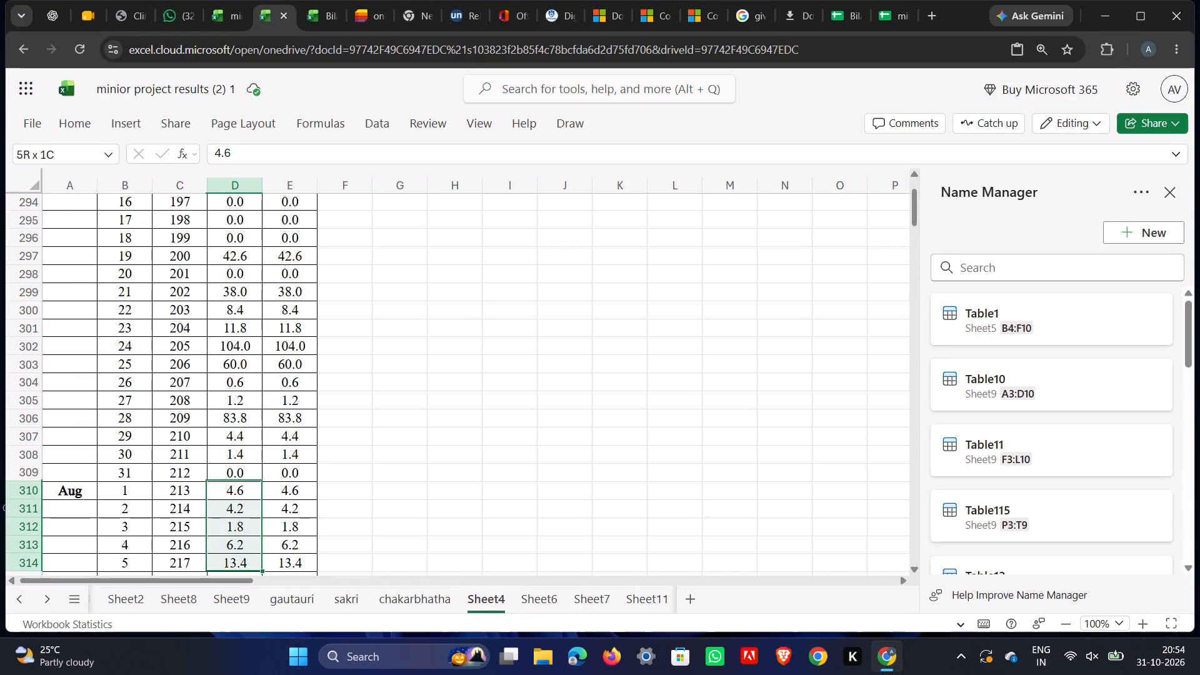
{"action": "left_click_drag", "start_coordinate": [238, 569], "coordinate": [256, 502]}
{"action": "scroll", "coordinate": [237, 577], "scroll_direction": "down", "scroll_amount": 3}
{"action": "scroll", "coordinate": [247, 518], "scroll_direction": "down", "scroll_amount": 3}
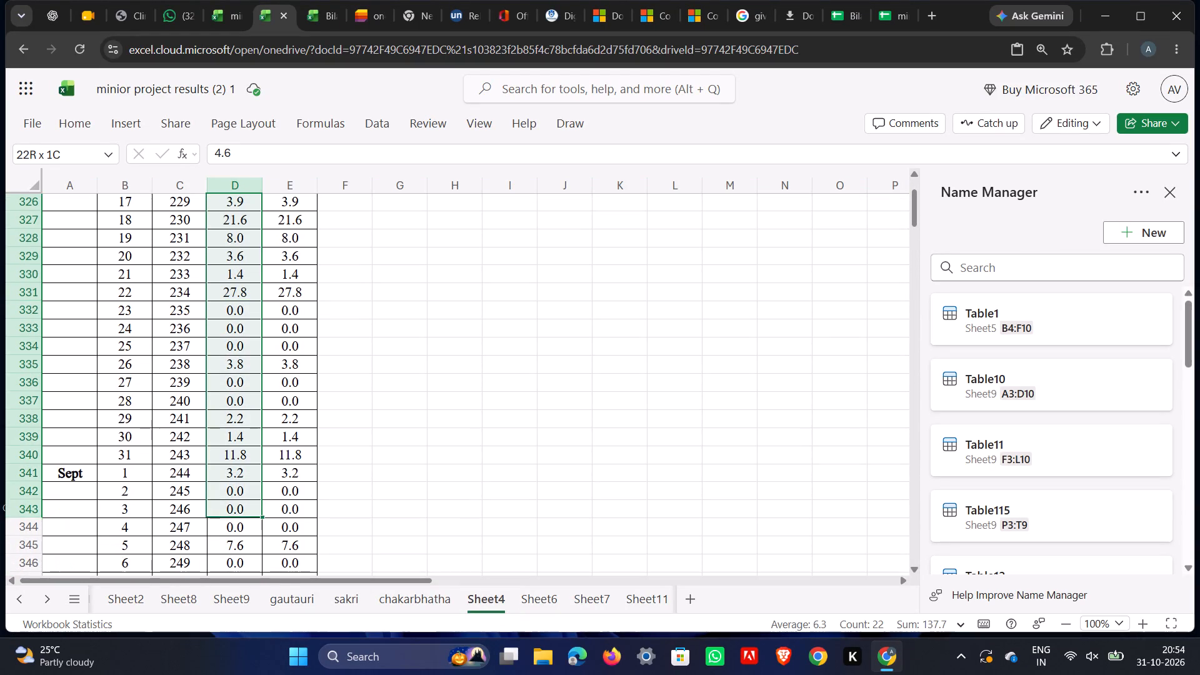
{"action": "left_click_drag", "start_coordinate": [256, 502], "coordinate": [261, 460]}
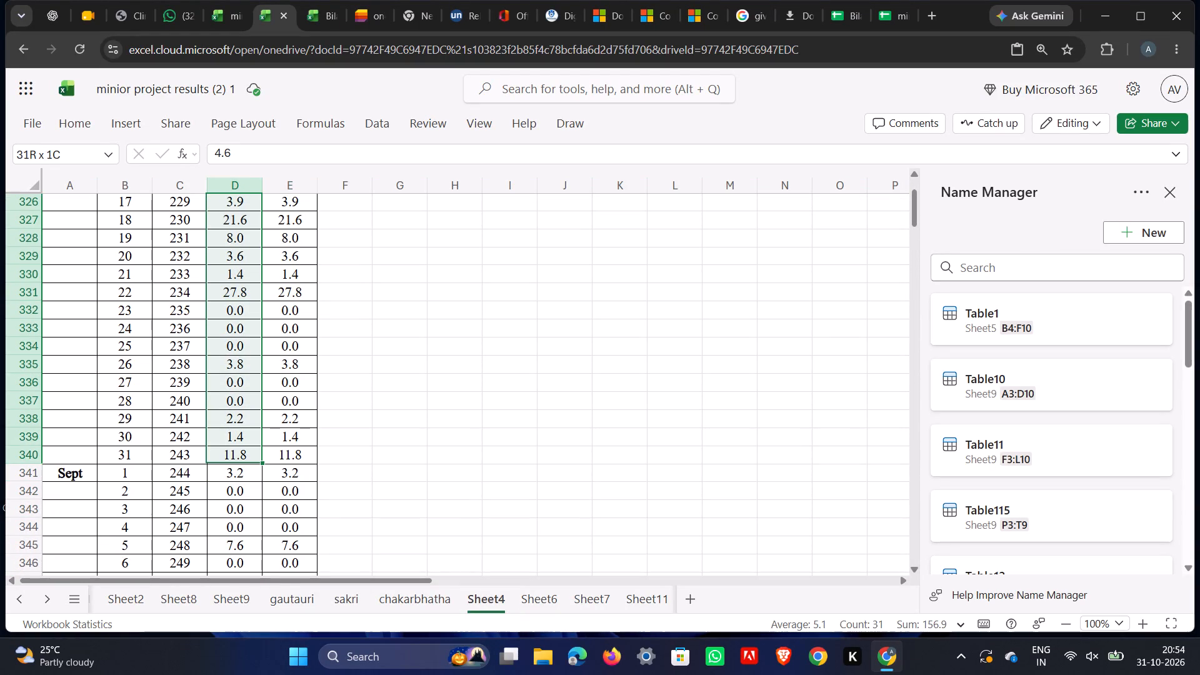
{"action": "key", "text": "ctrl+c"}
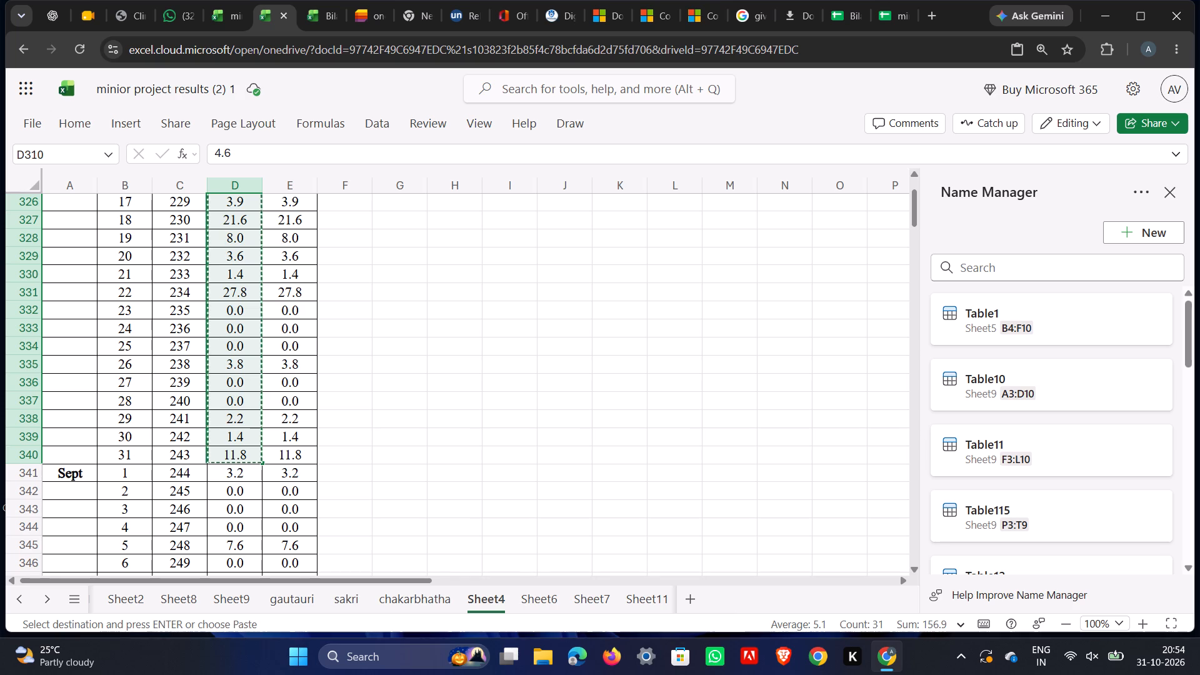
{"action": "left_click", "coordinate": [659, 591]}
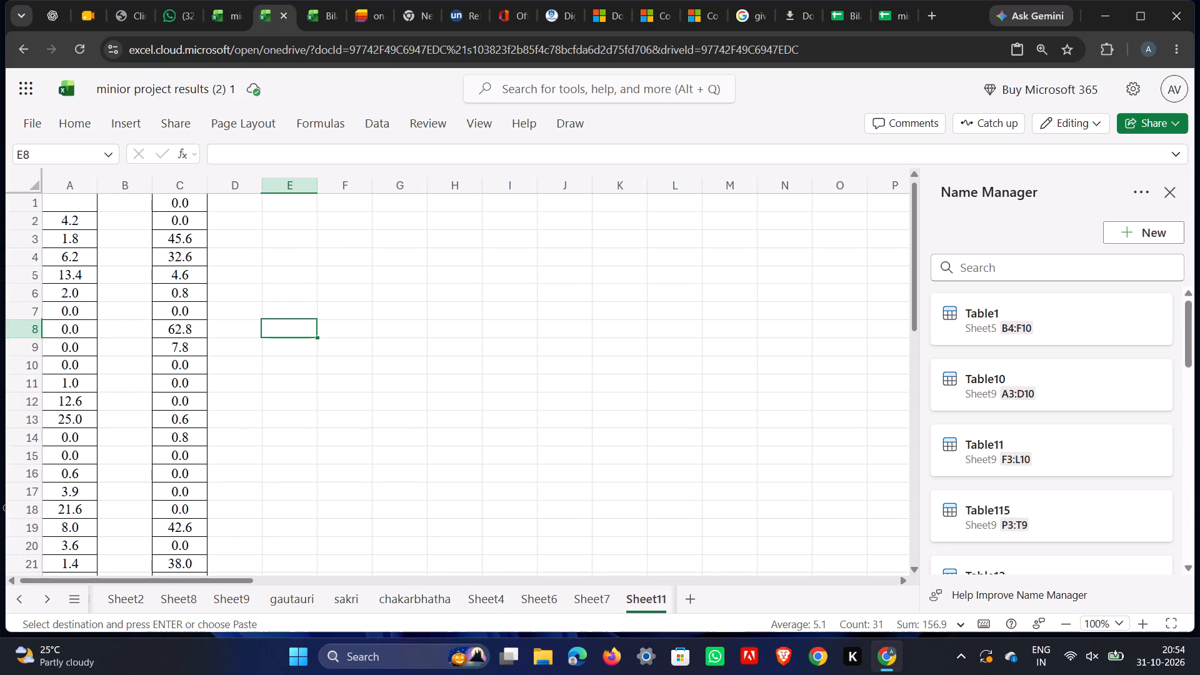
{"action": "scroll", "coordinate": [209, 346], "scroll_direction": "up", "scroll_amount": 4}
{"action": "left_click", "coordinate": [54, 207]}
{"action": "left_click_drag", "start_coordinate": [53, 204], "coordinate": [86, 526]}
{"action": "scroll", "coordinate": [99, 480], "scroll_direction": "down", "scroll_amount": 4}
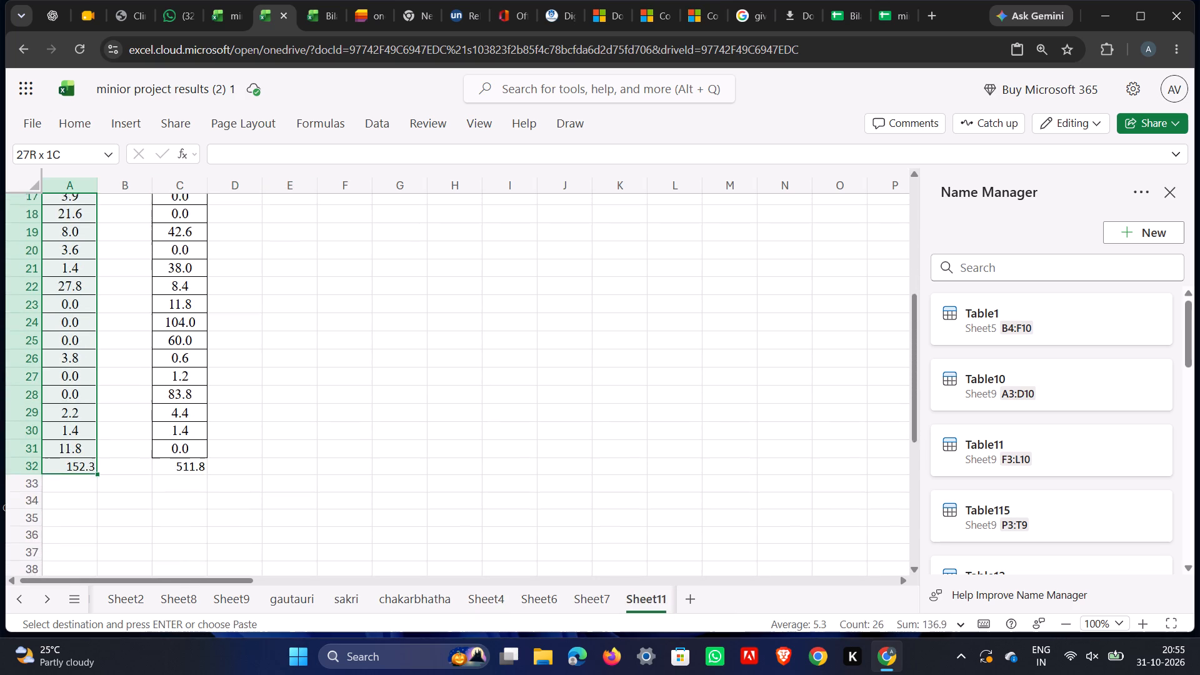
{"action": "left_click_drag", "start_coordinate": [86, 526], "coordinate": [91, 435]}
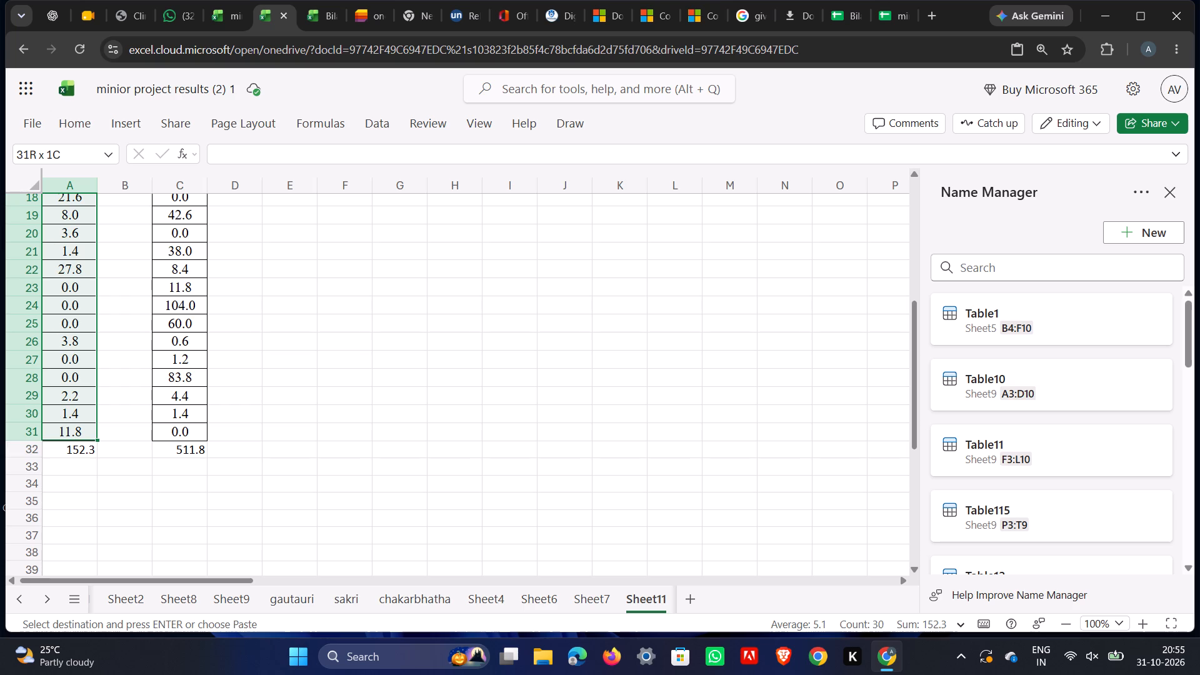
{"action": "left_click_drag", "start_coordinate": [91, 435], "coordinate": [94, 452]}
{"action": "key", "text": "ctrl+v"}
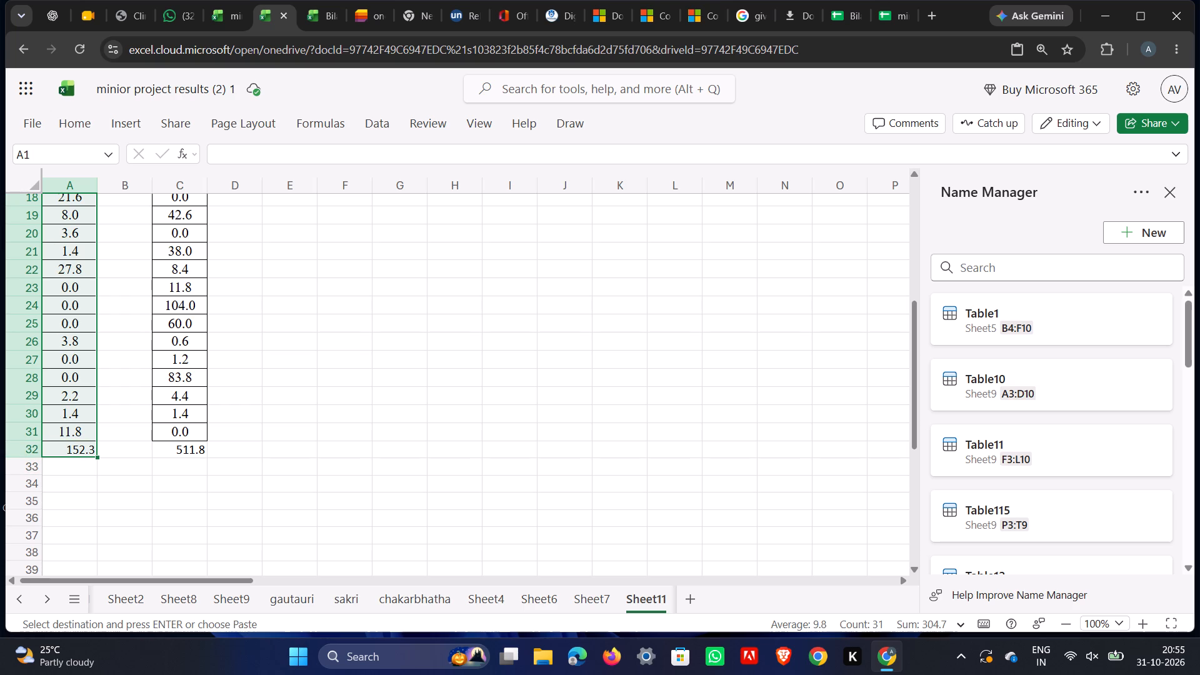
{"action": "left_click", "coordinate": [92, 432]}
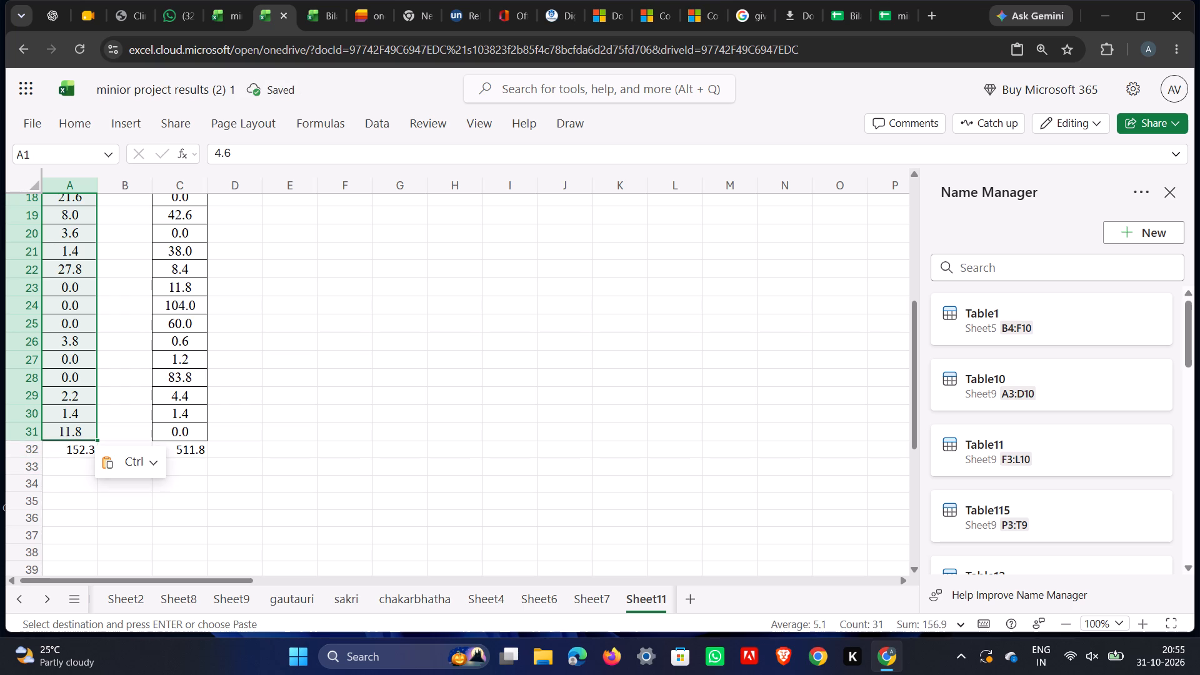
Total the August 2021 daily rainfall values in A1:A31 of Sheet11 with AutoSum in the cell below them.
{"action": "key", "text": "alt+equal"}
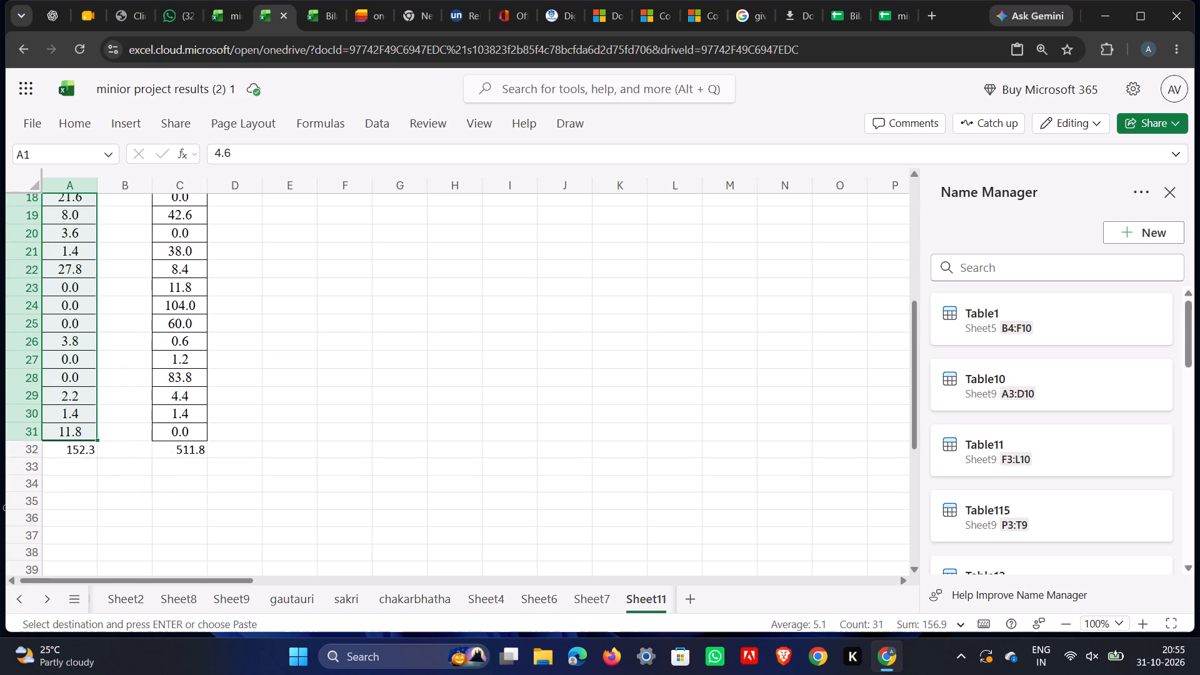
{"action": "scroll", "coordinate": [177, 362], "scroll_direction": "down", "scroll_amount": 5}
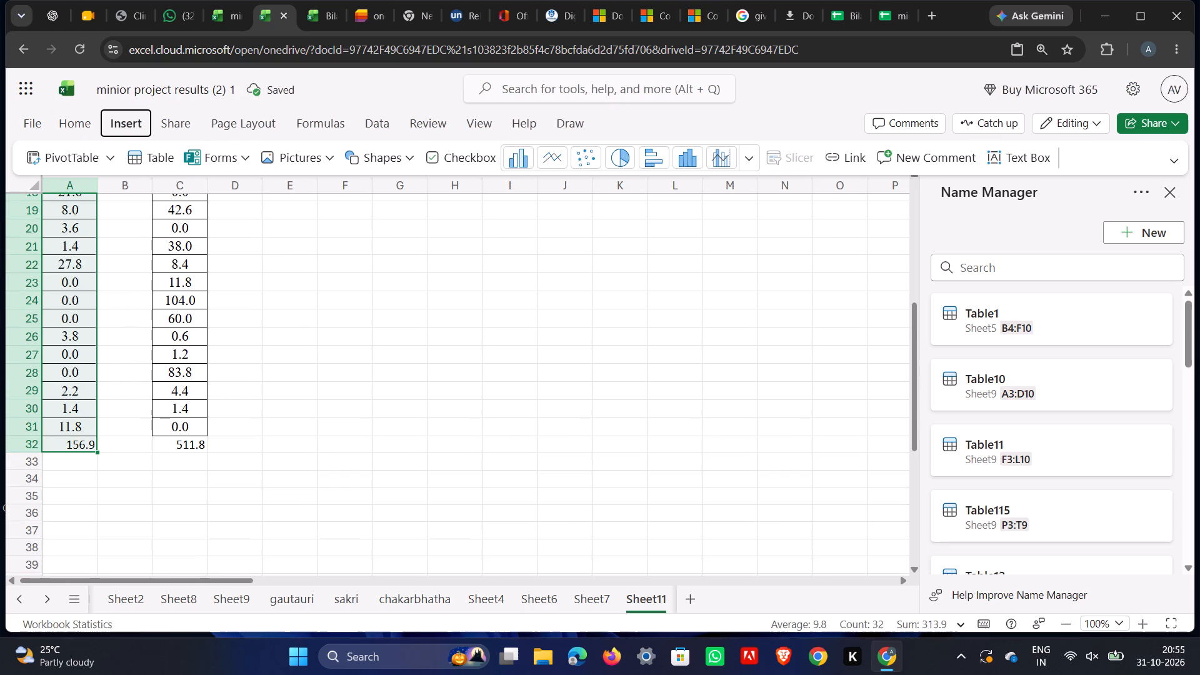
{"action": "left_click", "coordinate": [119, 427]}
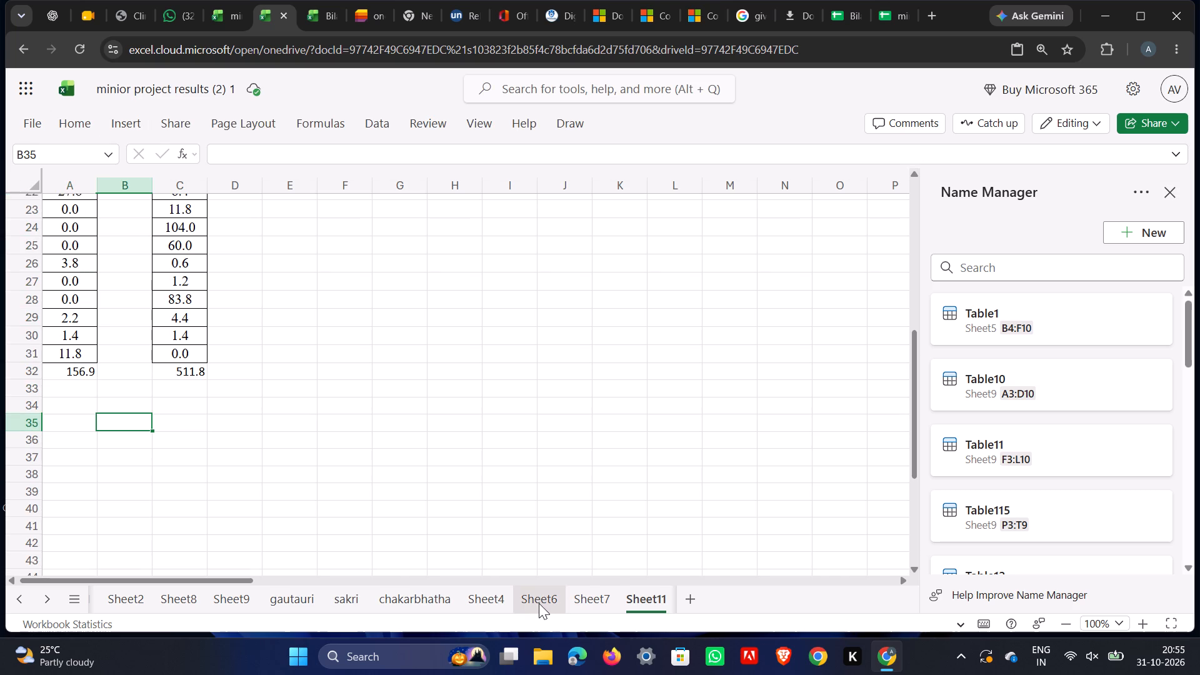
Shorten the August 2021 rainfall value in E3 on Sheet6 to 156.9.
{"action": "left_click", "coordinate": [539, 603]}
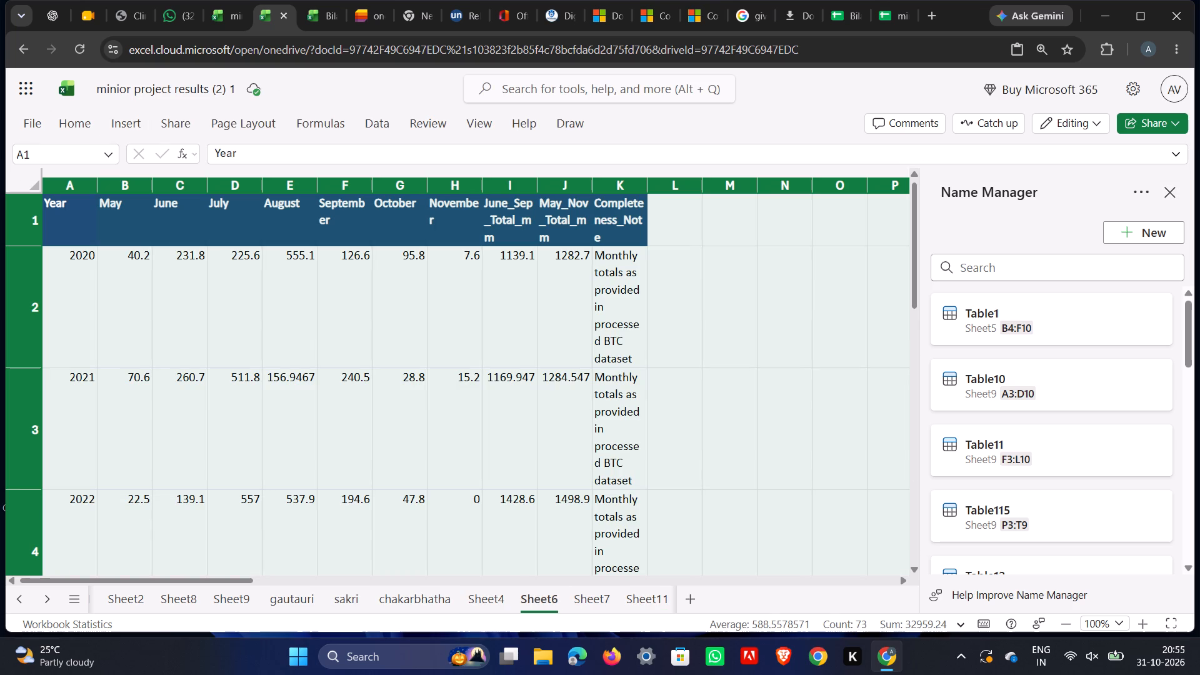
{"action": "left_click", "coordinate": [309, 391]}
{"action": "double_click", "coordinate": [310, 381]}
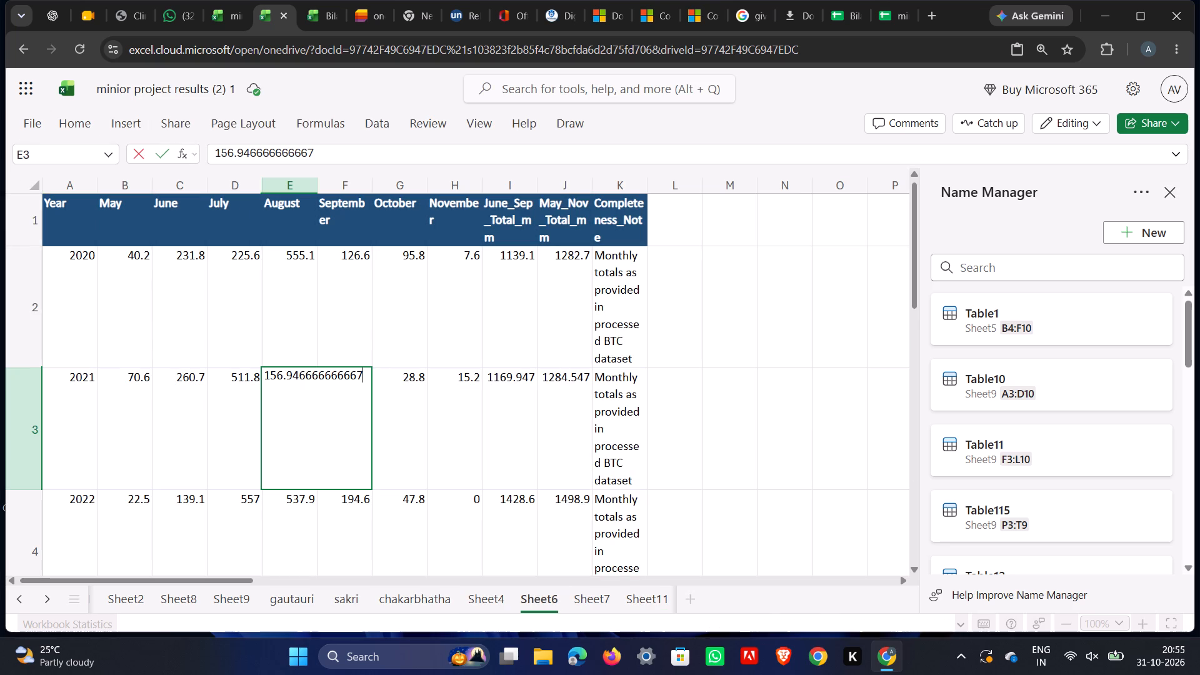
{"action": "double_click", "coordinate": [420, 375]}
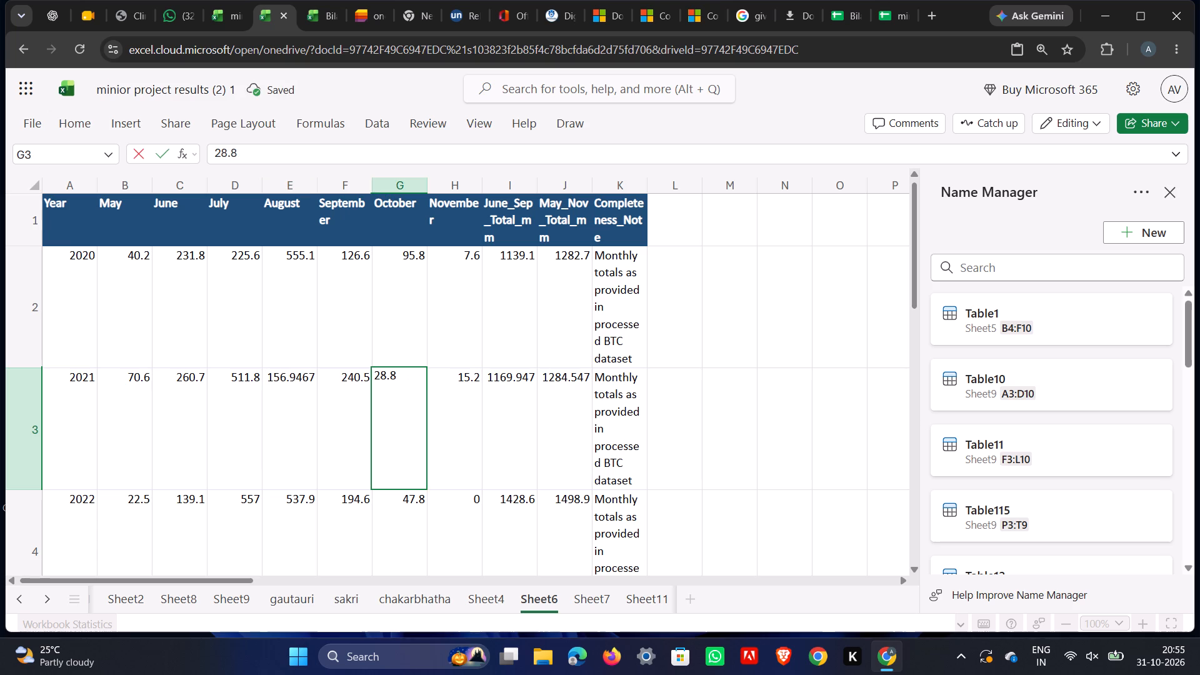
{"action": "double_click", "coordinate": [302, 377]}
{"action": "key", "text": "BackSpace"}
{"action": "key", "text": "BackSpace"}
{"action": "key", "text": "BackSpace"}
{"action": "key", "text": "BackSpace"}
{"action": "key", "text": "BackSpace"}
{"action": "key", "text": "BackSpace"}
{"action": "key", "text": "BackSpace"}
{"action": "key", "text": "BackSpace"}
{"action": "key", "text": "BackSpace"}
{"action": "key", "text": "BackSpace"}
{"action": "key", "text": "BackSpace"}
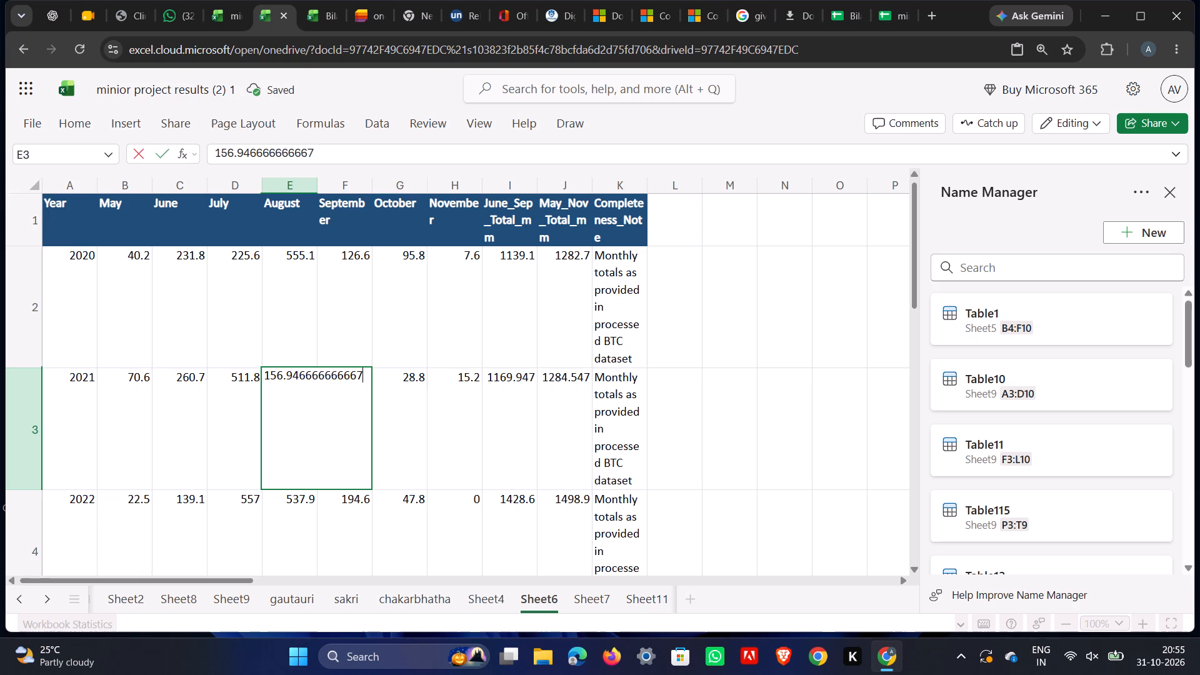
{"action": "left_click", "coordinate": [761, 397]}
Check the BTC rainfall tables on Sheet6 and Sheet7 against the July and August daily values on Sheet11.
{"action": "left_click", "coordinate": [587, 597]}
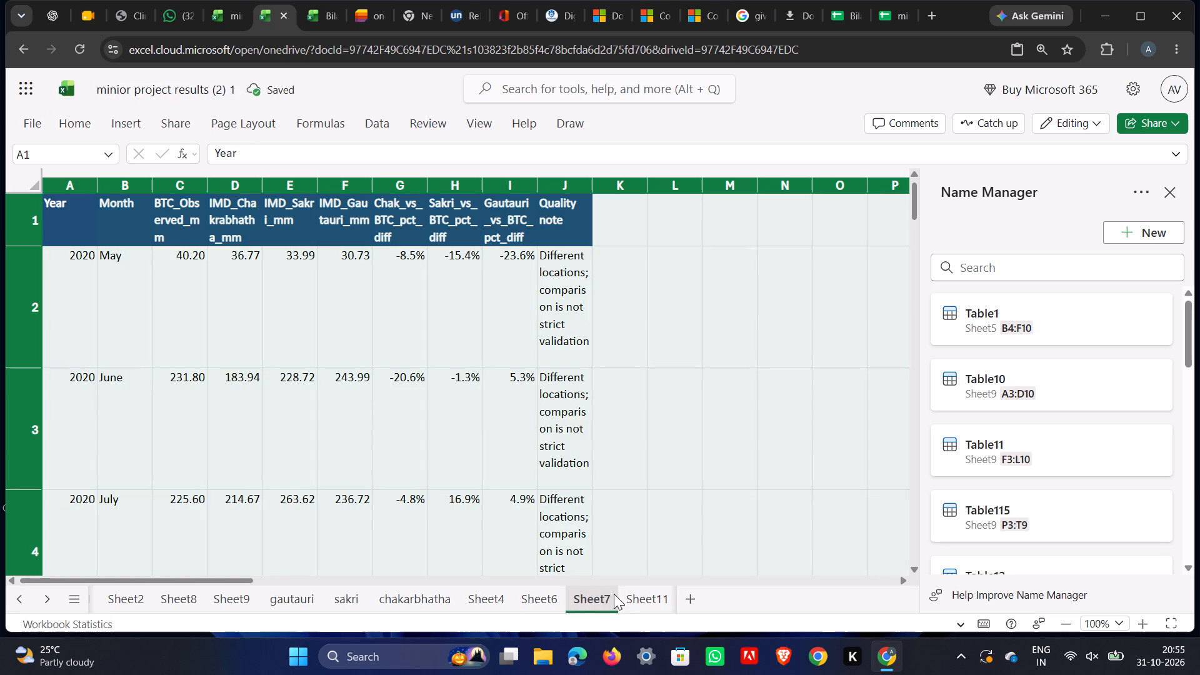
{"action": "left_click", "coordinate": [626, 594]}
{"action": "left_click", "coordinate": [596, 595]}
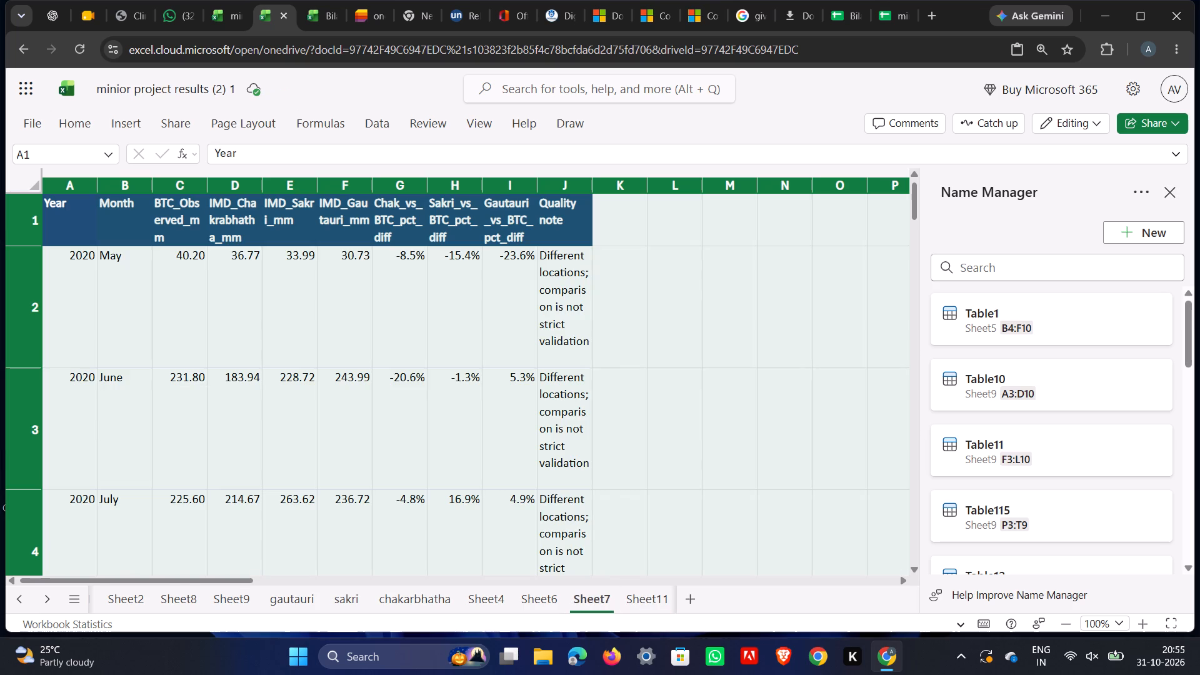
{"action": "left_click", "coordinate": [667, 516]}
{"action": "left_click", "coordinate": [632, 597]}
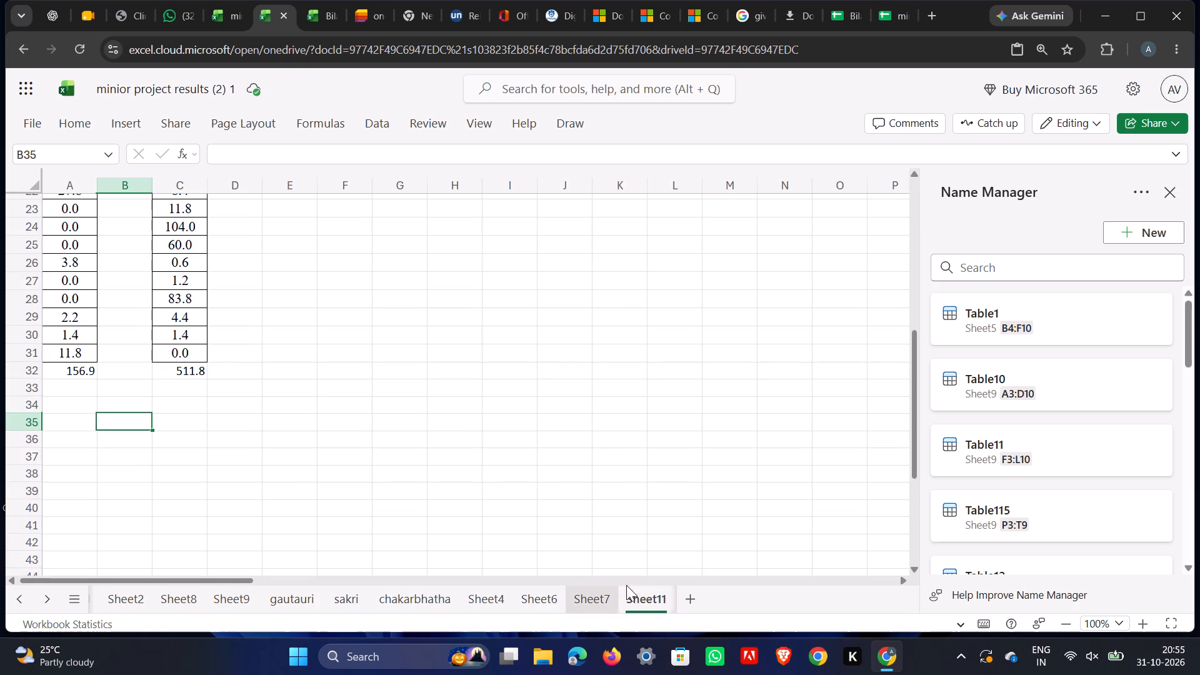
{"action": "left_click", "coordinate": [613, 577]}
{"action": "left_click", "coordinate": [592, 606]}
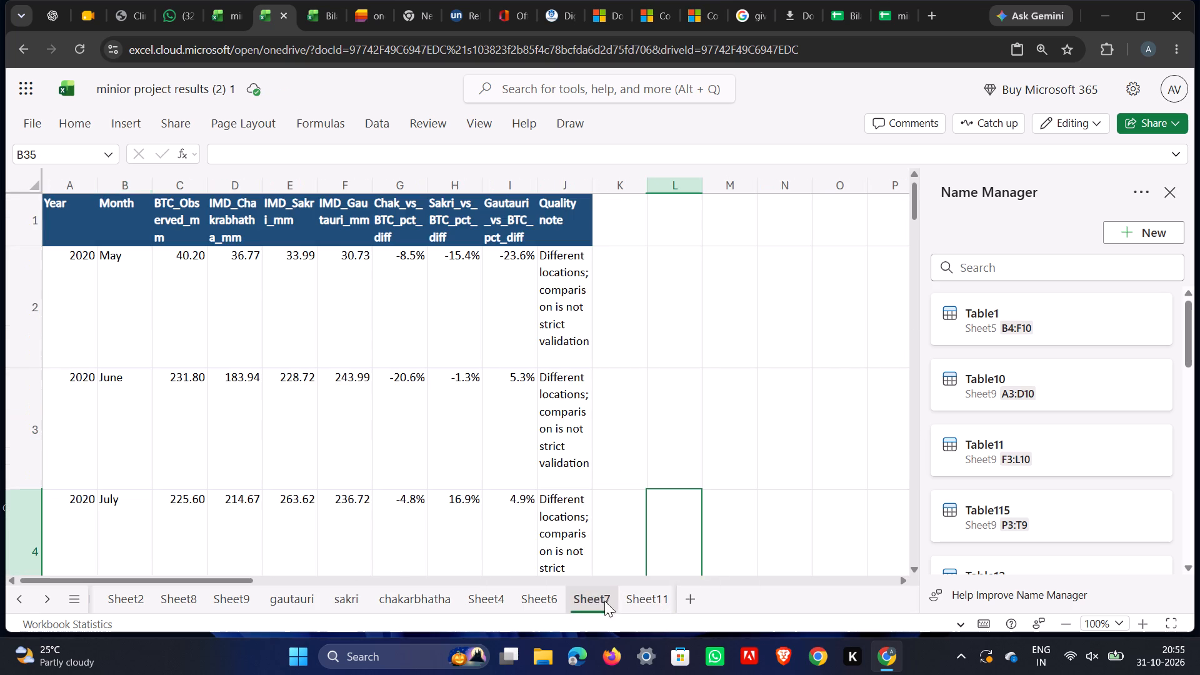
{"action": "left_click", "coordinate": [623, 596]}
{"action": "left_click_drag", "start_coordinate": [630, 595], "coordinate": [638, 594]}
{"action": "left_click", "coordinate": [648, 593]}
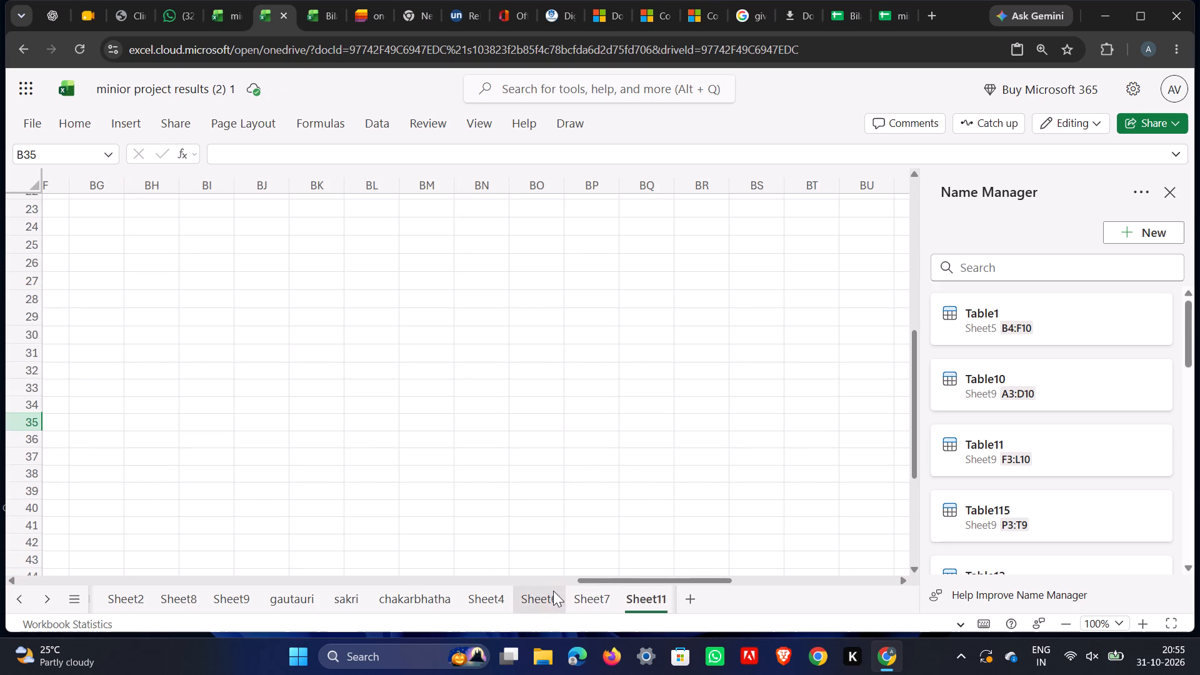
{"action": "left_click", "coordinate": [552, 591]}
{"action": "left_click", "coordinate": [477, 596]}
{"action": "left_click", "coordinate": [547, 594]}
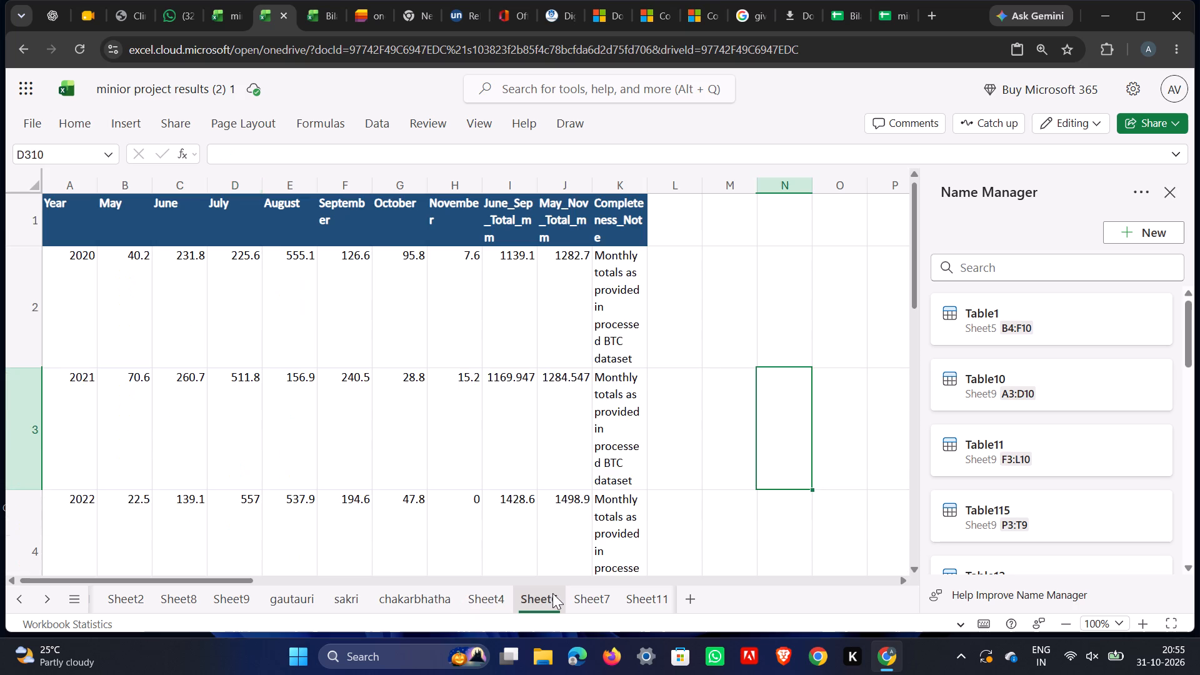
{"action": "left_click", "coordinate": [579, 592]}
{"action": "left_click", "coordinate": [636, 593]}
{"action": "left_click", "coordinate": [603, 598]}
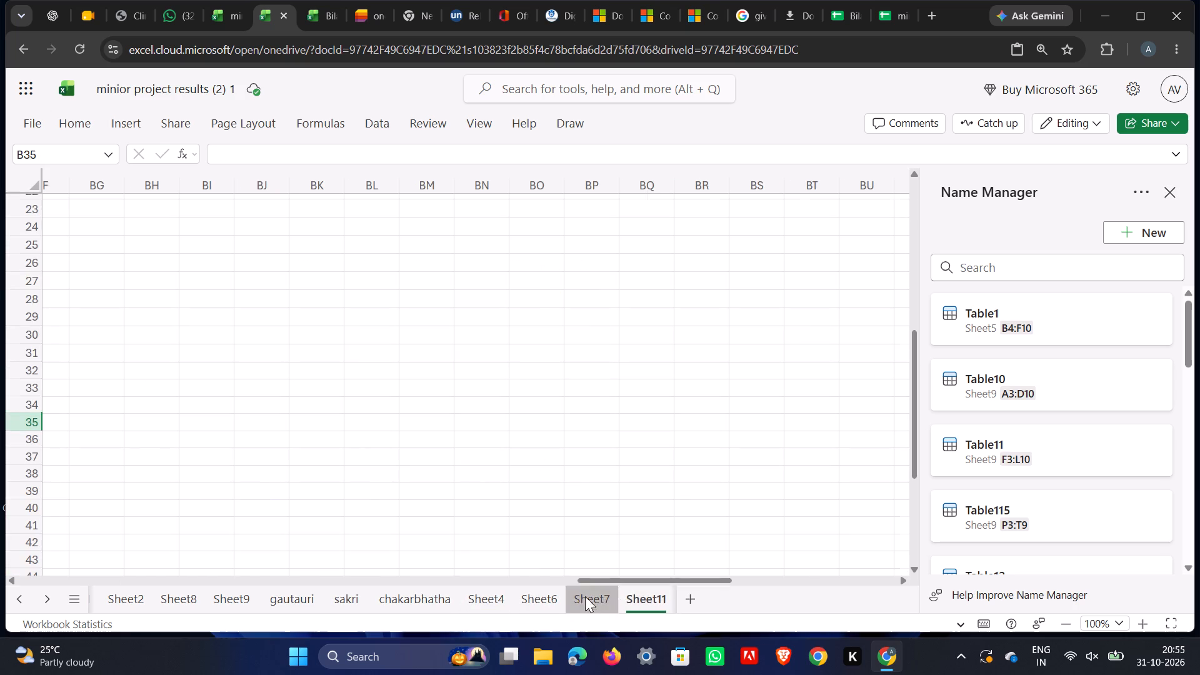
{"action": "scroll", "coordinate": [387, 478], "scroll_direction": "up", "scroll_amount": 4}
{"action": "left_click", "coordinate": [659, 594]}
{"action": "scroll", "coordinate": [491, 481], "scroll_direction": "up", "scroll_amount": 7}
{"action": "middle_click_drag", "start_coordinate": [466, 464], "coordinate": [359, 344]}
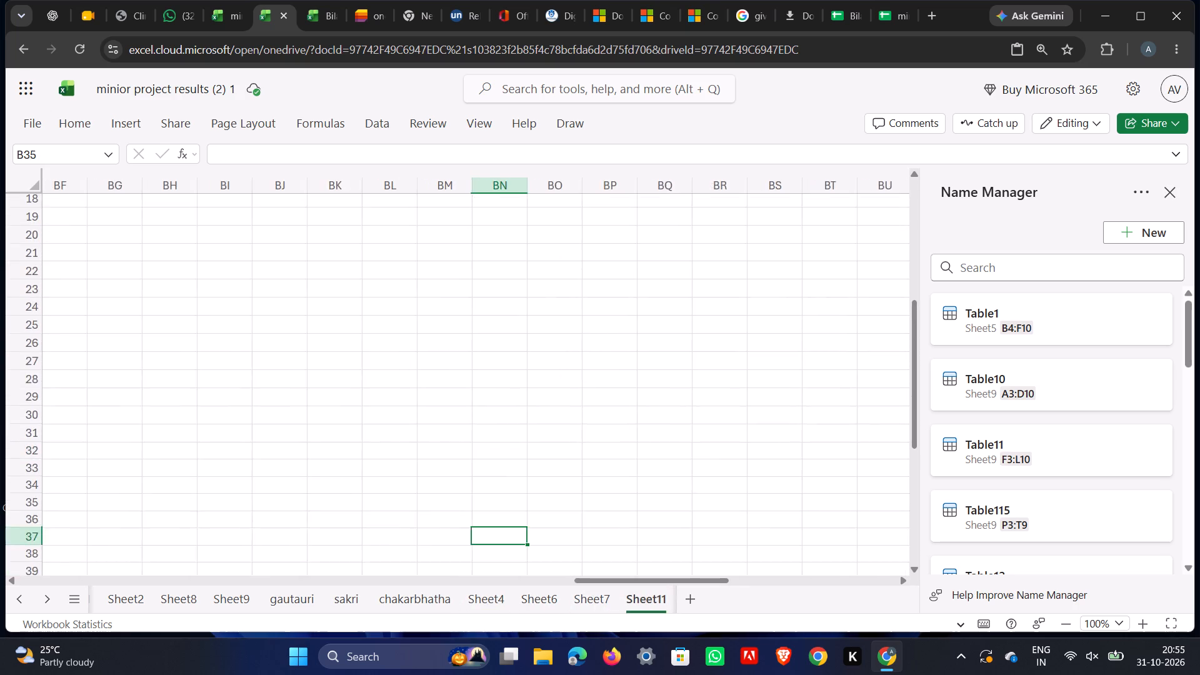
{"action": "scroll", "coordinate": [299, 359], "scroll_direction": "up", "scroll_amount": 11}
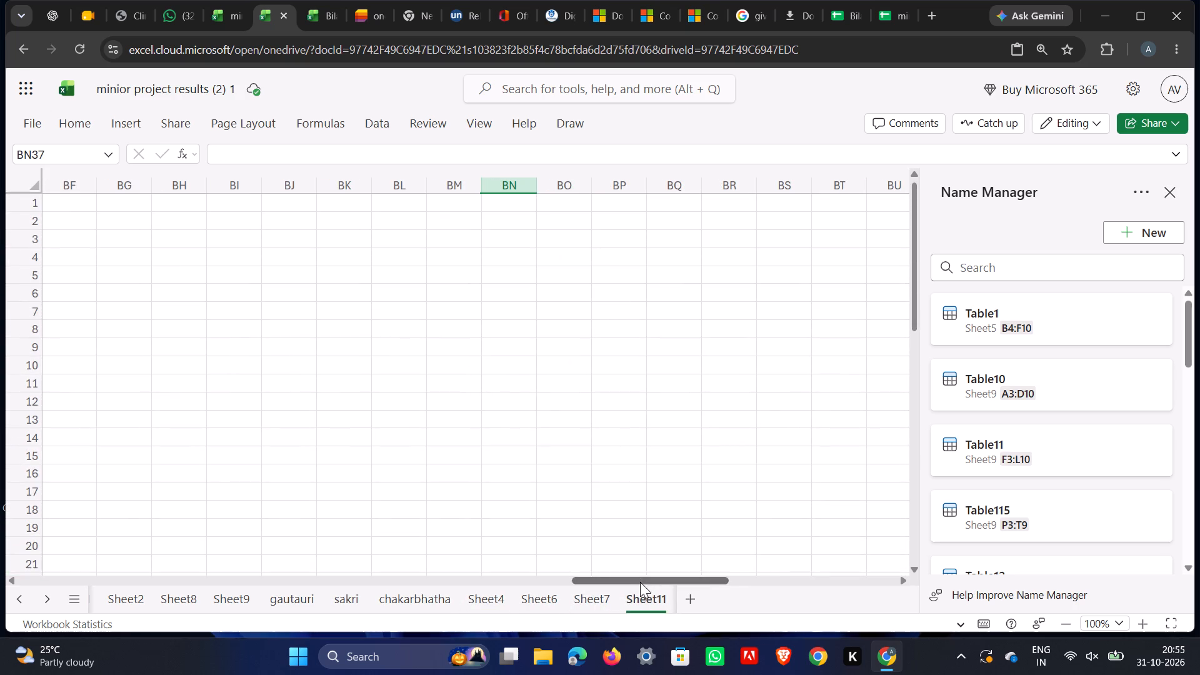
{"action": "left_click_drag", "start_coordinate": [640, 579], "coordinate": [34, 549]}
{"action": "scroll", "coordinate": [304, 449], "scroll_direction": "up", "scroll_amount": 5}
{"action": "middle_click_drag", "start_coordinate": [306, 448], "coordinate": [279, 400]}
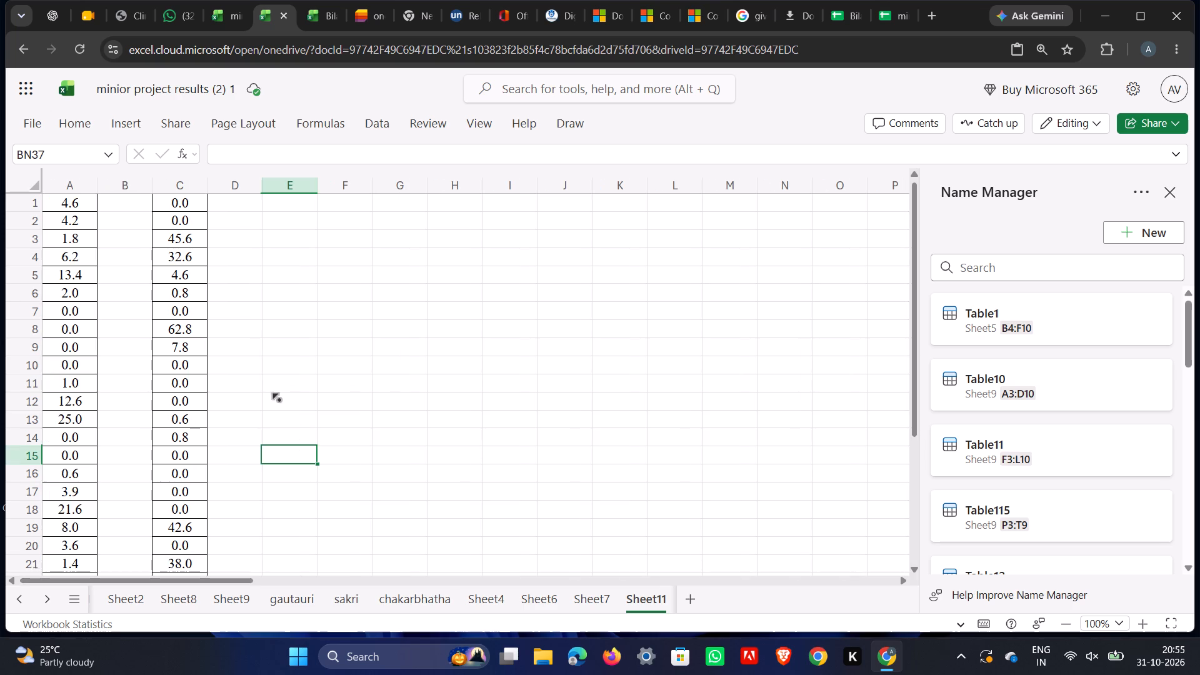
{"action": "middle_click_drag", "start_coordinate": [279, 400], "coordinate": [277, 395]}
{"action": "scroll", "coordinate": [279, 400], "scroll_direction": "up", "scroll_amount": 7}
Look through the sheets from Sheet2 to Sheet11, including the gautauri, sakri and chakarbhatha rainfall and groundwater sheets.
{"action": "left_click", "coordinate": [574, 597]}
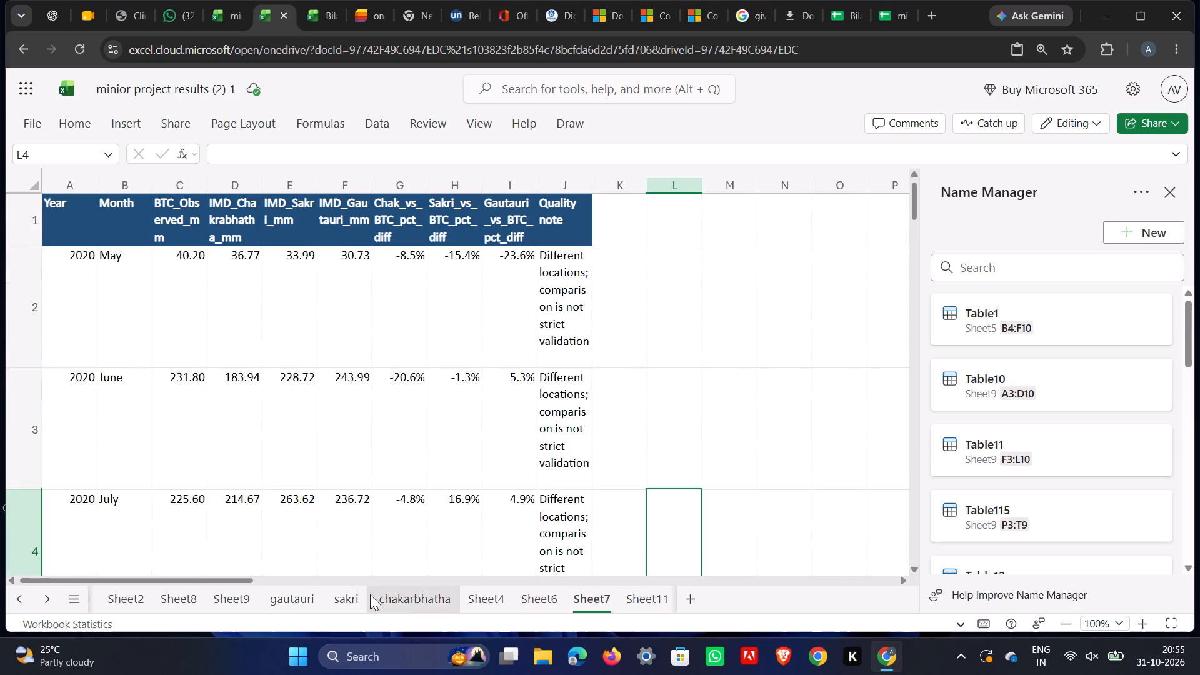
{"action": "left_click", "coordinate": [126, 603]}
{"action": "left_click", "coordinate": [181, 601]}
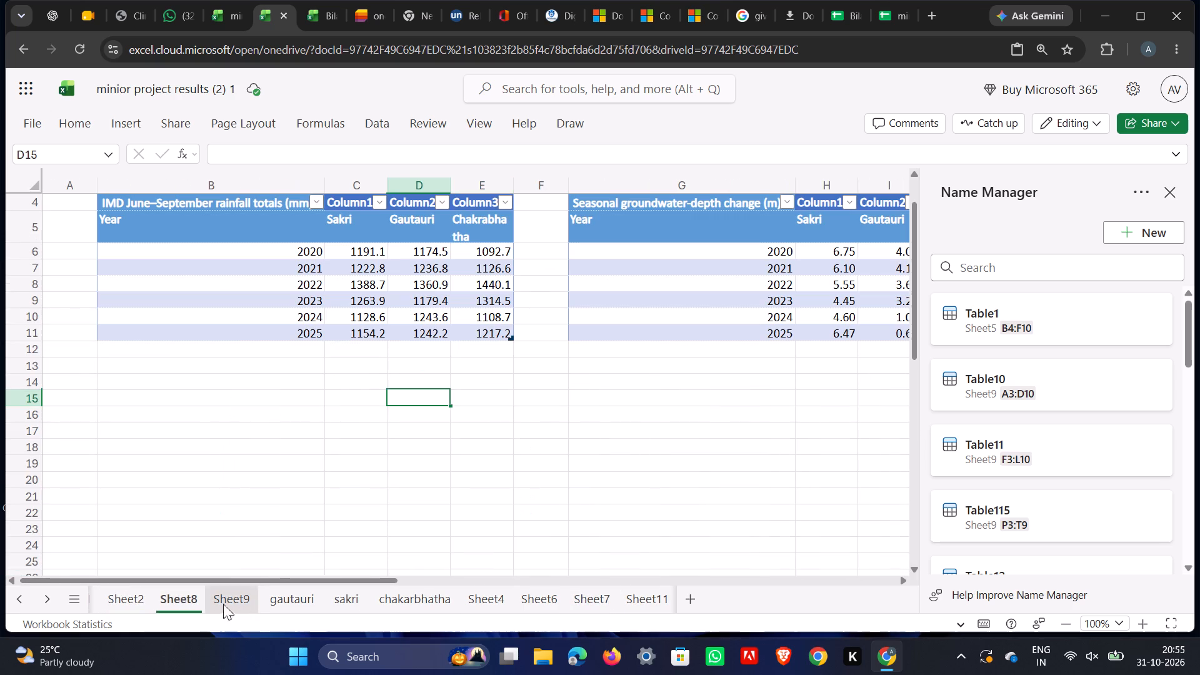
{"action": "left_click", "coordinate": [260, 606]}
{"action": "left_click", "coordinate": [289, 607]}
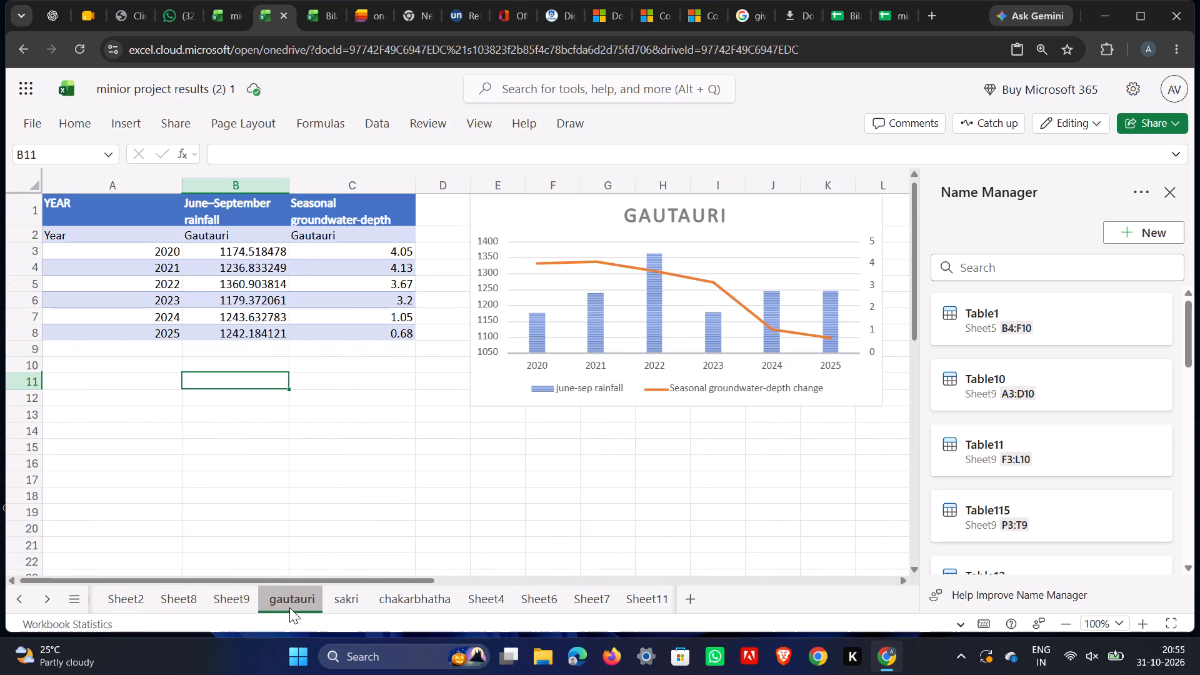
{"action": "left_click", "coordinate": [335, 605]}
{"action": "left_click_drag", "start_coordinate": [440, 606], "coordinate": [446, 606]}
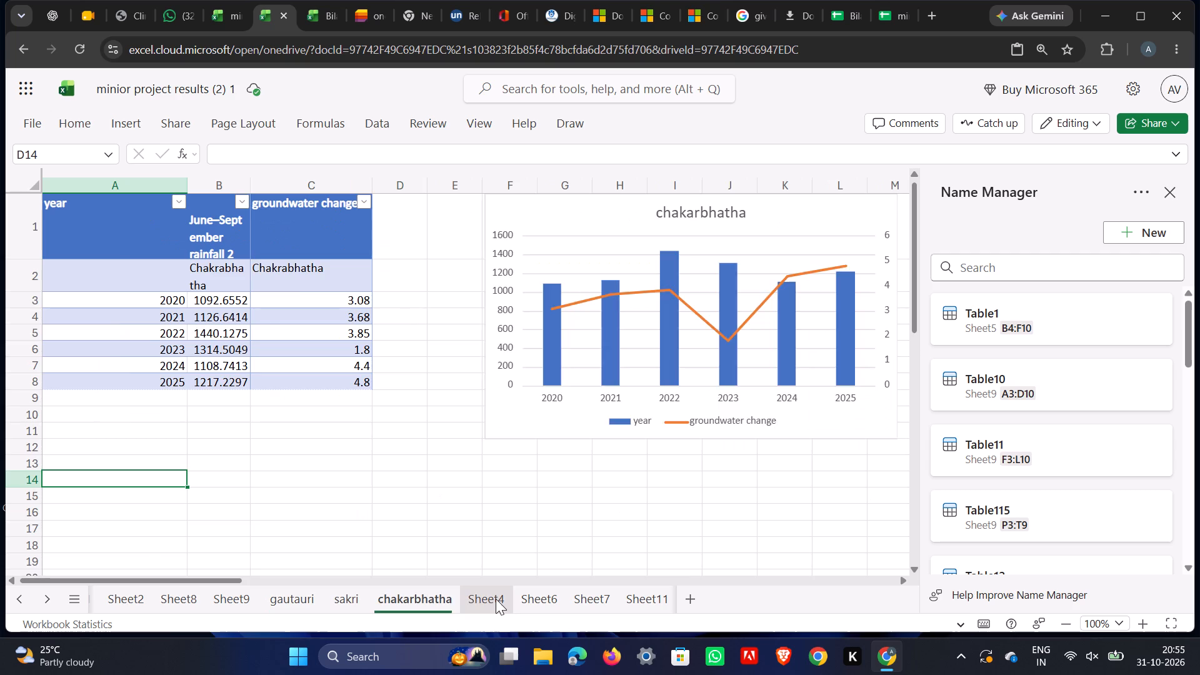
{"action": "left_click", "coordinate": [497, 599]}
{"action": "left_click", "coordinate": [534, 599]}
{"action": "left_click", "coordinate": [576, 601]}
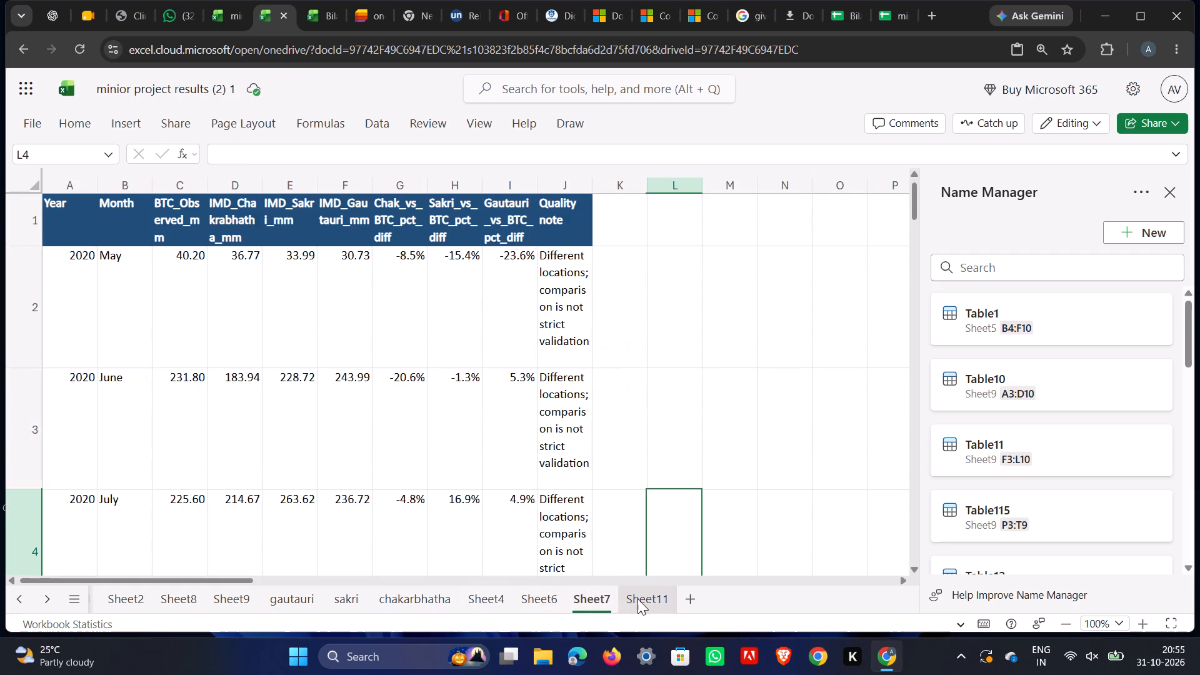
{"action": "left_click", "coordinate": [642, 599]}
{"action": "scroll", "coordinate": [654, 572], "scroll_direction": "up", "scroll_amount": 18}
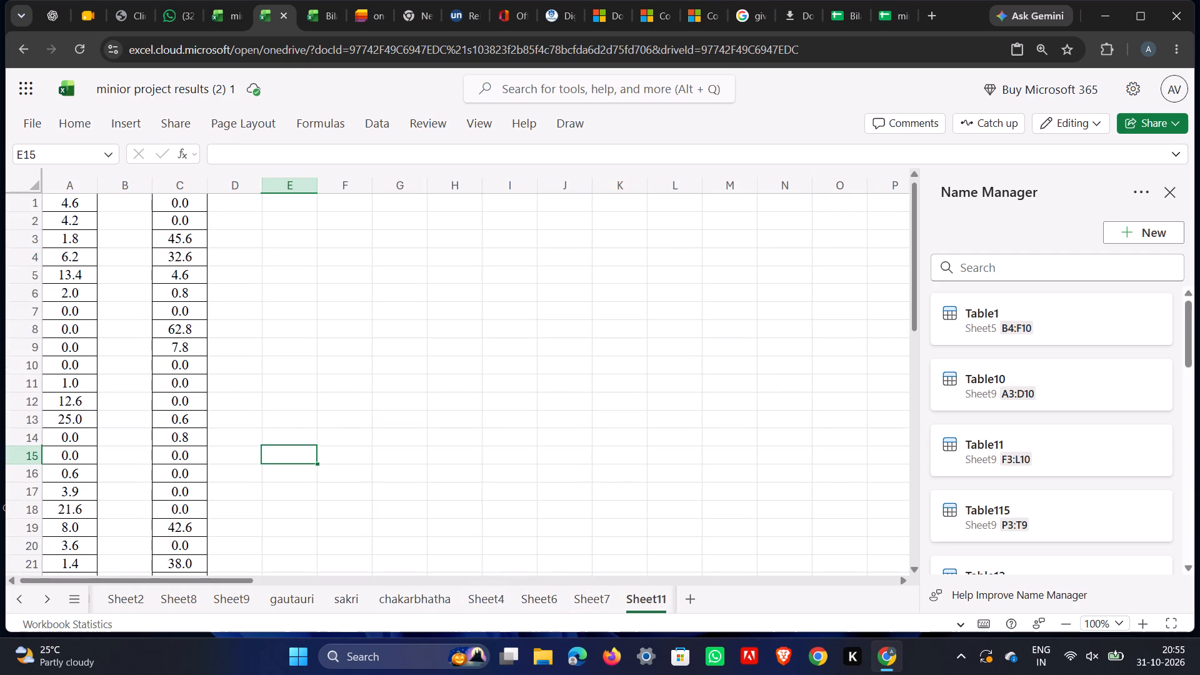
{"action": "left_click", "coordinate": [783, 296]}
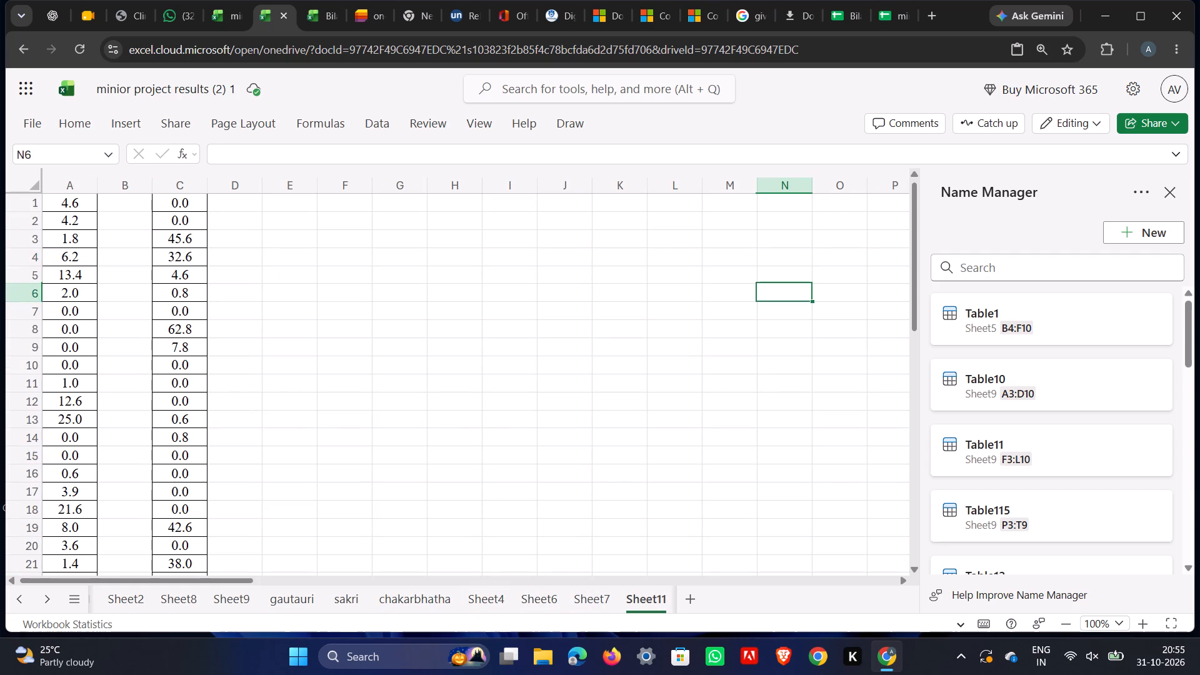